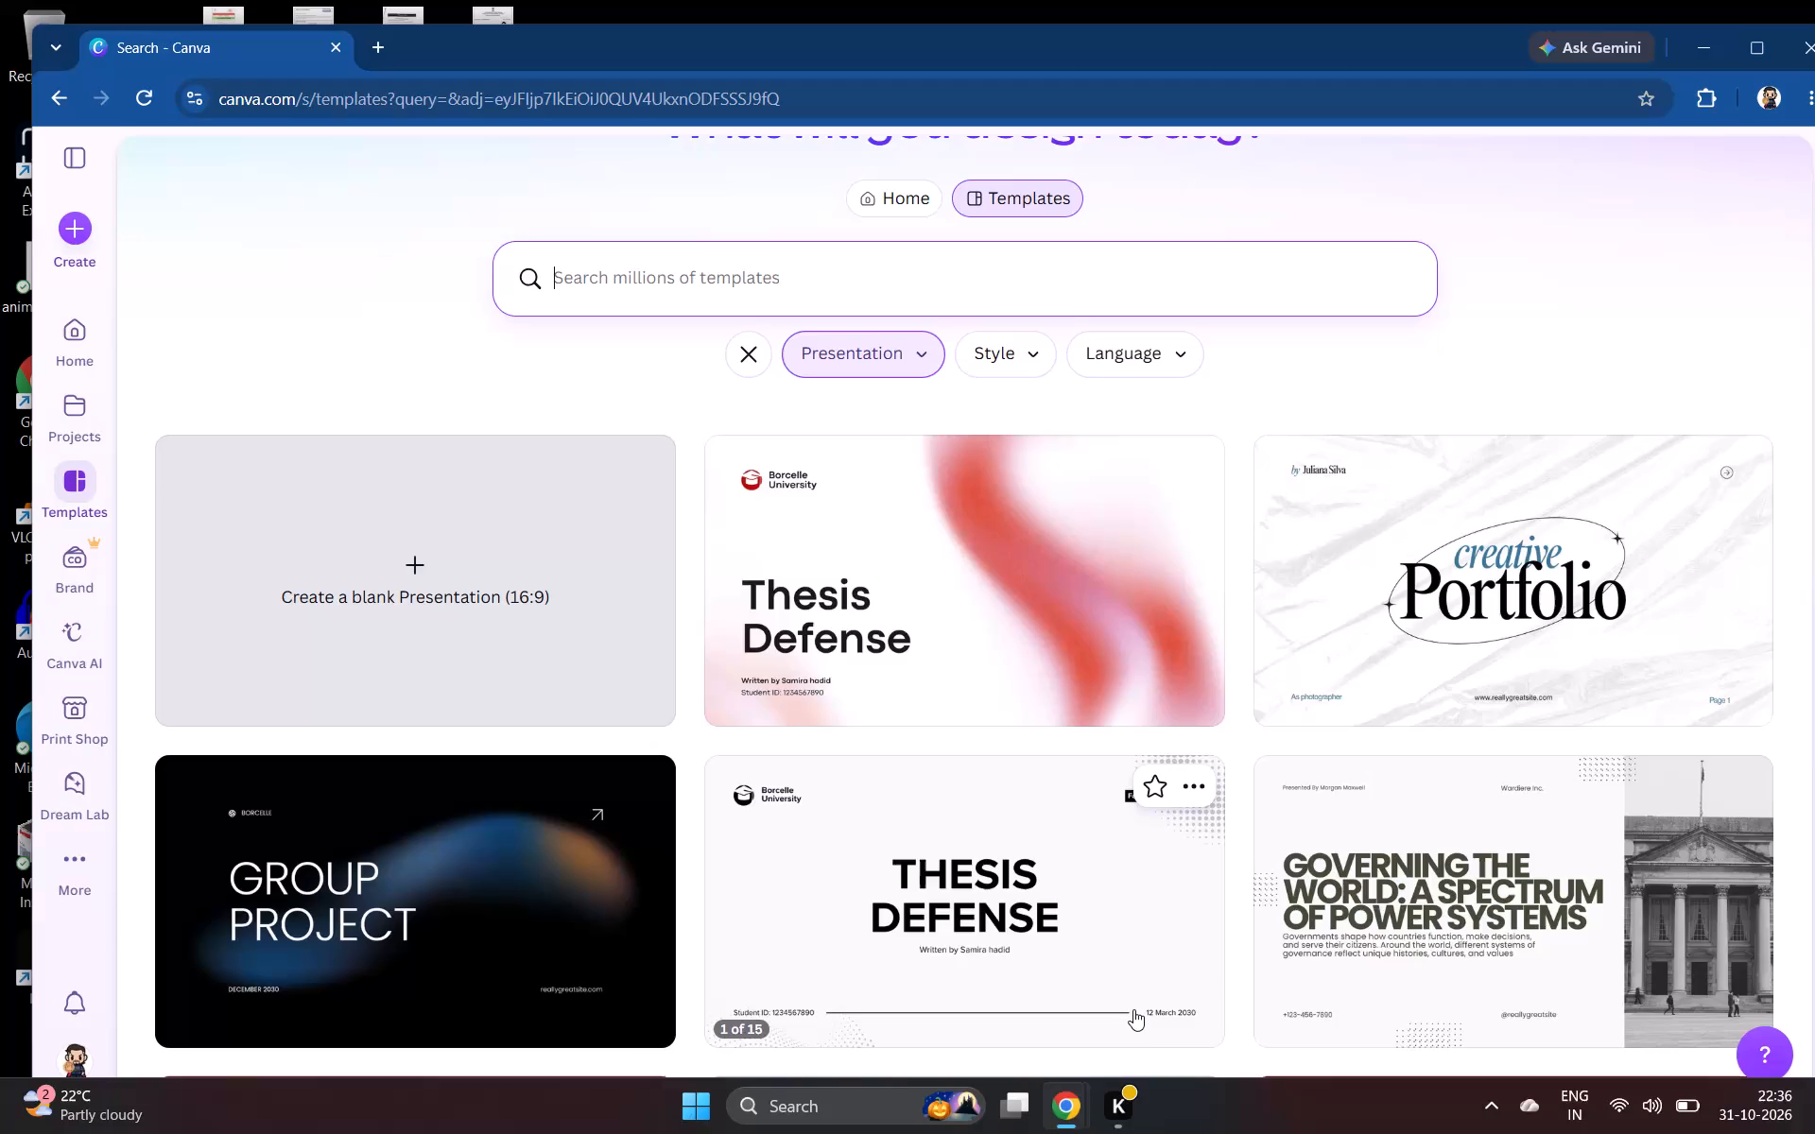
# Browse the presentation templates and preview the pages of the Blue White and Grey Modern Thesis Defense Presentation.
pyautogui.scroll(-1, 785, 807)
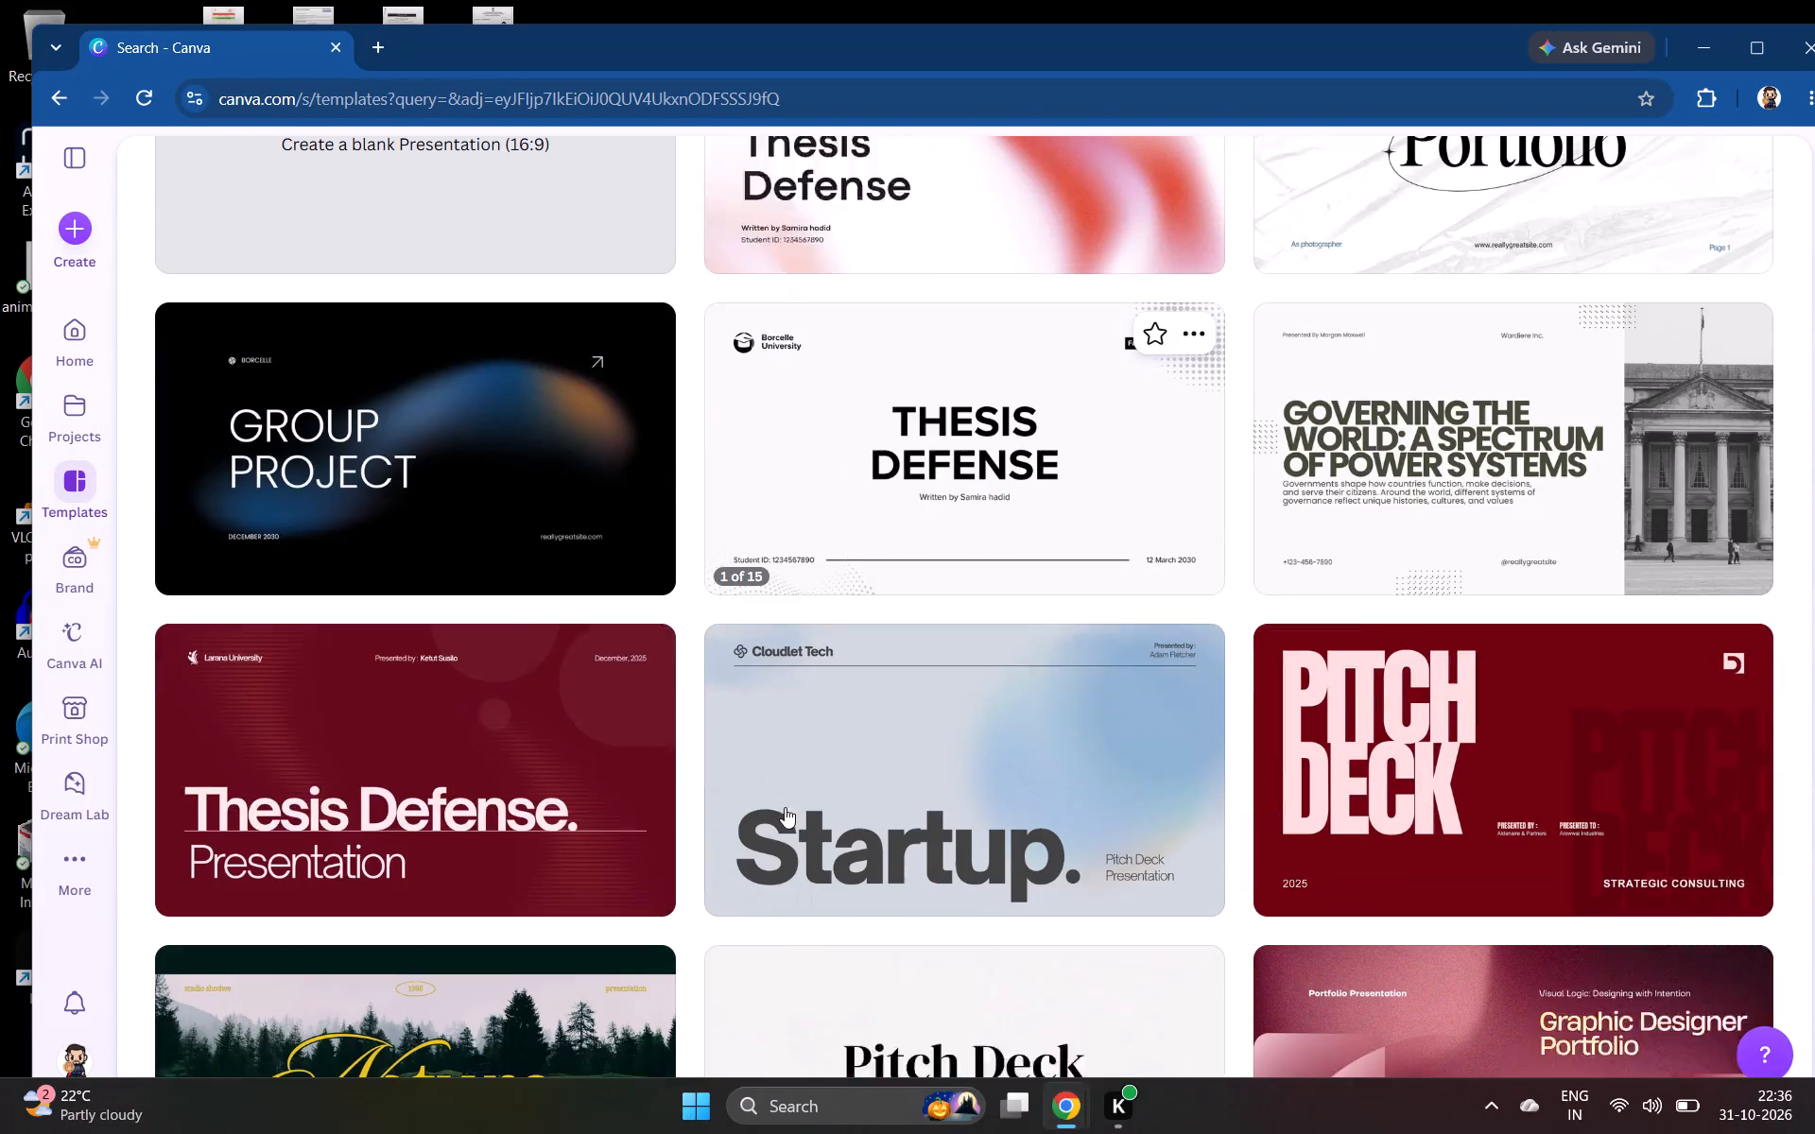
pyautogui.scroll(-4, 785, 807)
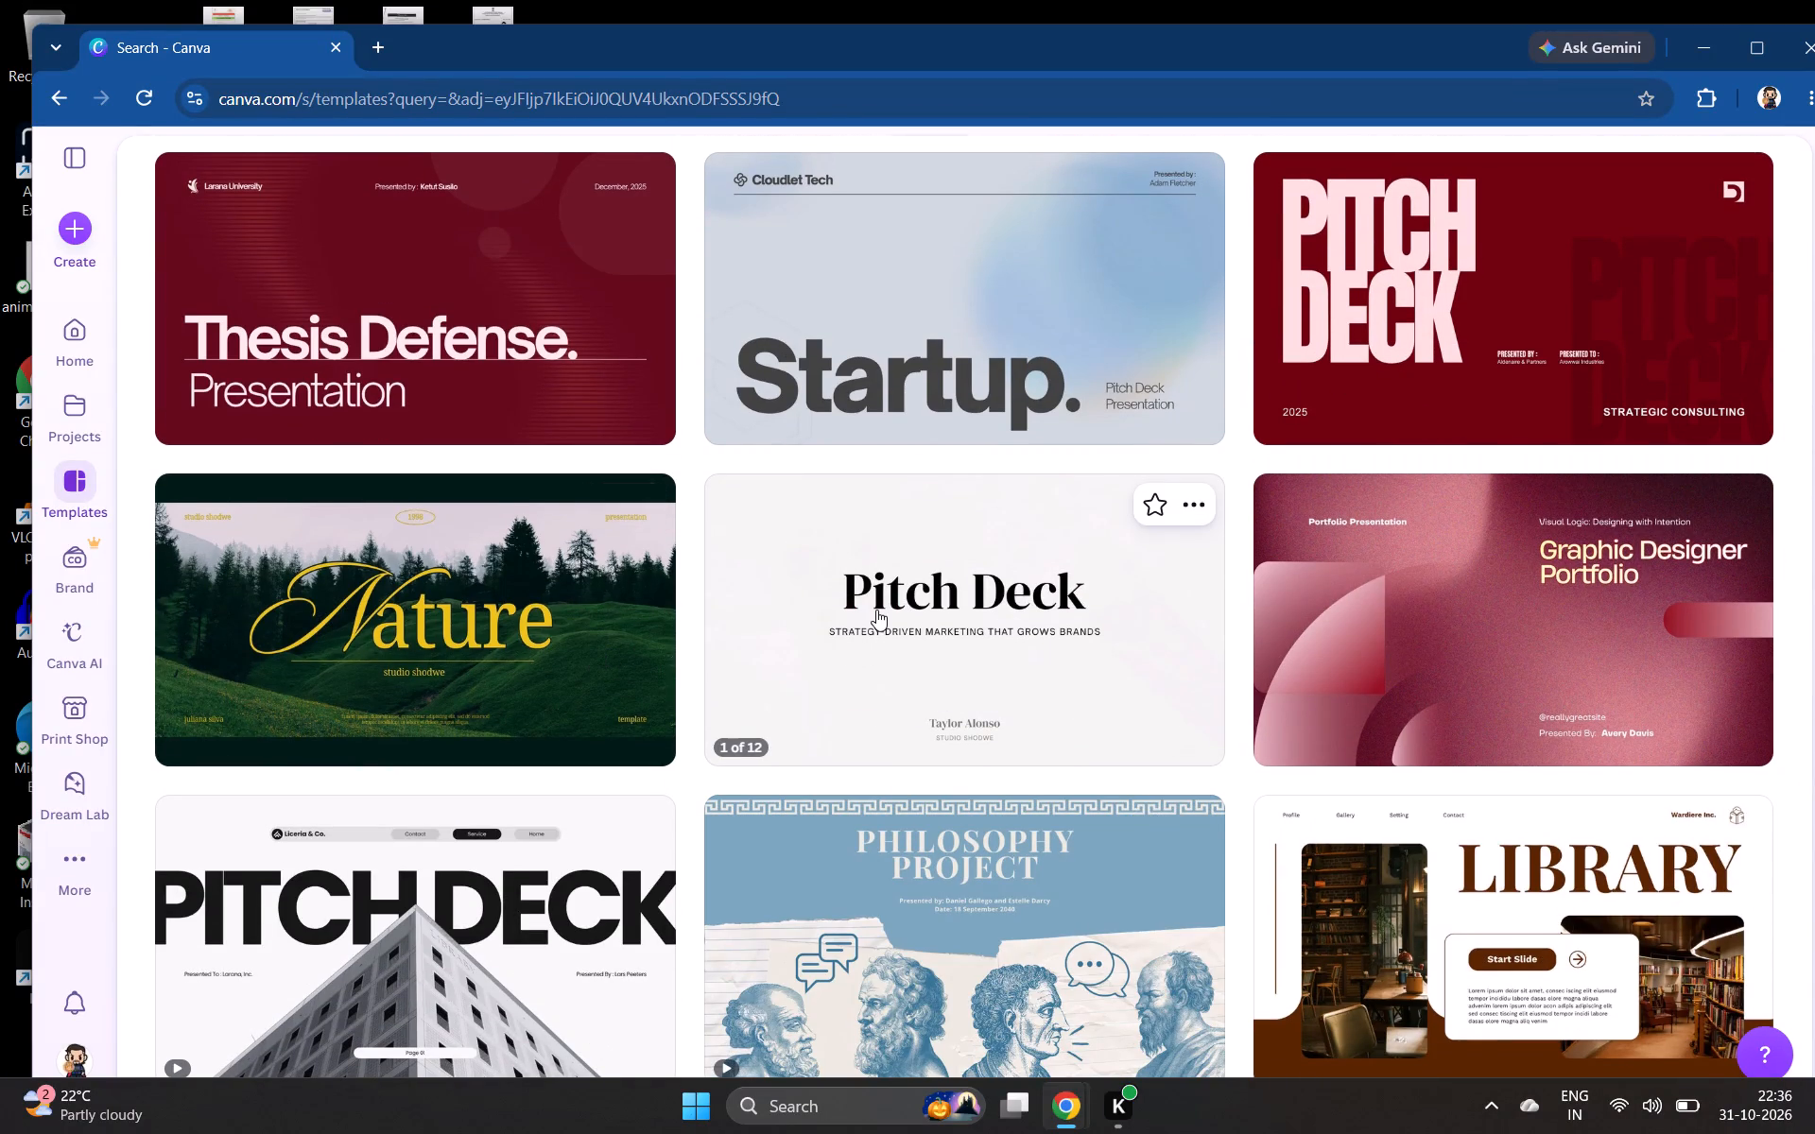
pyautogui.scroll(-1, 876, 610)
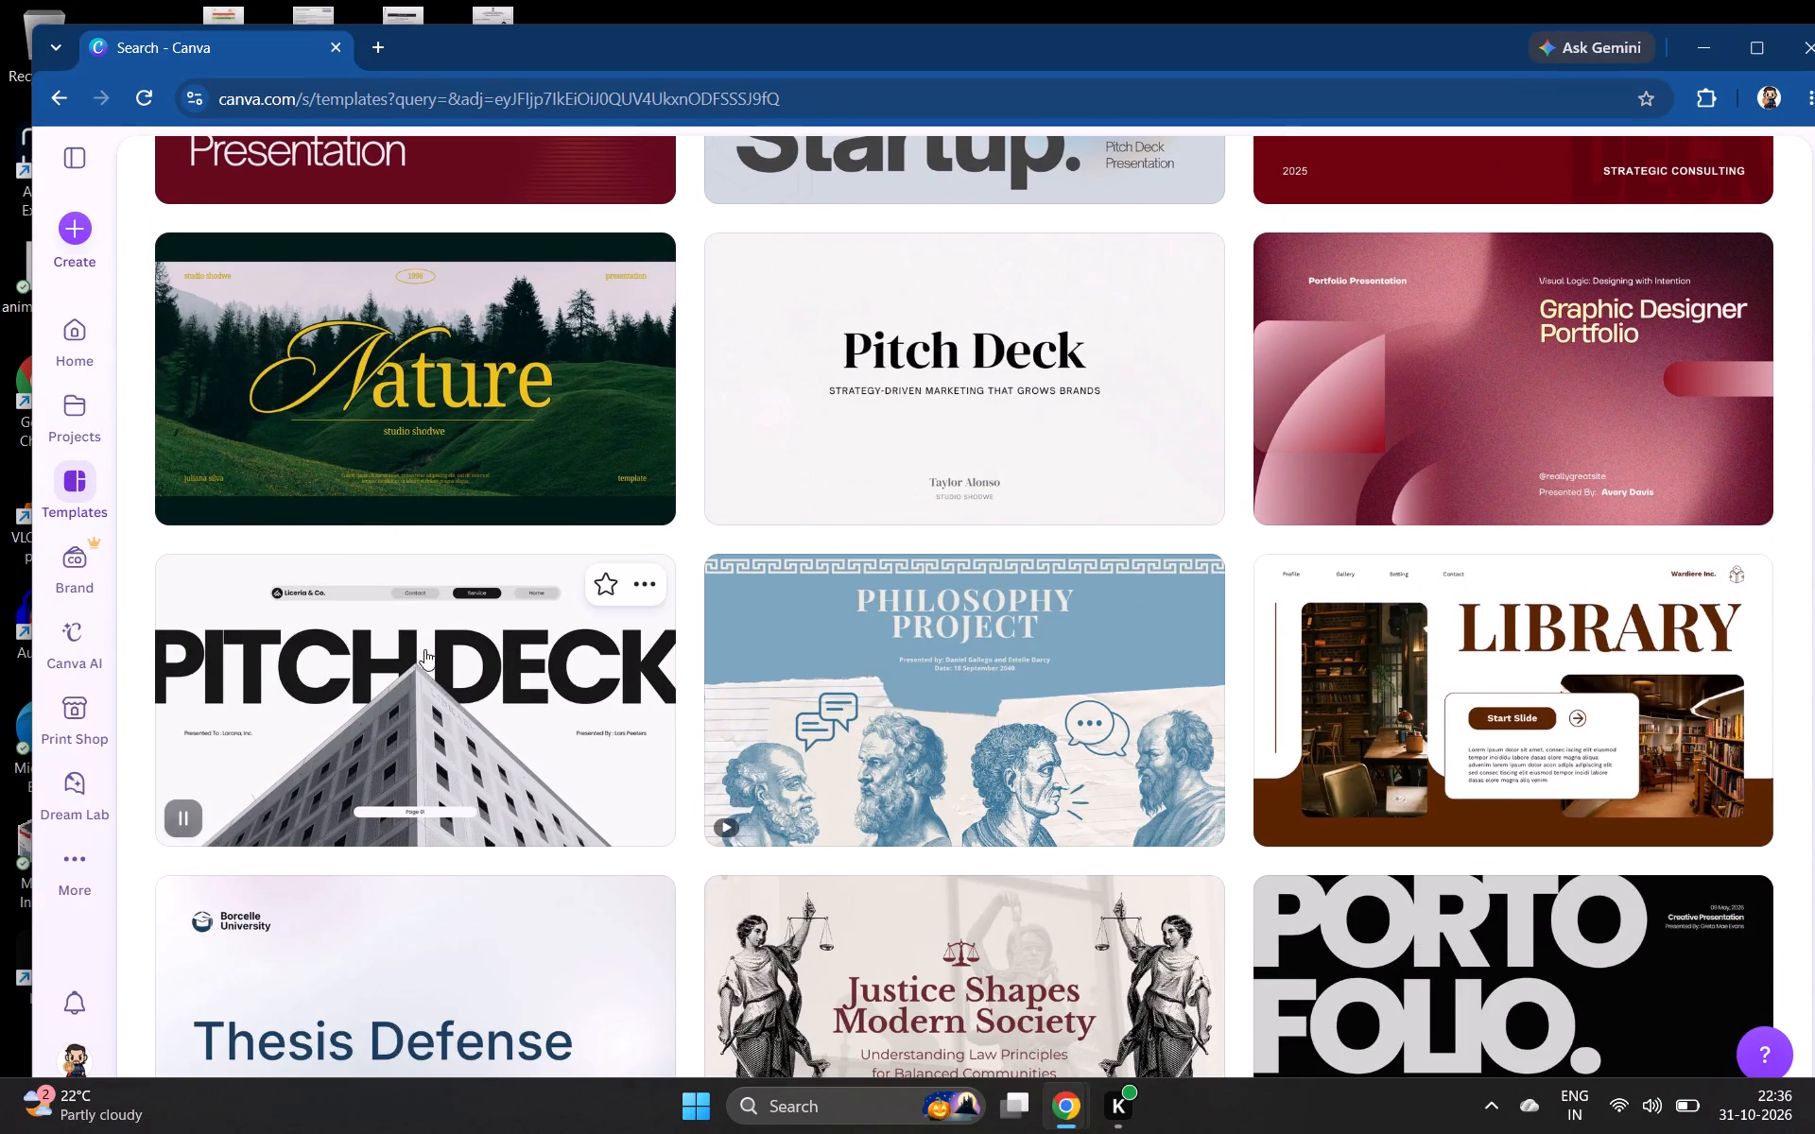
pyautogui.scroll(-3, 422, 650)
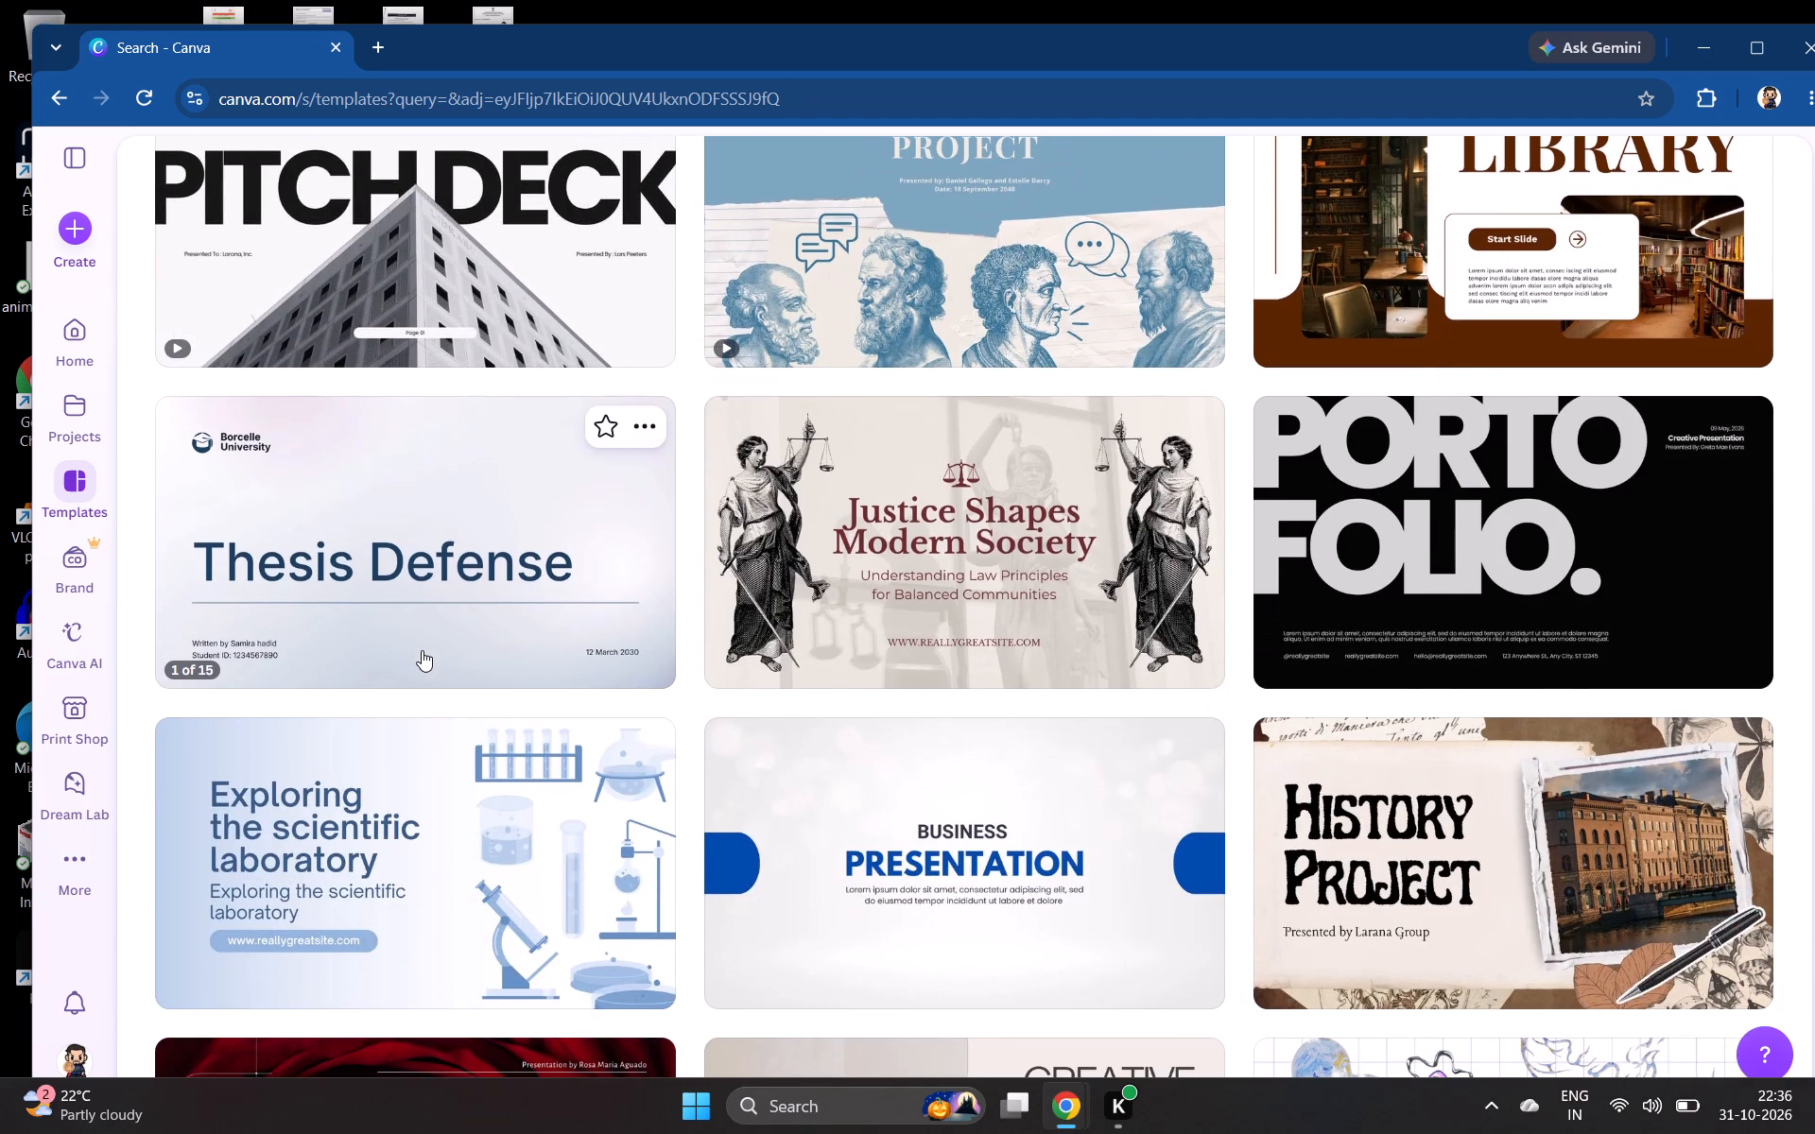
pyautogui.doubleClick(487, 605)
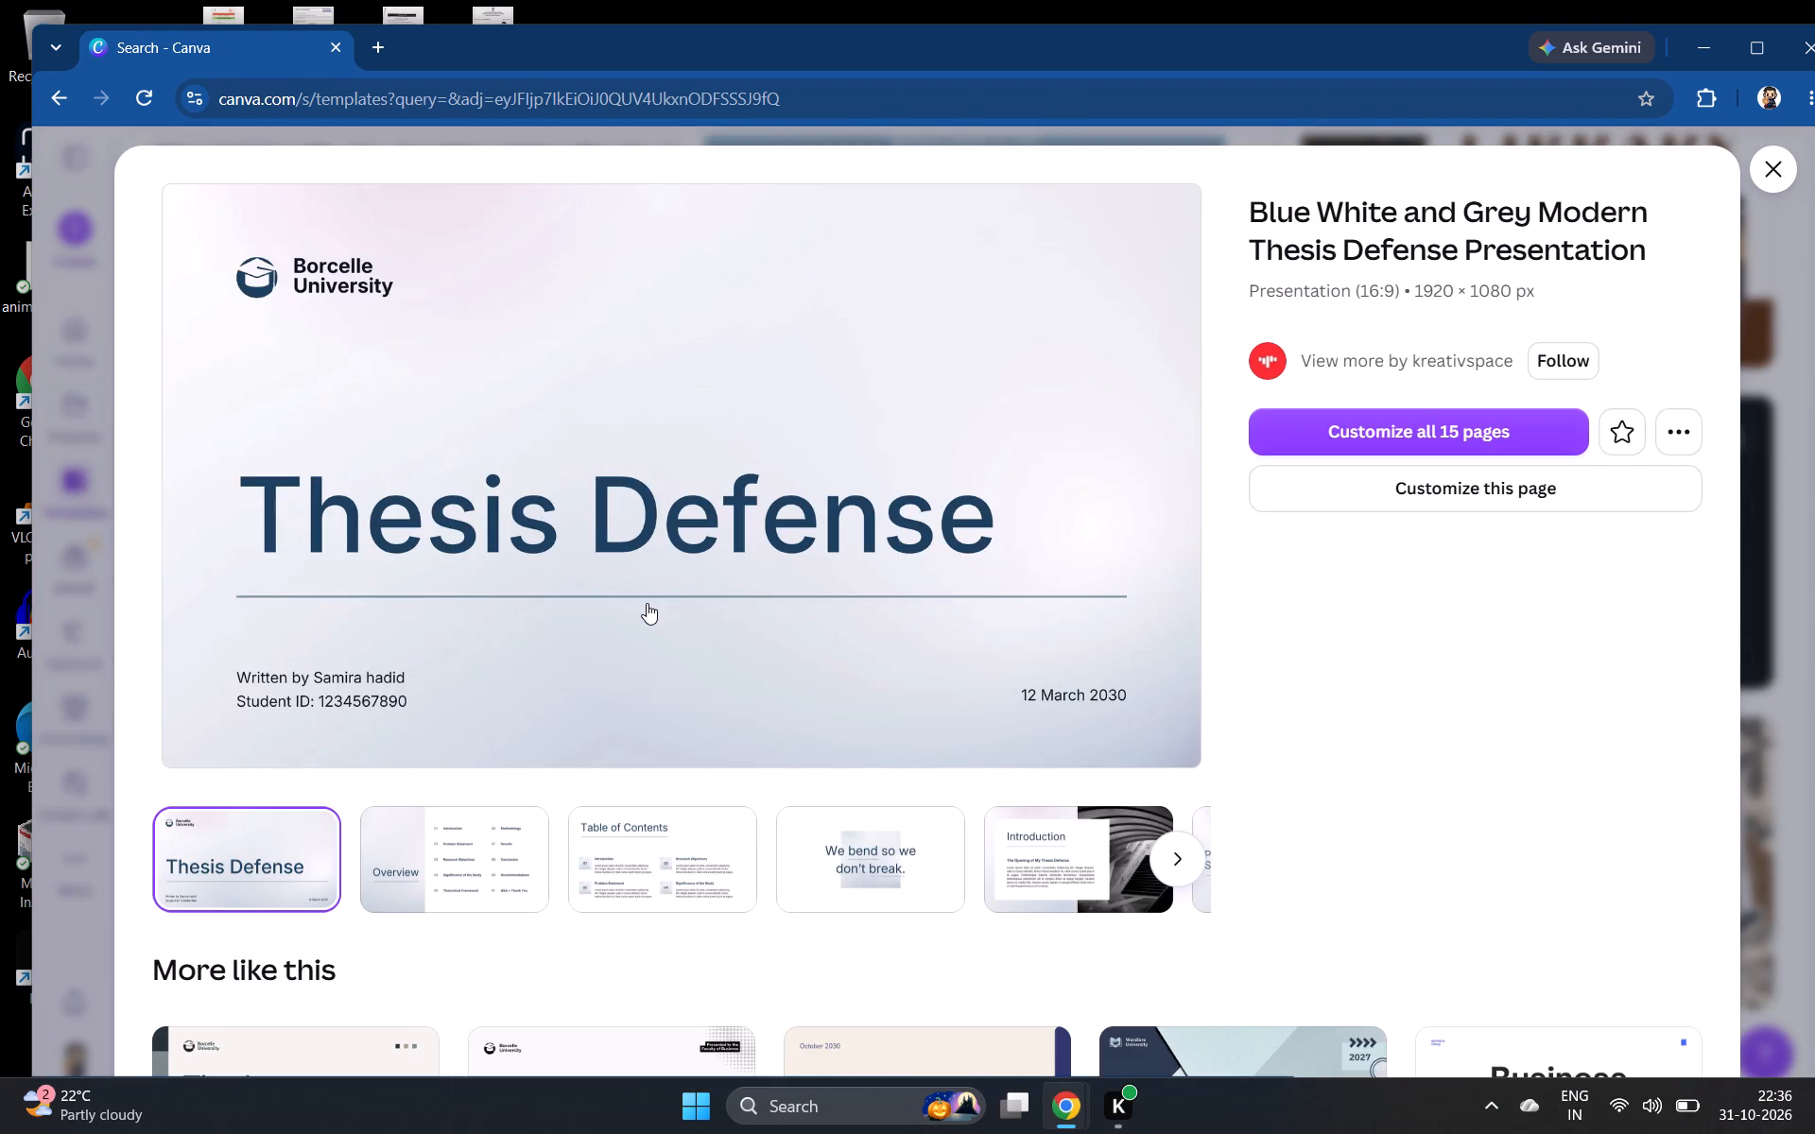
pyautogui.click(432, 822)
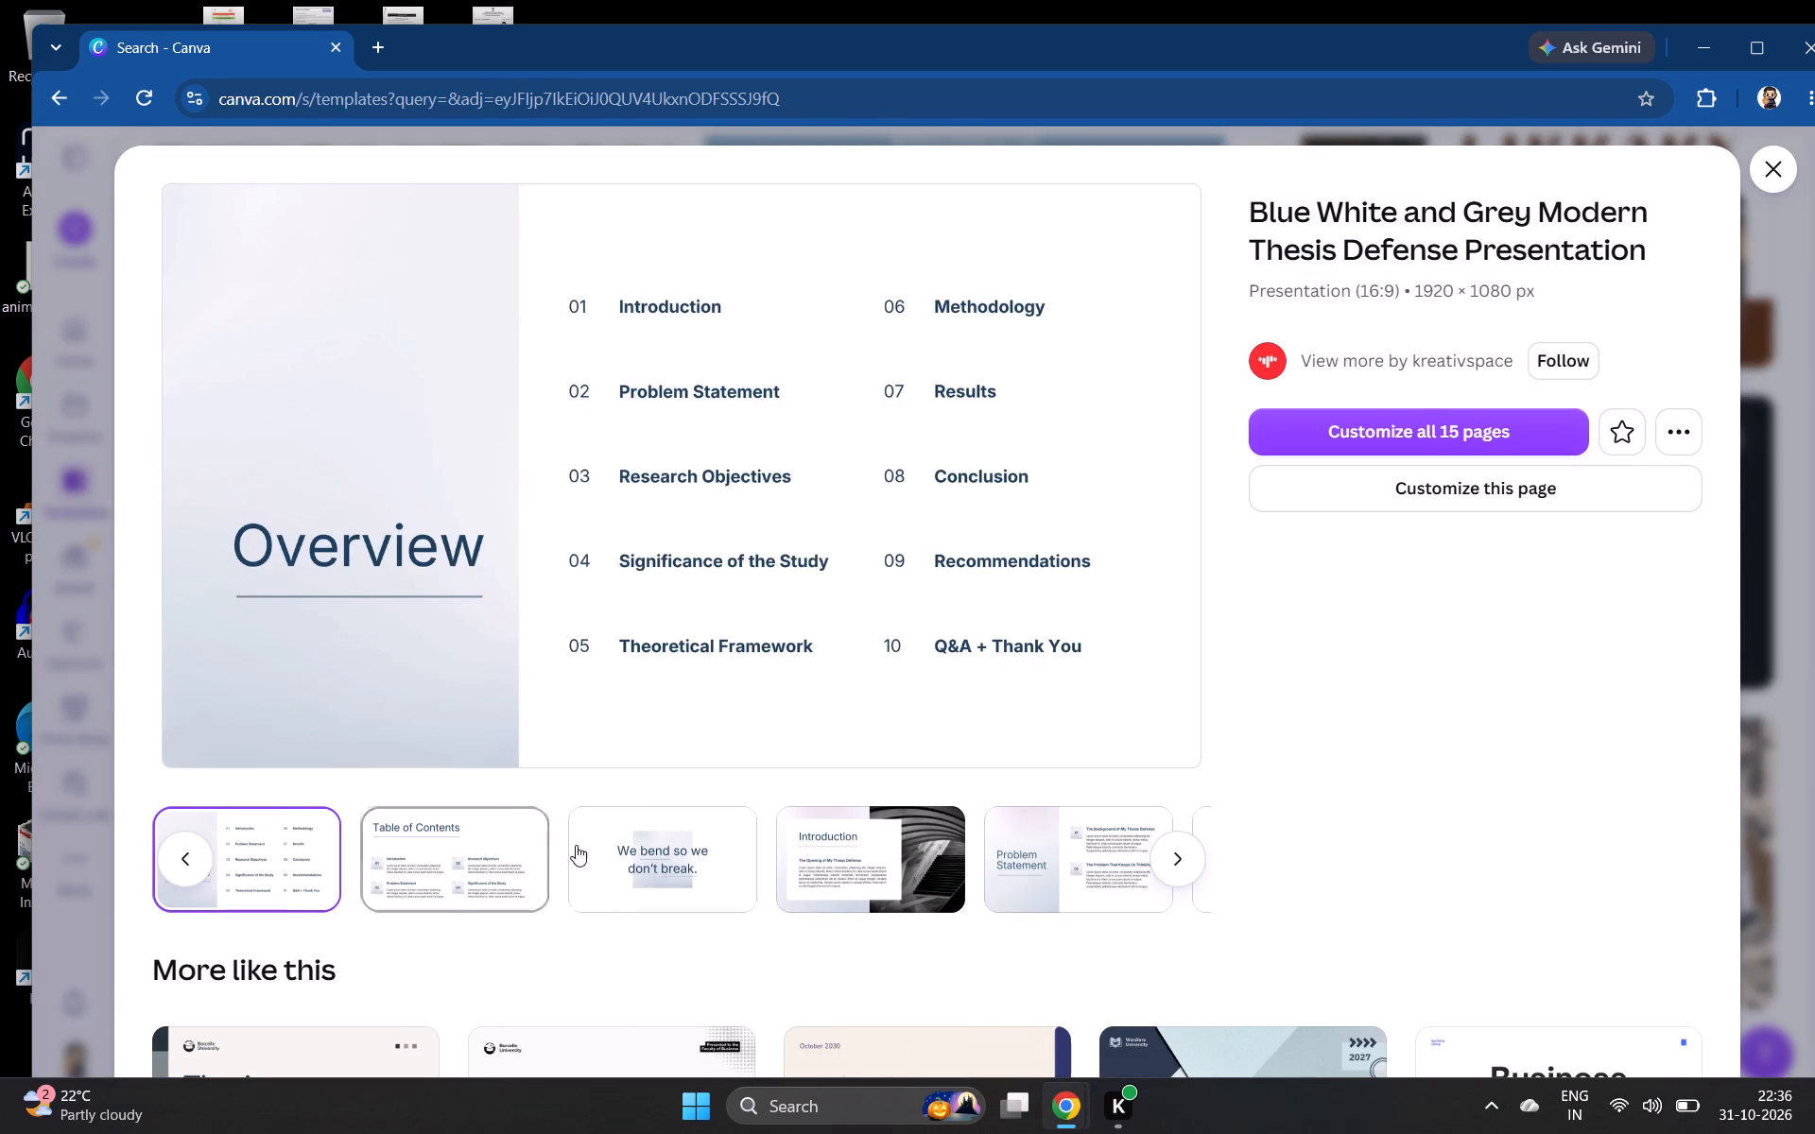
pyautogui.click(628, 843)
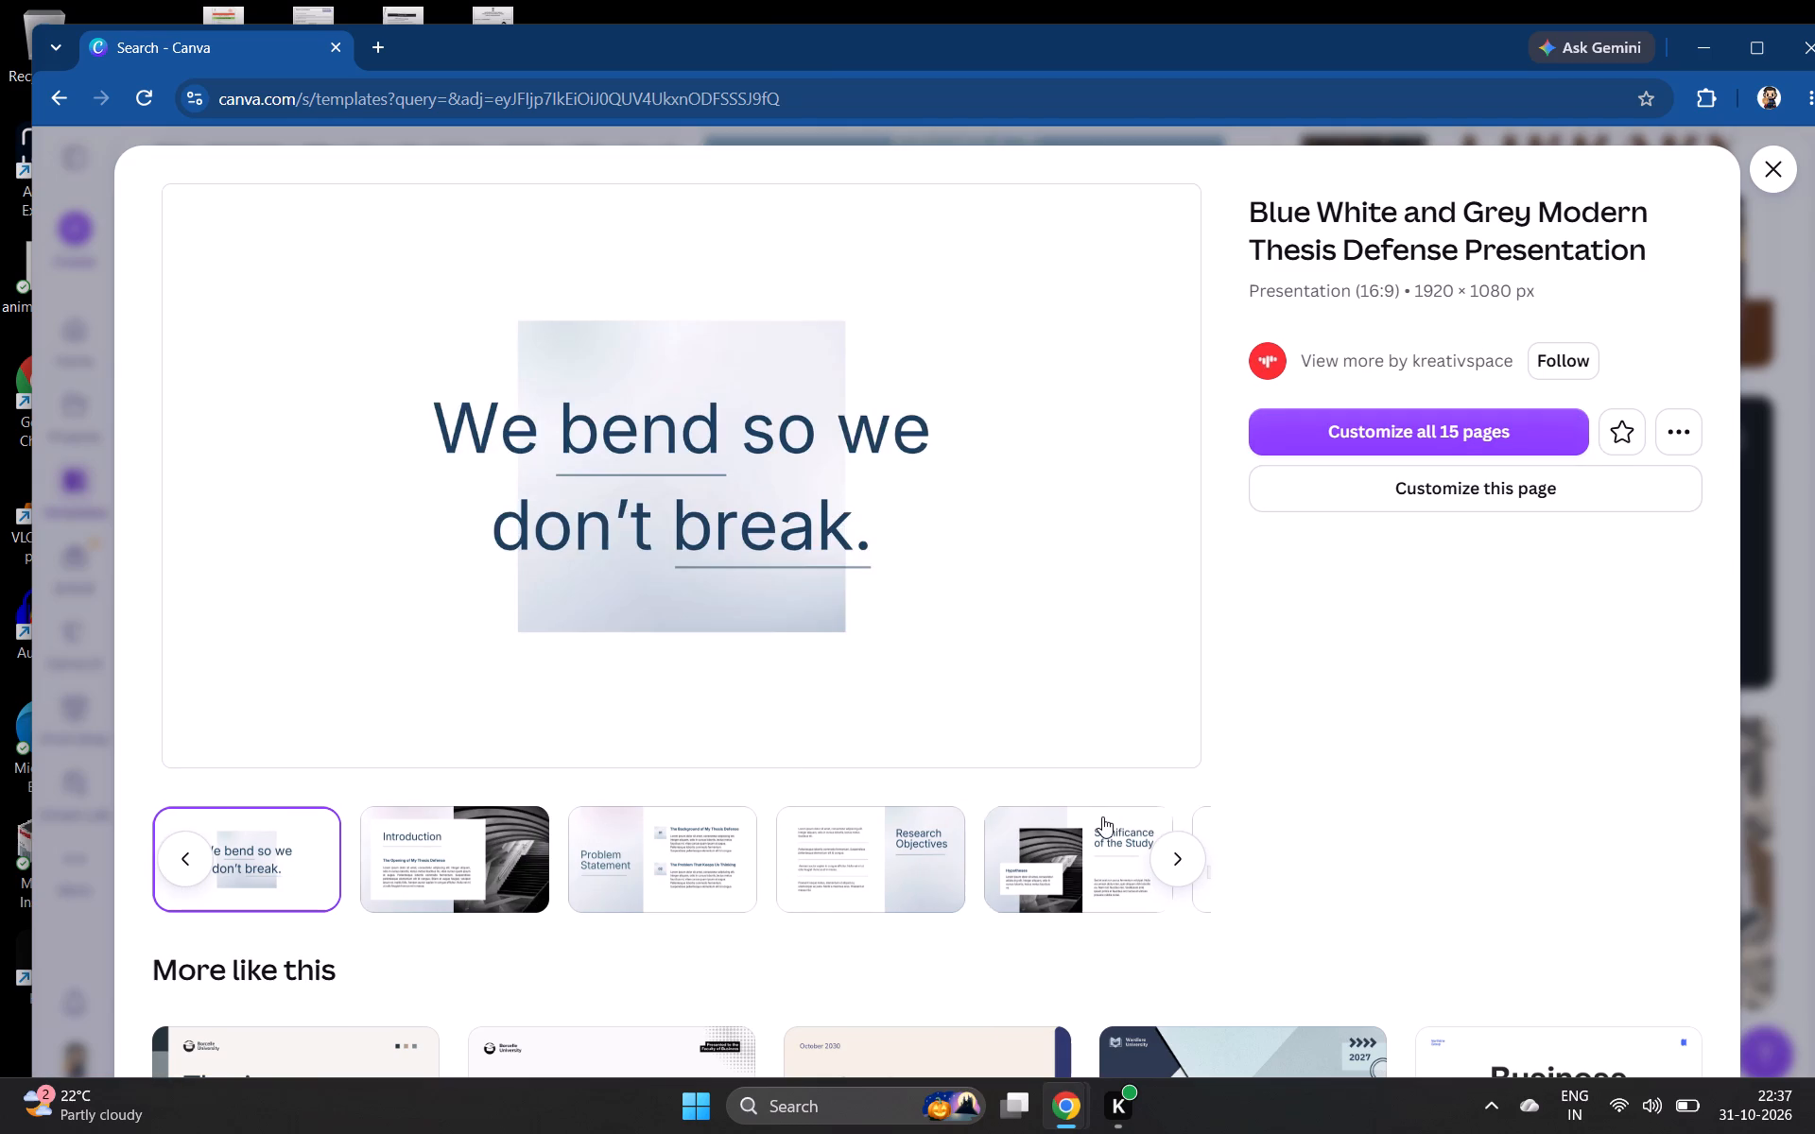
pyautogui.click(1164, 868)
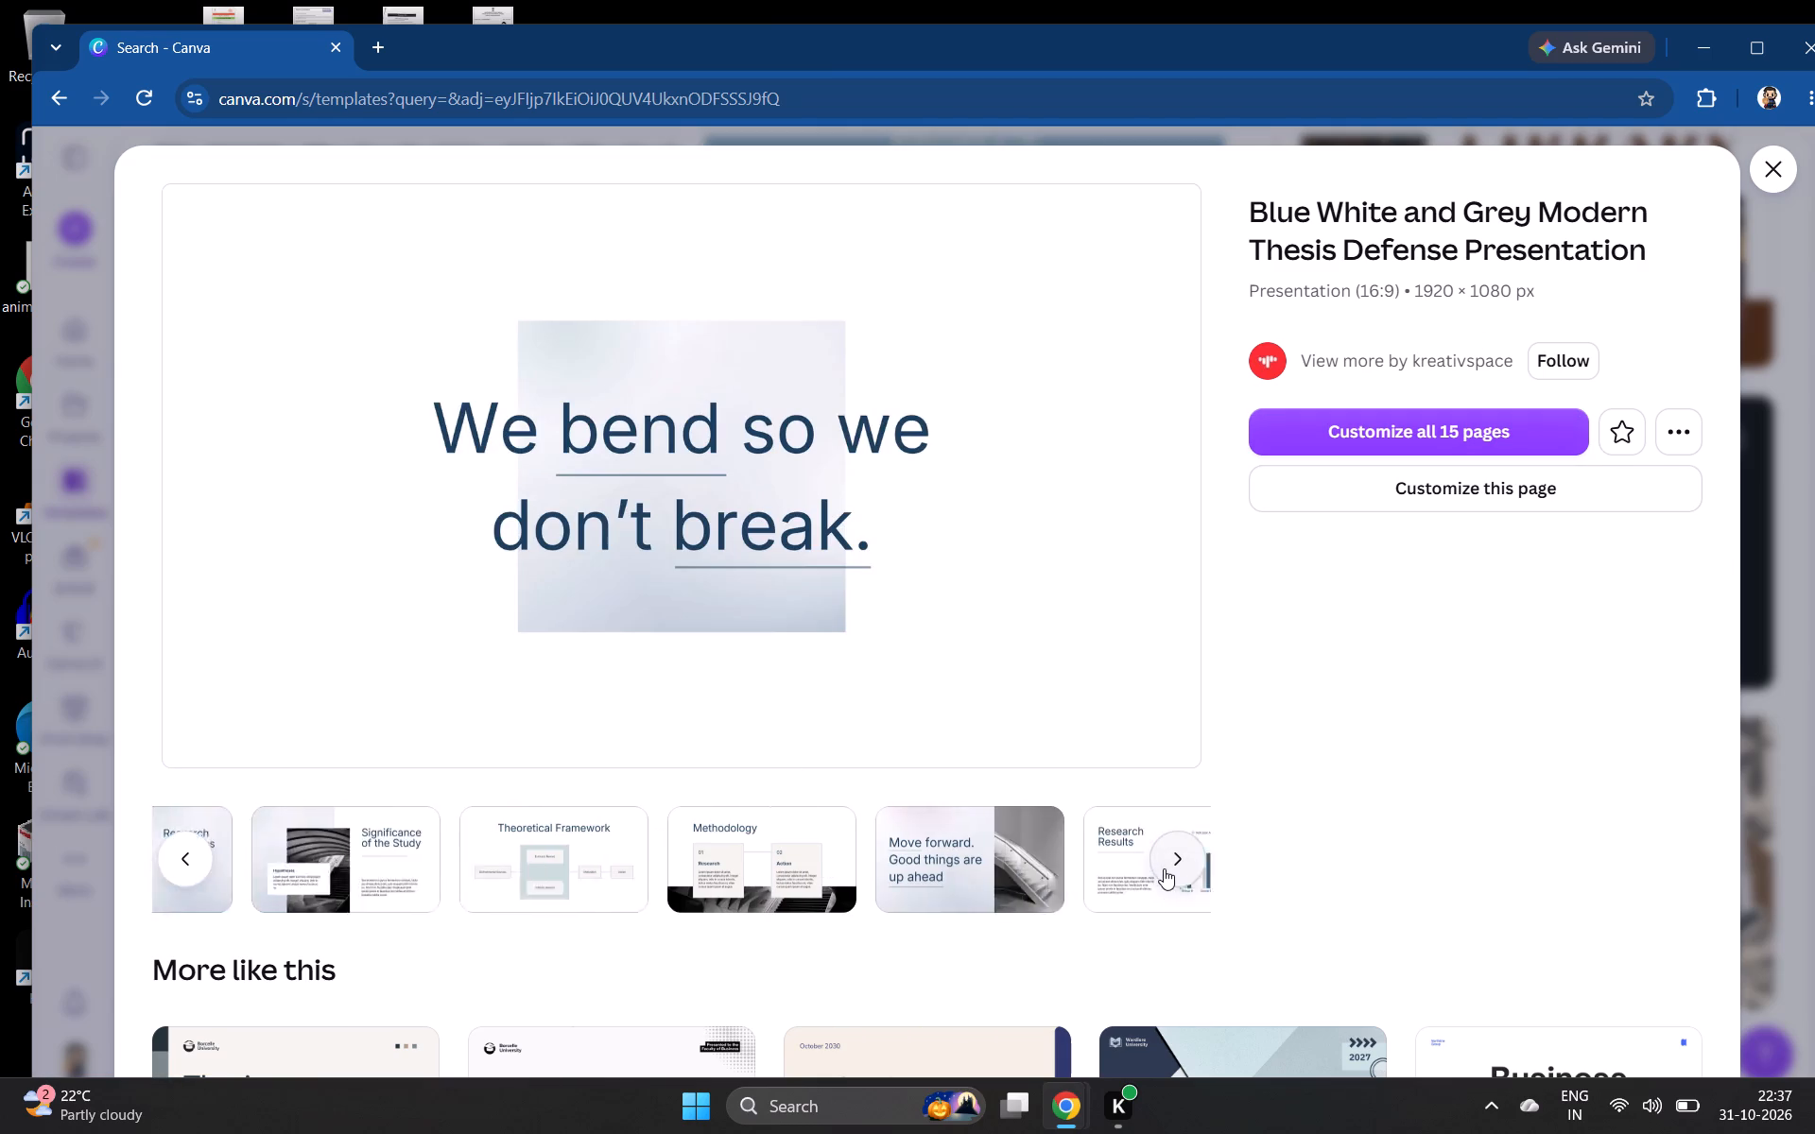
# Look through the similar templates suggested for the Thesis Defense presentation and close its preview.
pyautogui.scroll(-3, 1164, 868)
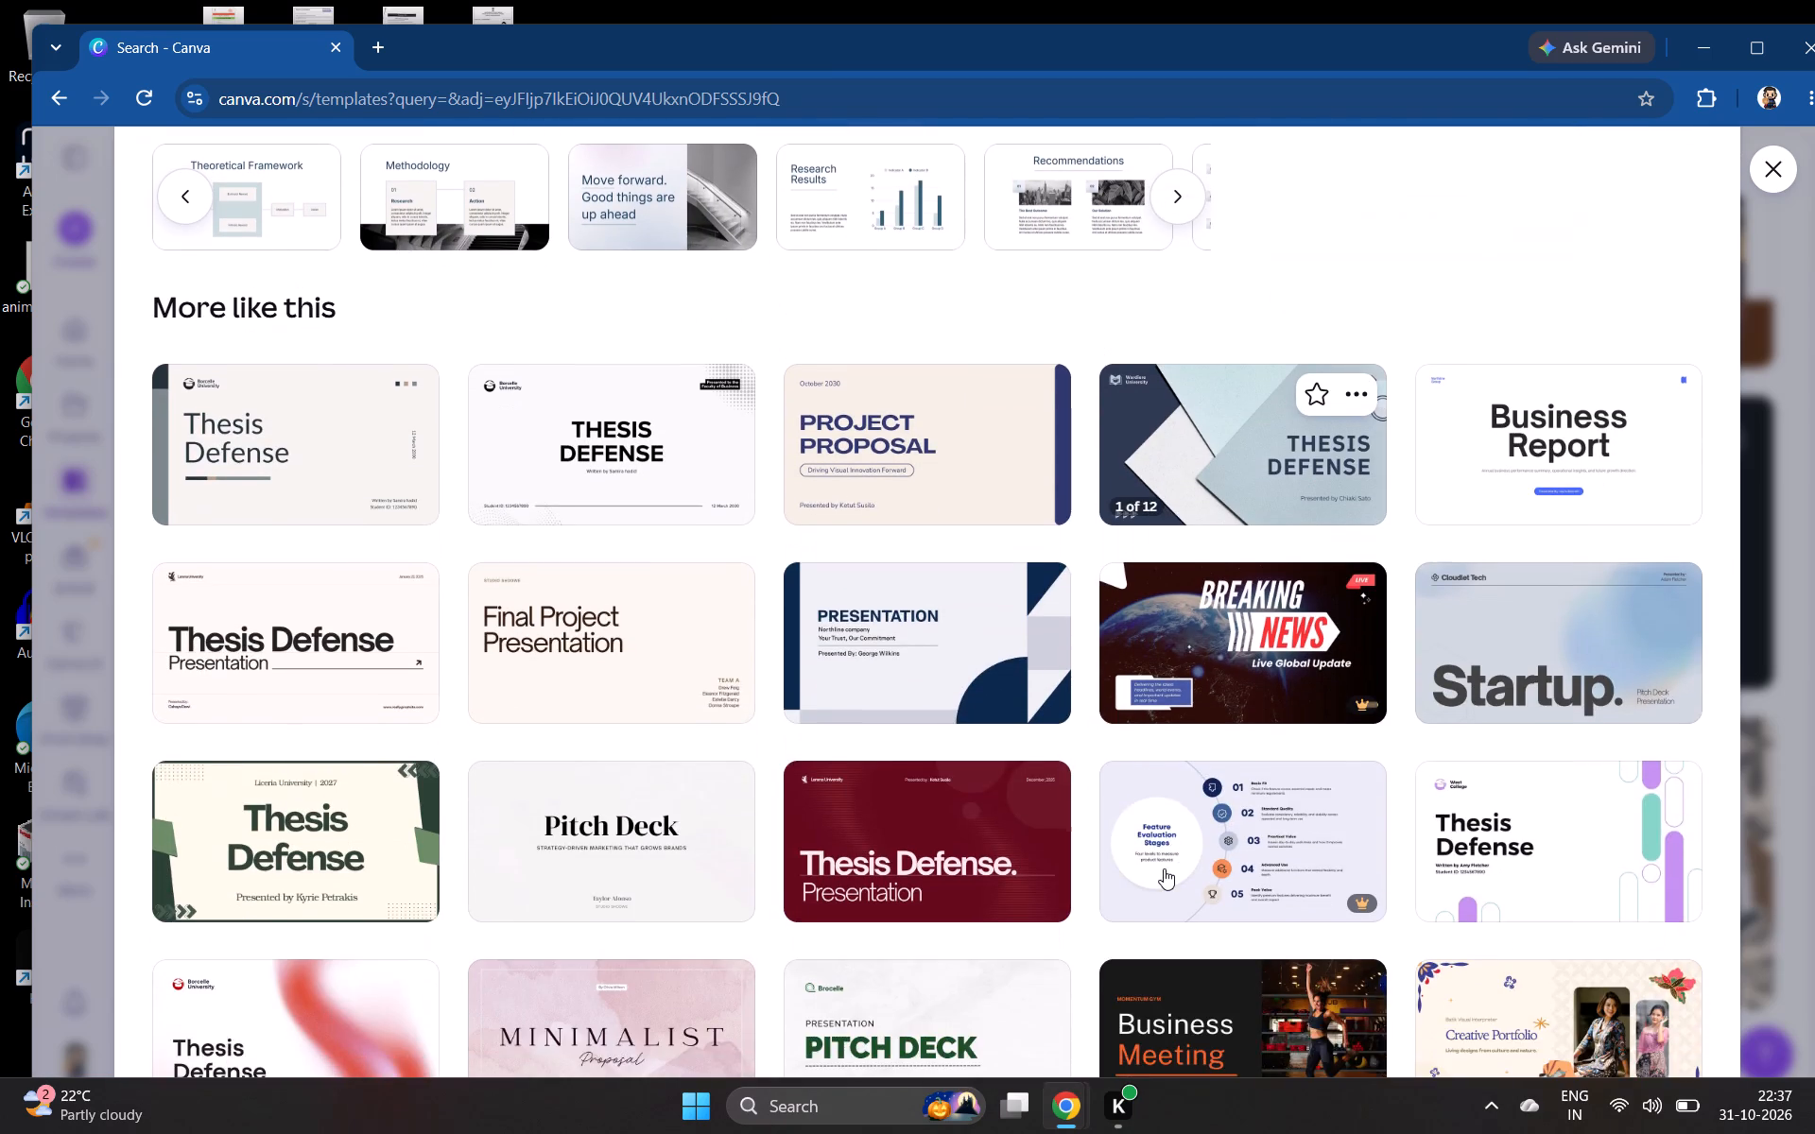
pyautogui.scroll(-5, 1164, 868)
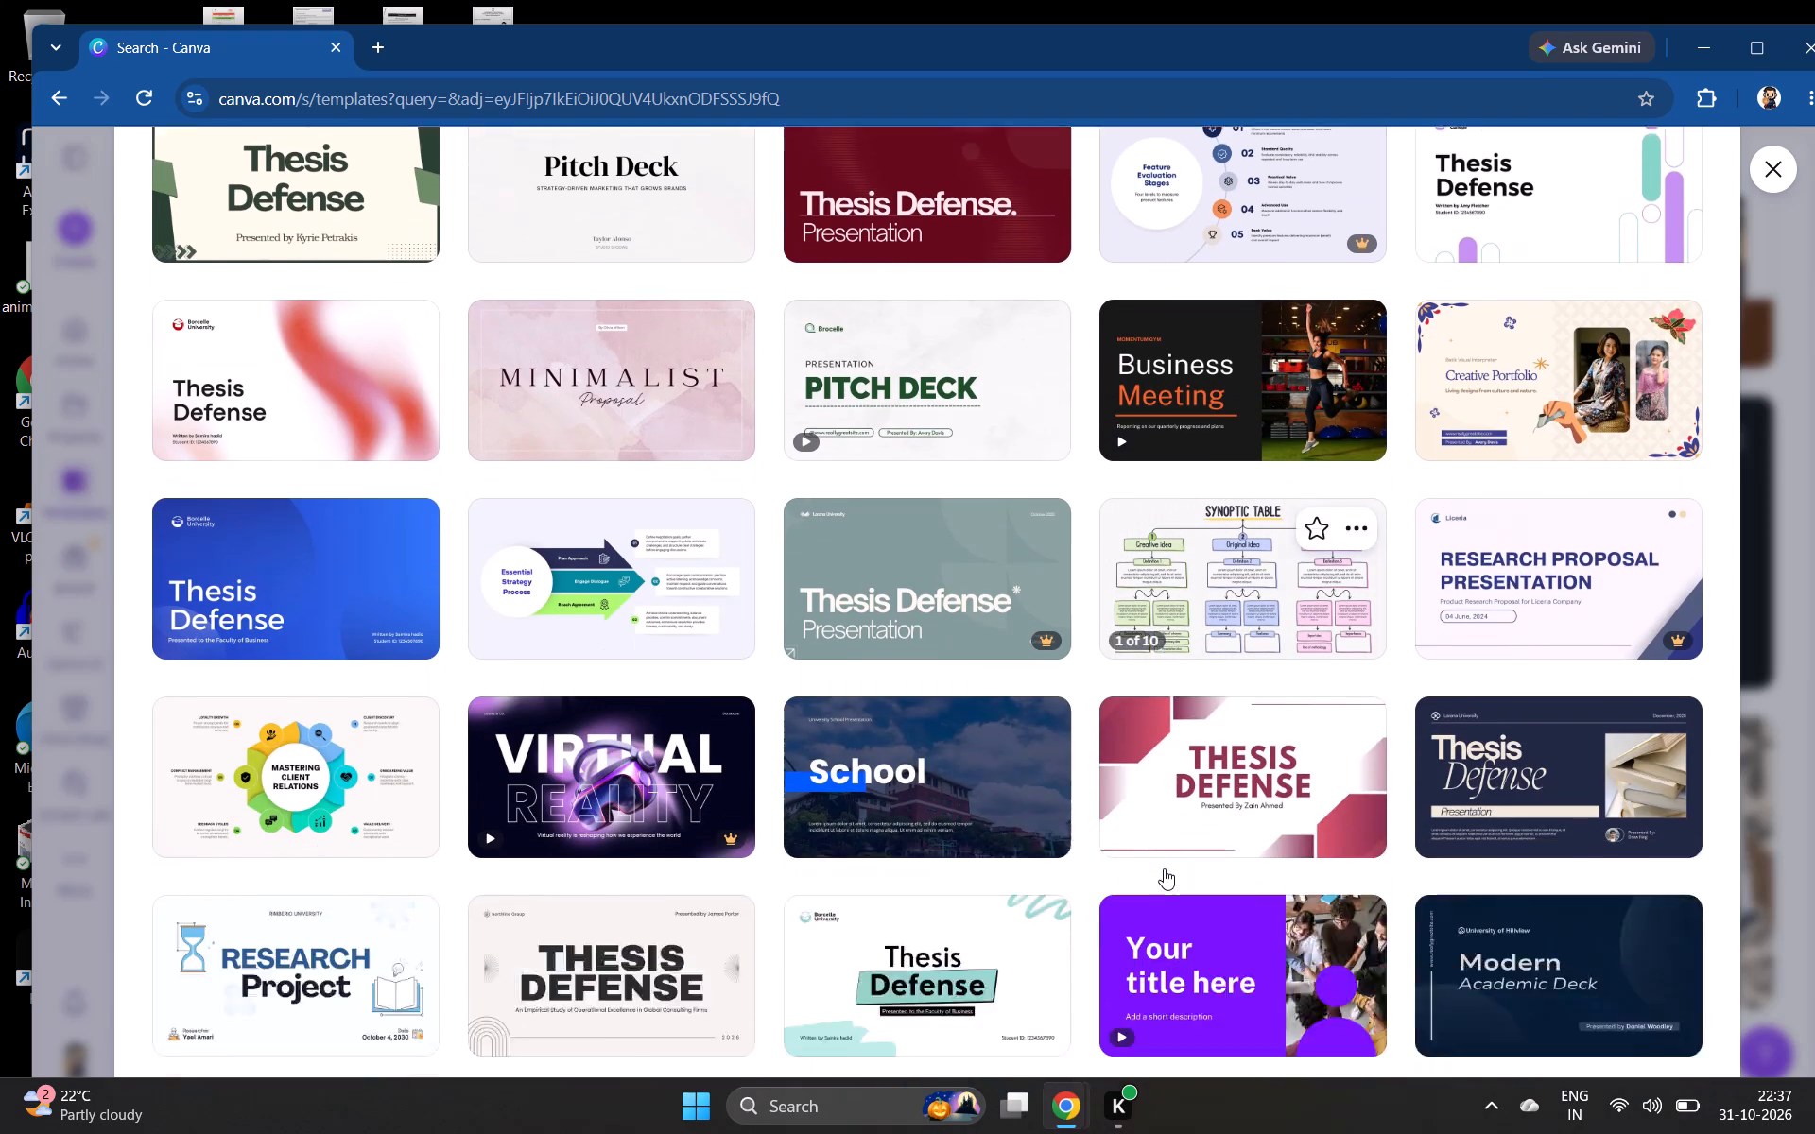
pyautogui.scroll(-3, 1164, 868)
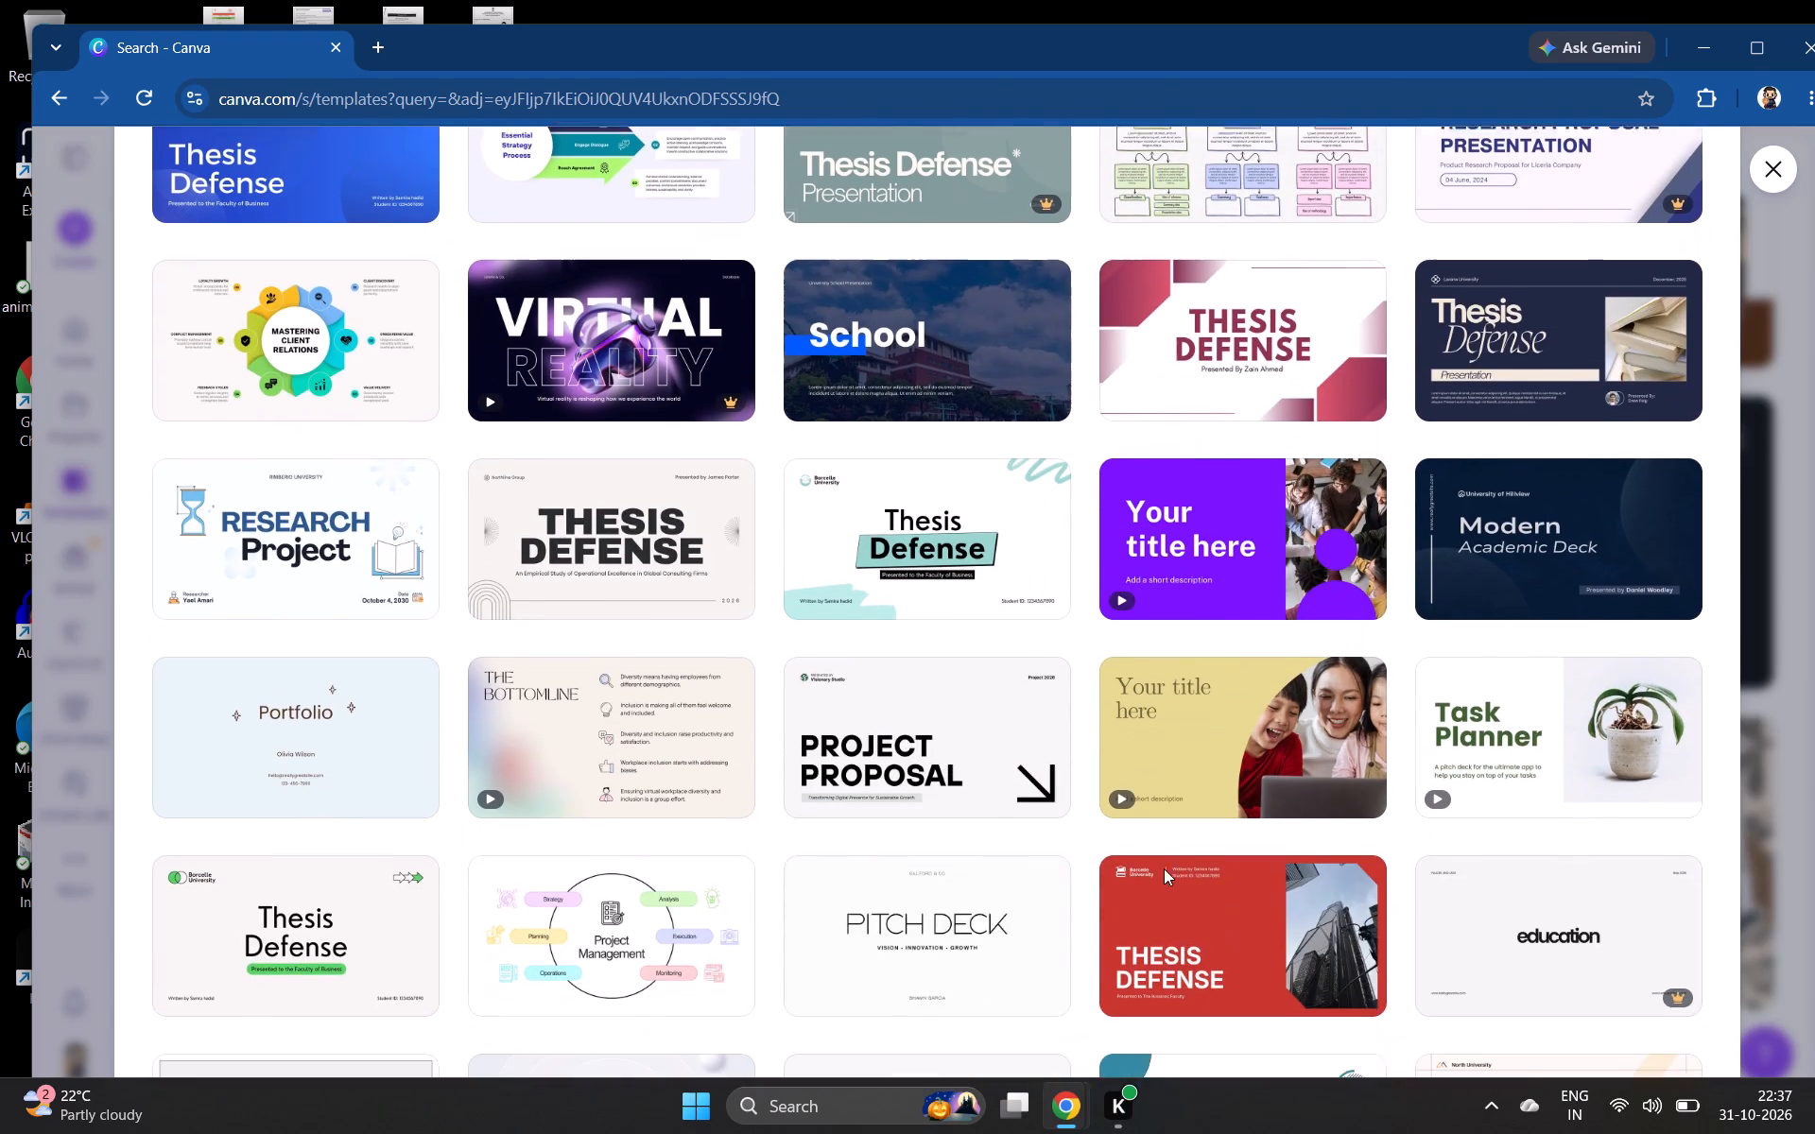
pyautogui.scroll(-3, 1164, 868)
pyautogui.scroll(10, 1164, 868)
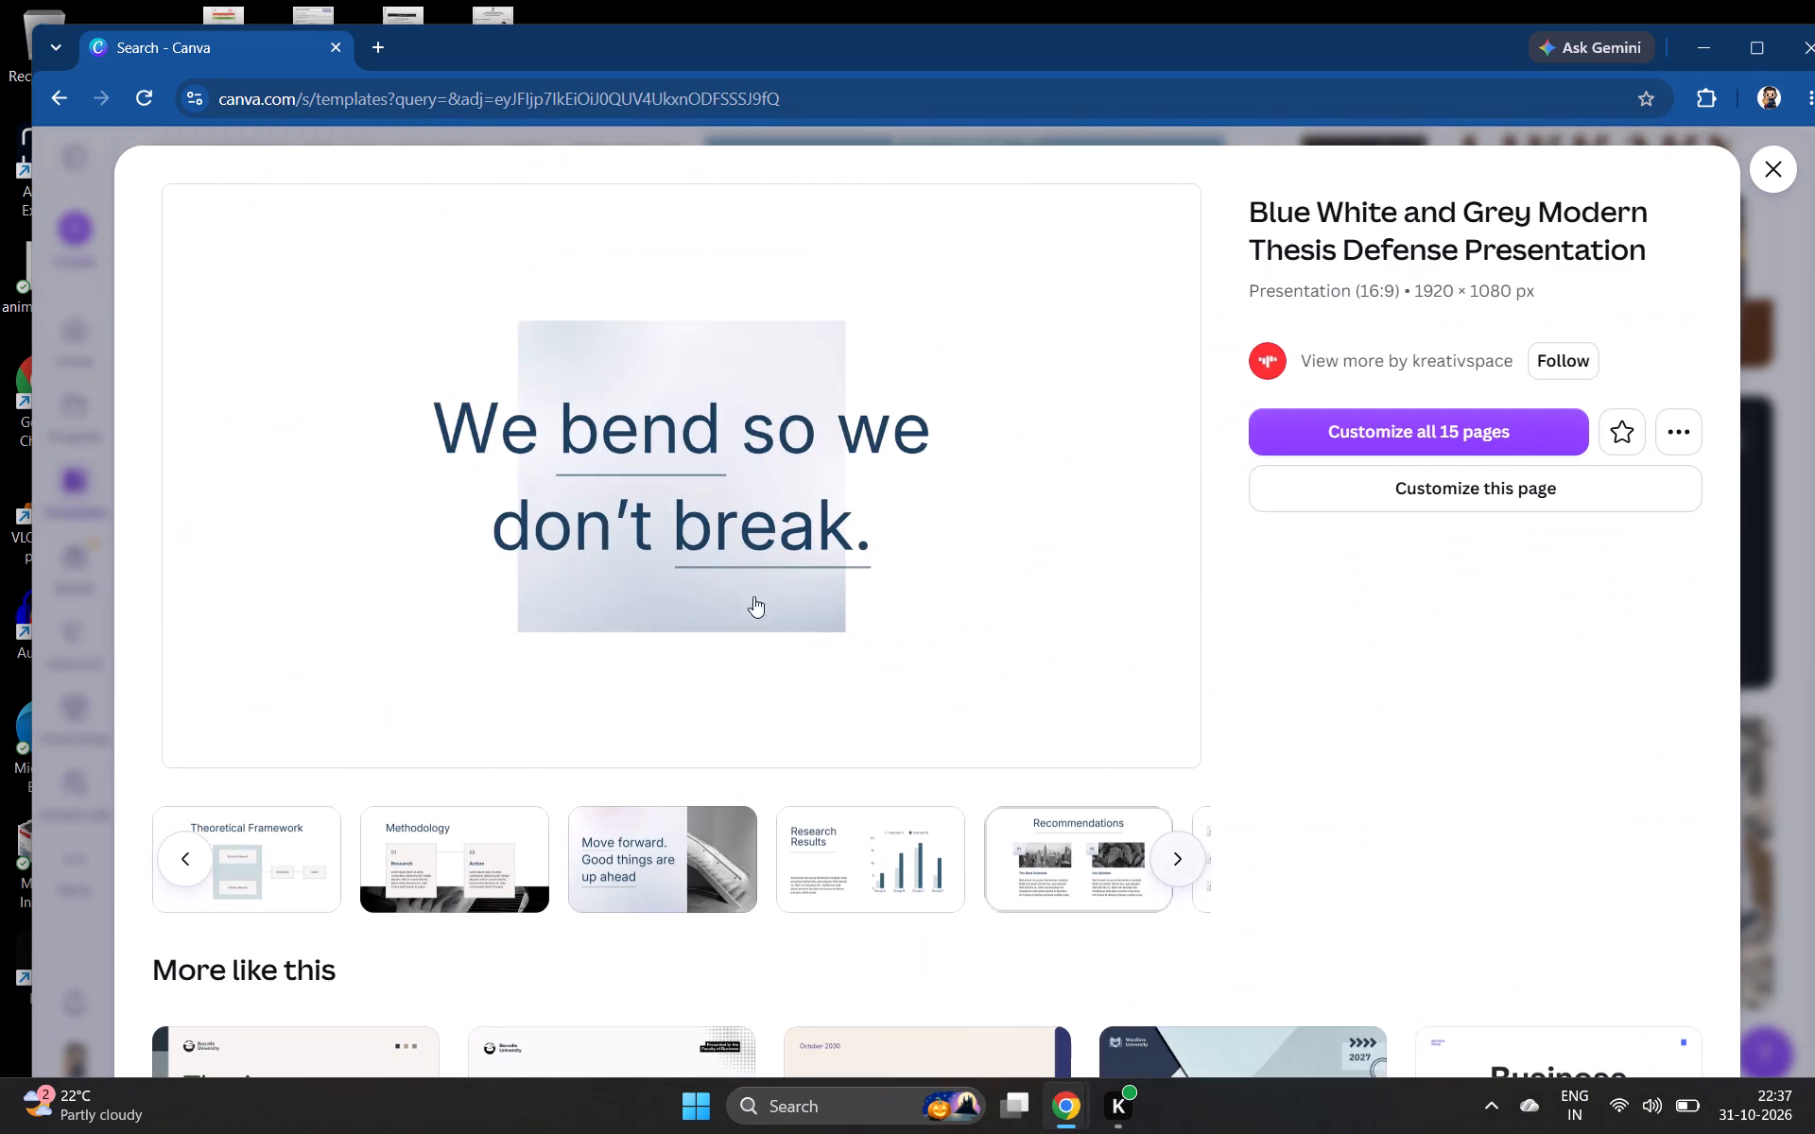
pyautogui.click(1776, 153)
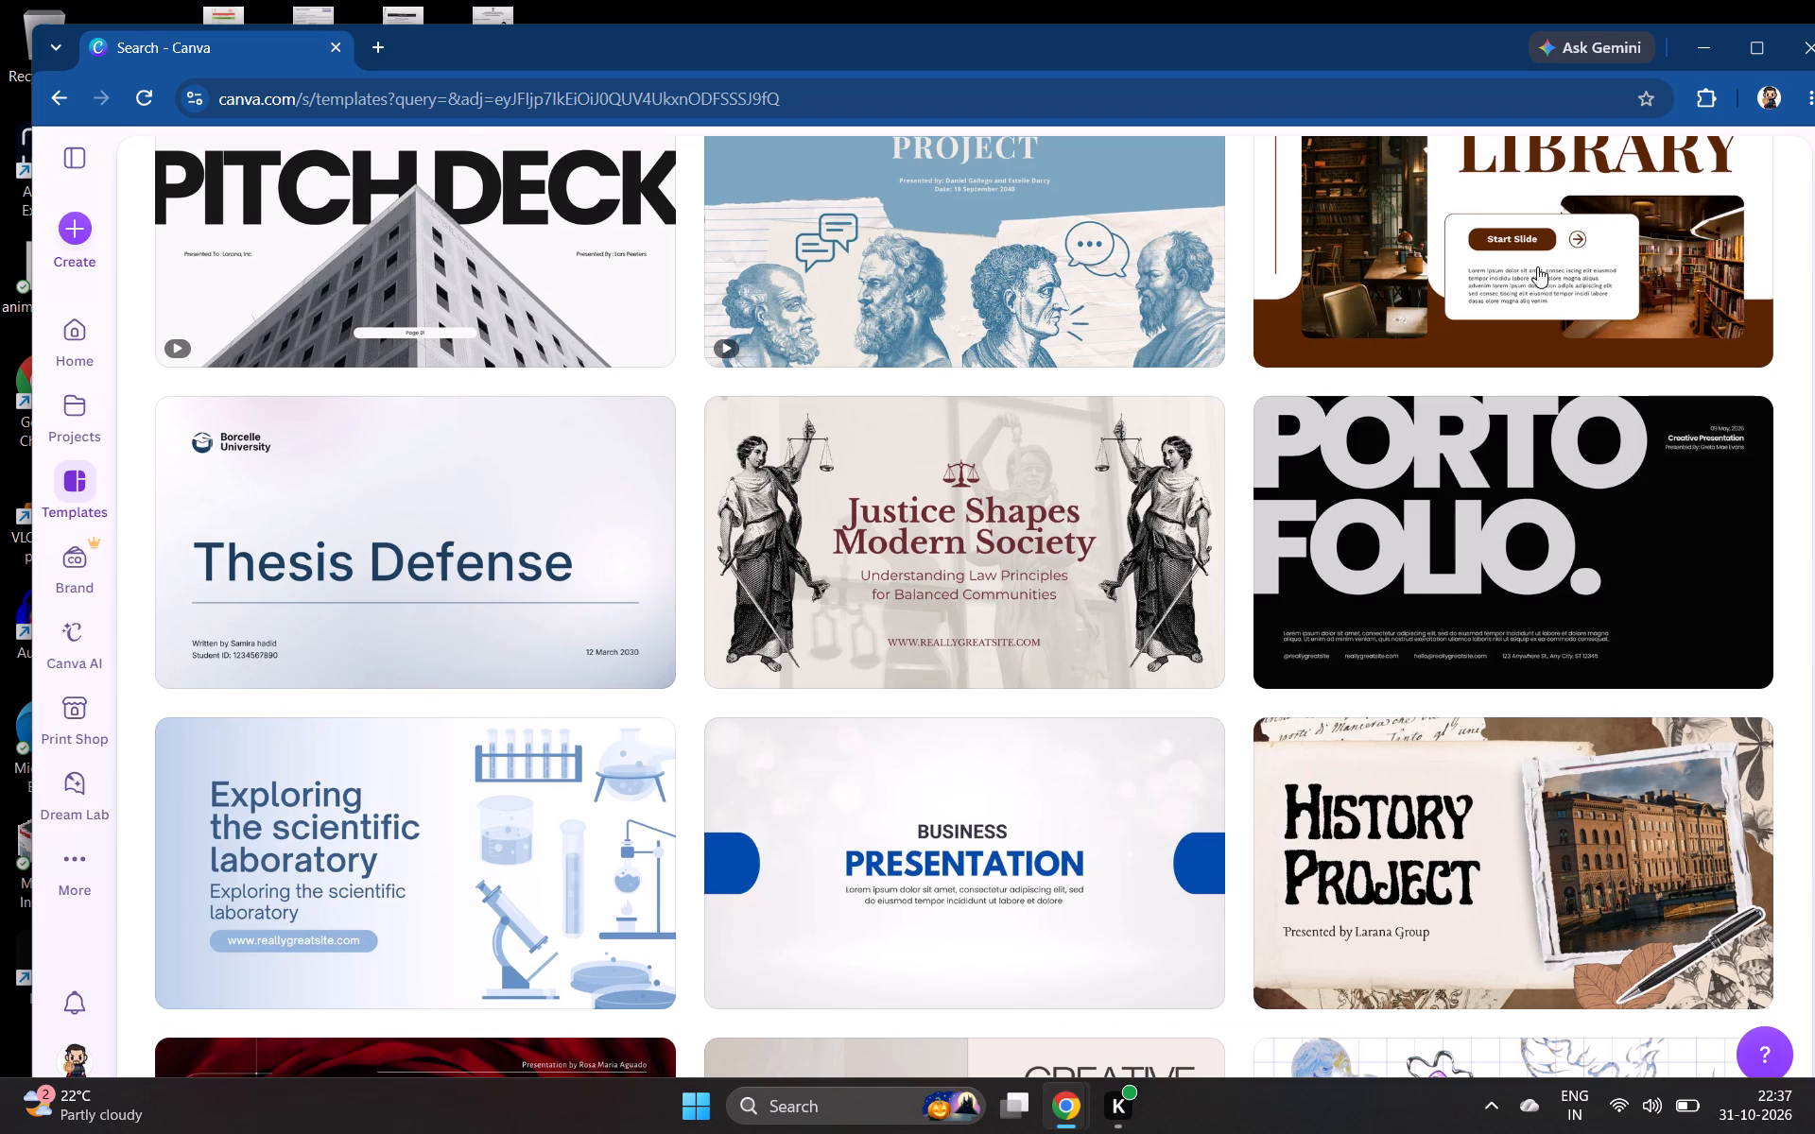
# Open the Justice Shapes Modern Society law presentation template for customizing.
pyautogui.click(1070, 530)
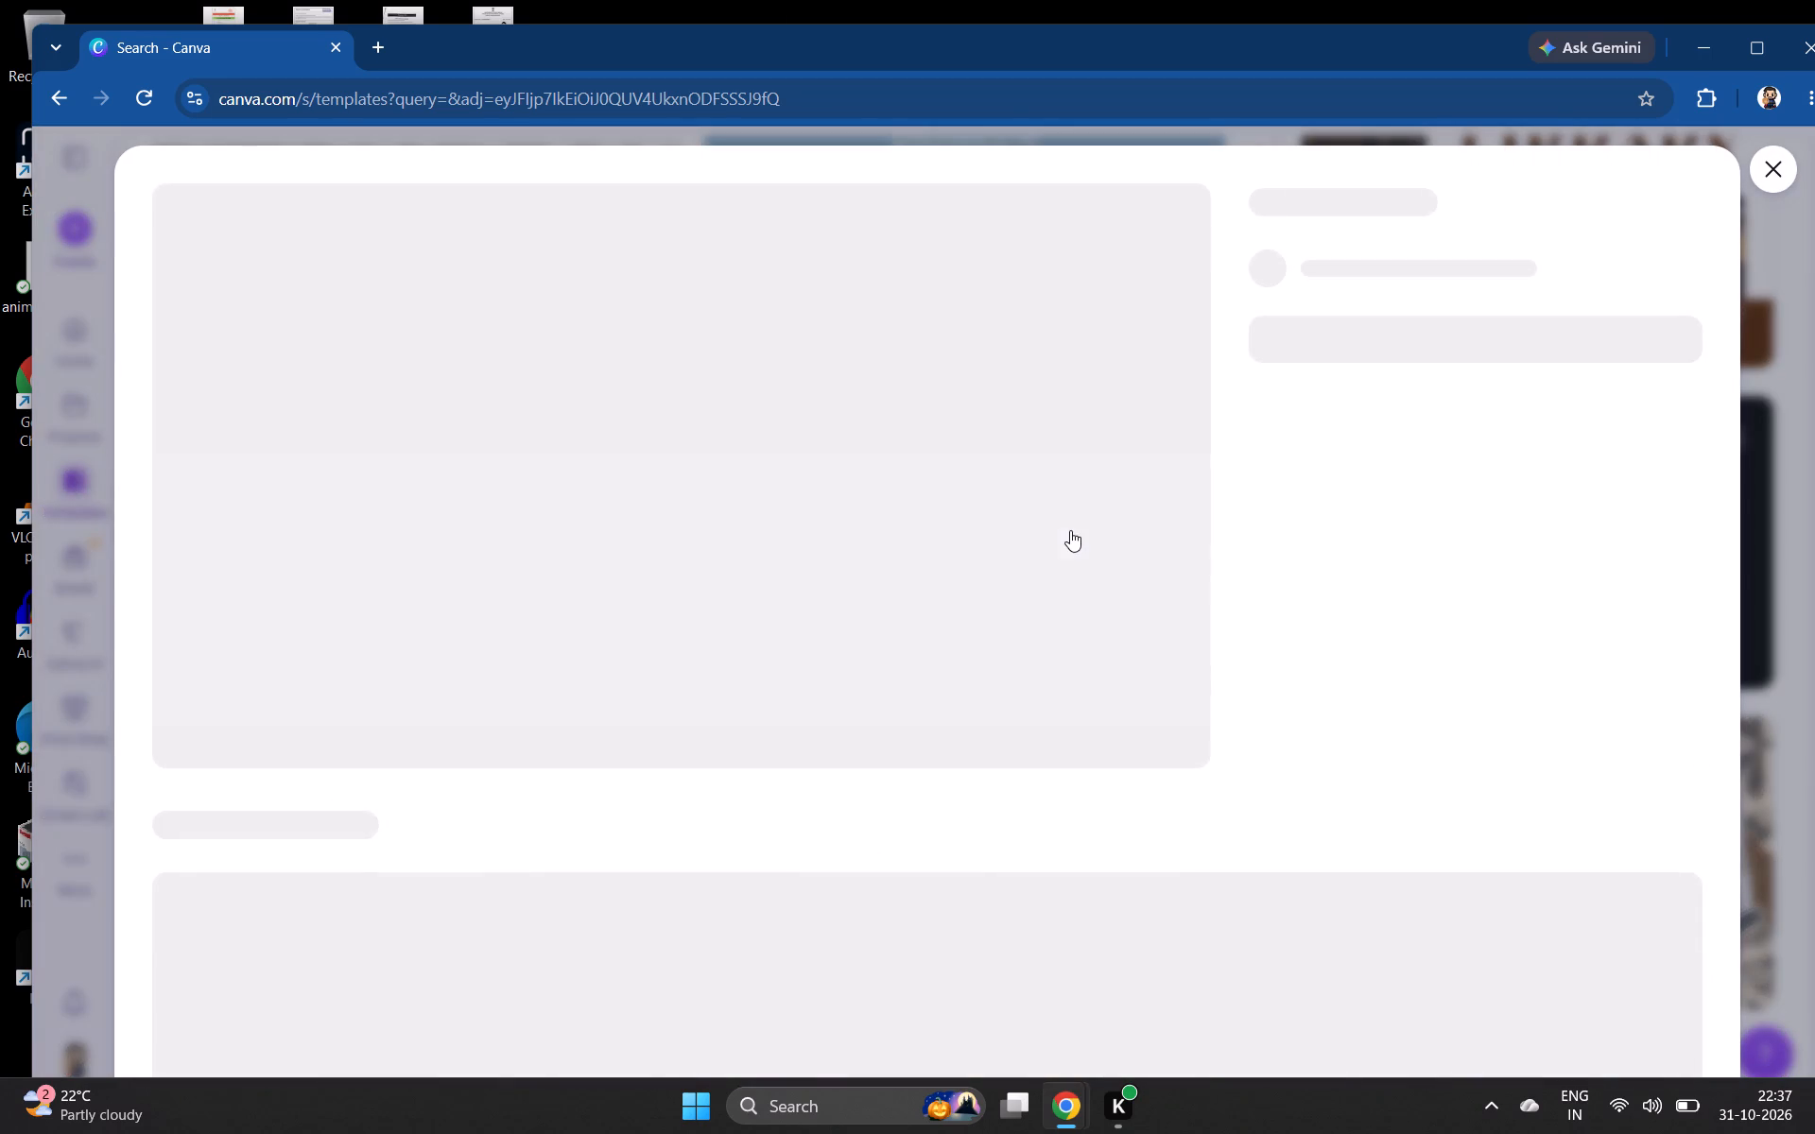
pyautogui.click(1260, 528)
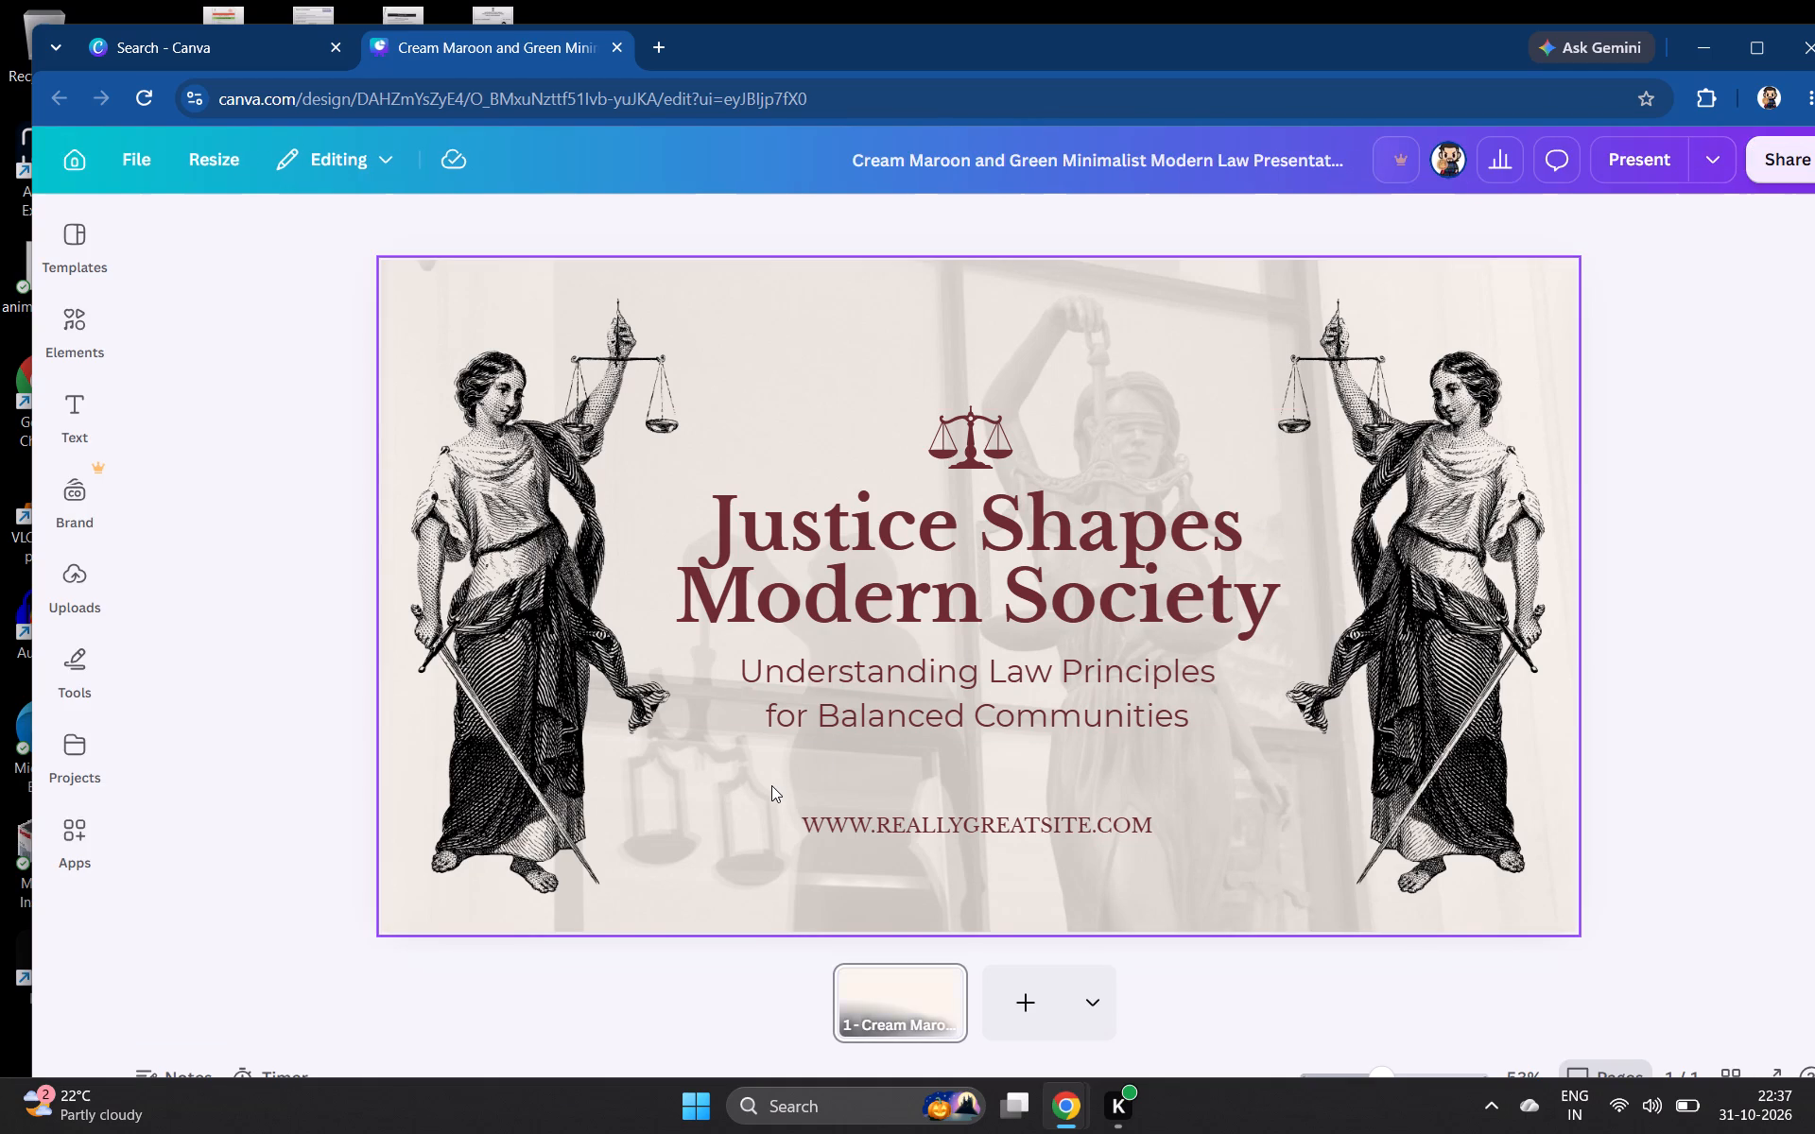
# Delete the grouped title, subtitle and scales icon and the website line from the slide.
pyautogui.click(1024, 555)
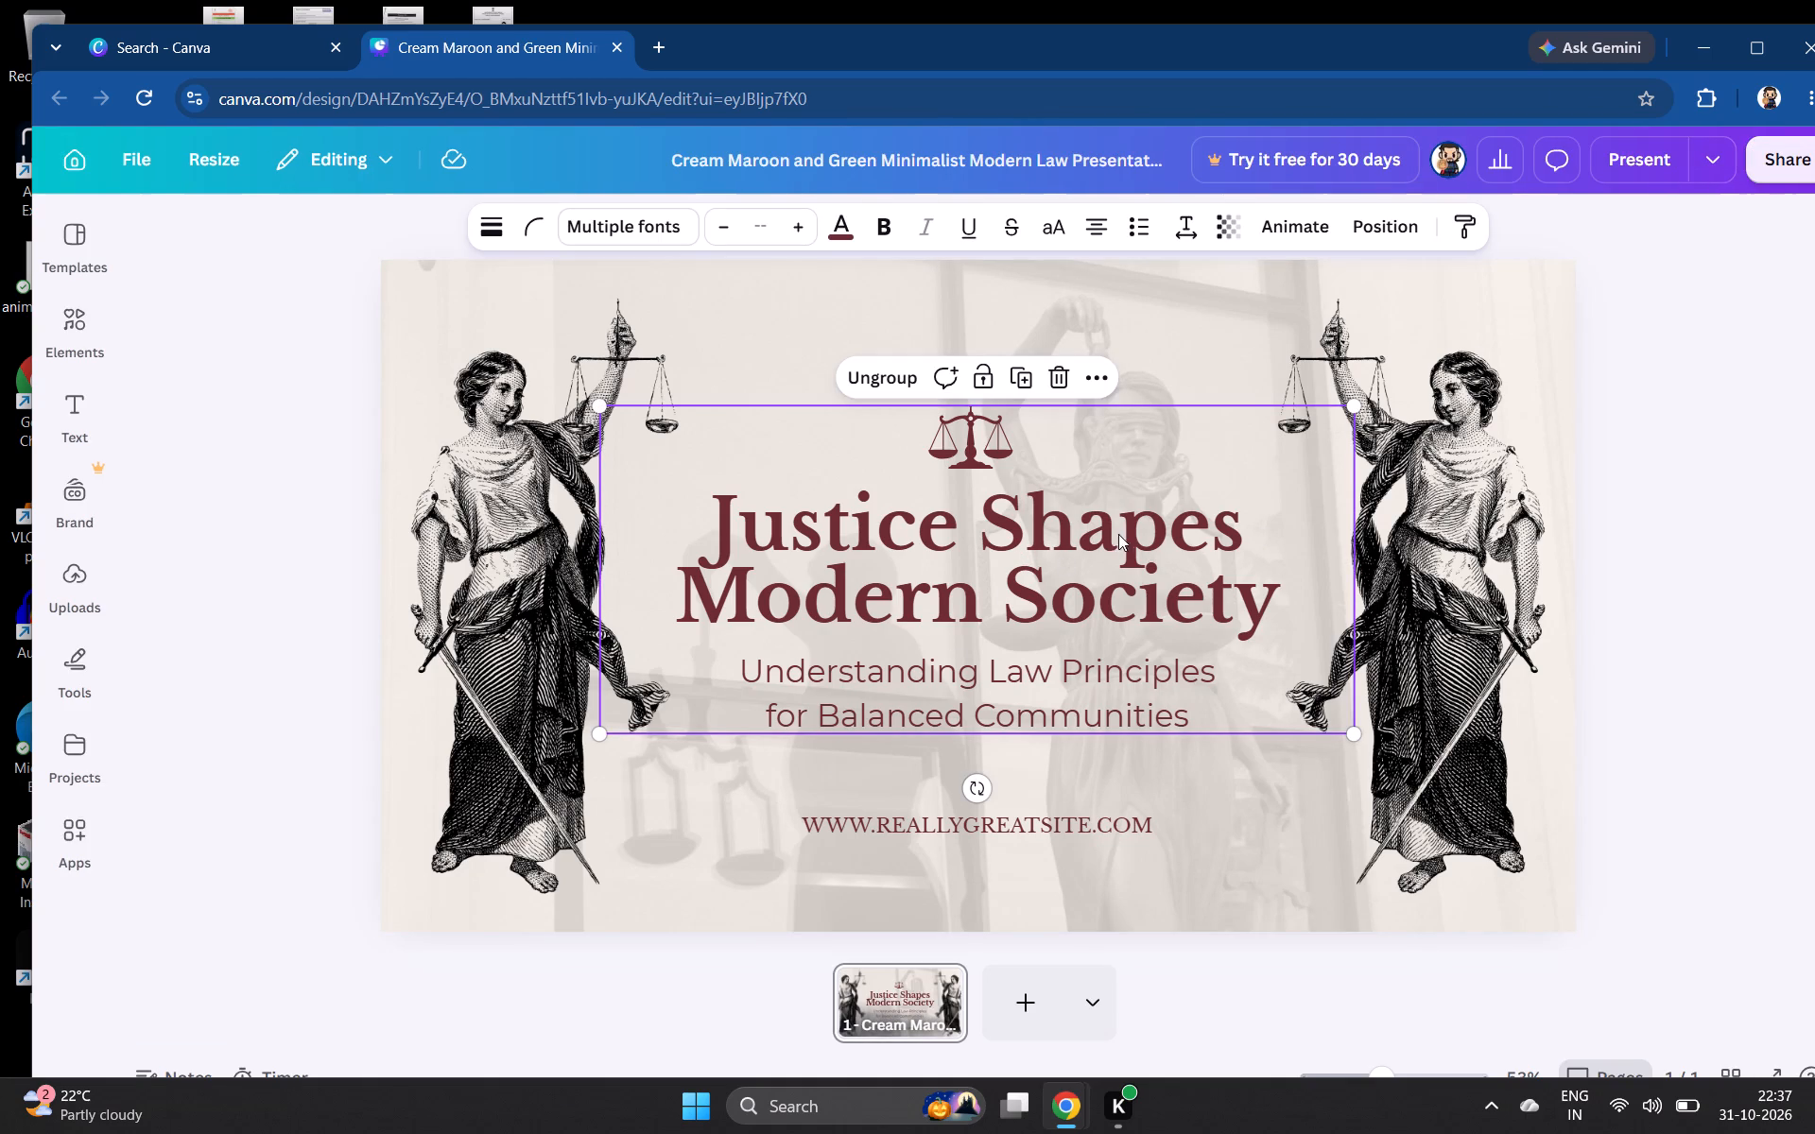
pyautogui.click(1054, 352)
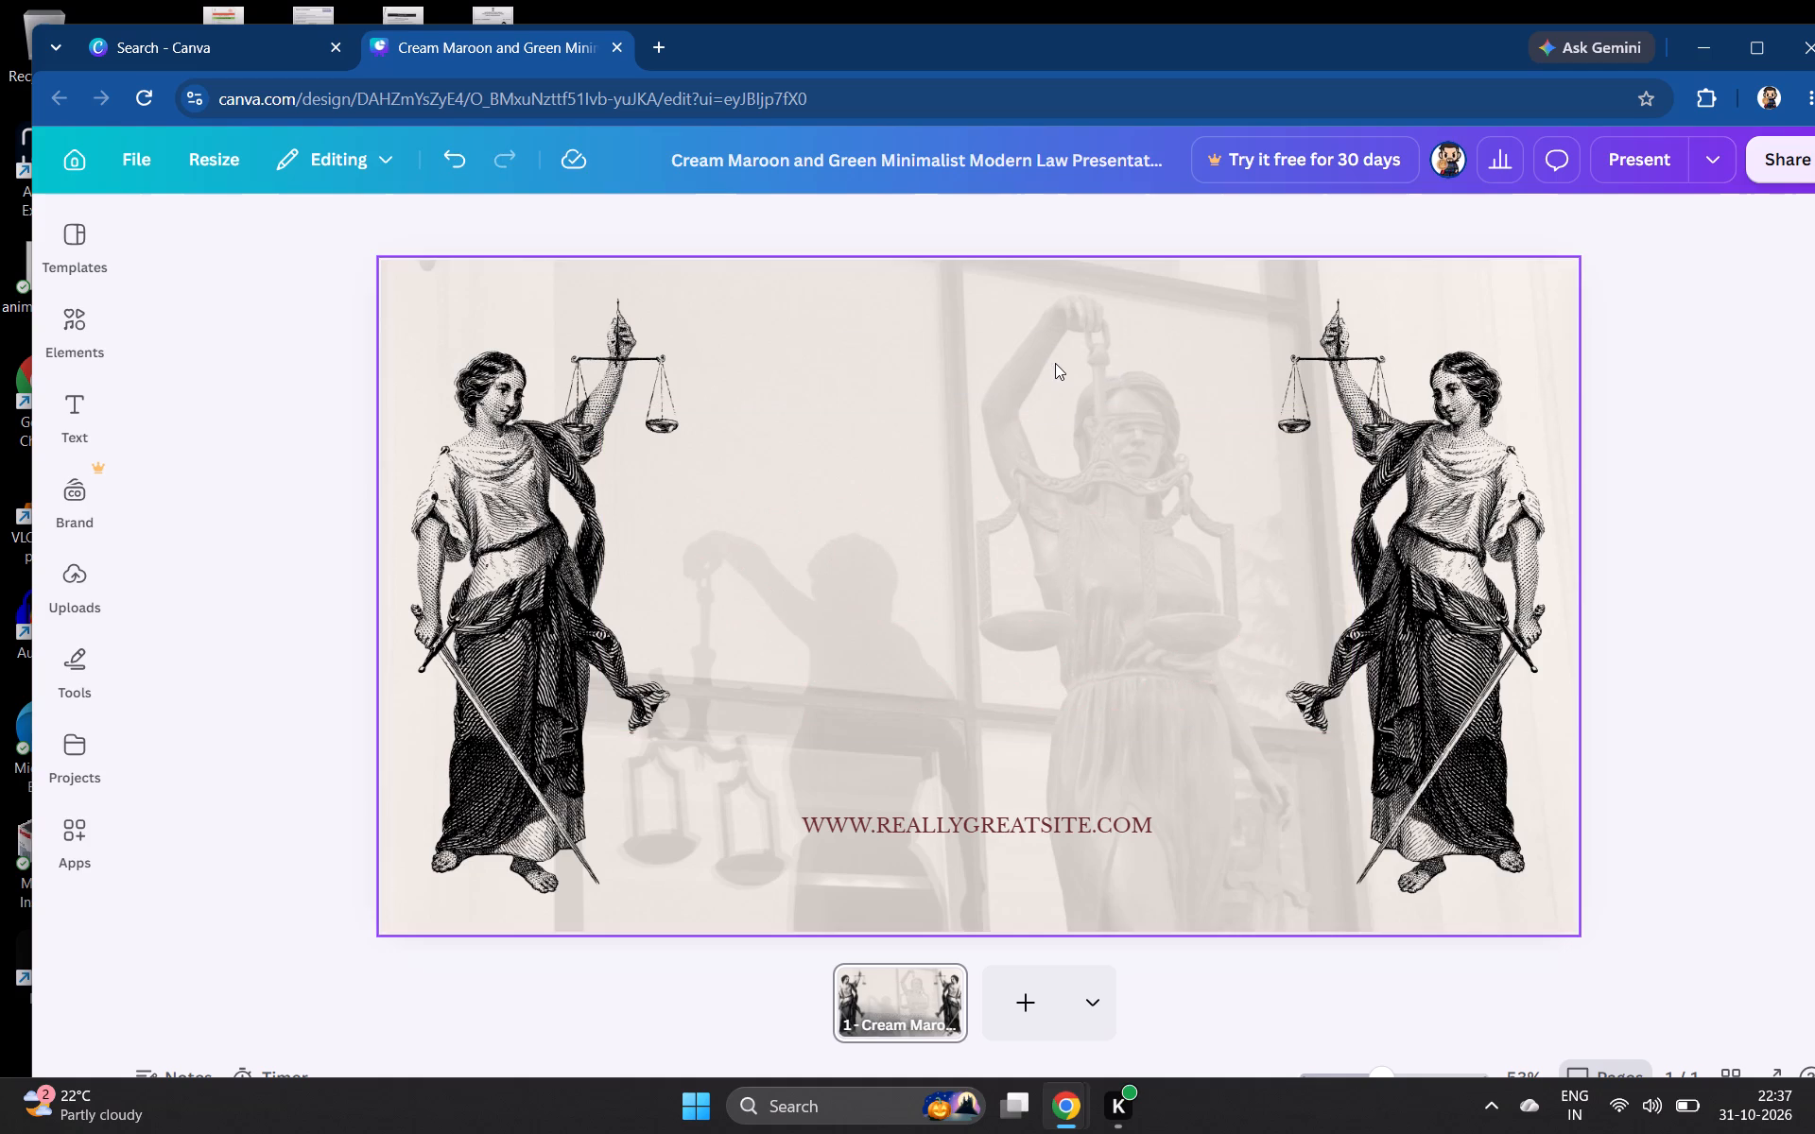
pyautogui.click(1037, 813)
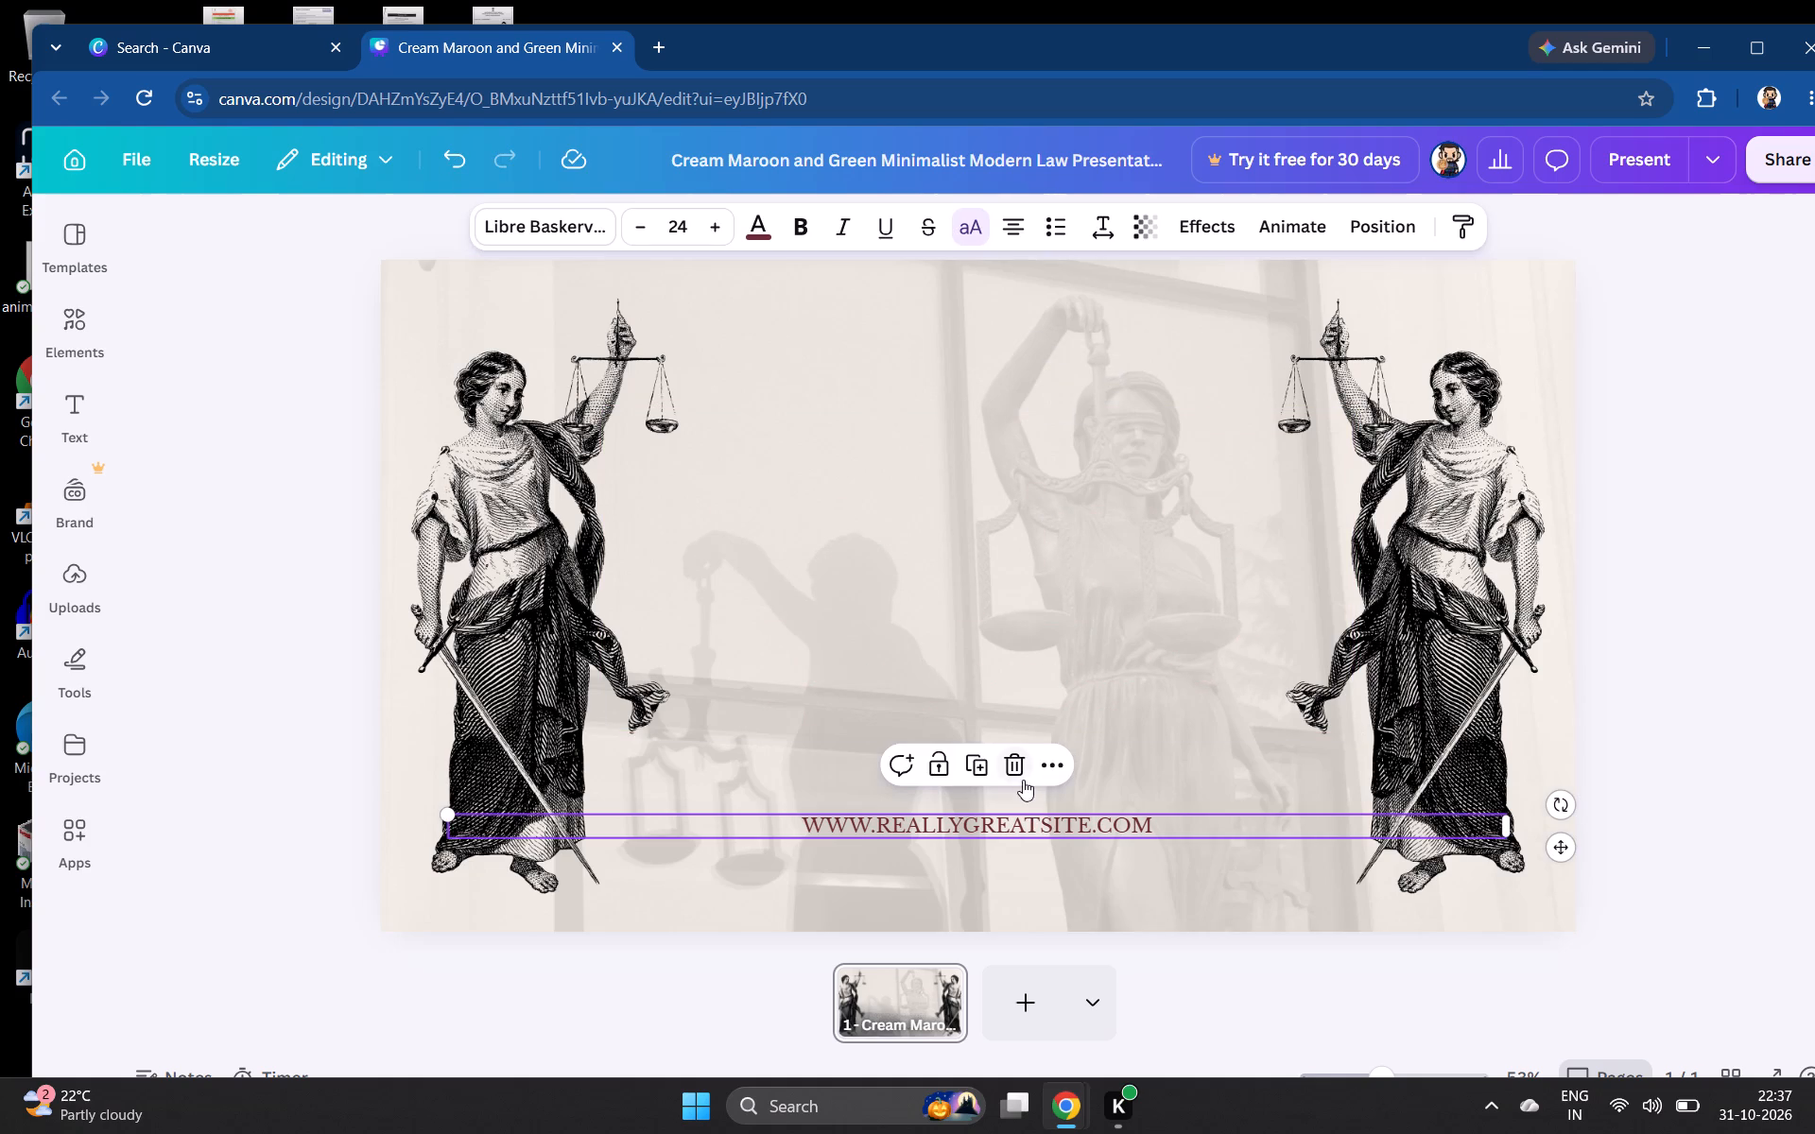
pyautogui.click(1015, 775)
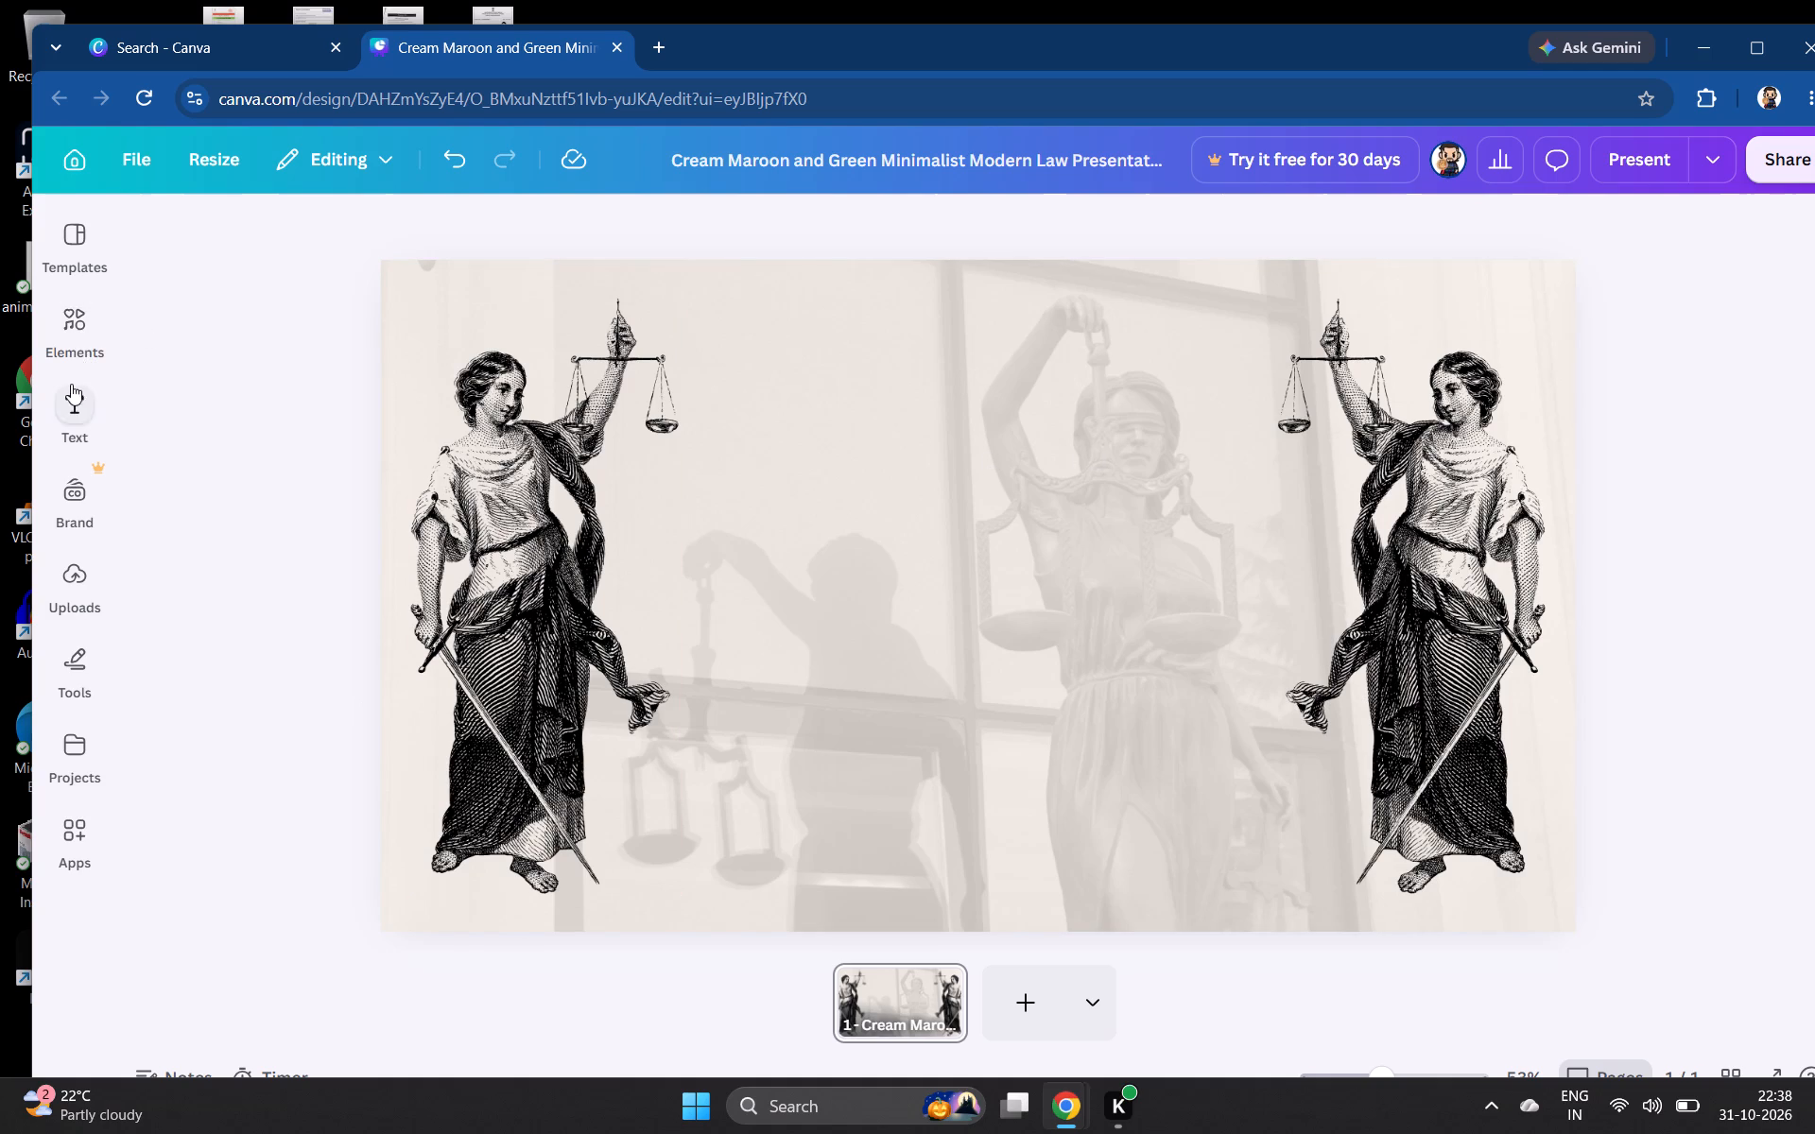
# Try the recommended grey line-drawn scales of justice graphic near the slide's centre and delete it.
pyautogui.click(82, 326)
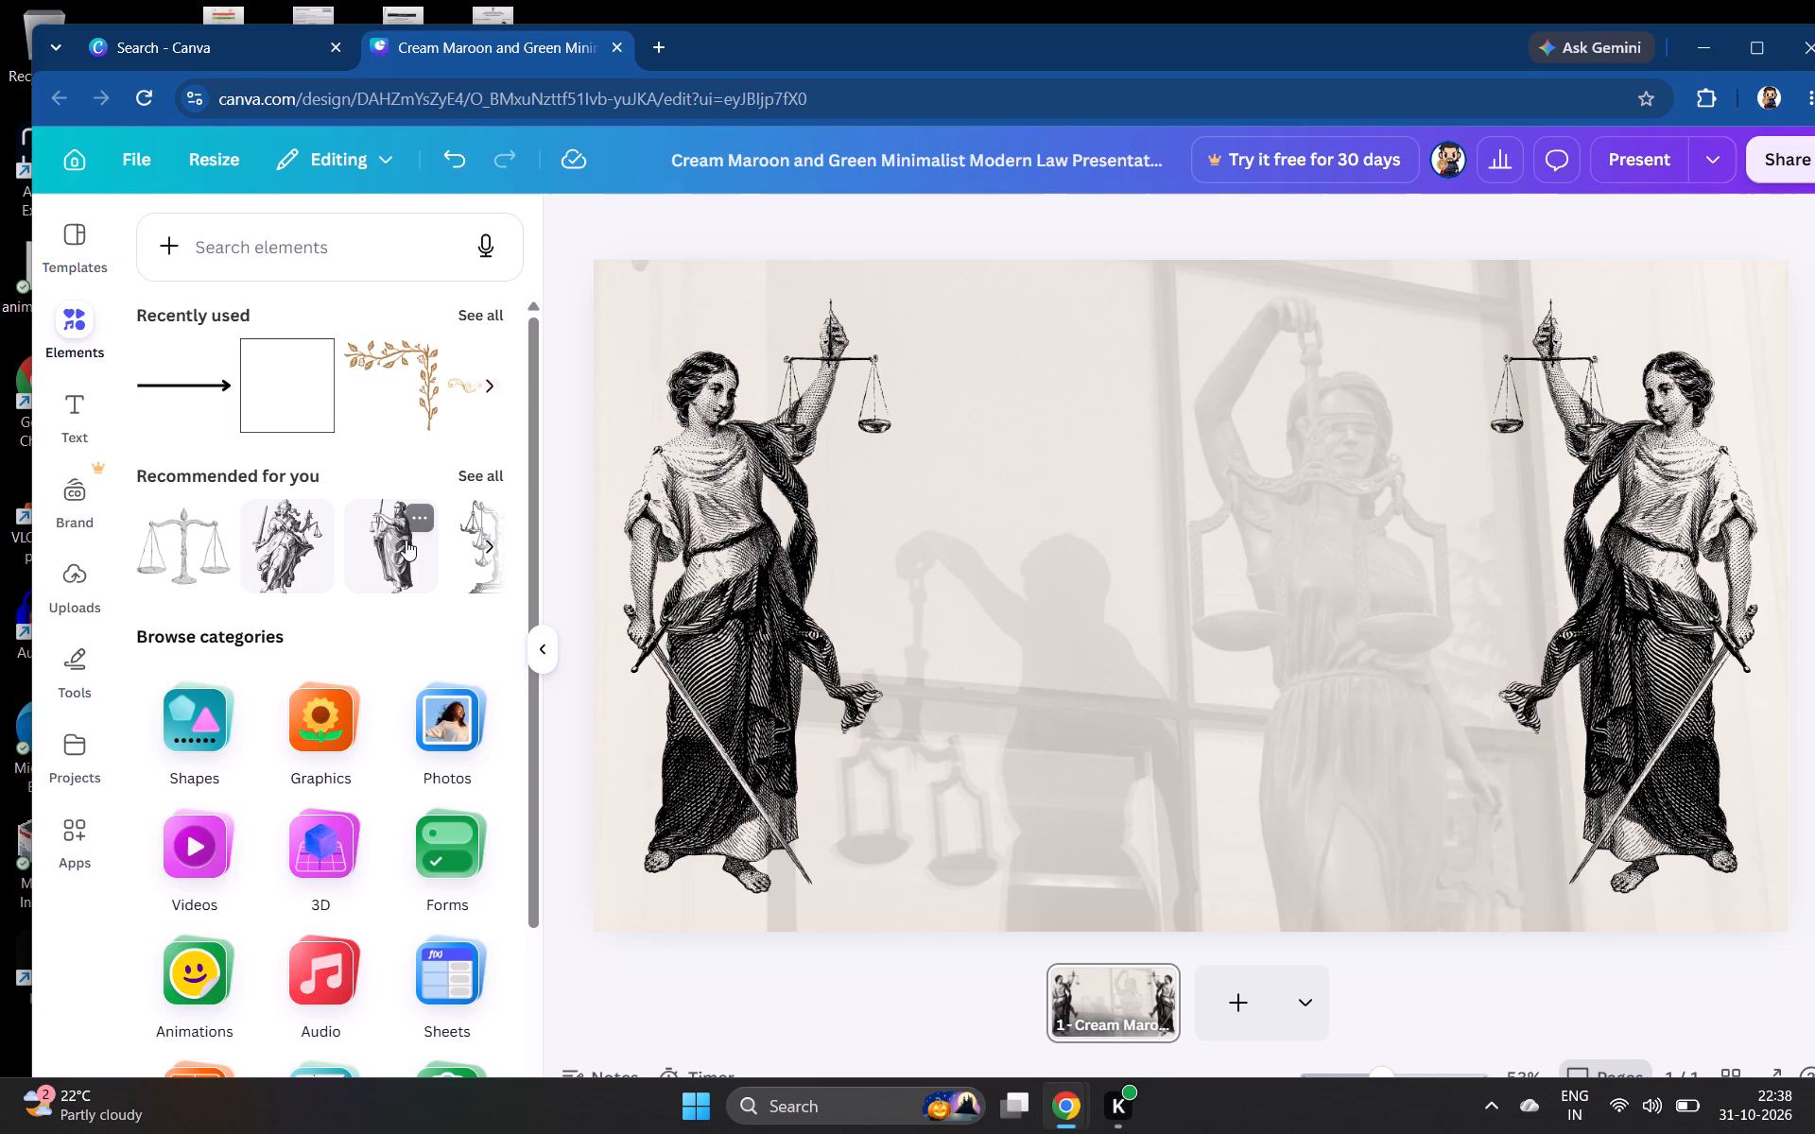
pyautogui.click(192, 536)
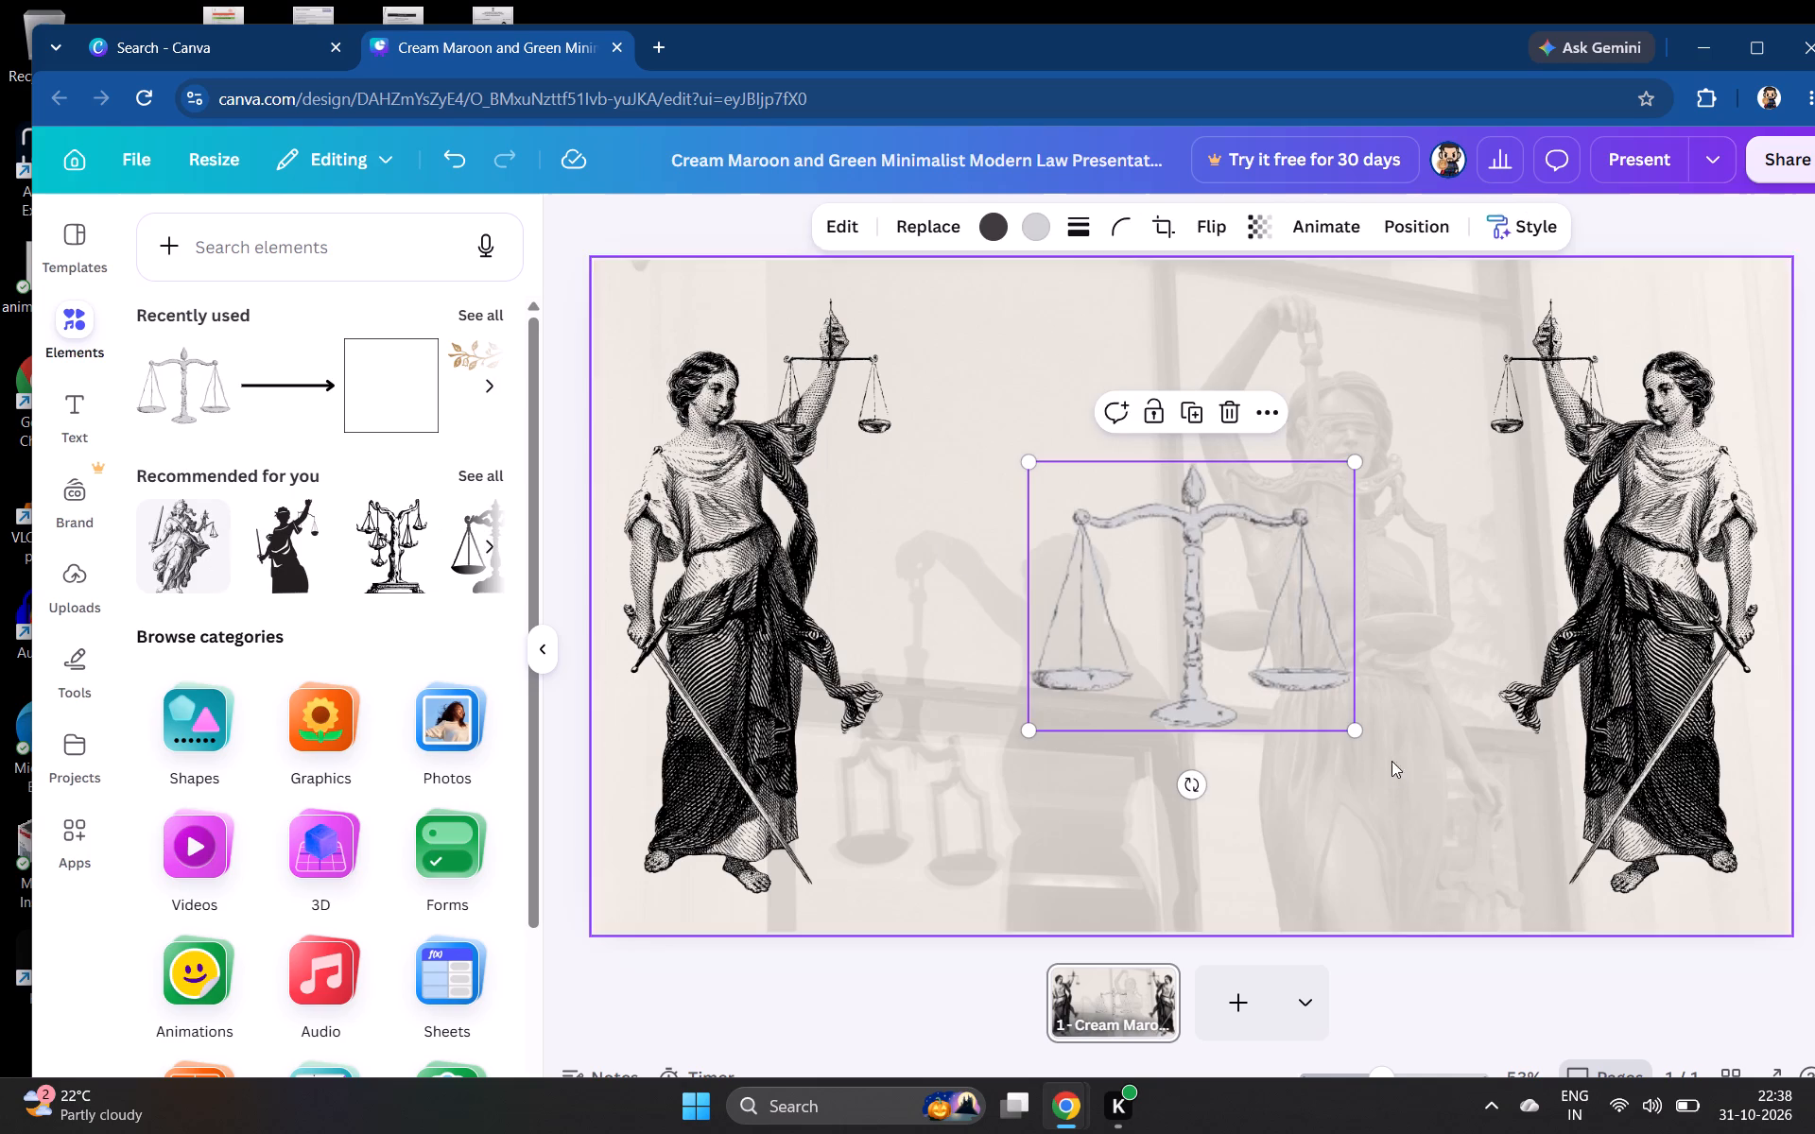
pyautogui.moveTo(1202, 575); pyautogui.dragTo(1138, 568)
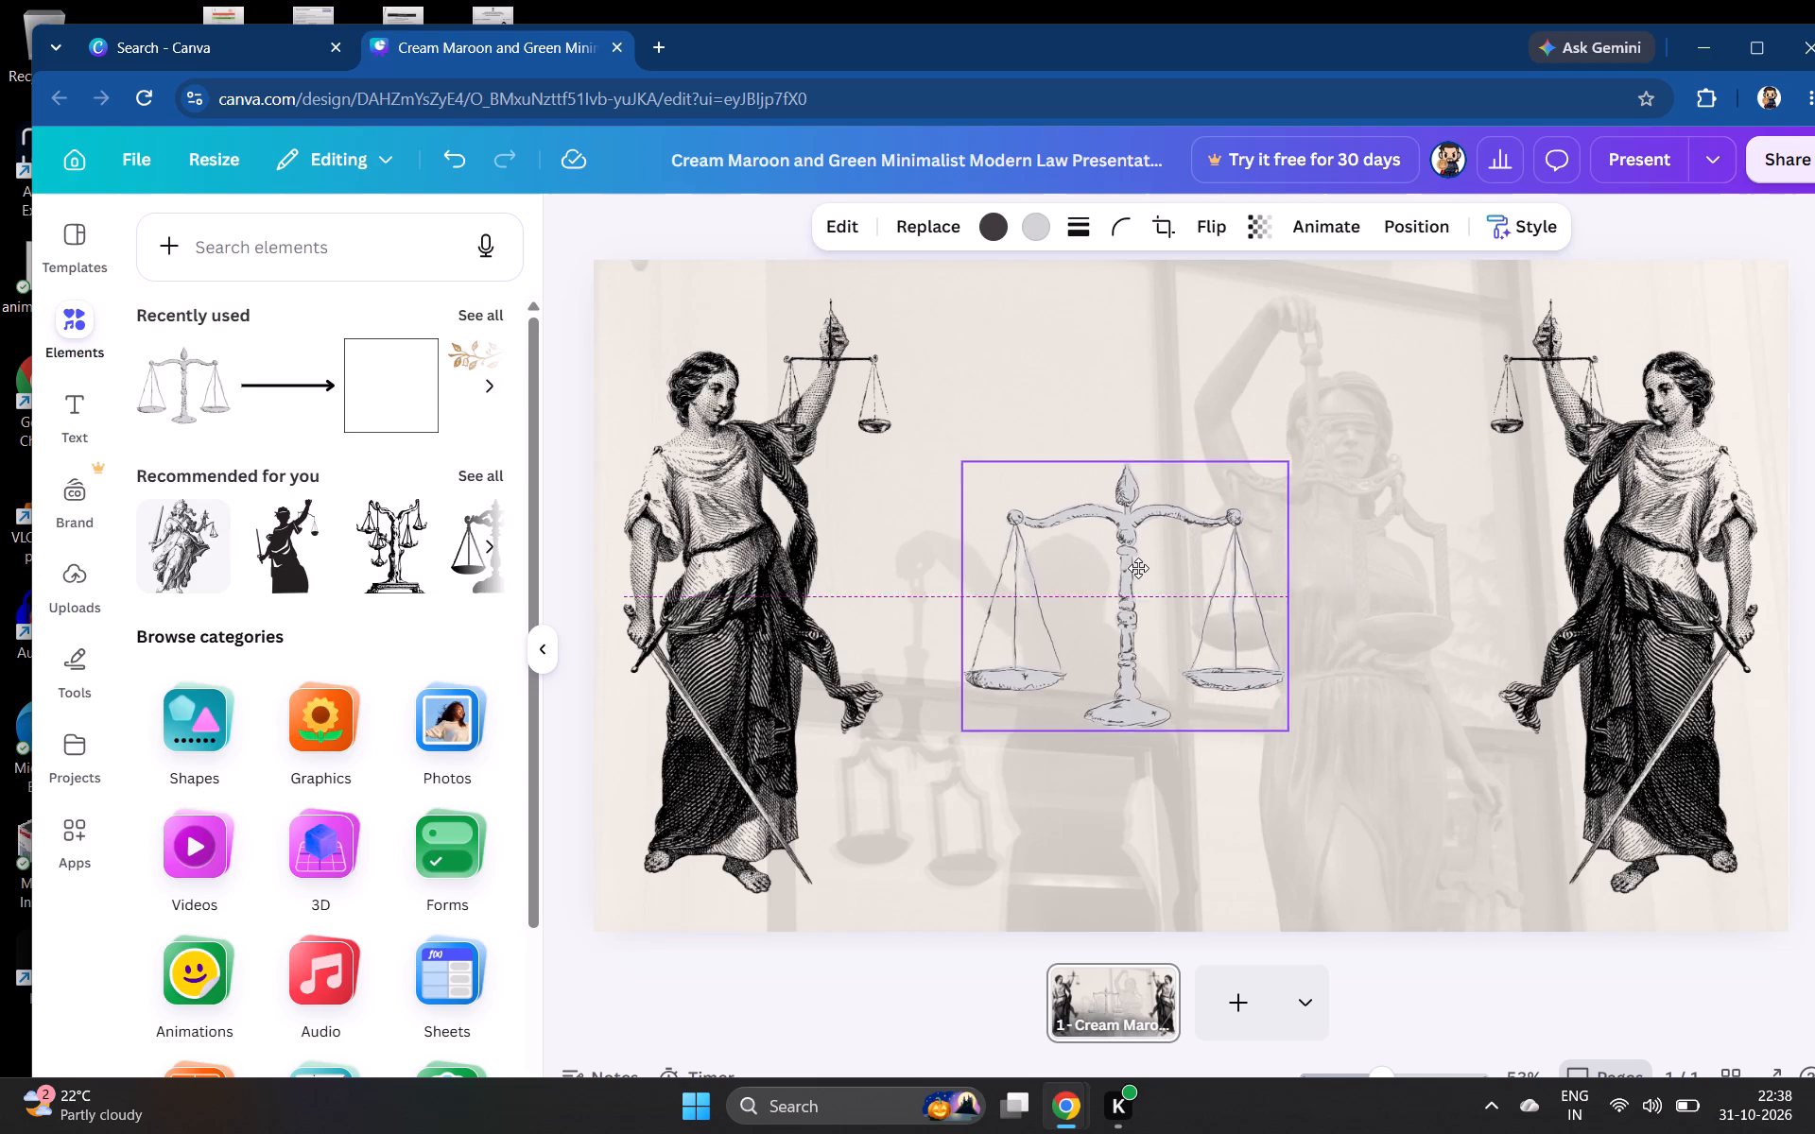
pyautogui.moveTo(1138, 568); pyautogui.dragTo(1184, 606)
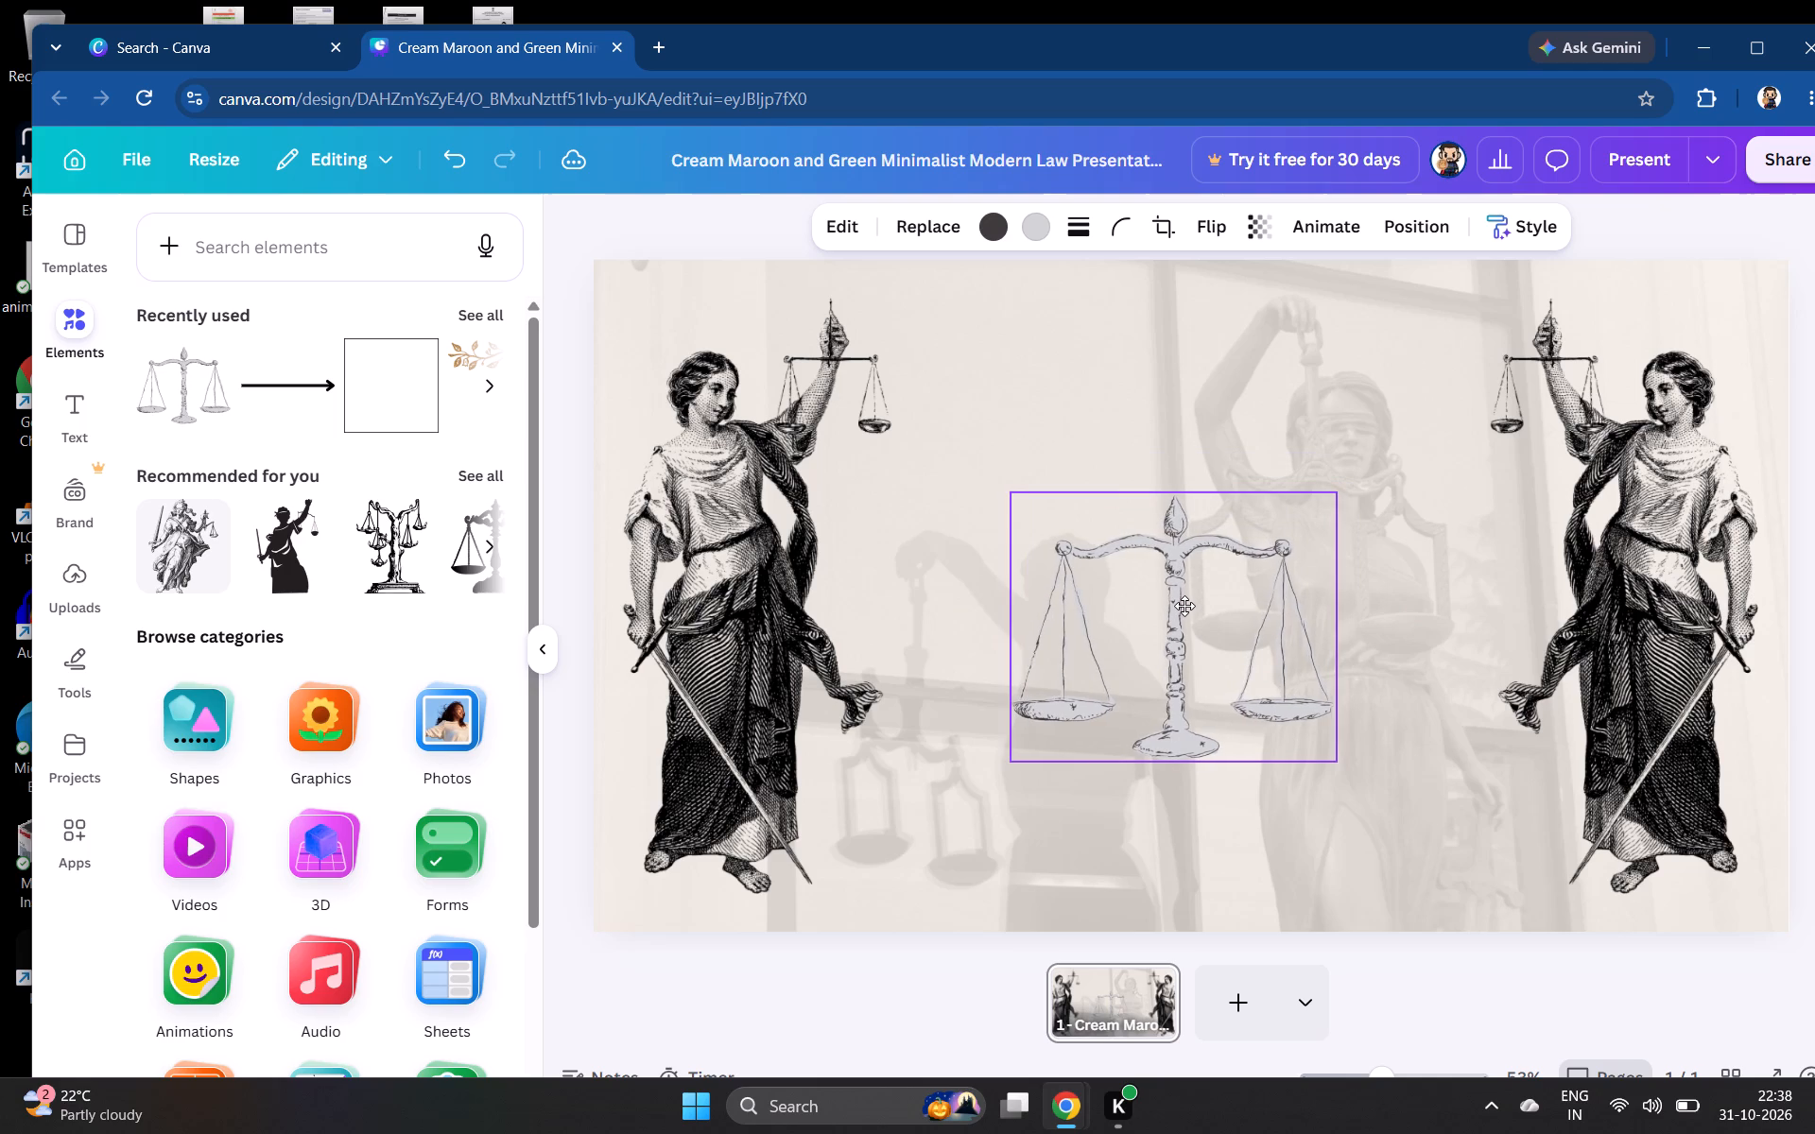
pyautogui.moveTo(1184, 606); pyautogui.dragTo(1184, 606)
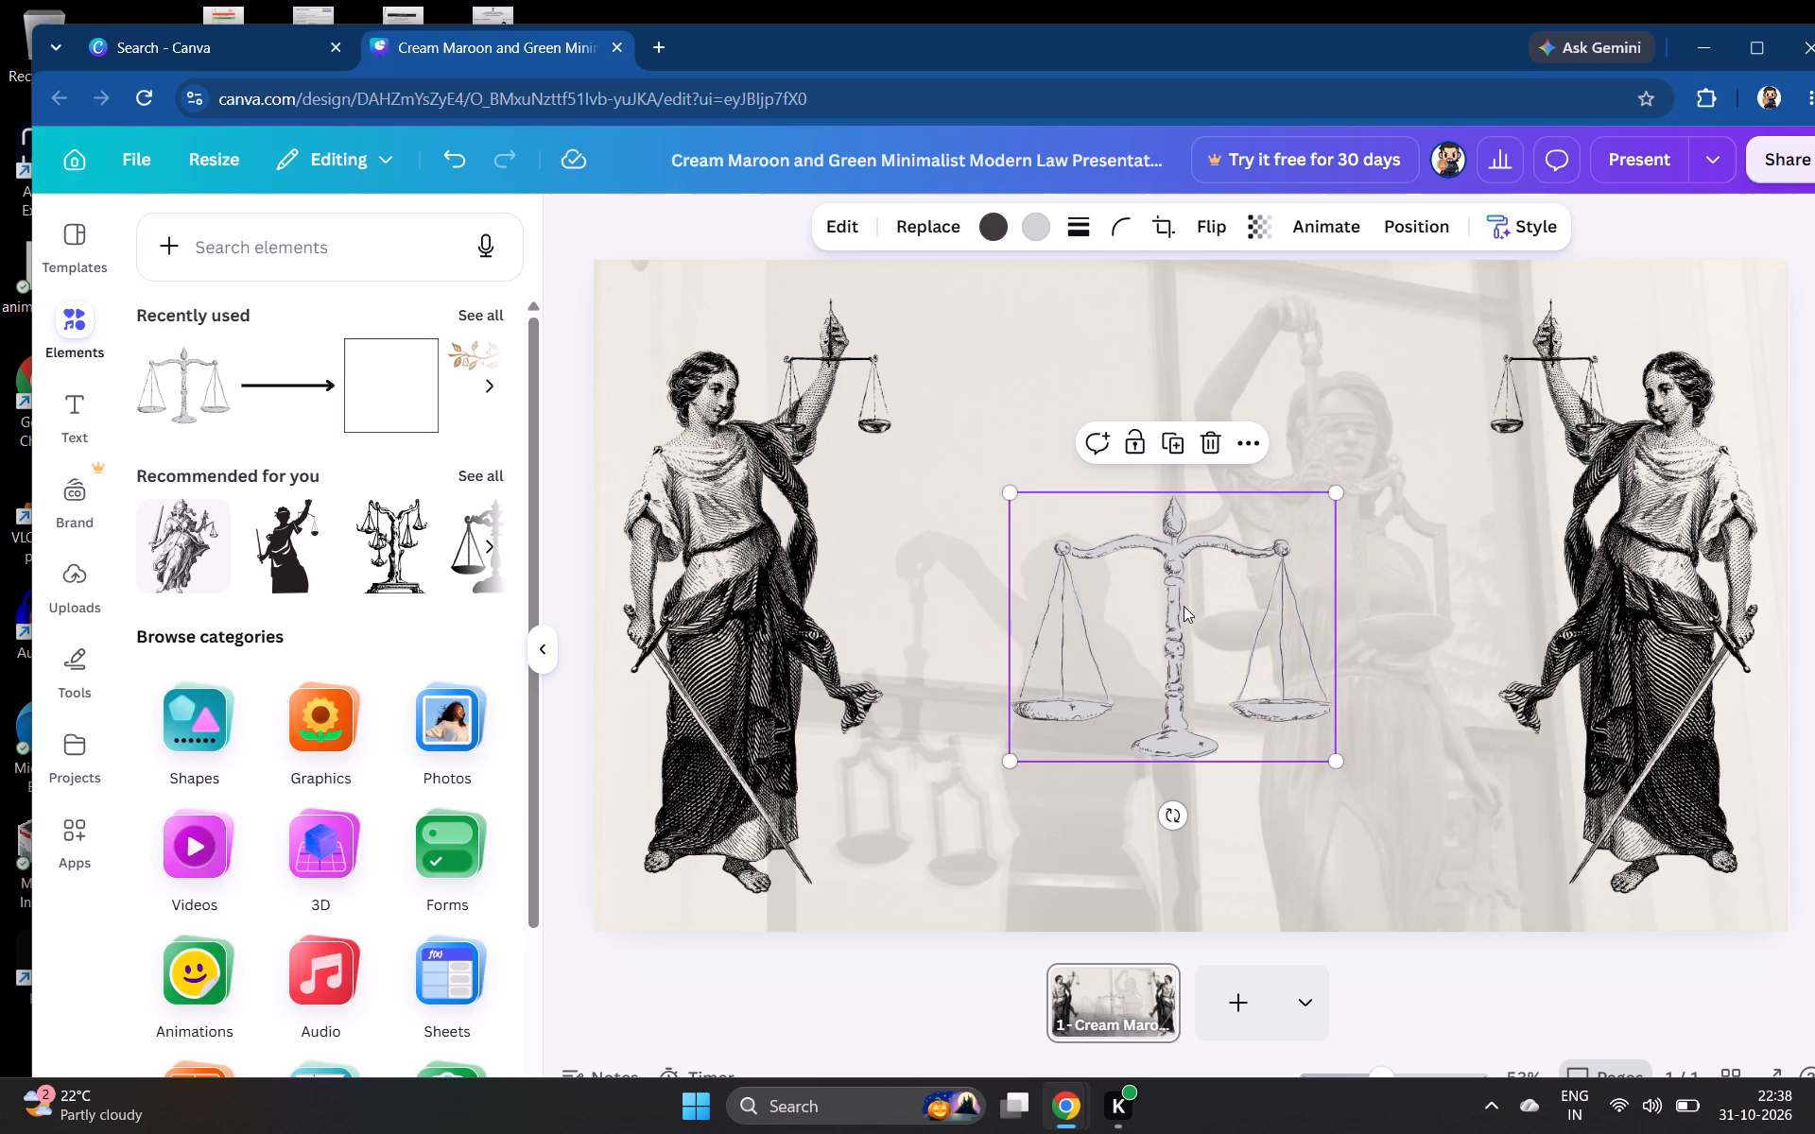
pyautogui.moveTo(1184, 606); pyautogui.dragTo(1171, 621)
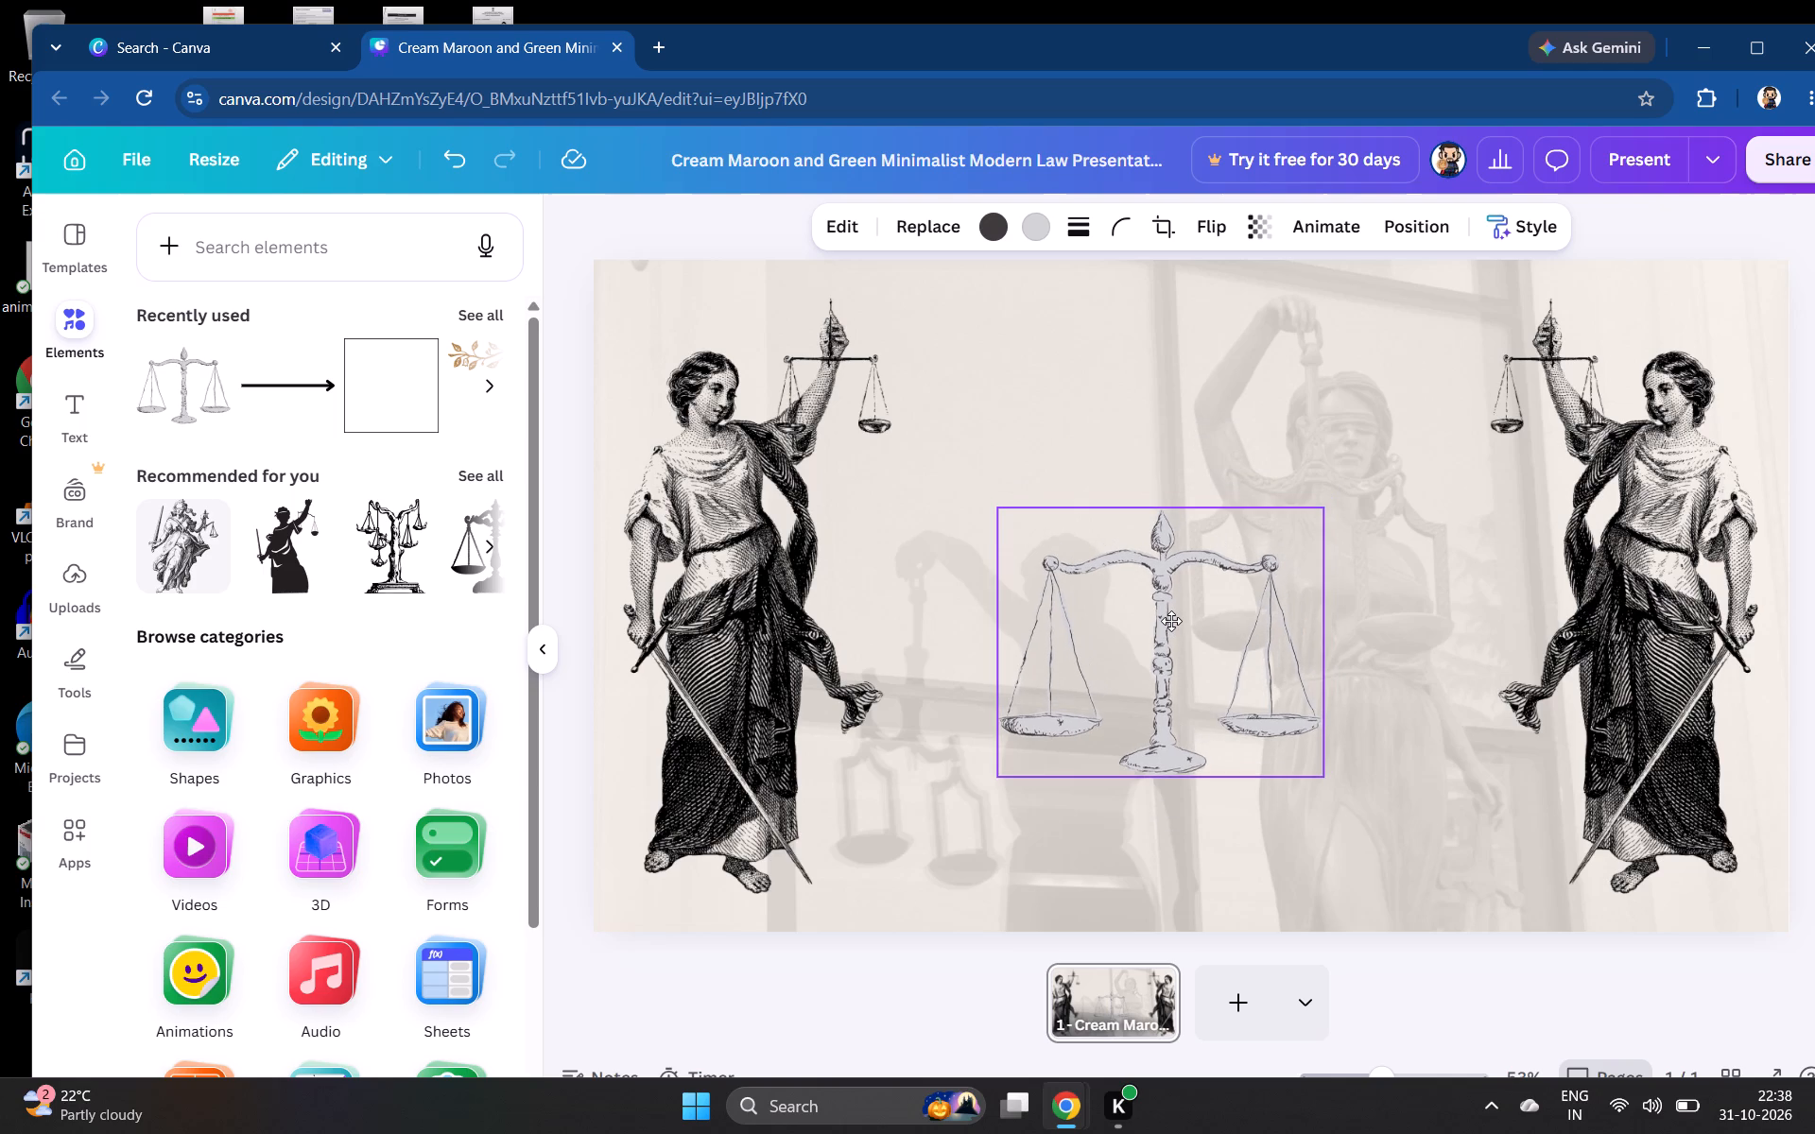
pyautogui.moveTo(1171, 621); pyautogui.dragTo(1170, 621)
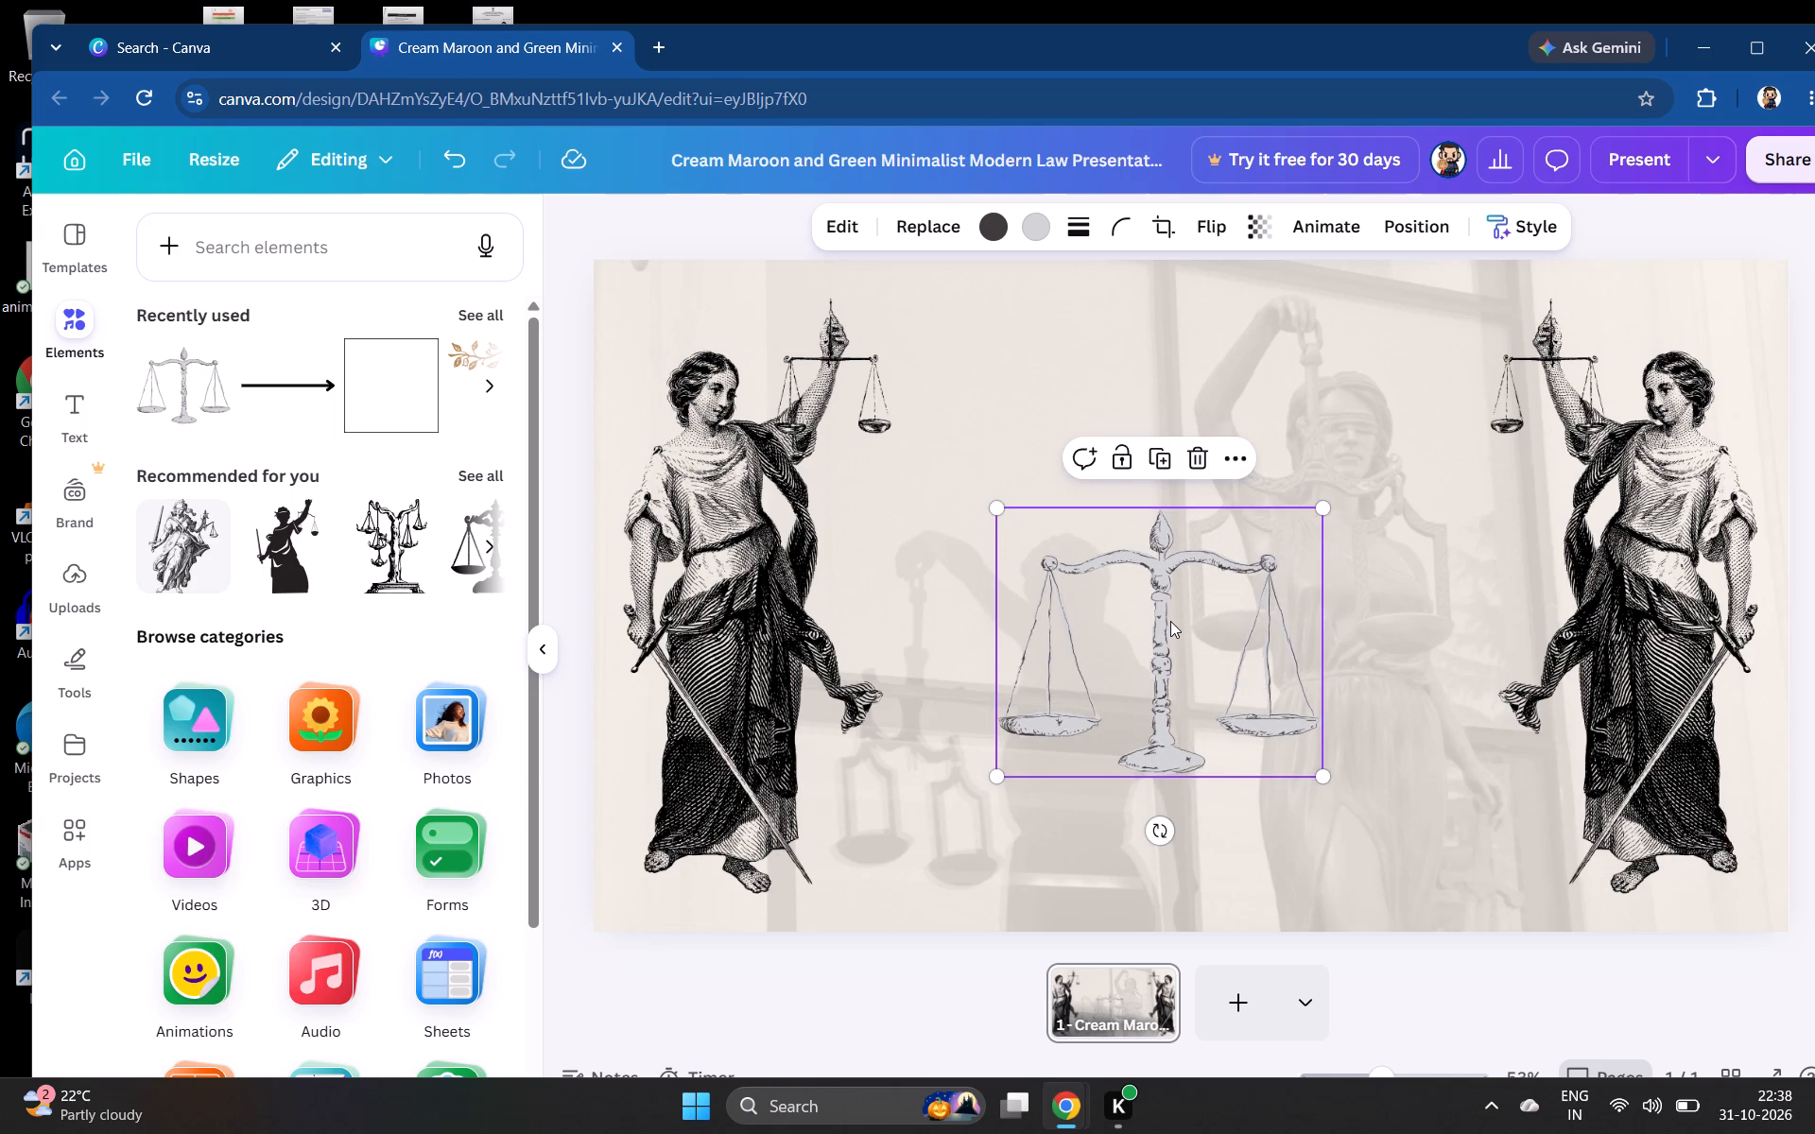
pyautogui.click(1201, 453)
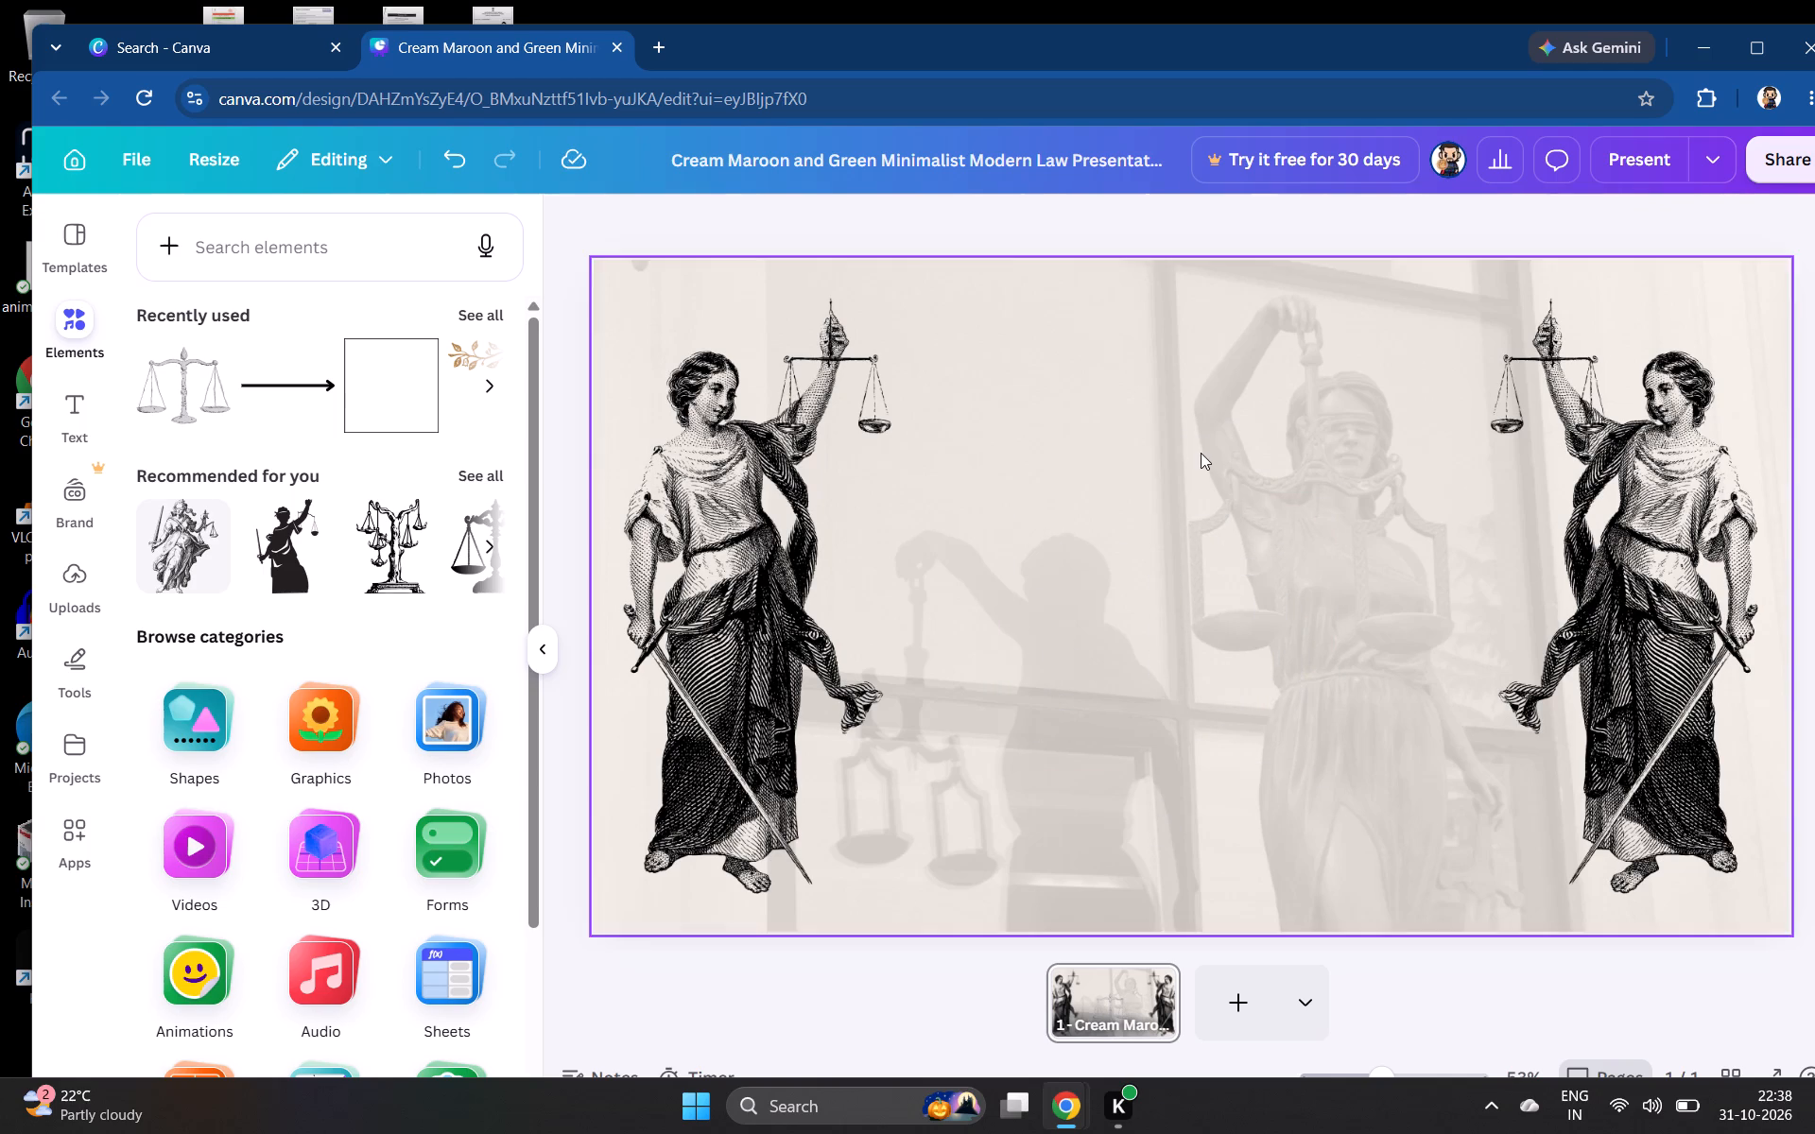
# Add the ornate black scales of justice silhouette from the full set of recommended elements to the slide's centre.
pyautogui.click(469, 482)
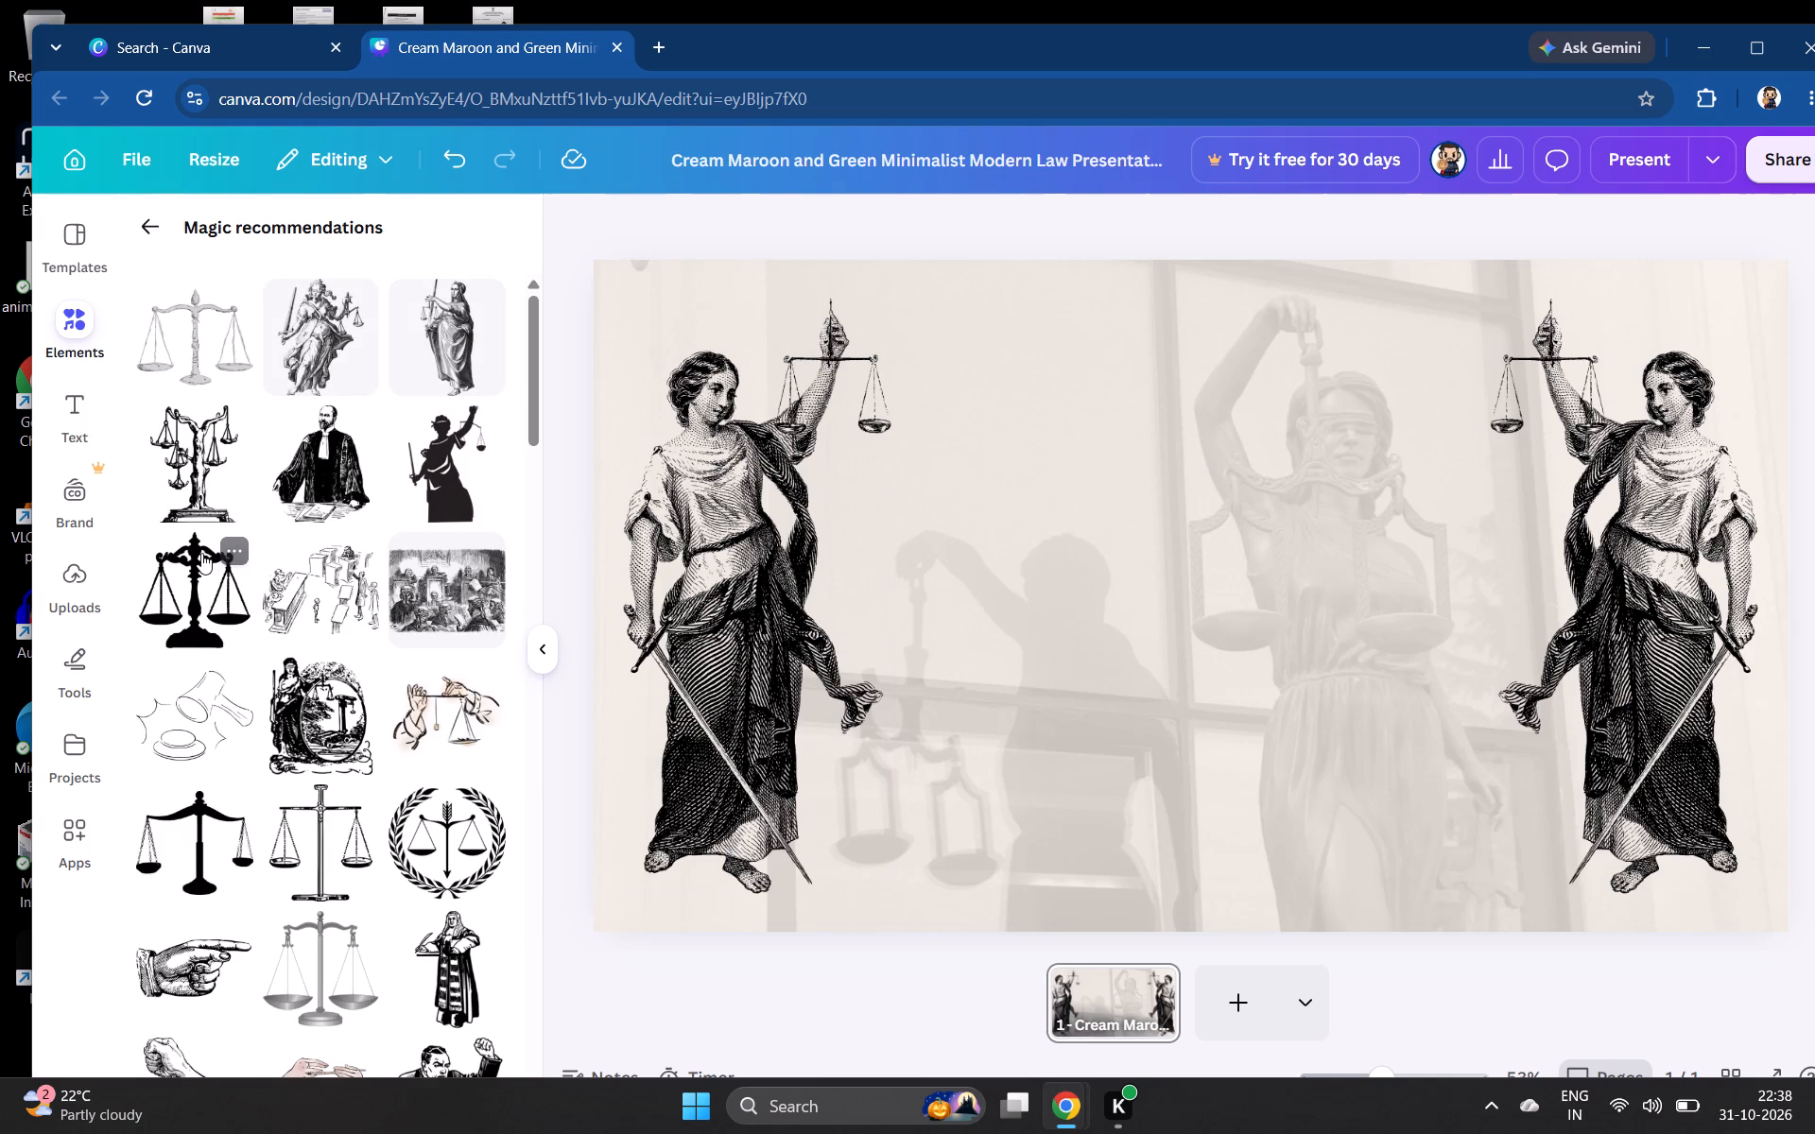
pyautogui.hscroll(3, 201, 553)
pyautogui.moveTo(201, 553); pyautogui.dragTo(1077, 525)
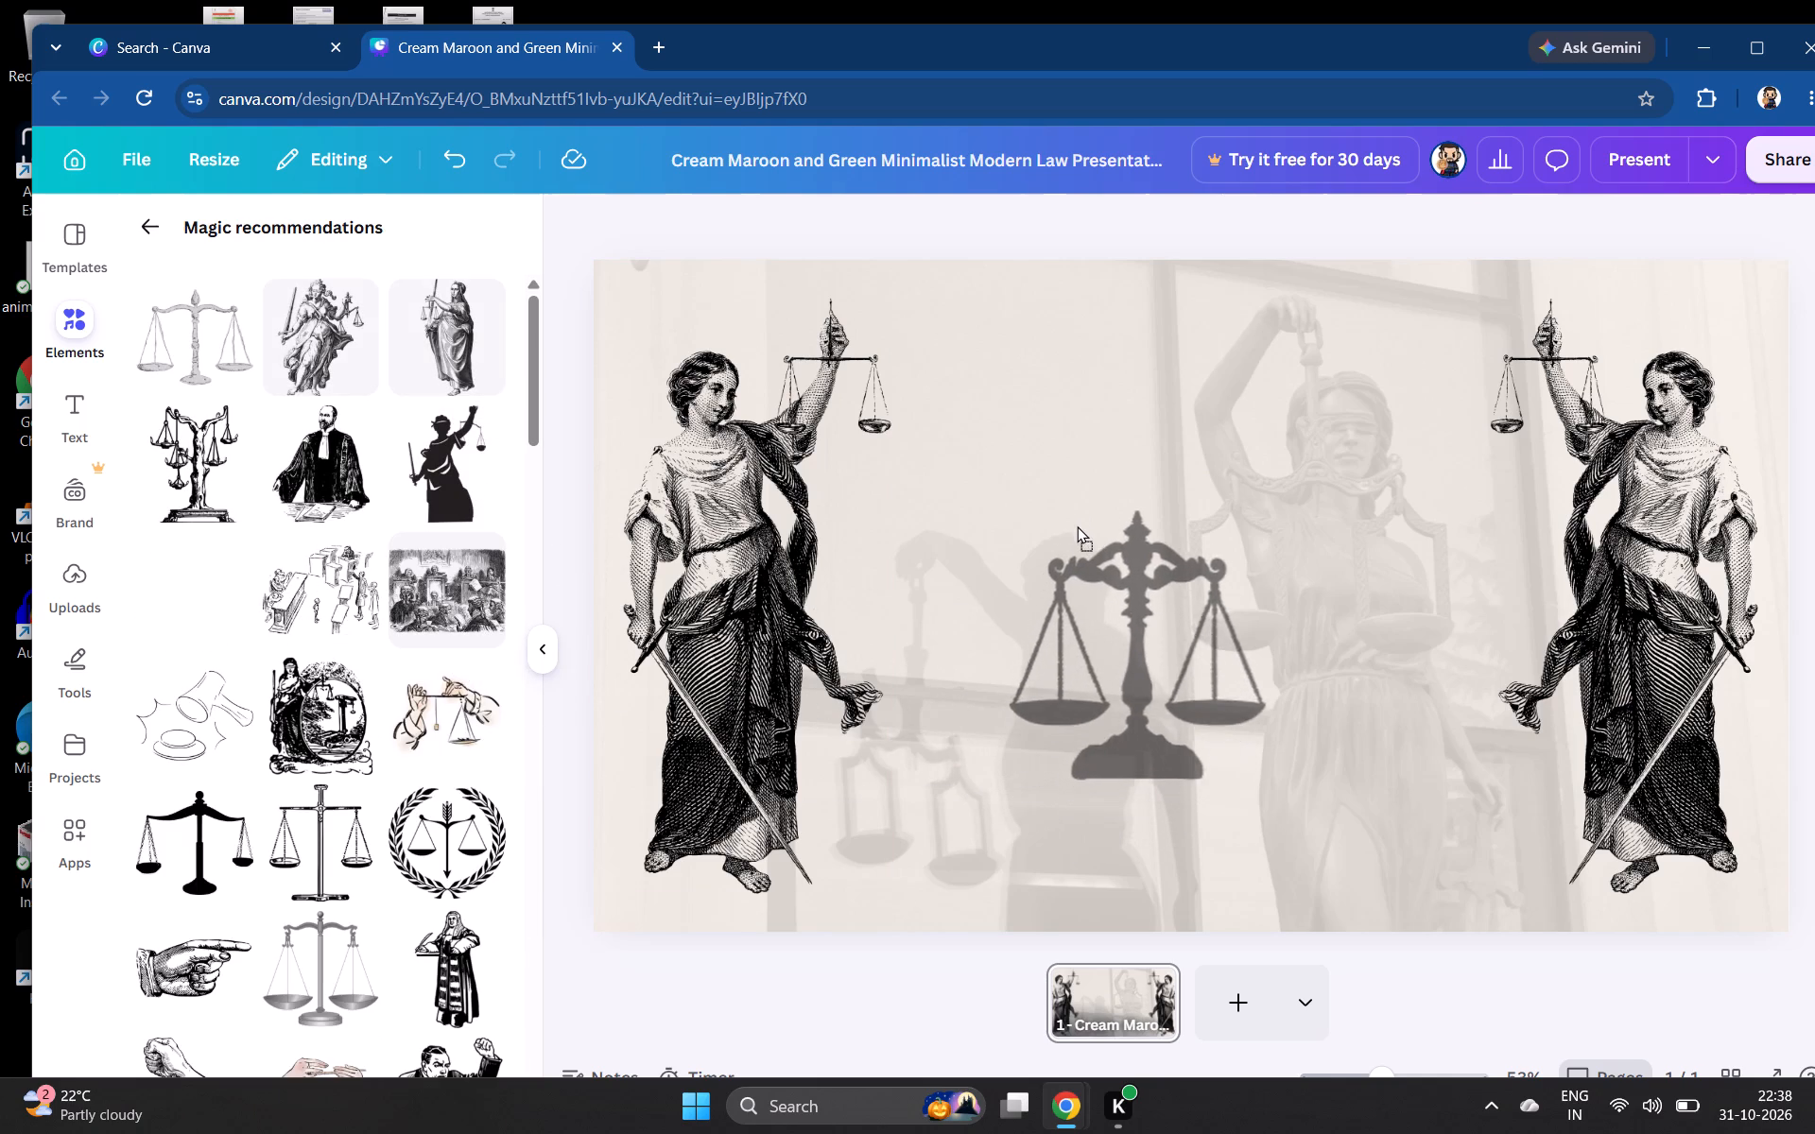
pyautogui.hscroll(3, 1077, 525)
pyautogui.moveTo(1077, 525); pyautogui.dragTo(1091, 504)
pyautogui.hscroll(2, 1091, 504)
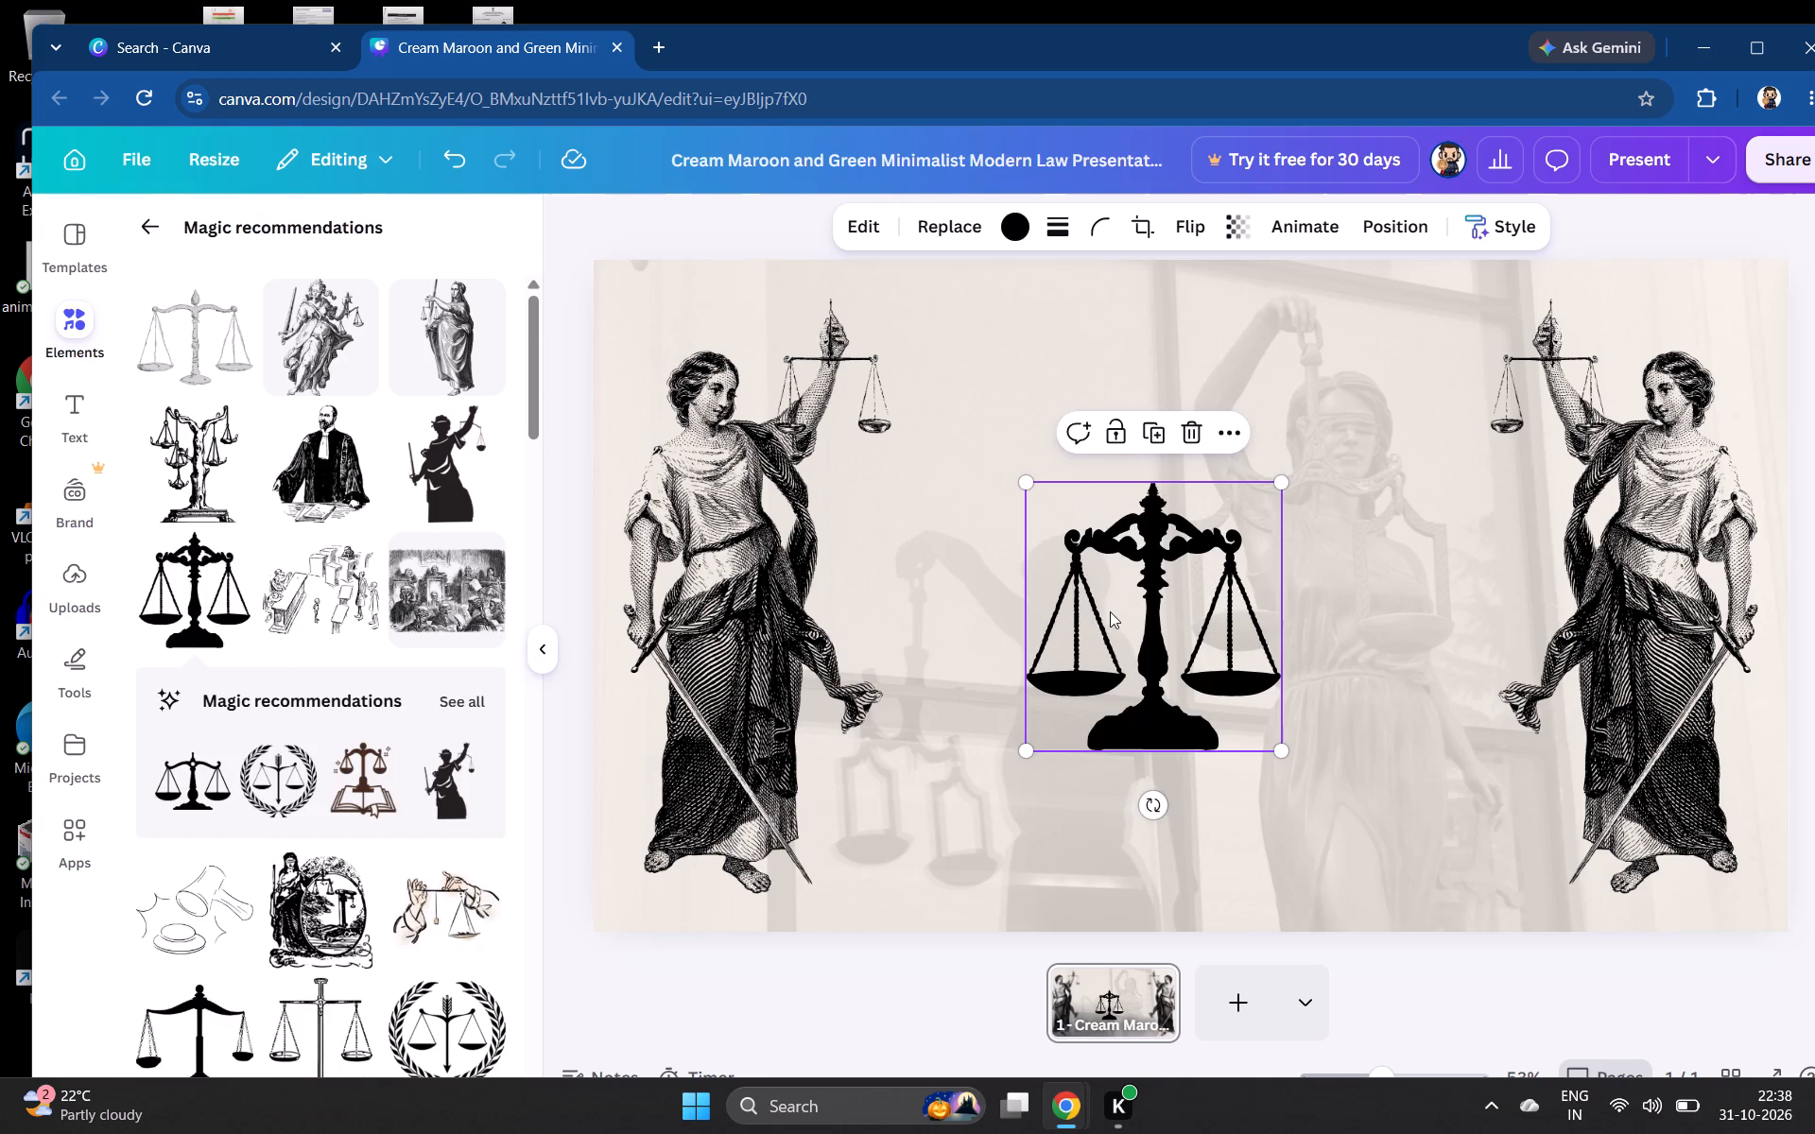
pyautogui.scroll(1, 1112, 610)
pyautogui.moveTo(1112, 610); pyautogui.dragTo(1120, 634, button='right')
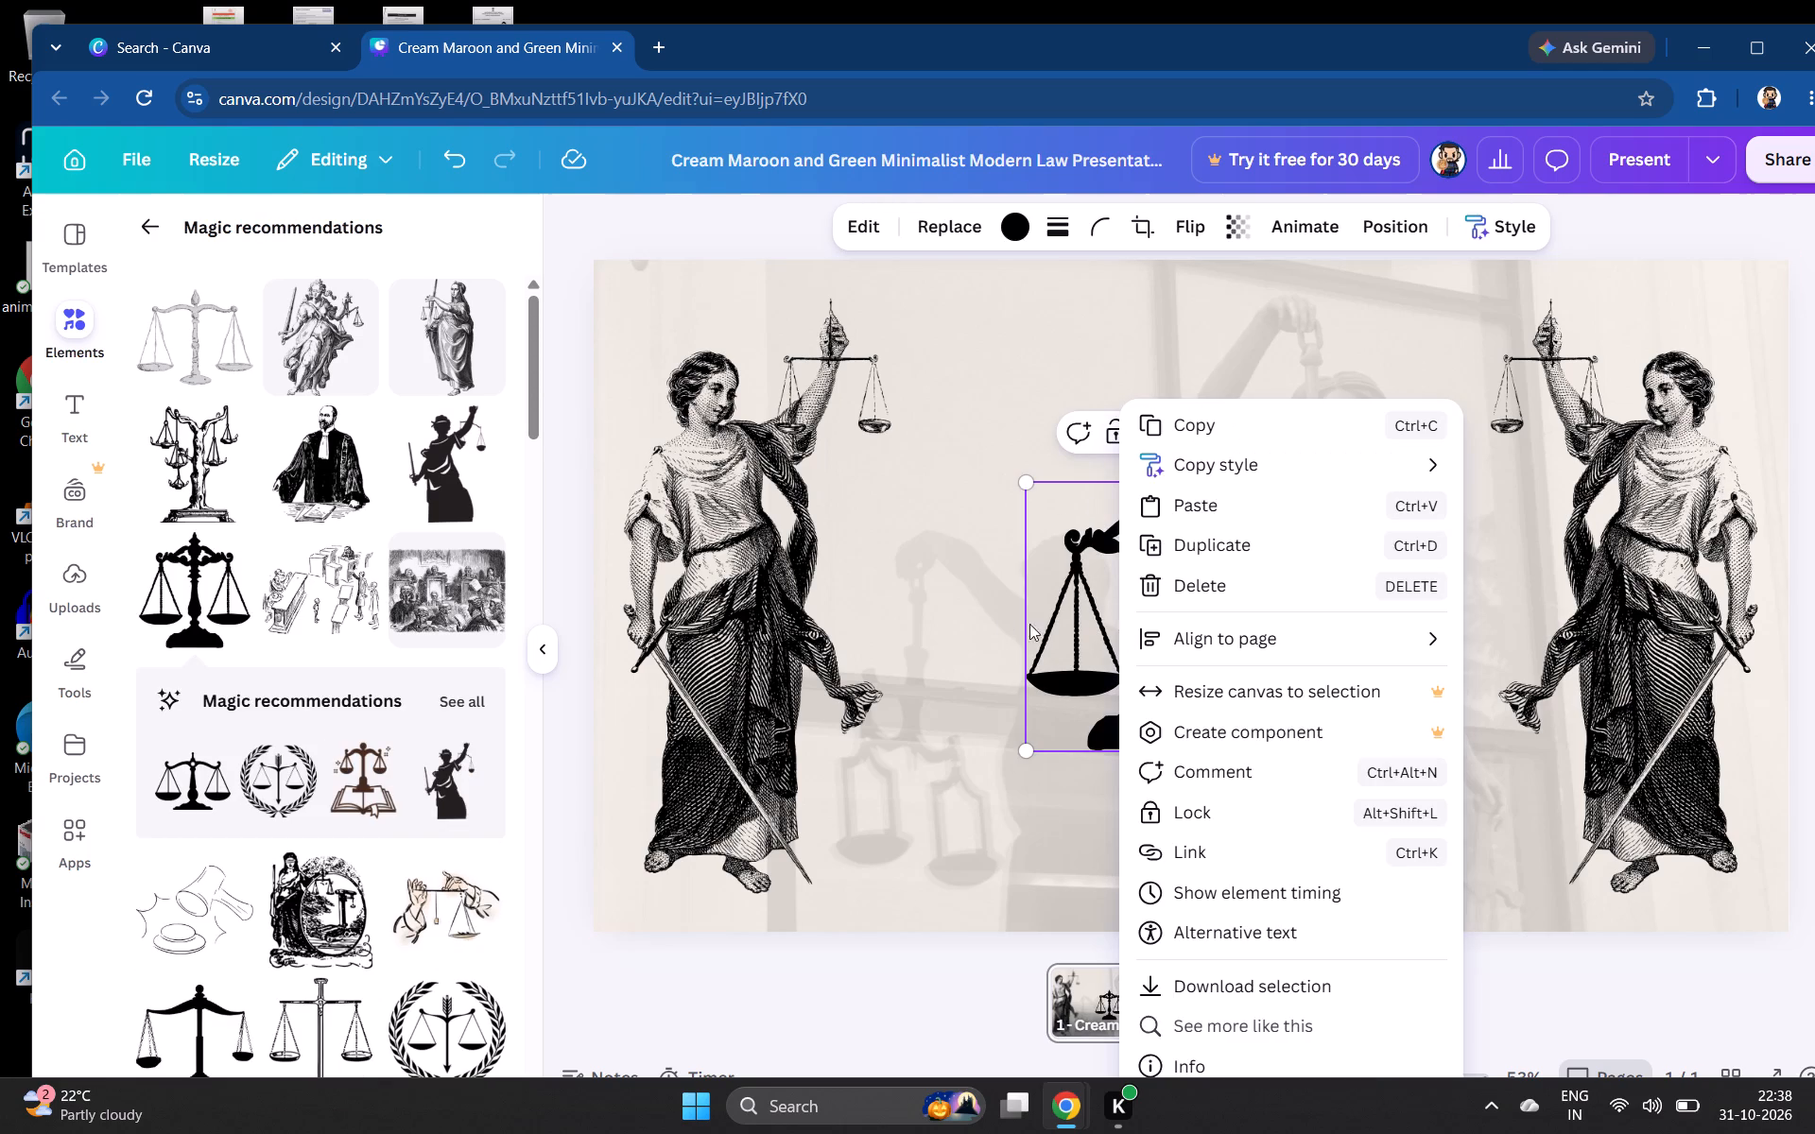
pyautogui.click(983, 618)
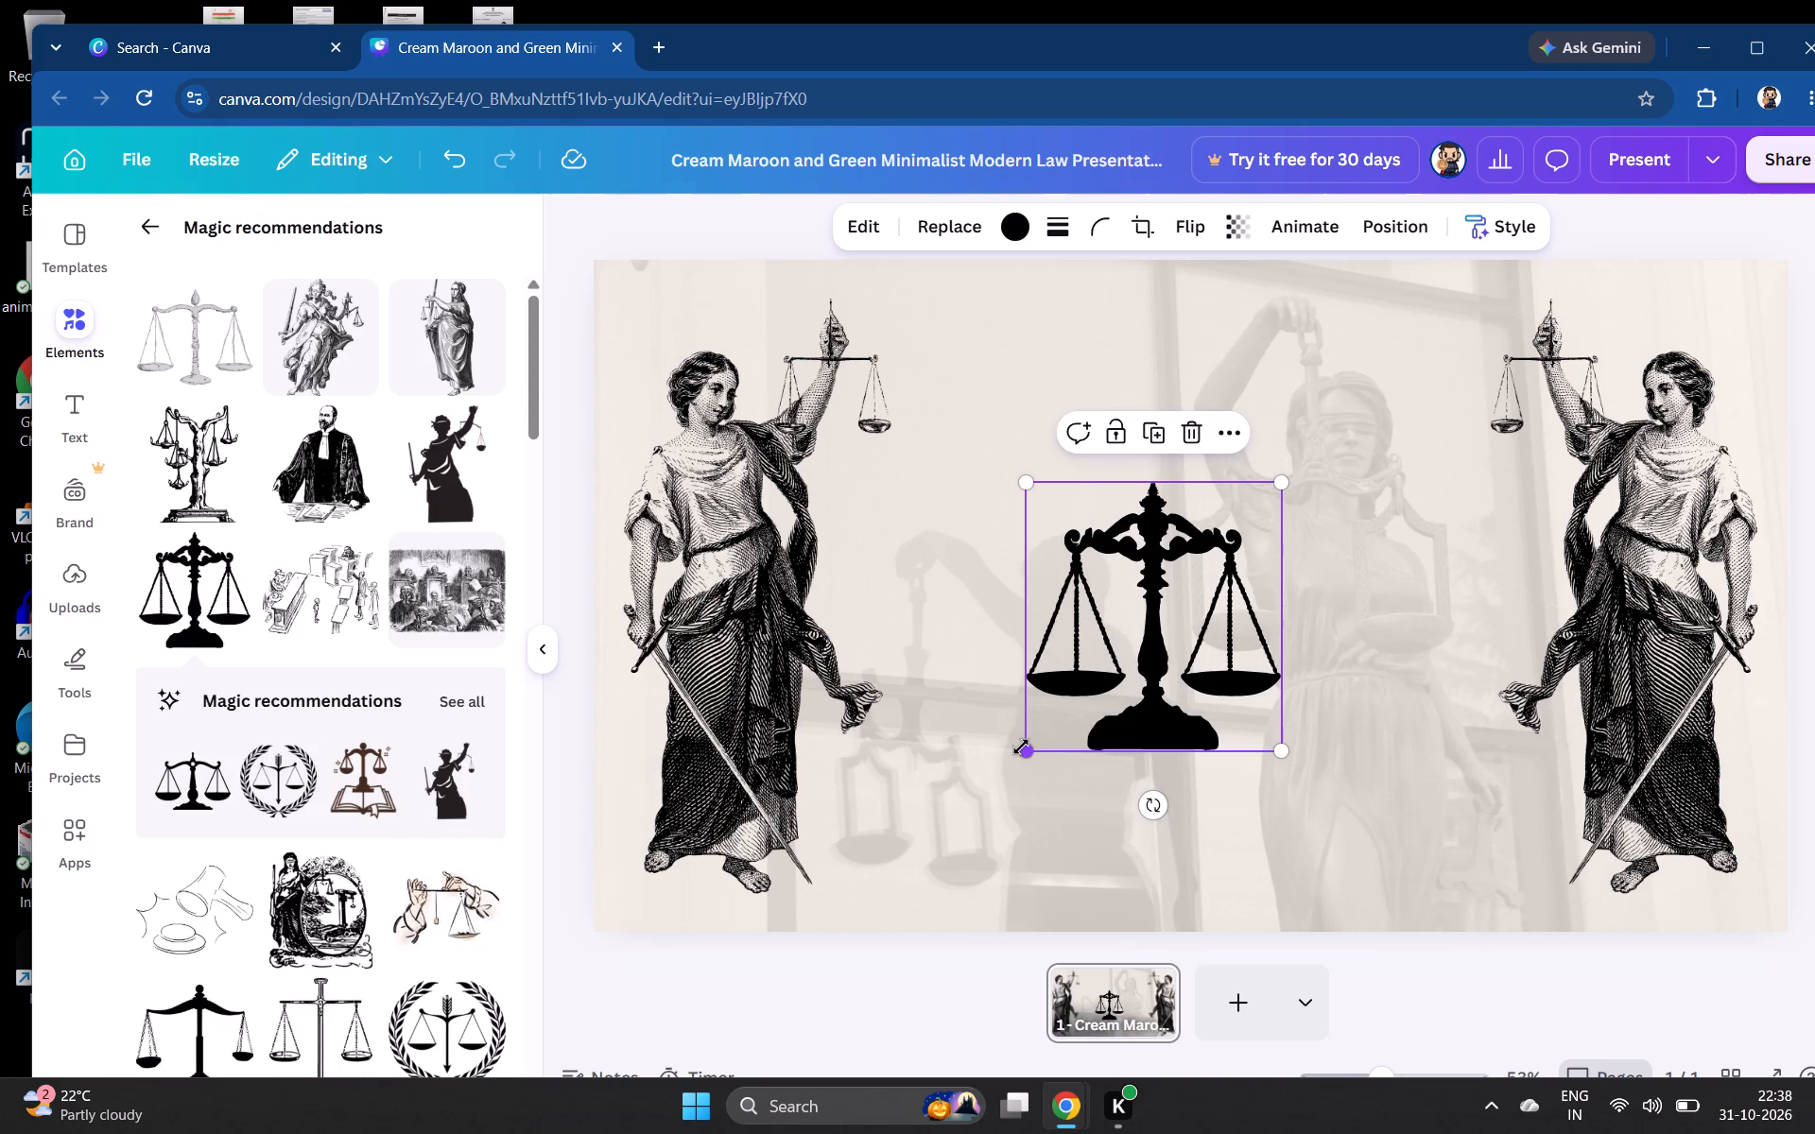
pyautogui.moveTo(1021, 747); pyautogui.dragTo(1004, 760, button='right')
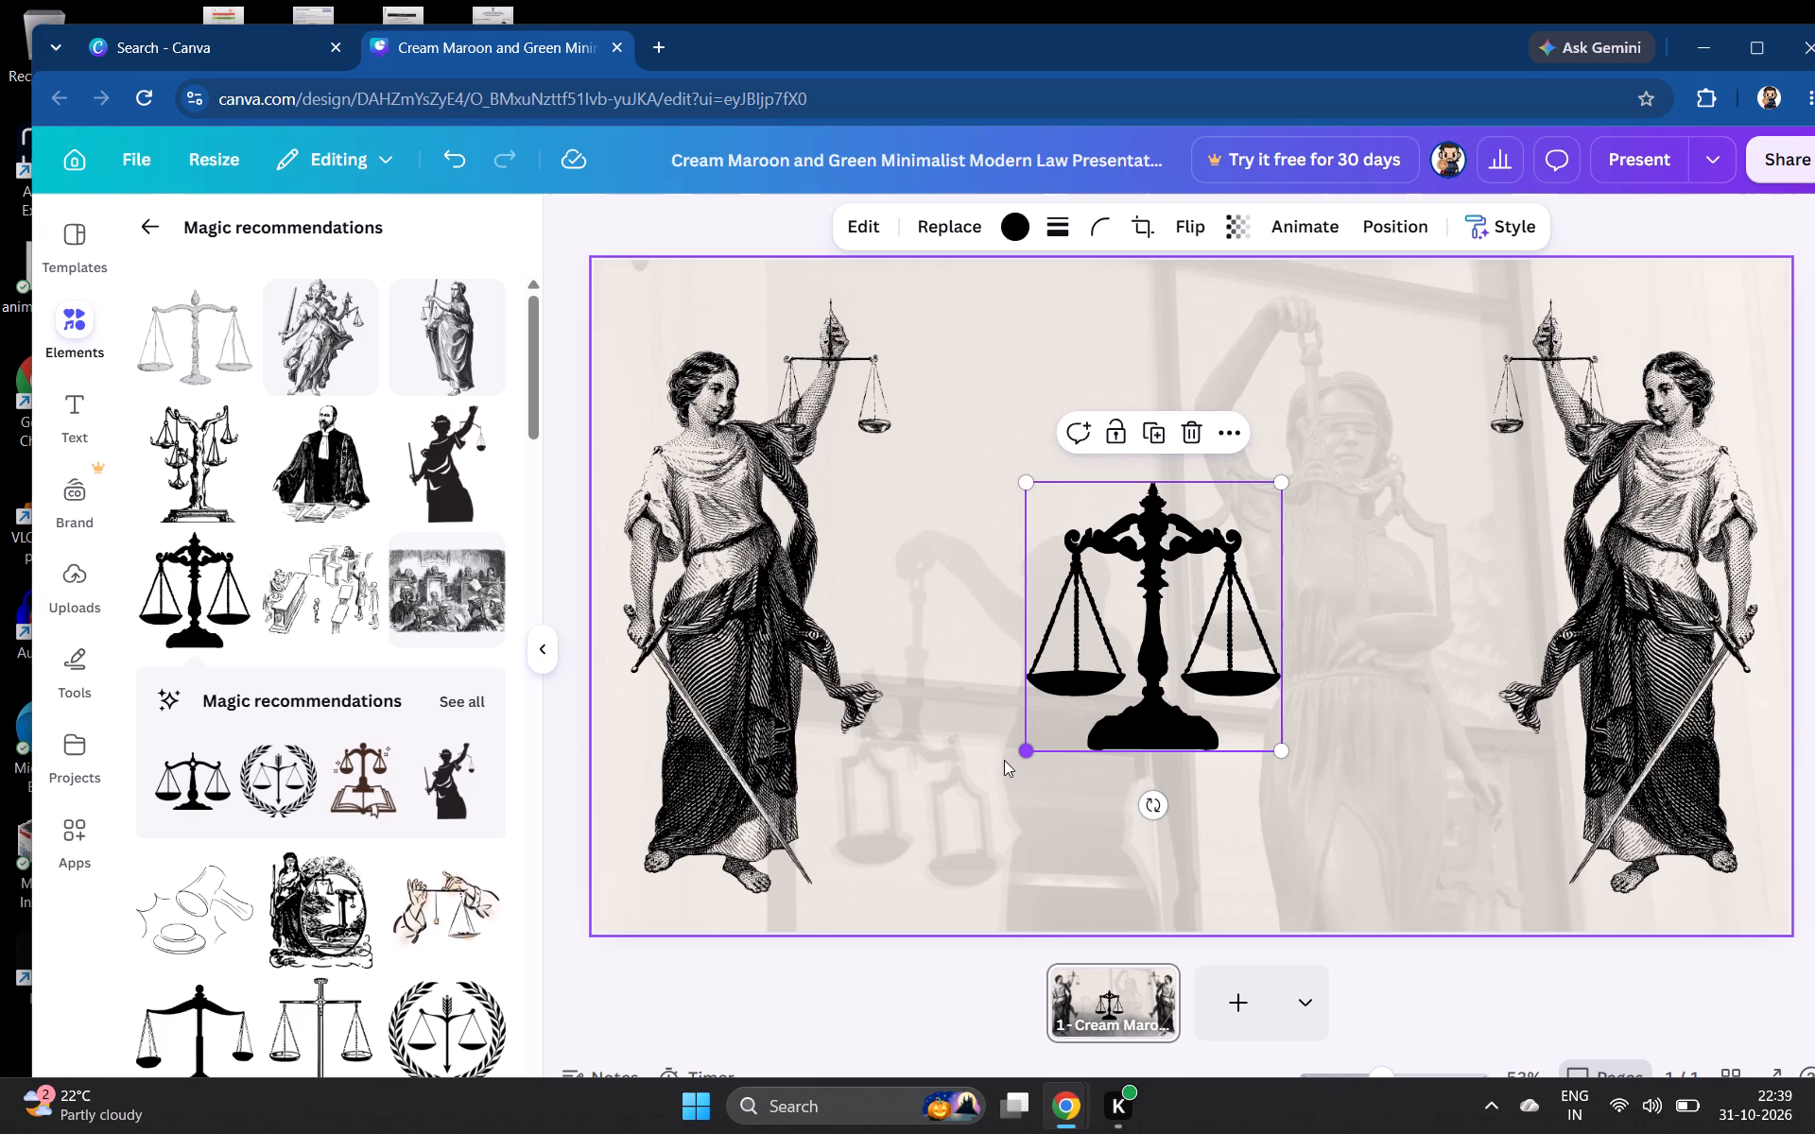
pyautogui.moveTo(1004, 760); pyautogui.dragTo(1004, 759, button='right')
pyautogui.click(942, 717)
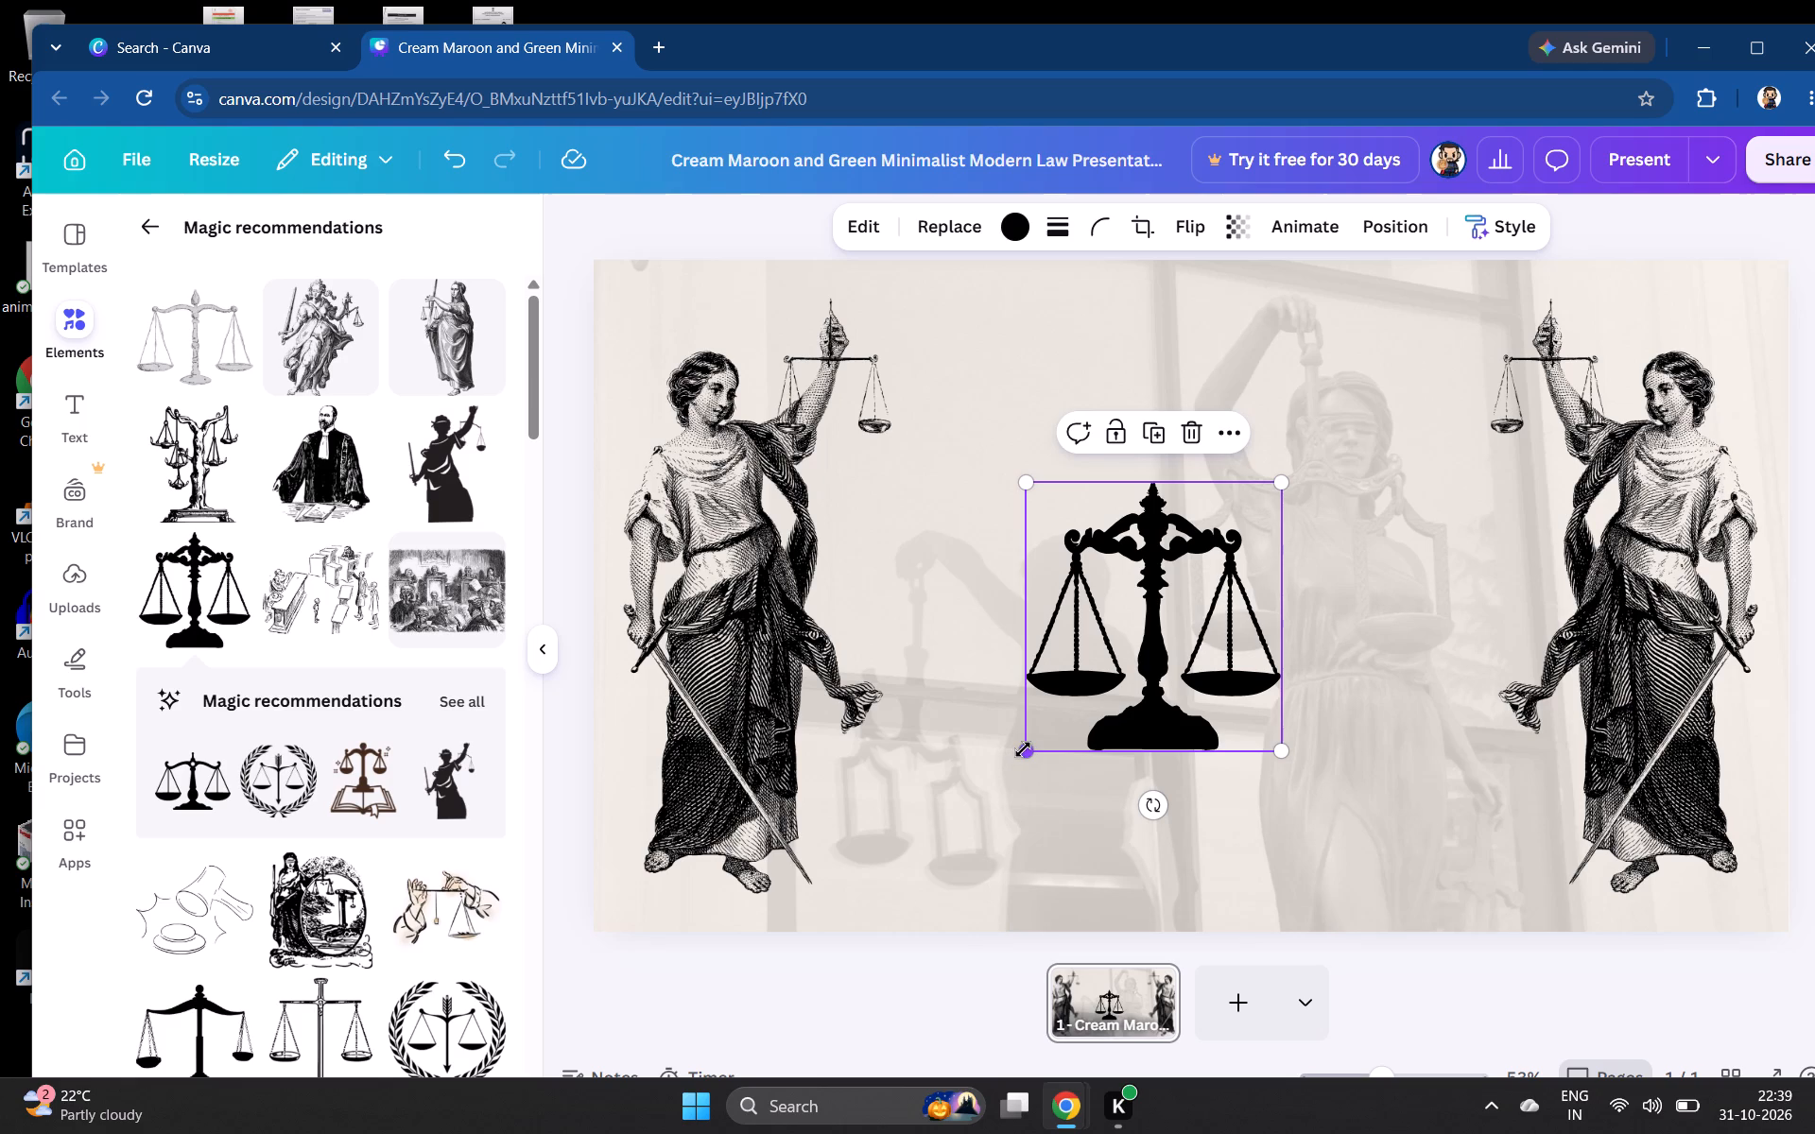
# Enlarge the black scales of justice silhouette and reposition it near the slide's centre, between the two statues.
pyautogui.scroll(1, 1023, 749)
pyautogui.moveTo(1023, 749); pyautogui.dragTo(970, 807)
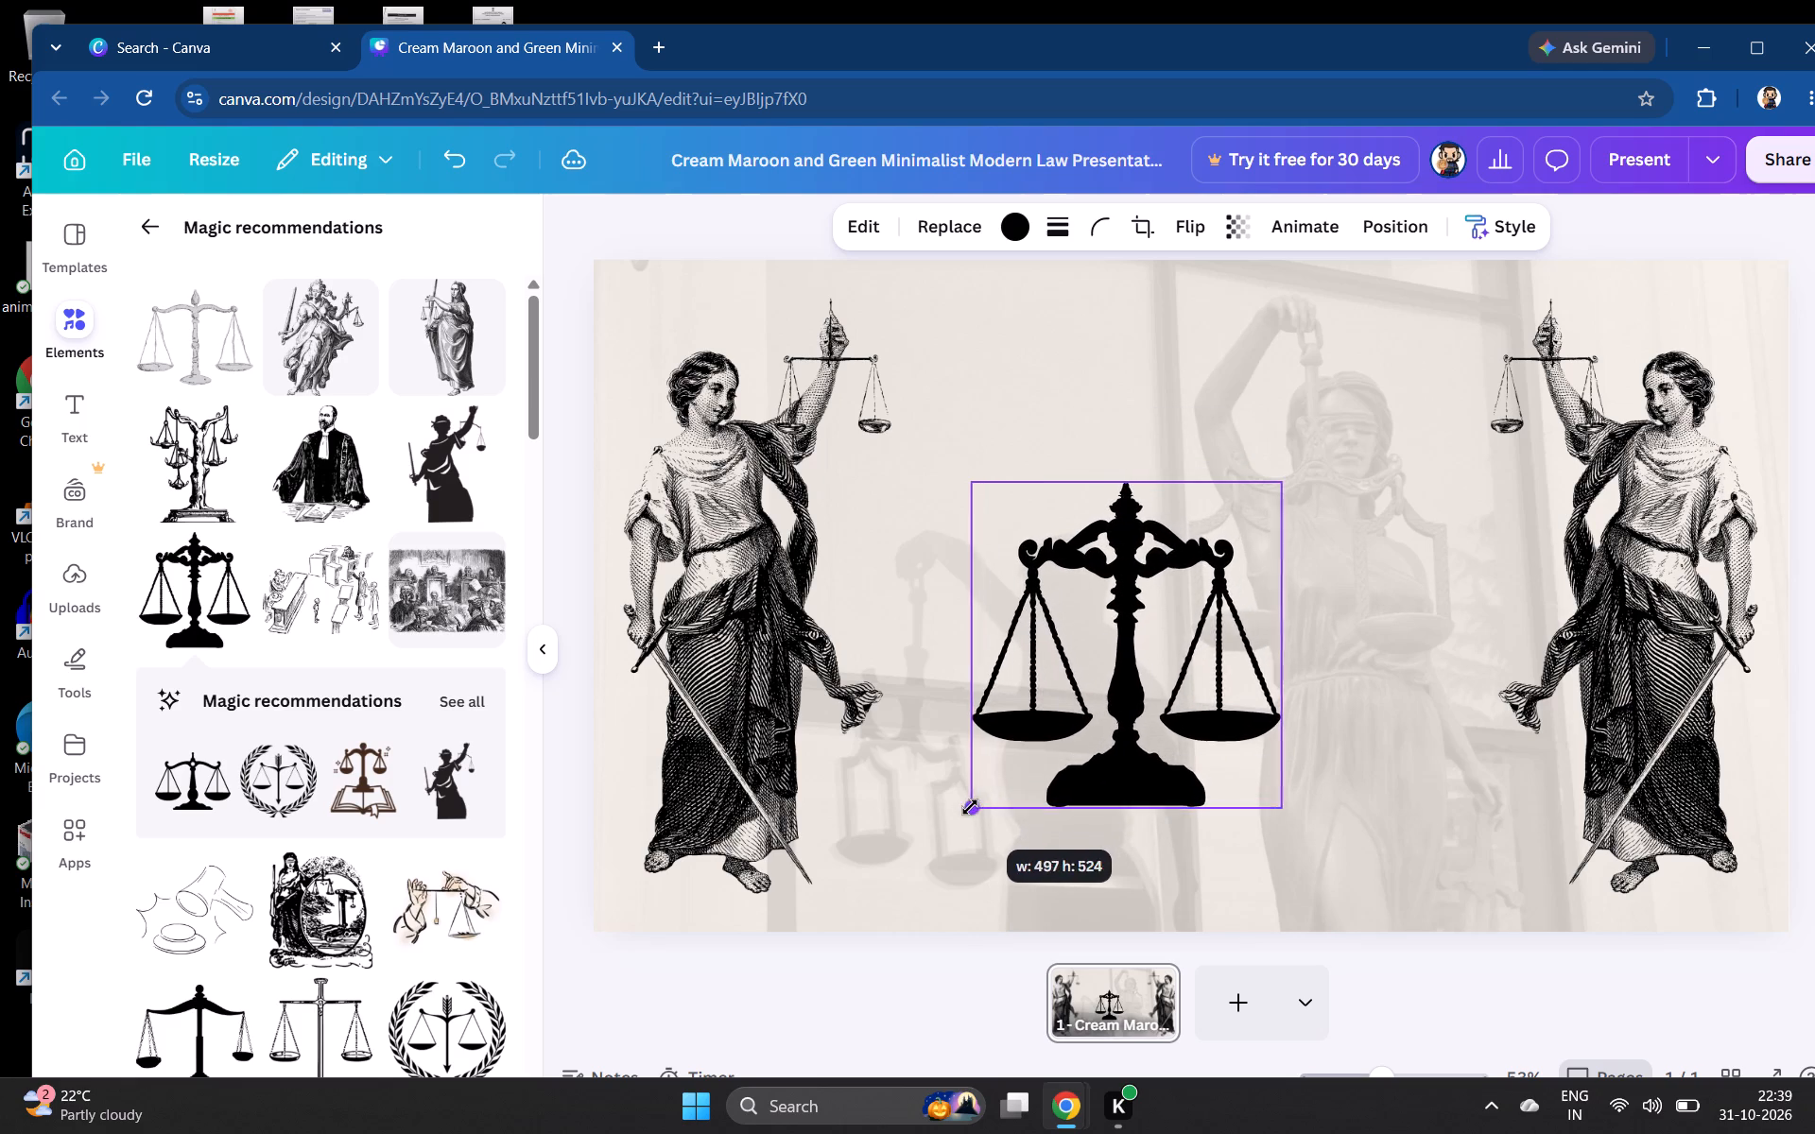
pyautogui.moveTo(970, 807); pyautogui.dragTo(958, 821)
pyautogui.scroll(1, 970, 807)
pyautogui.hscroll(1, 1049, 742)
pyautogui.moveTo(1049, 742); pyautogui.dragTo(1091, 714)
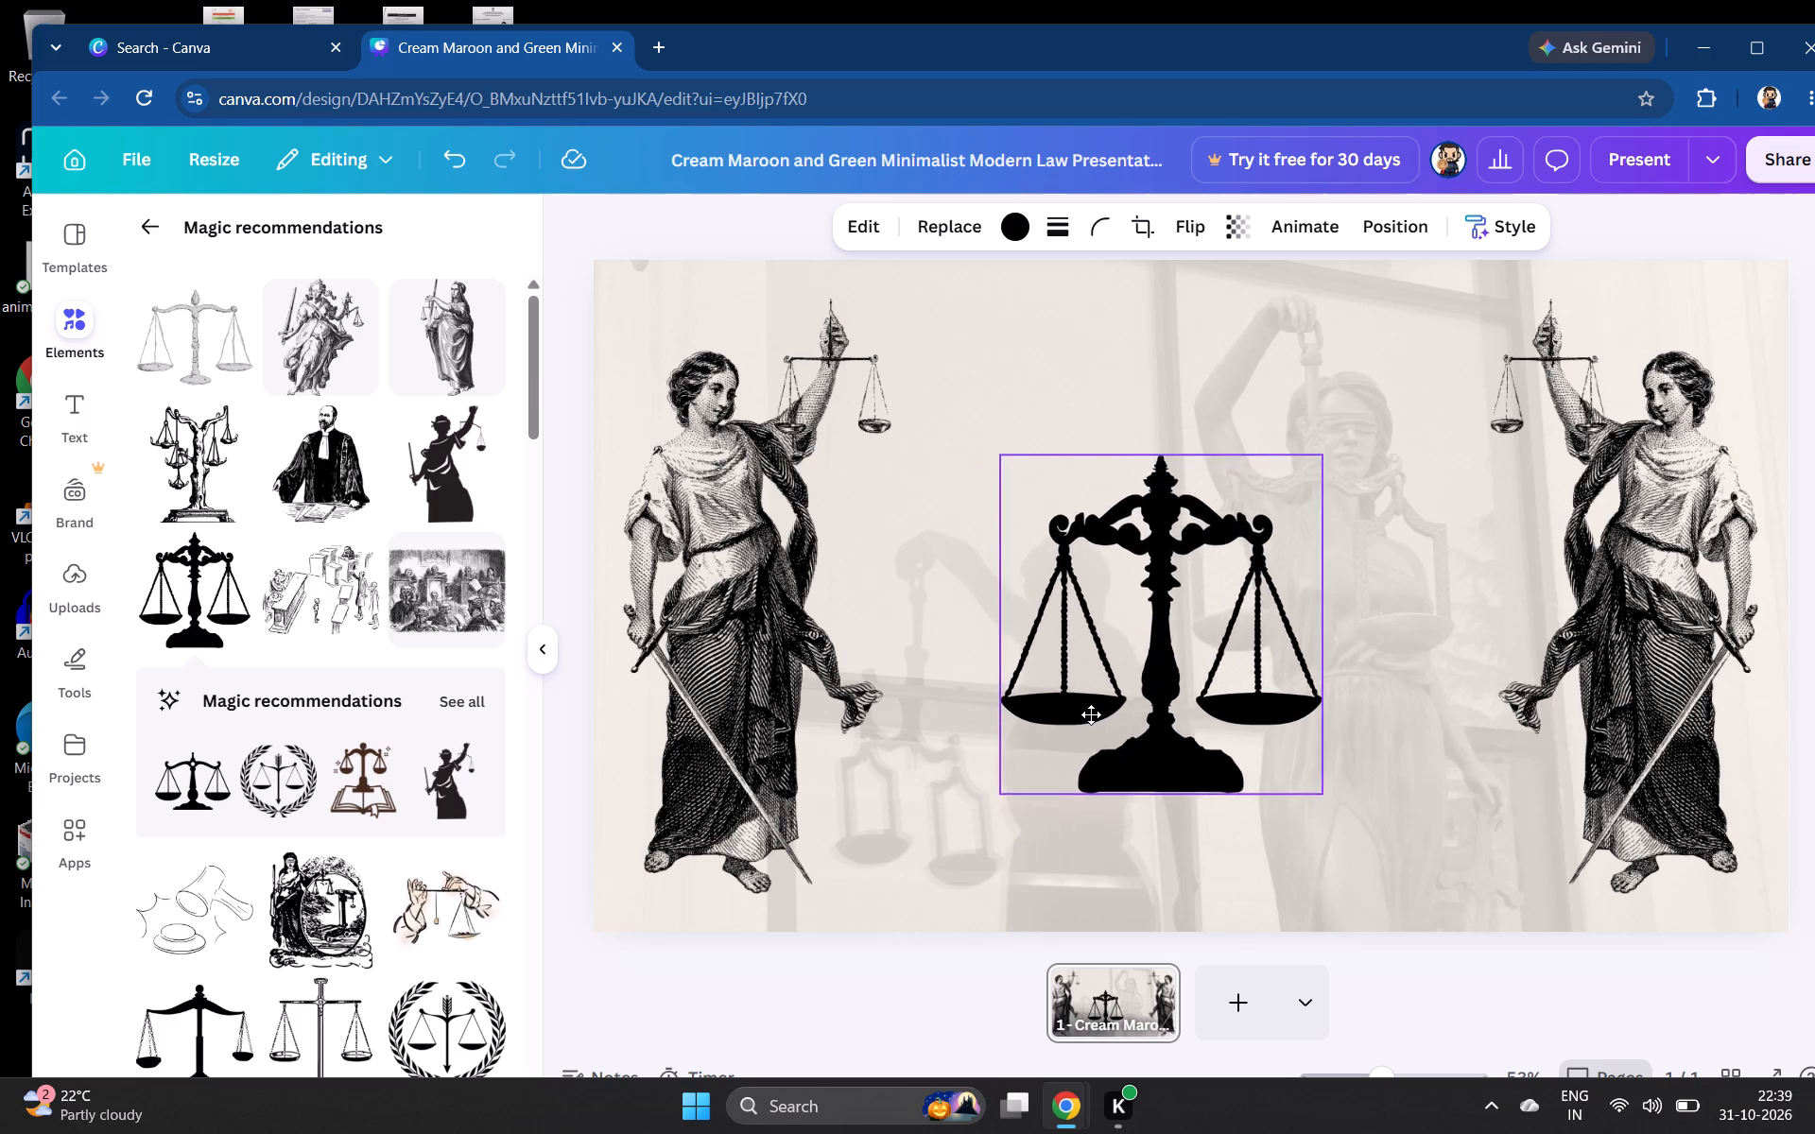
pyautogui.hscroll(1, 1091, 714)
pyautogui.moveTo(1091, 714); pyautogui.dragTo(1098, 706)
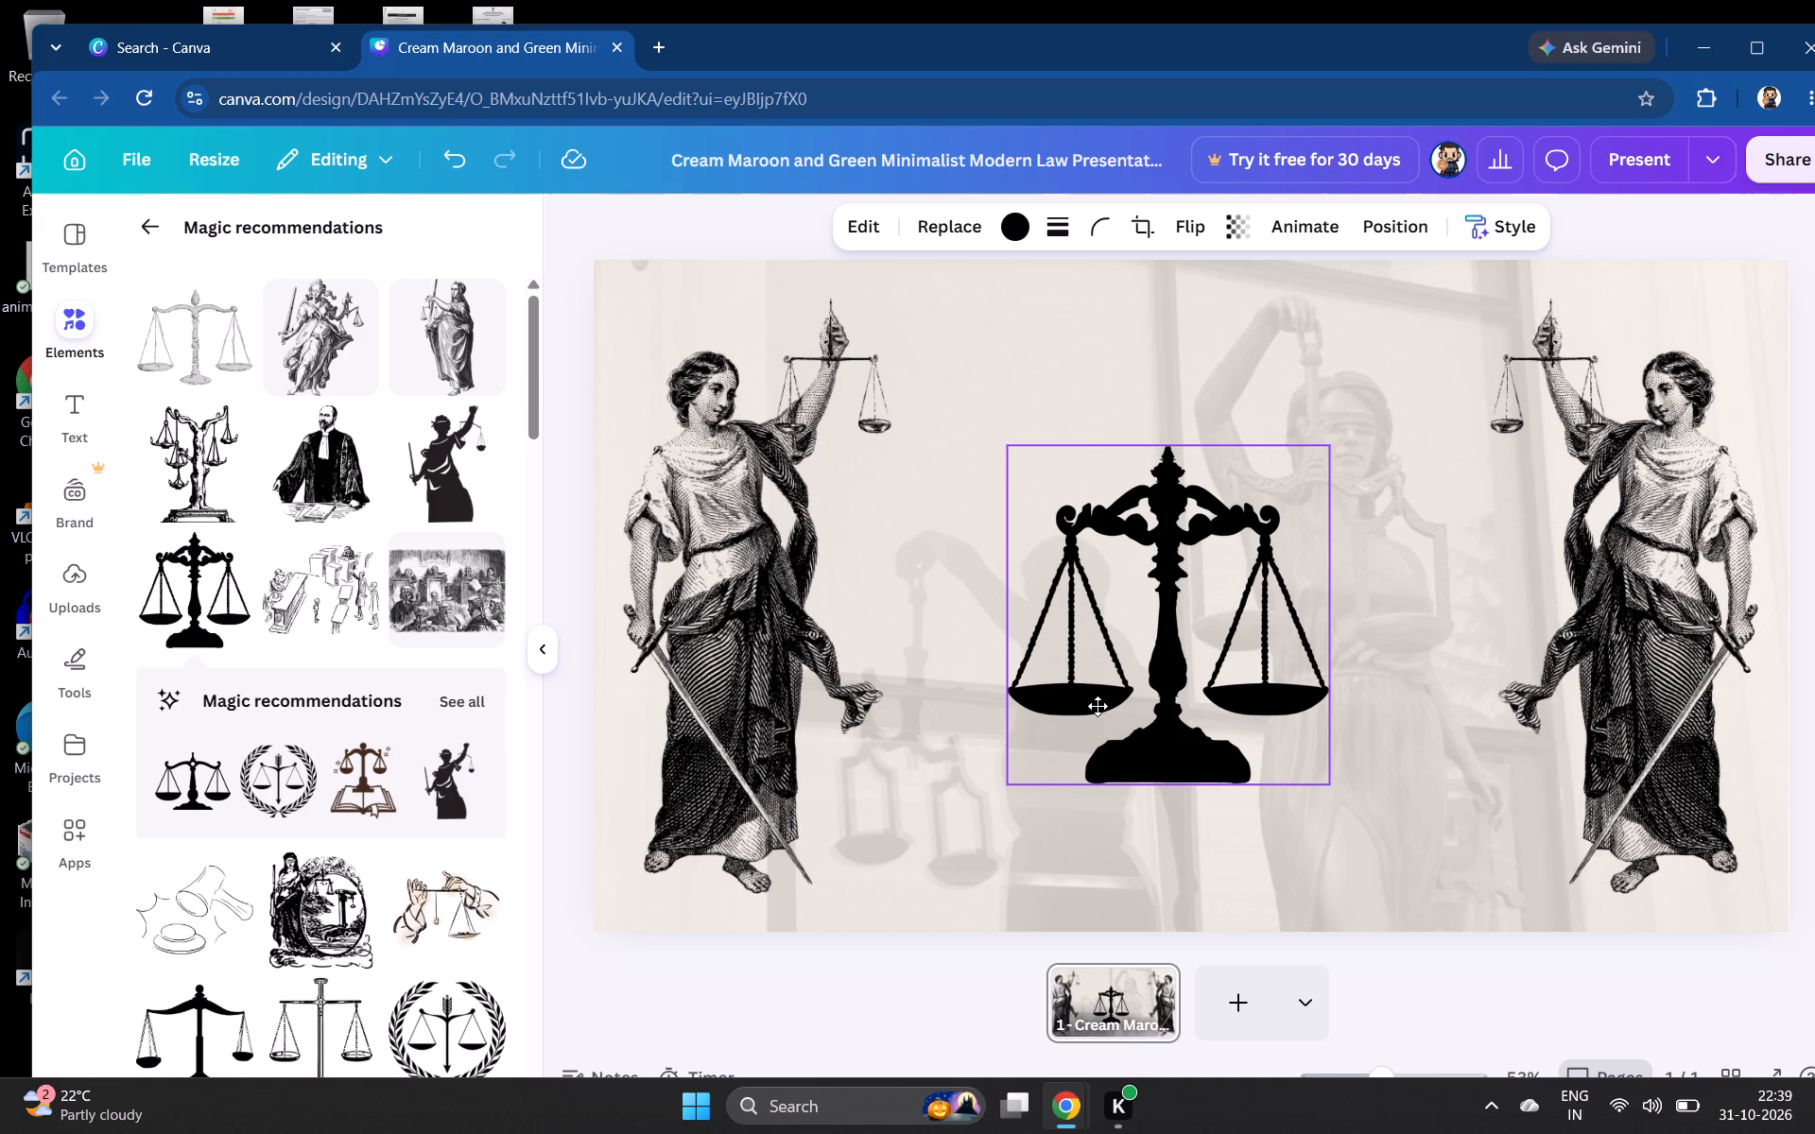
pyautogui.hscroll(1, 1098, 706)
pyautogui.moveTo(1098, 706); pyautogui.dragTo(1108, 701)
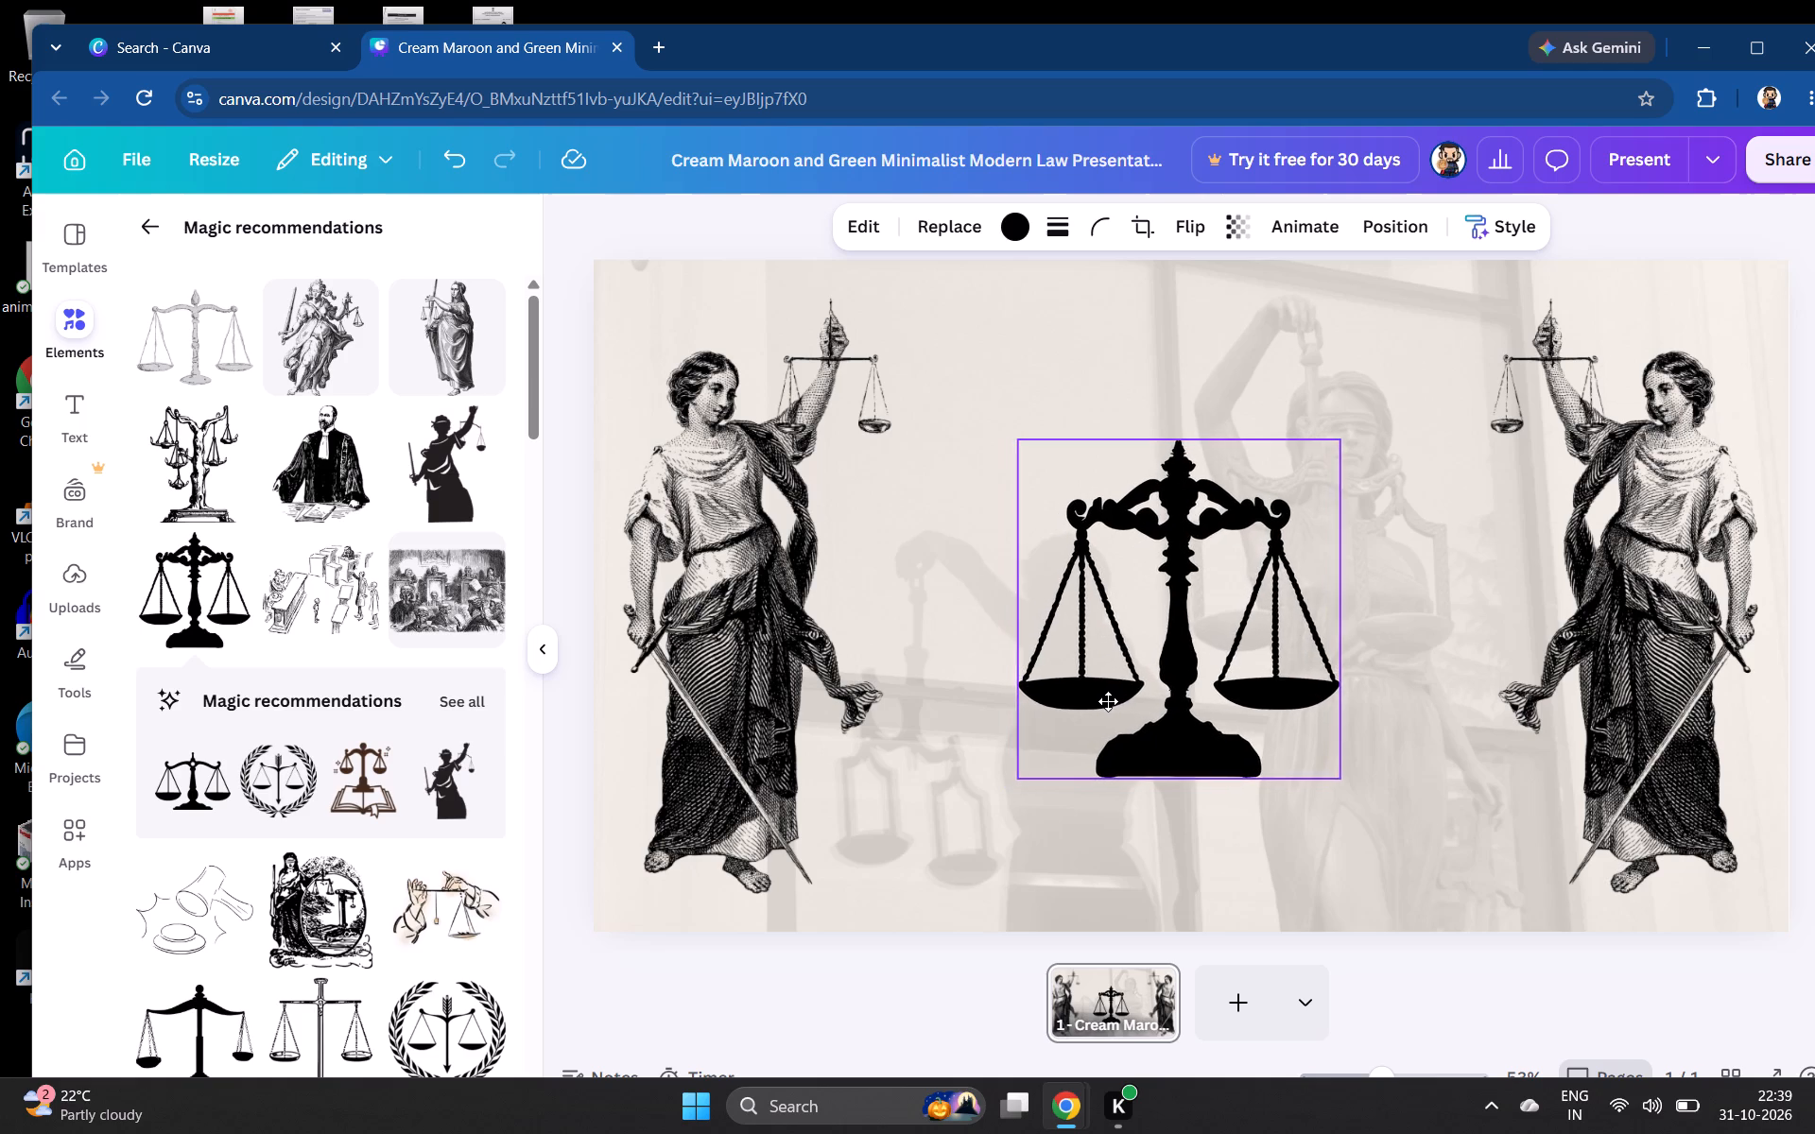
pyautogui.moveTo(1108, 701); pyautogui.dragTo(1107, 705)
pyautogui.hscroll(1, 1108, 701)
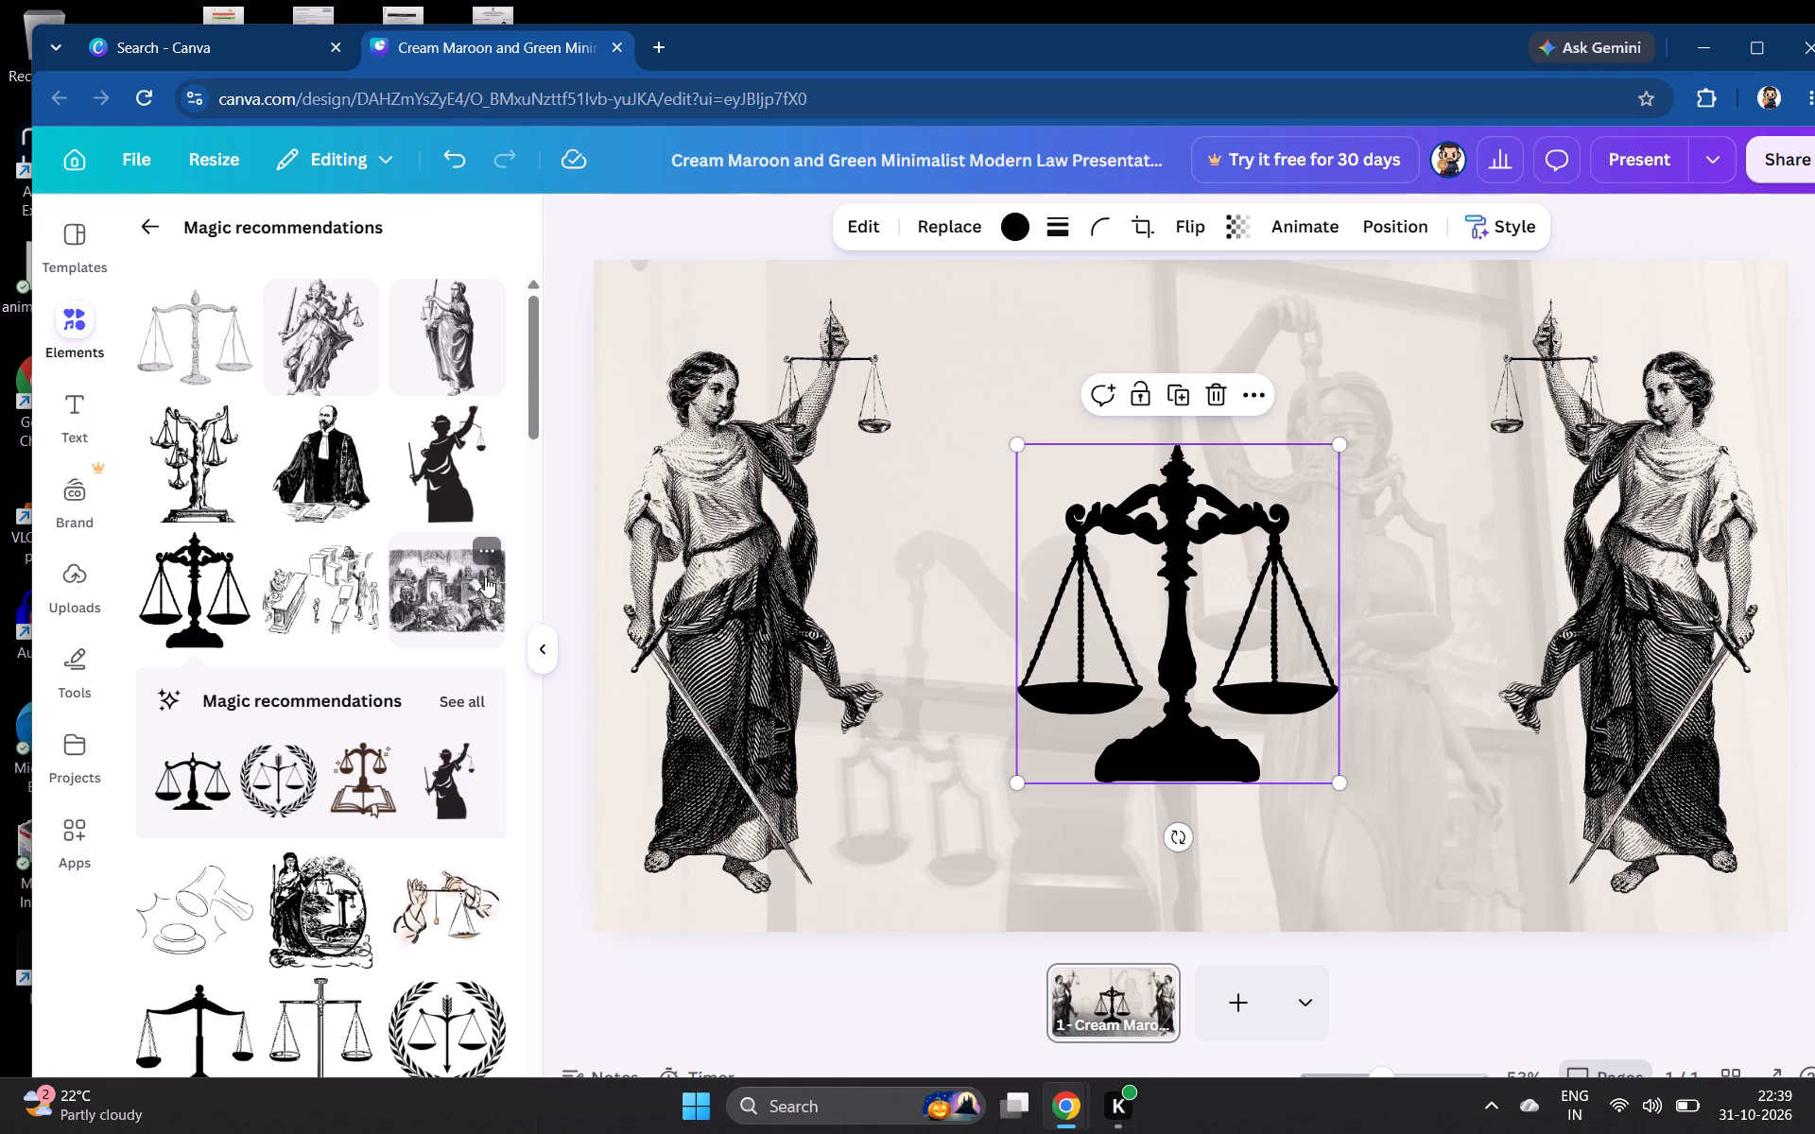
# Look through the rest of the recommended law-themed elements for other graphics suited to the slide.
pyautogui.scroll(-5, 318, 678)
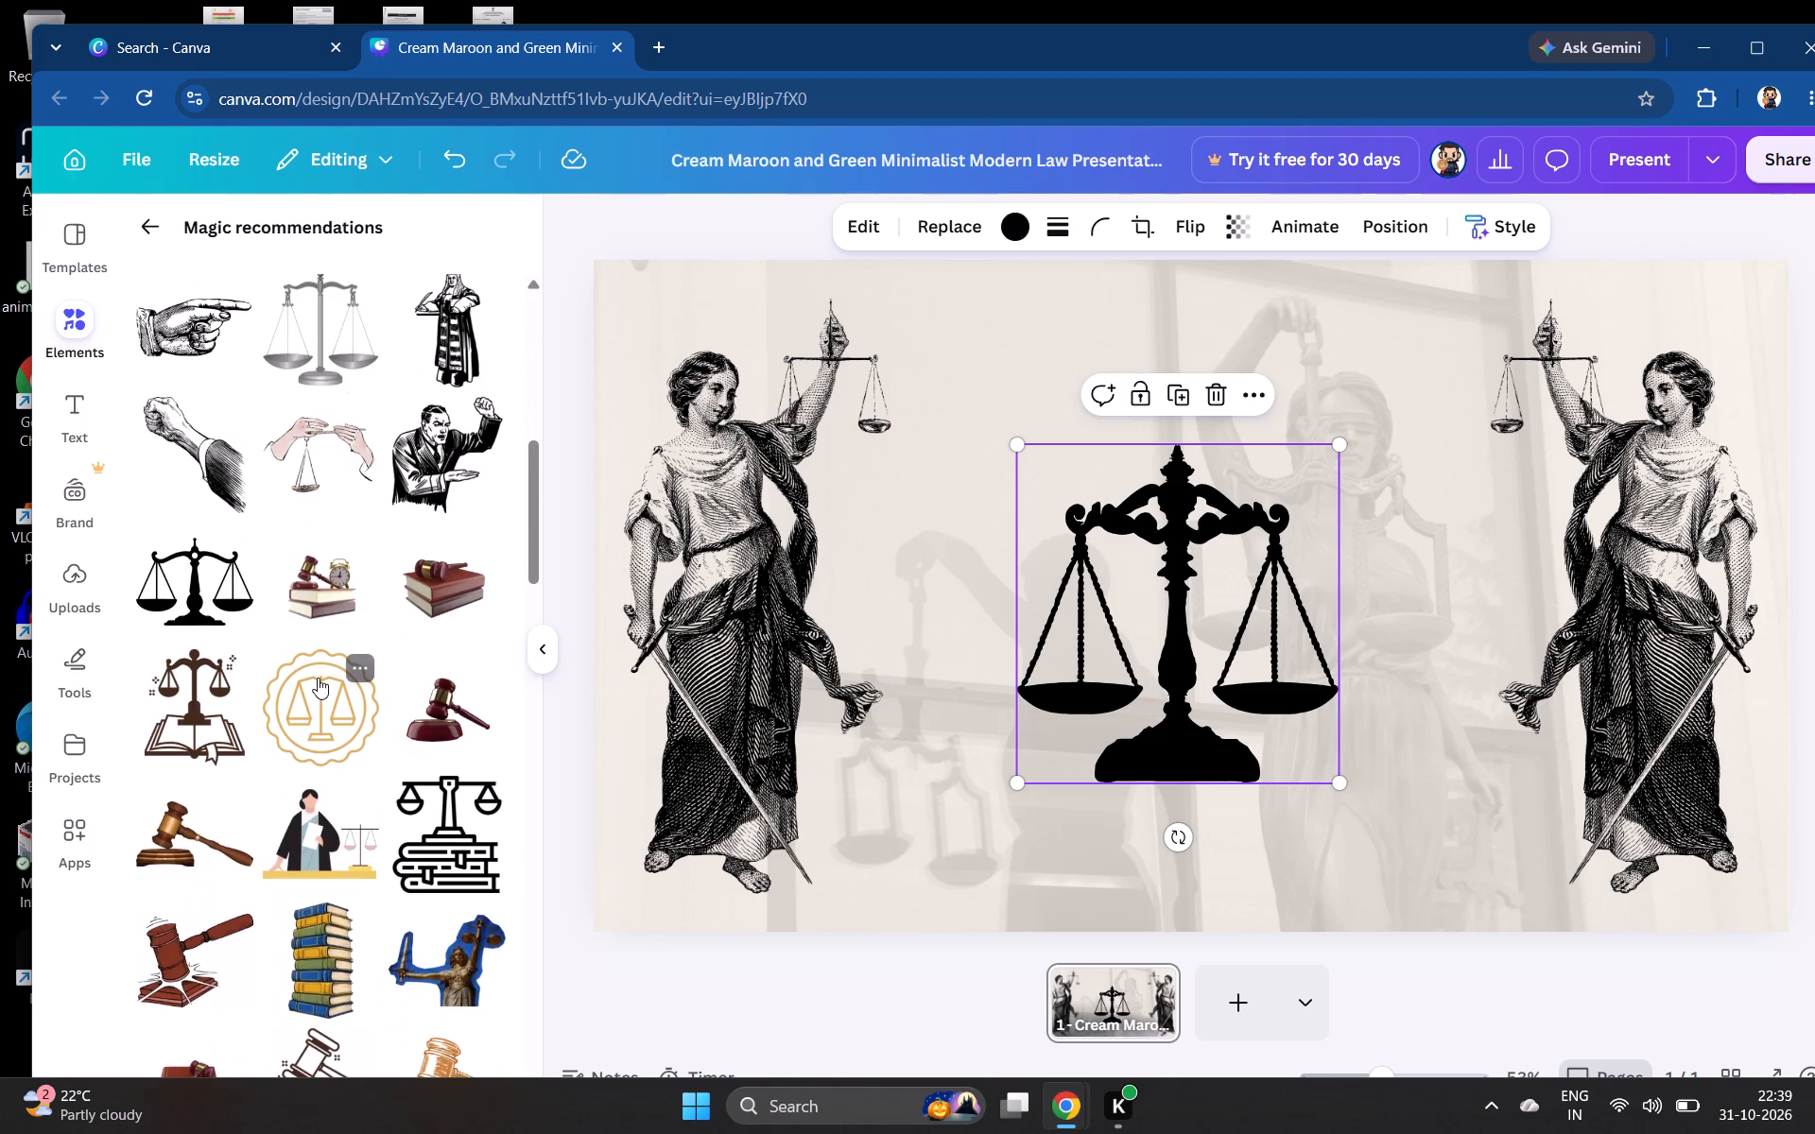
pyautogui.scroll(-2, 408, 853)
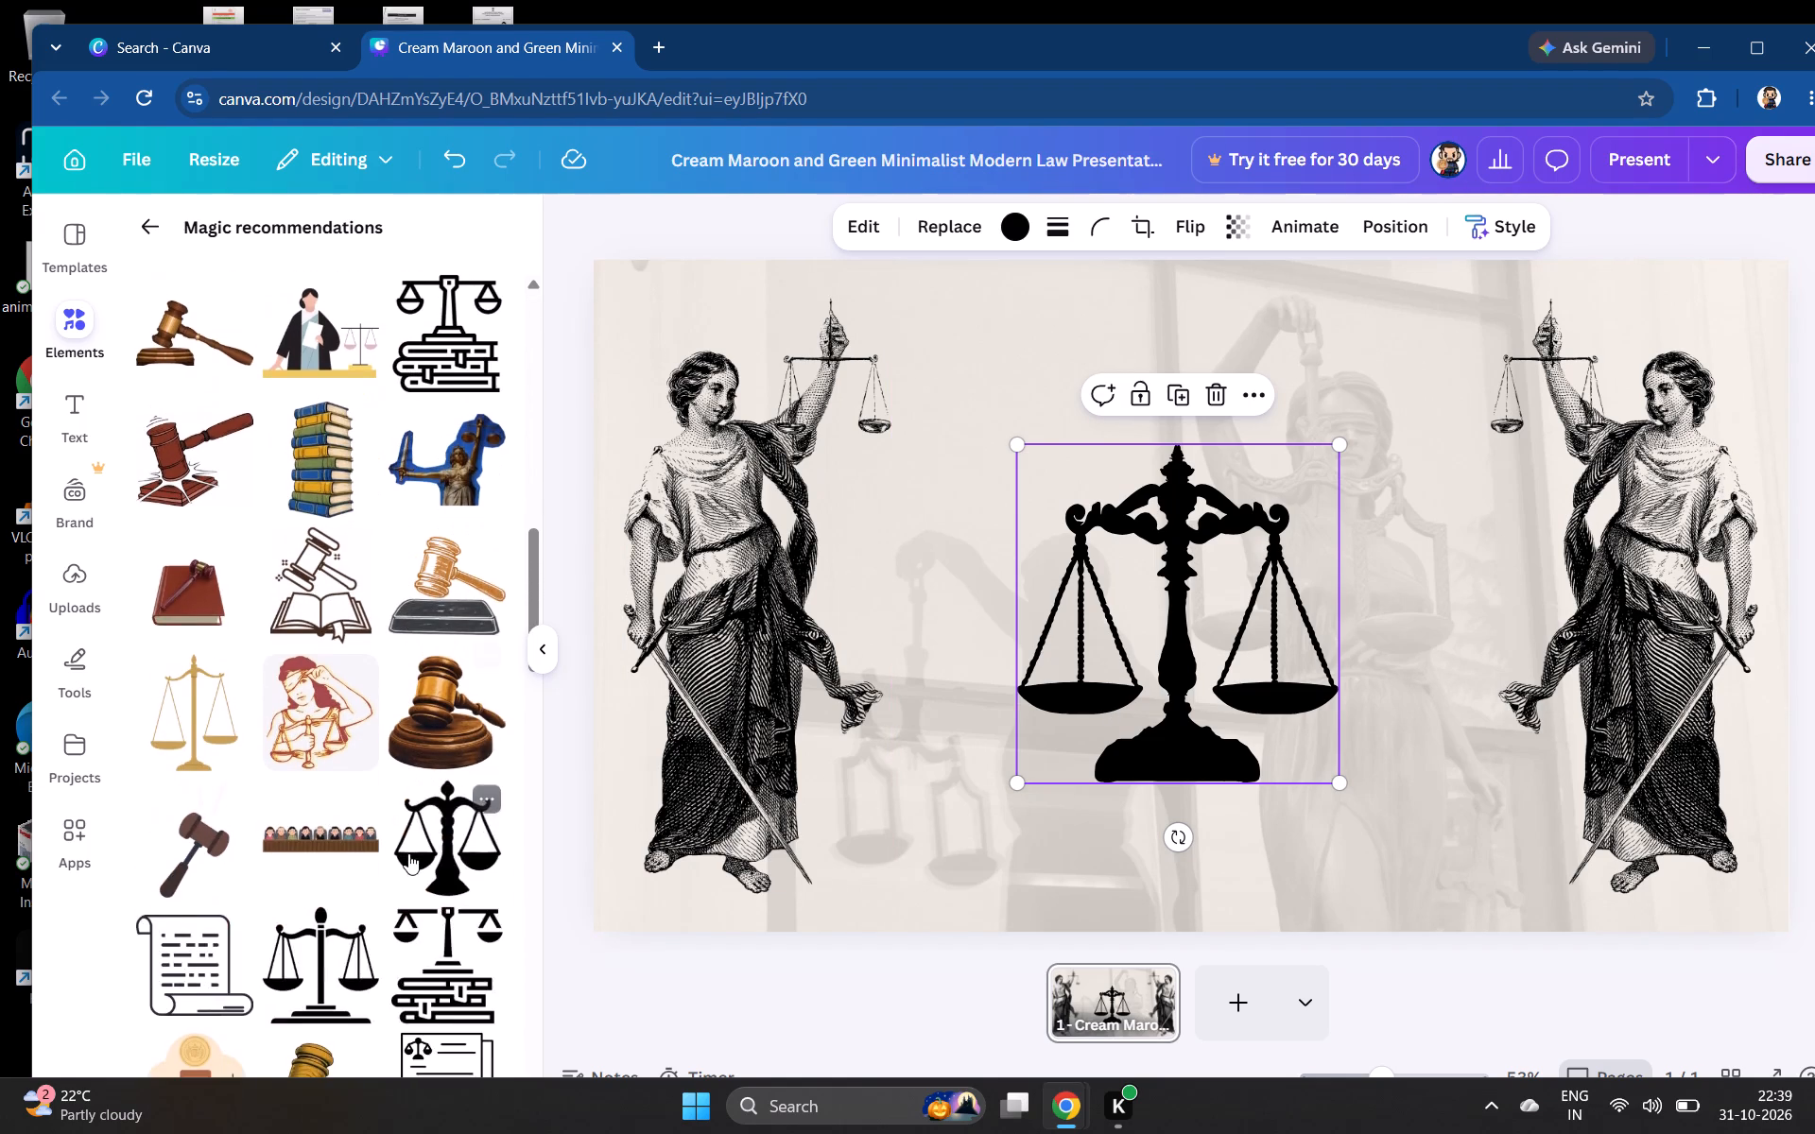
pyautogui.scroll(-3, 408, 853)
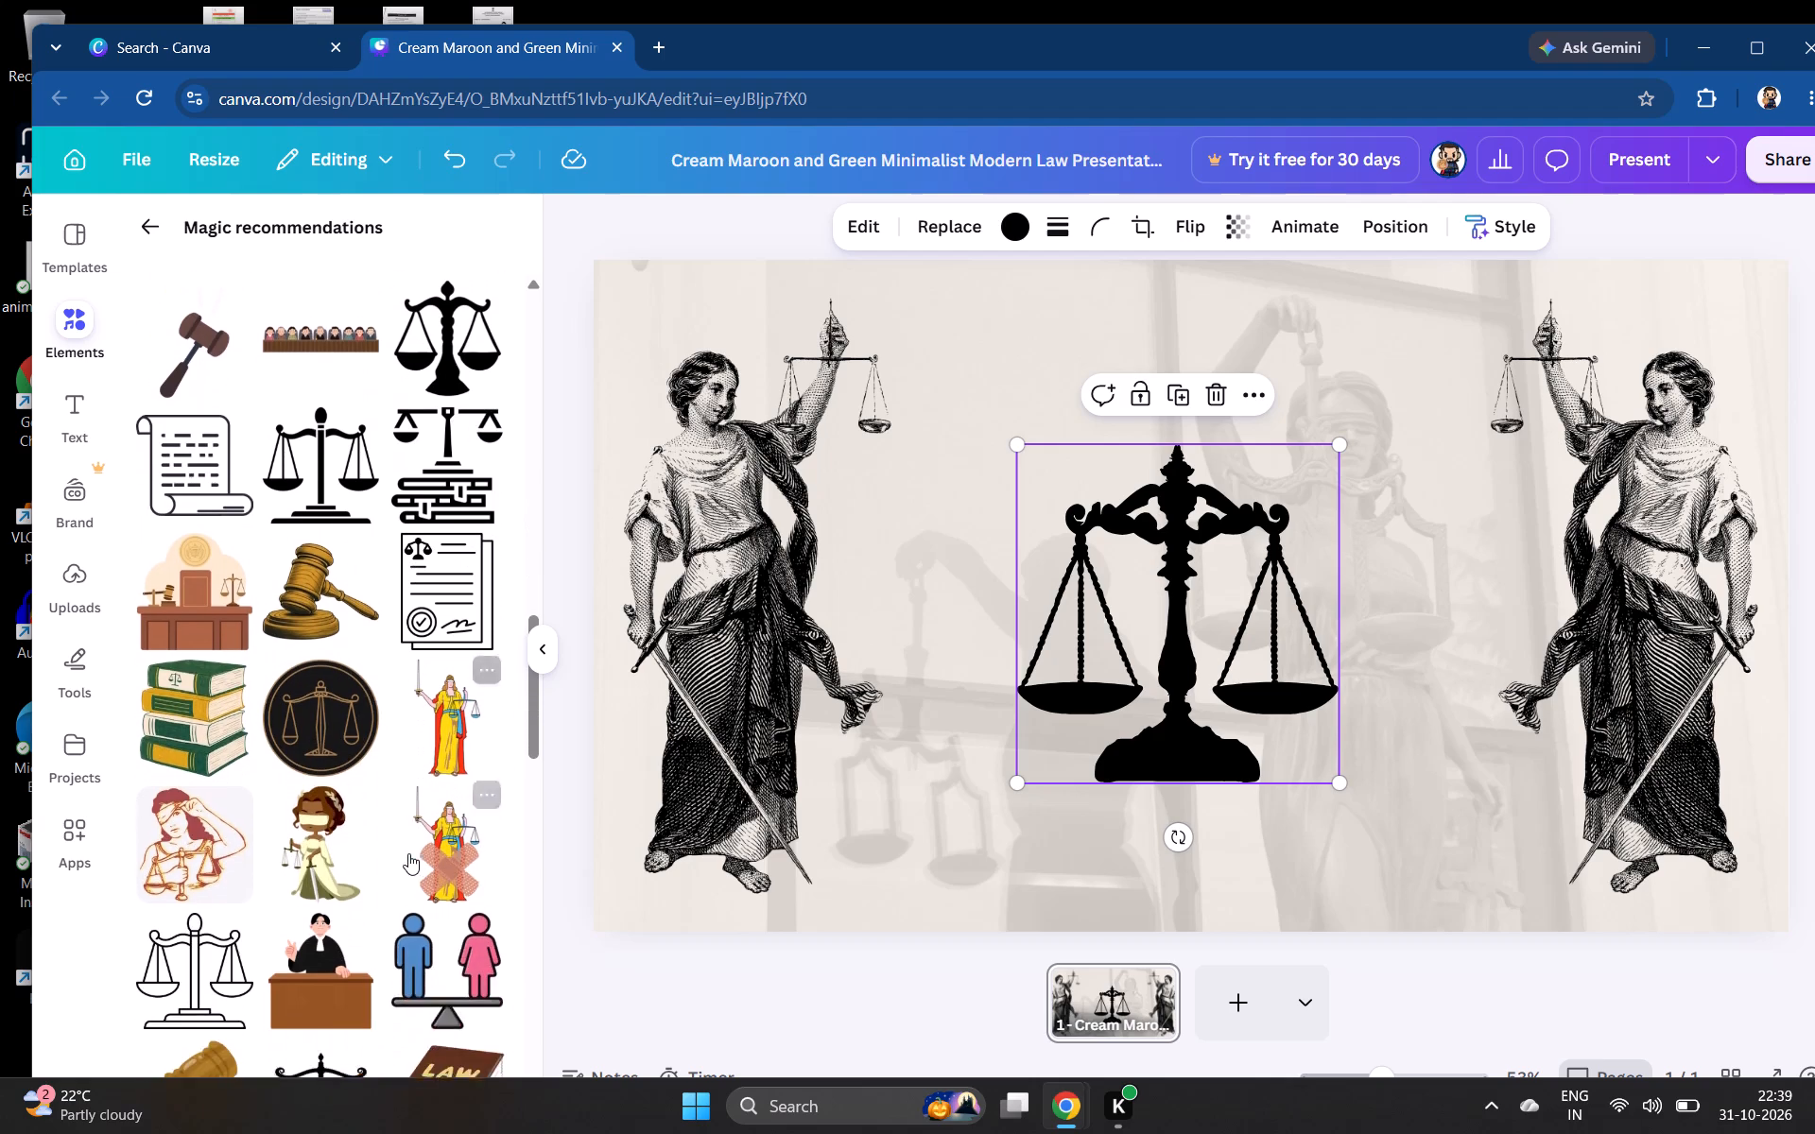
pyautogui.scroll(-3, 408, 853)
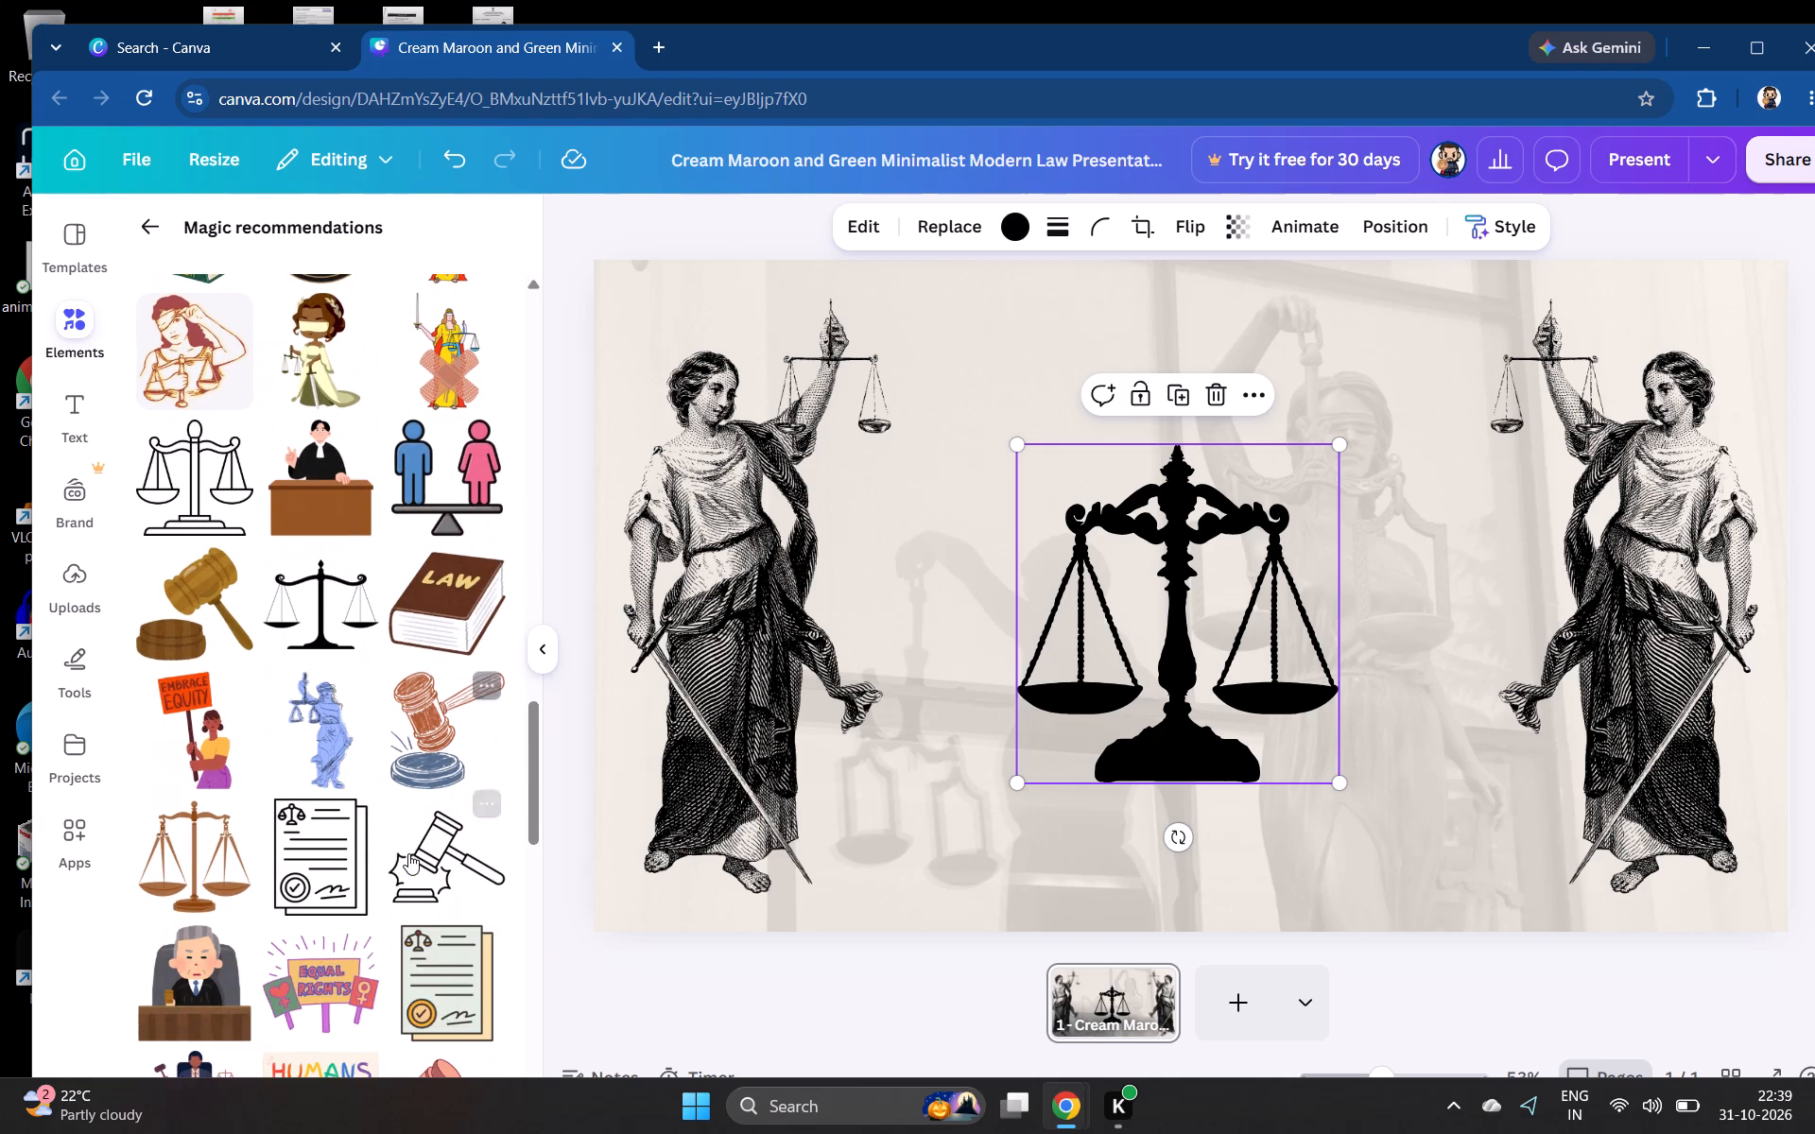
pyautogui.scroll(-1, 408, 853)
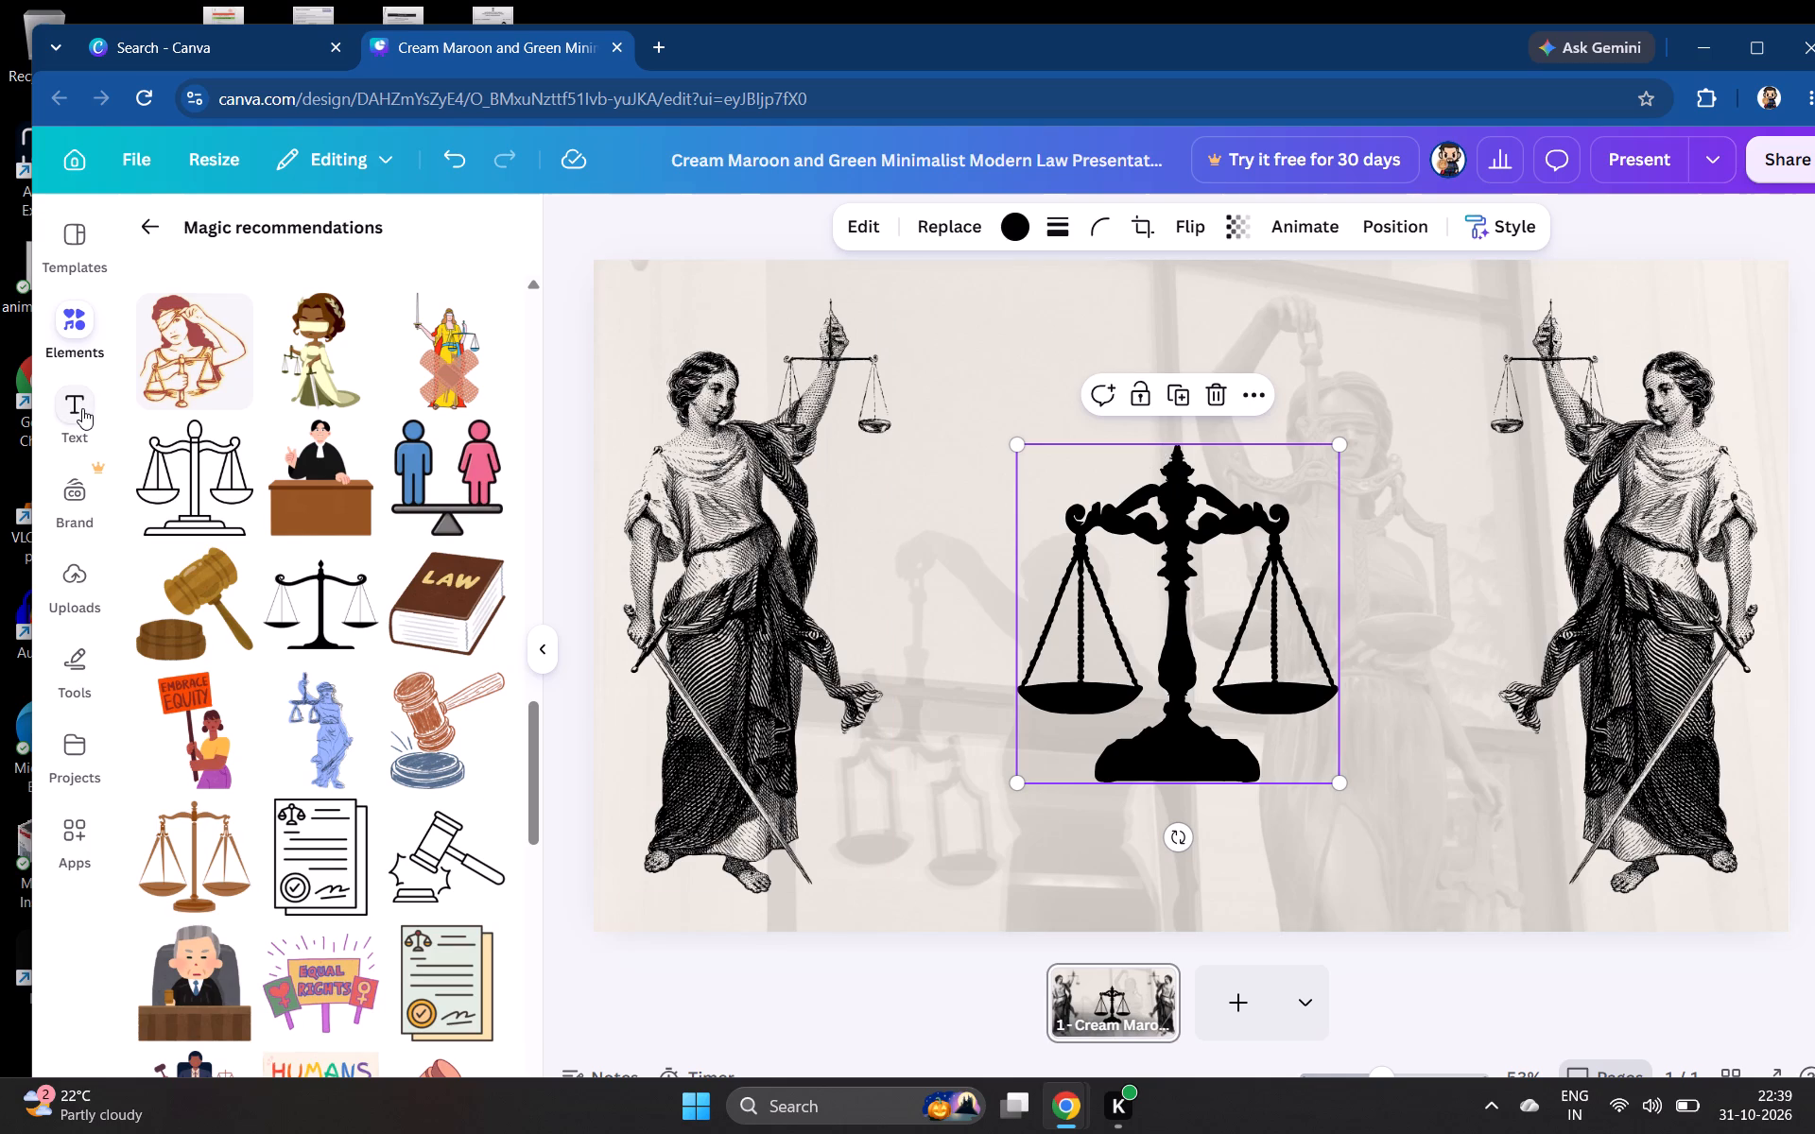
# Add a default heading text box to the slide.
pyautogui.click(932, 576)
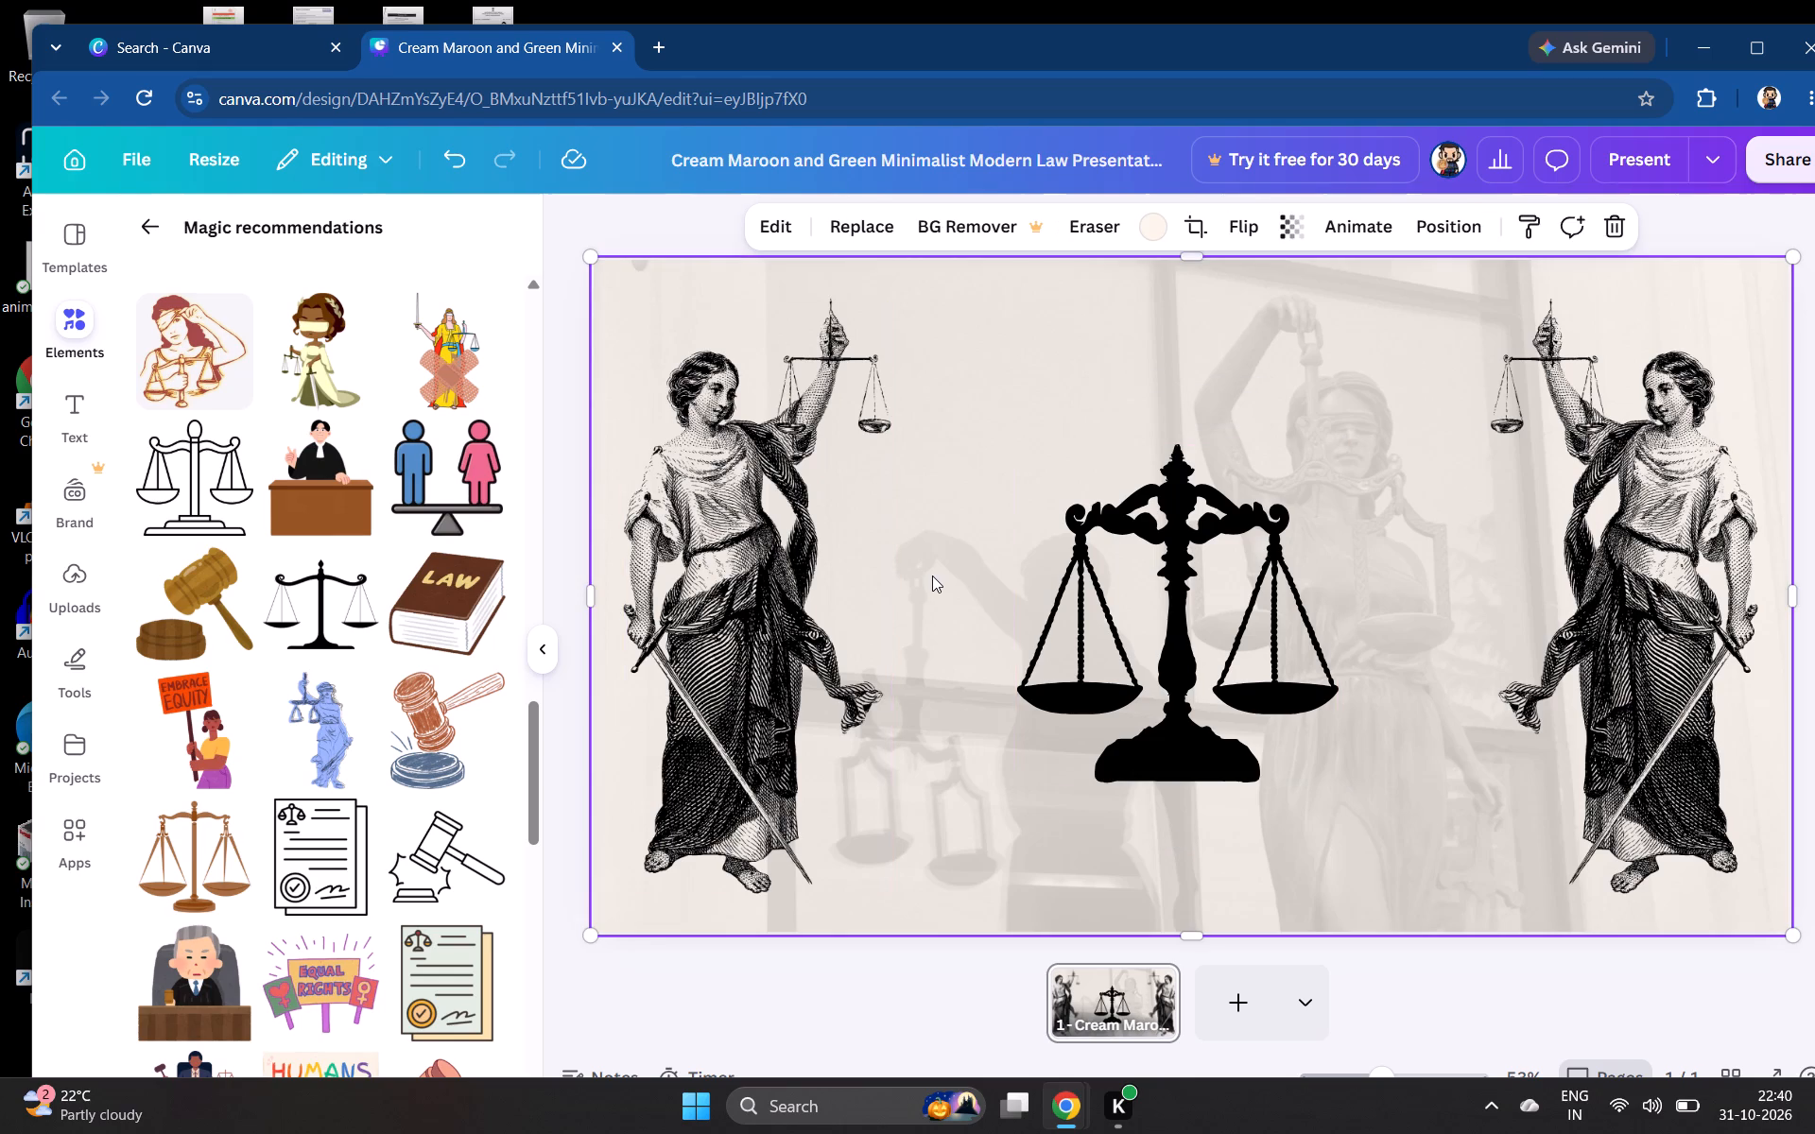
pyautogui.click(70, 427)
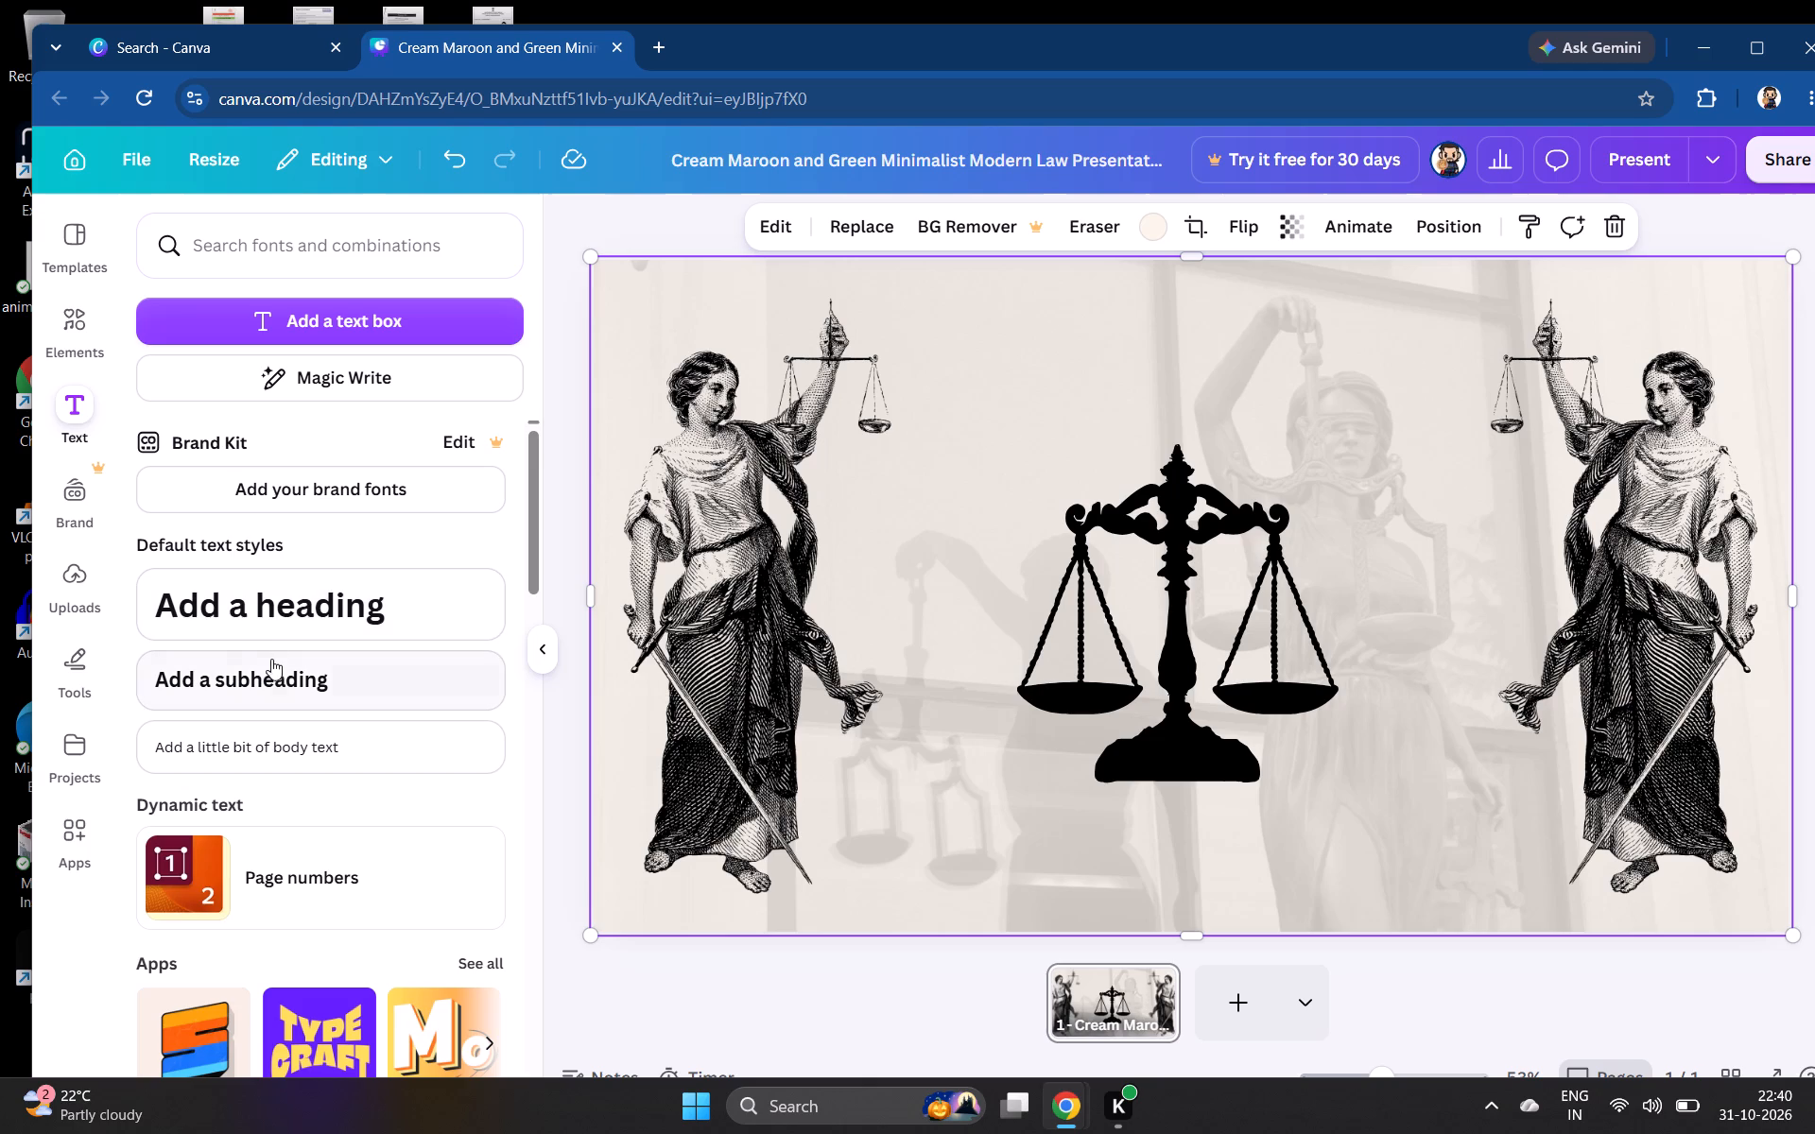
pyautogui.click(296, 596)
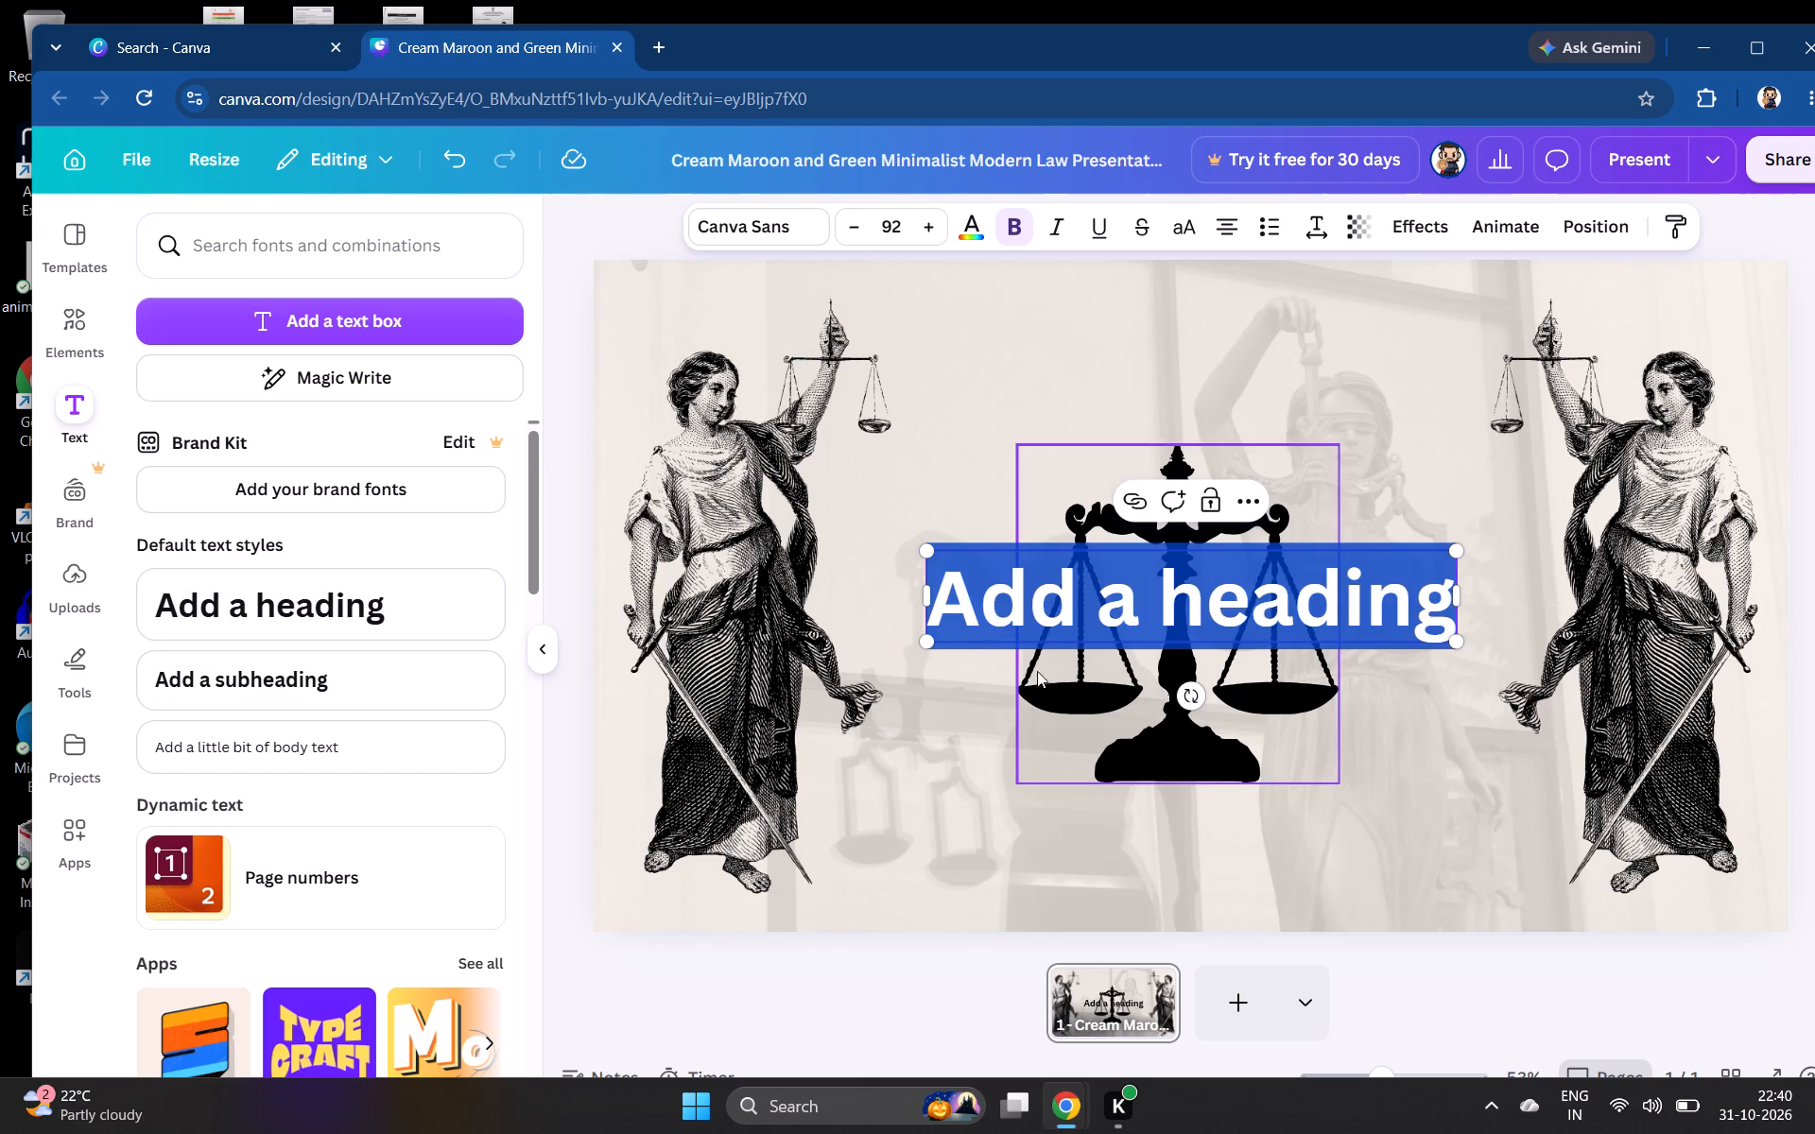
# Replace the new heading's placeholder text with "JUSTICE PREVAILS".
pyautogui.click(1004, 592)
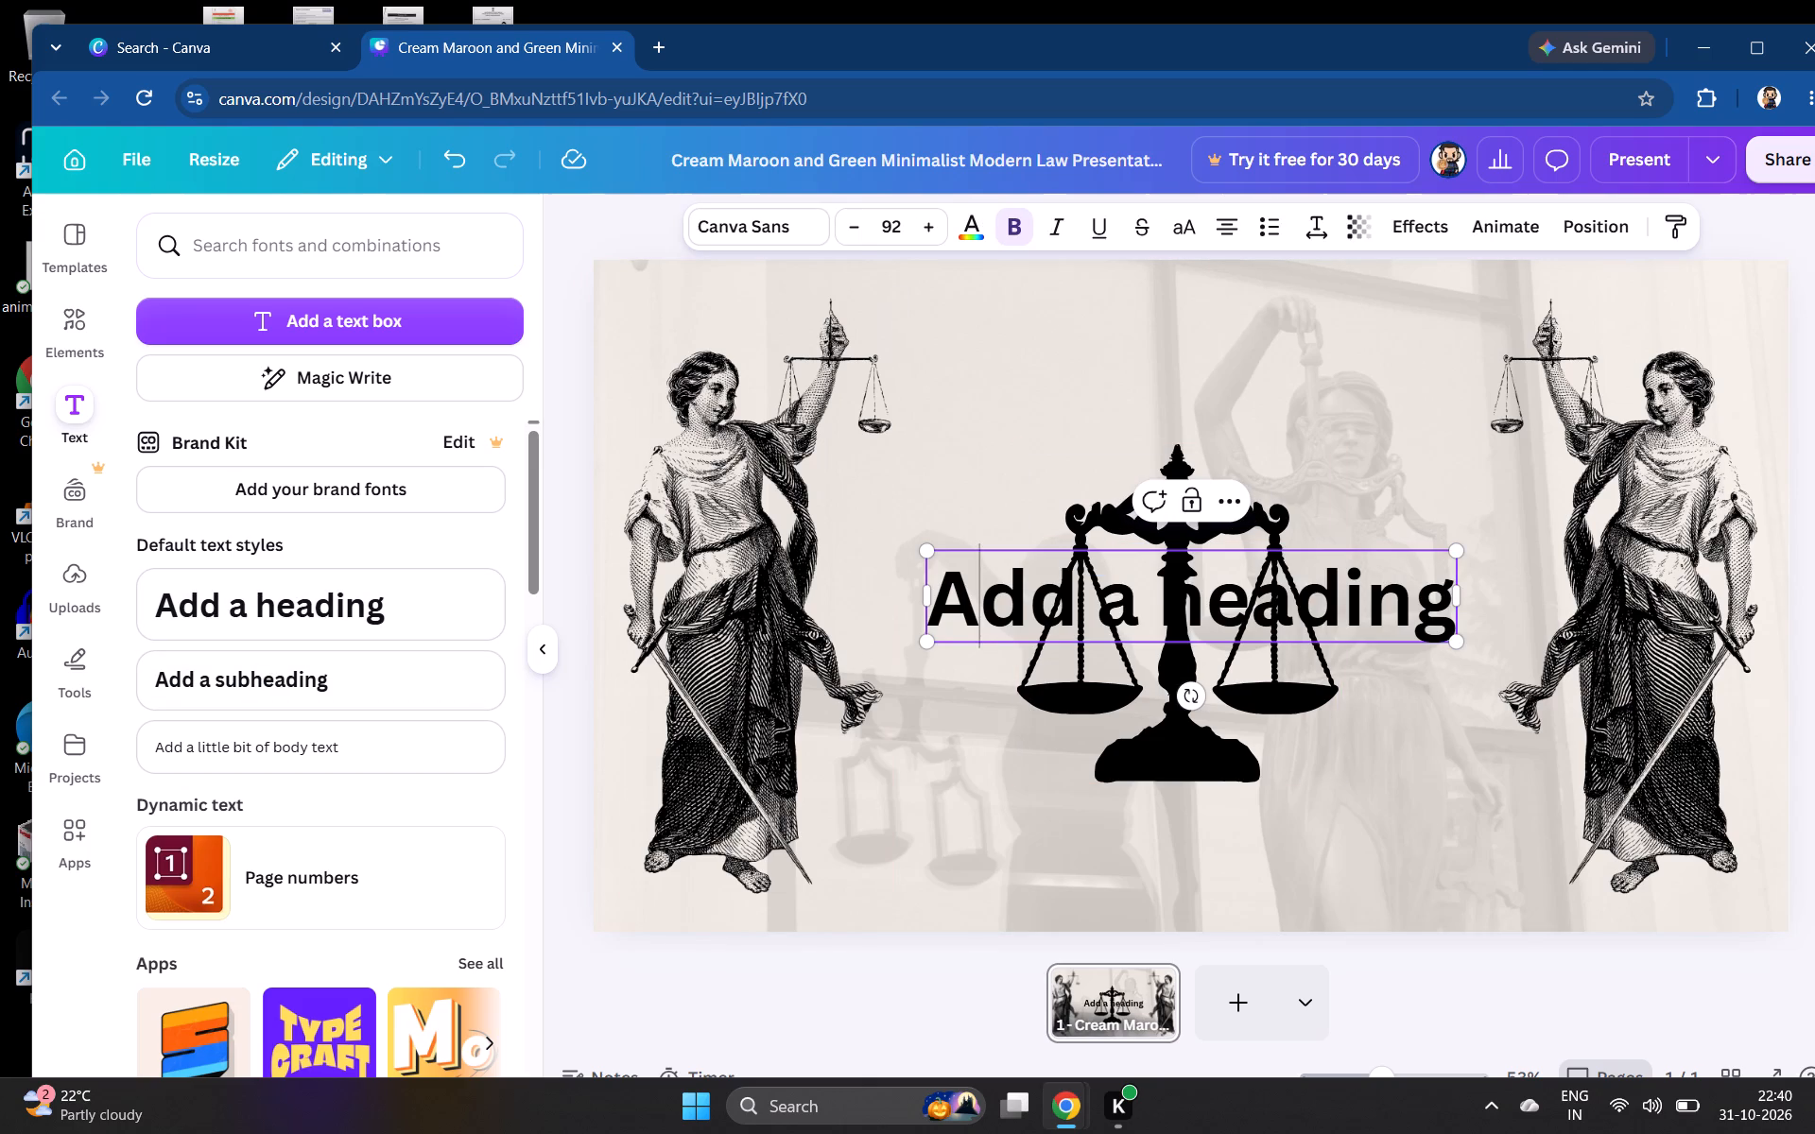
pyautogui.press('j')
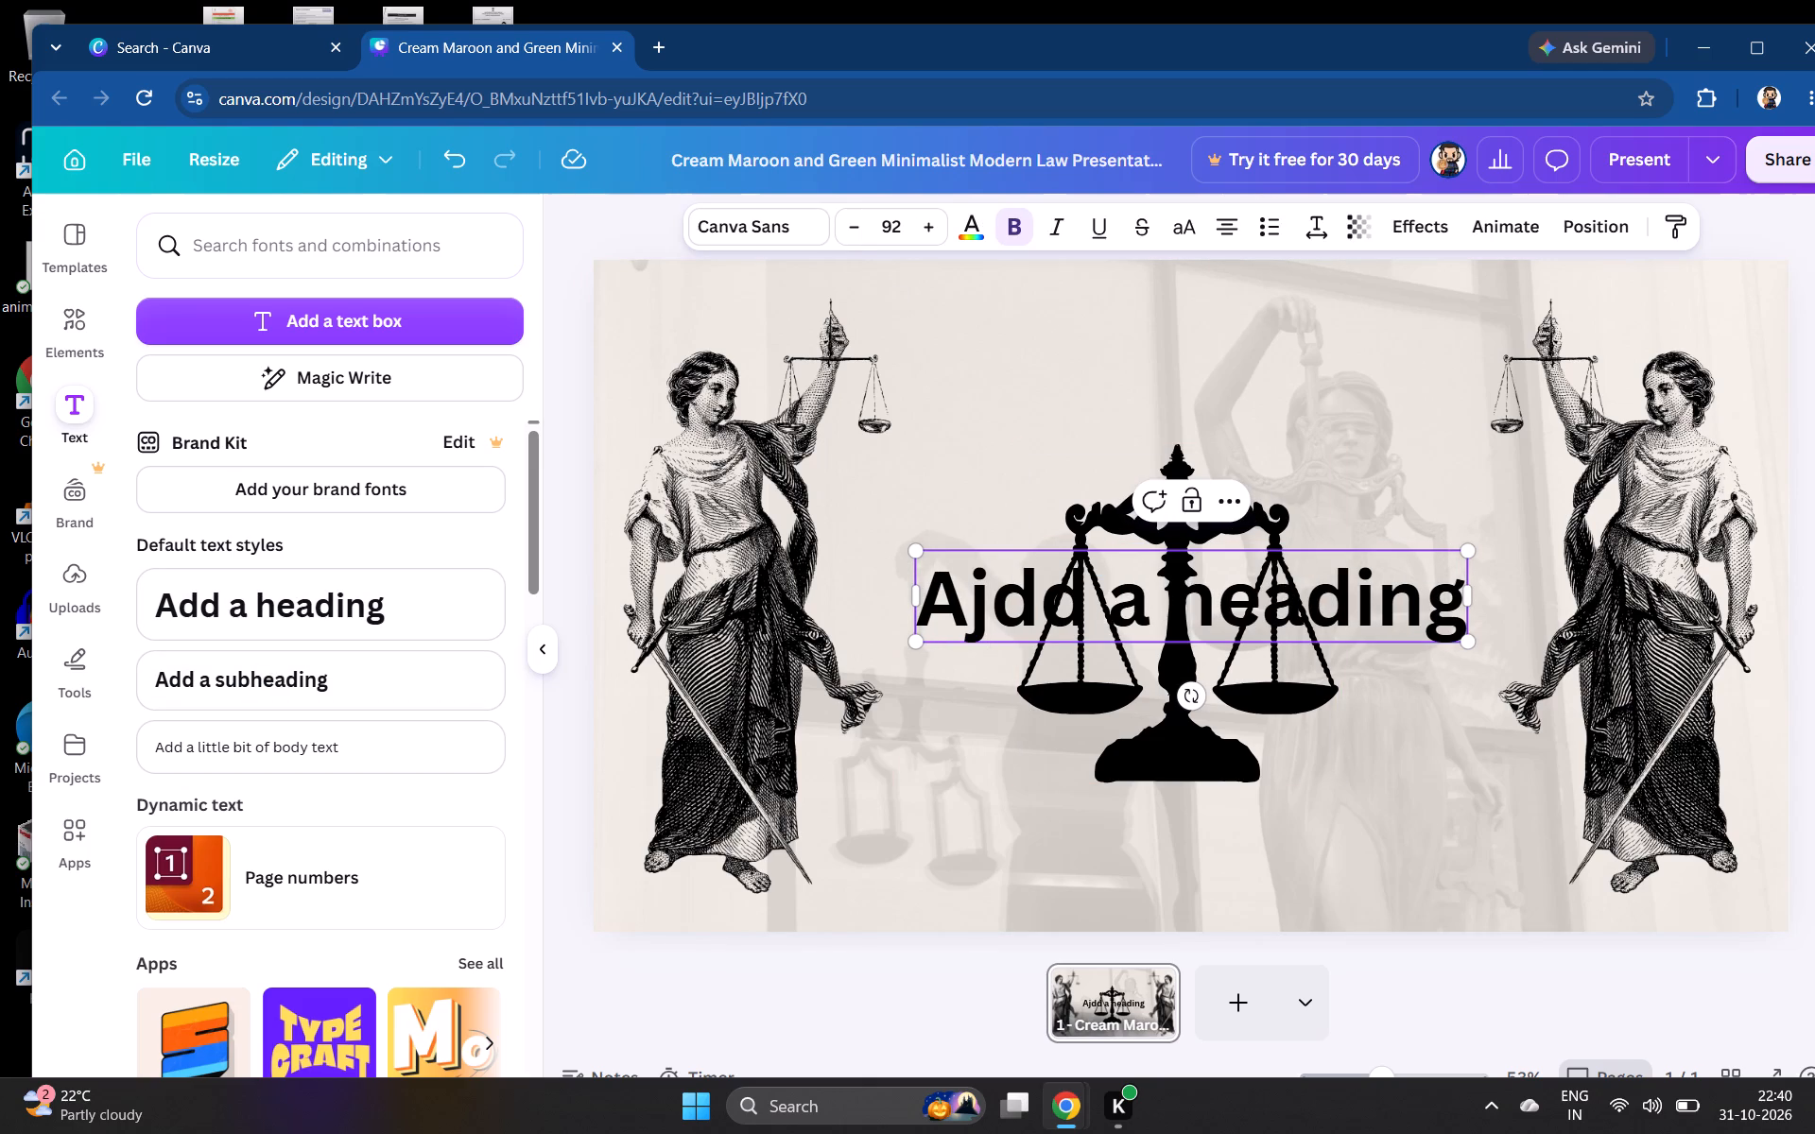
pyautogui.click(1443, 596)
pyautogui.click(1455, 595)
pyautogui.press('BackSpace')
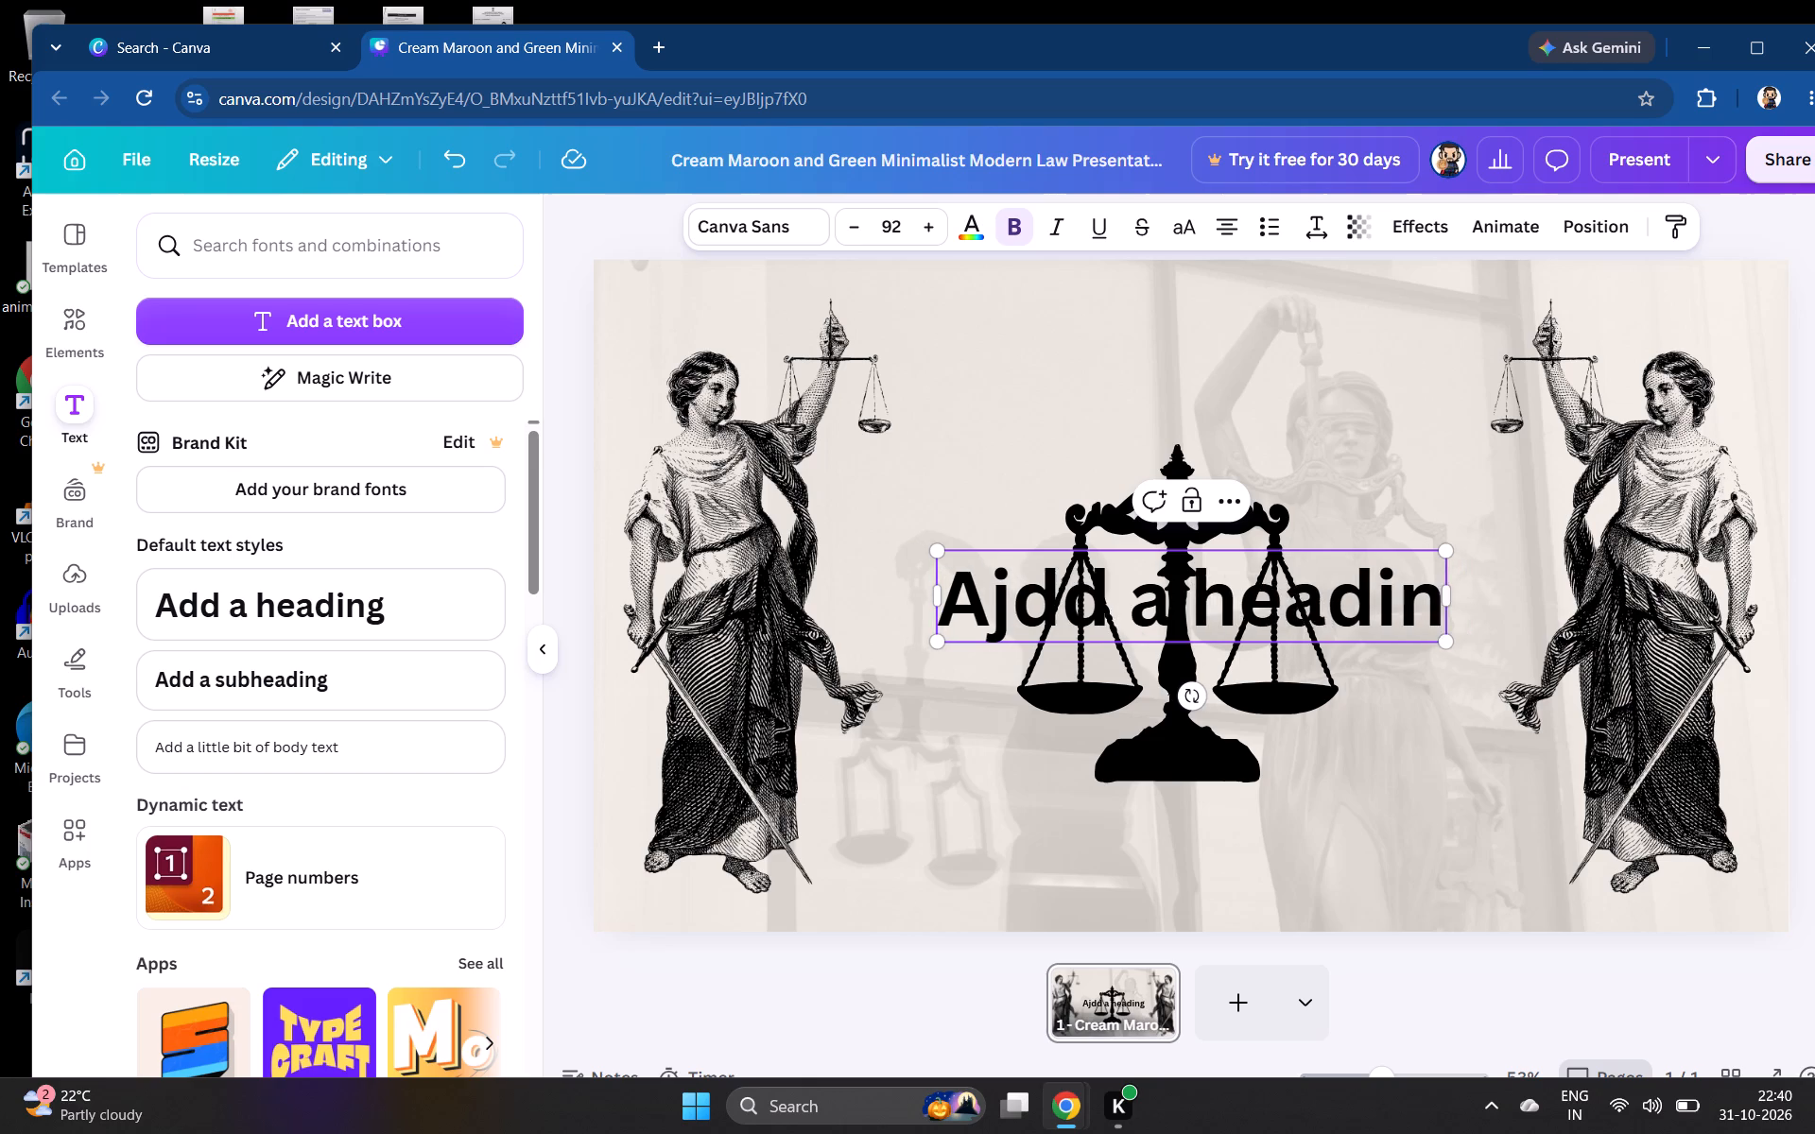
pyautogui.press('BackSpace')
pyautogui.press('BackSpace')
pyautogui.press('BackSpace')
pyautogui.press('BackSpace')
pyautogui.press('BackSpace')
pyautogui.press('BackSpace')
pyautogui.press('BackSpace')
pyautogui.press('BackSpace')
pyautogui.press('BackSpace')
pyautogui.press('BackSpace')
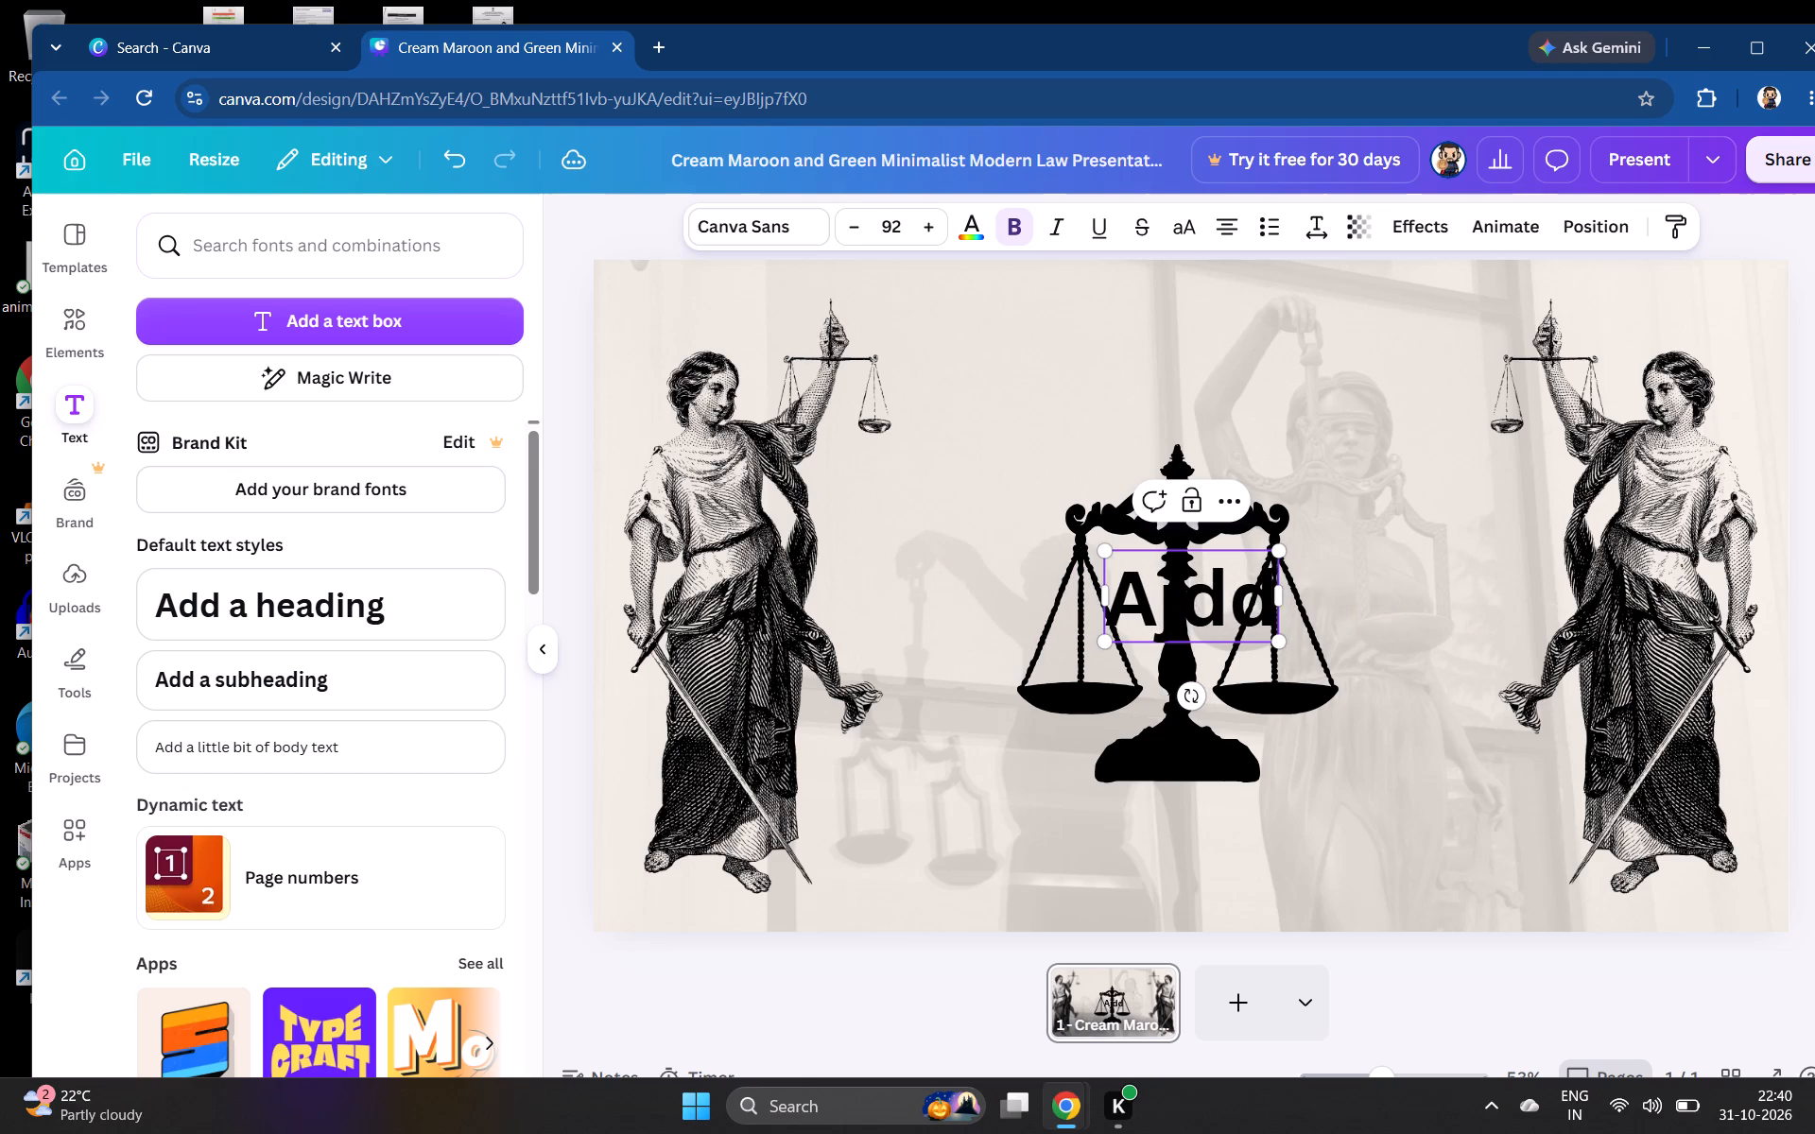
pyautogui.press('BackSpace')
pyautogui.press('BackSpace')
pyautogui.press('BackSpace')
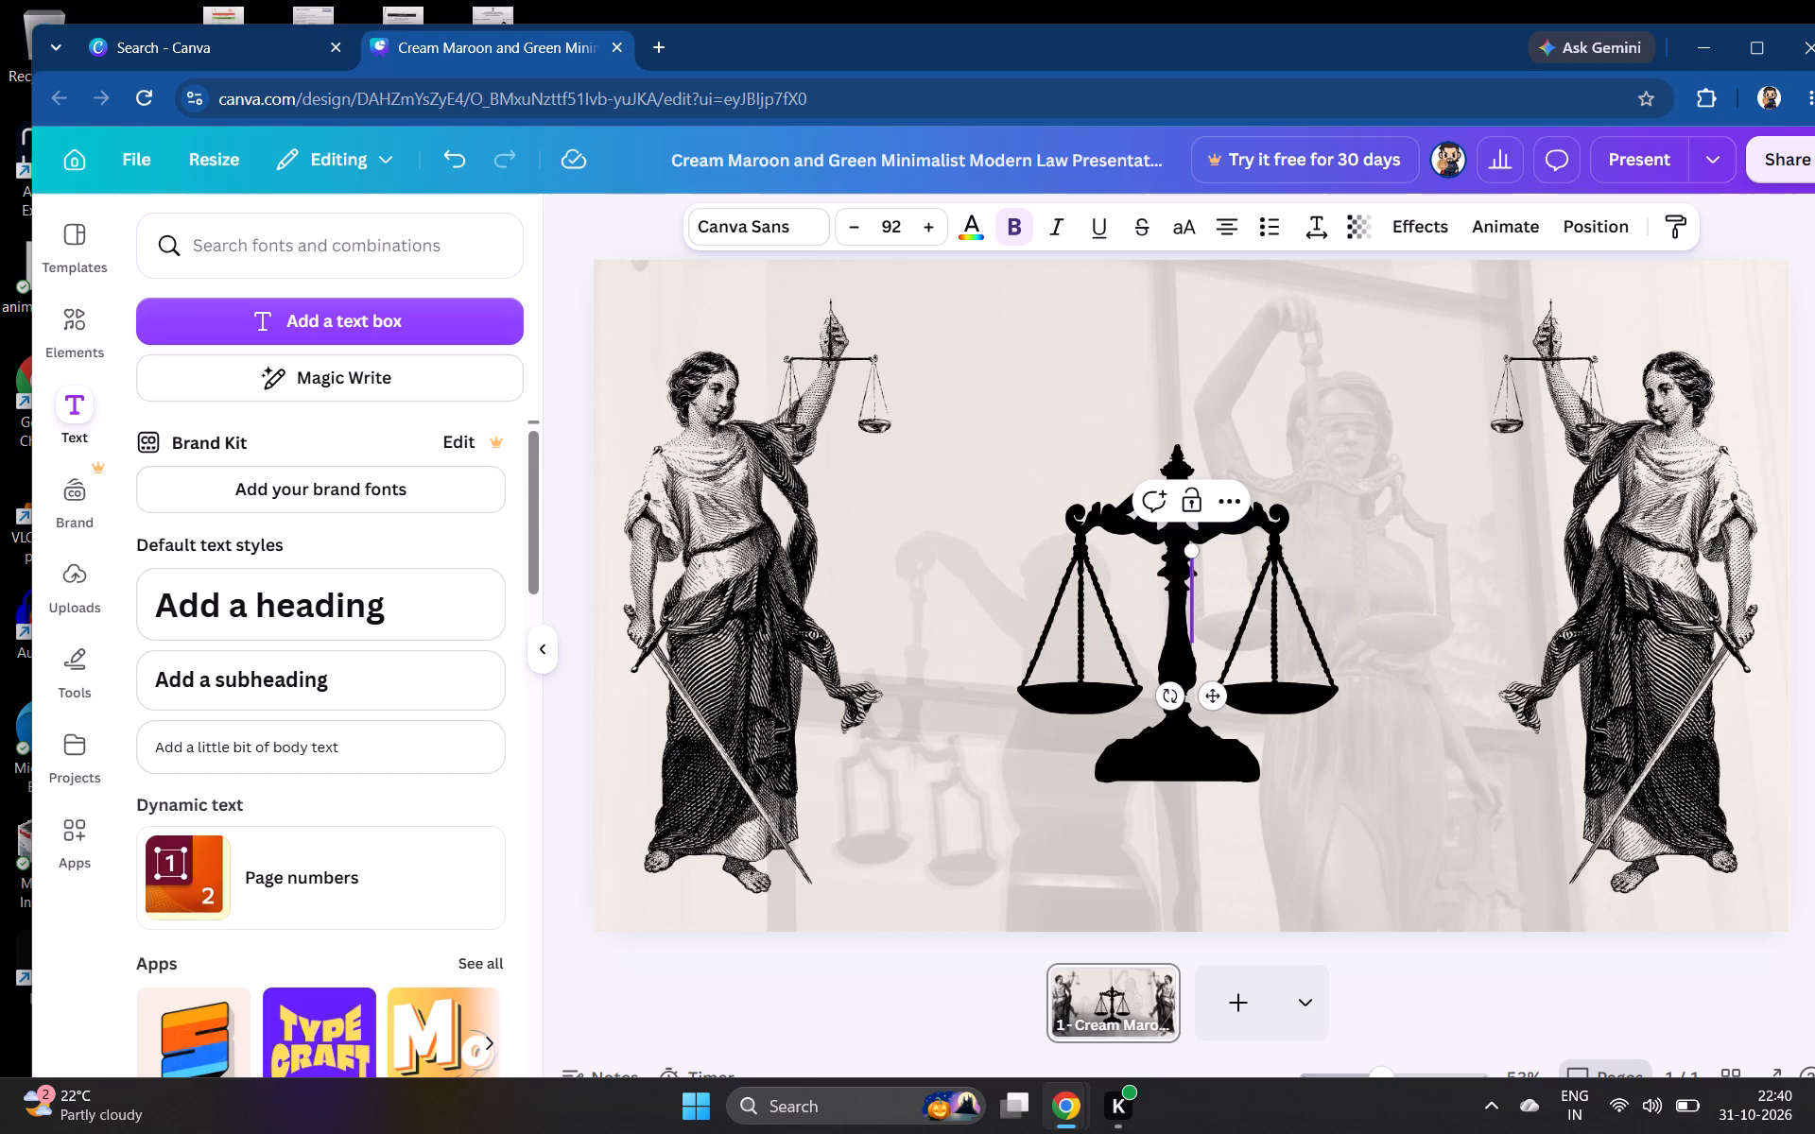
pyautogui.write('JUSTICE PREVAILS')
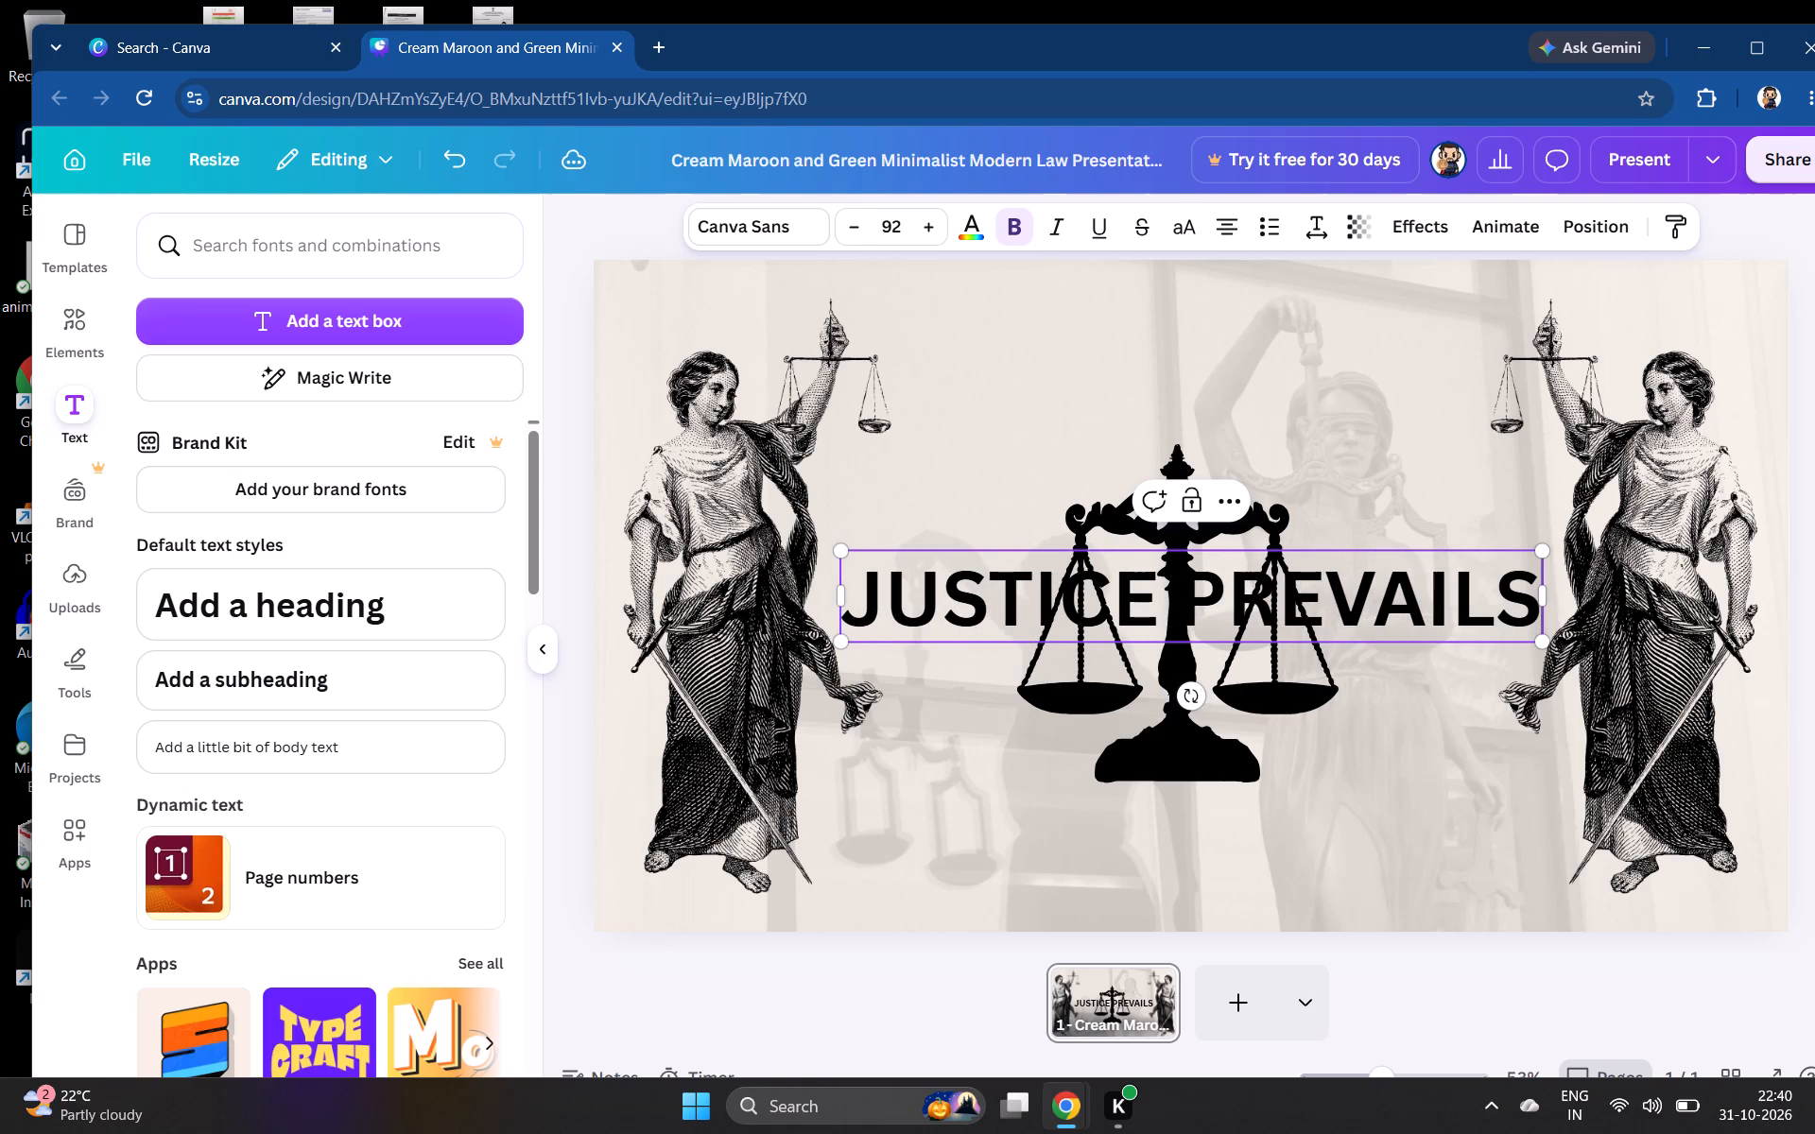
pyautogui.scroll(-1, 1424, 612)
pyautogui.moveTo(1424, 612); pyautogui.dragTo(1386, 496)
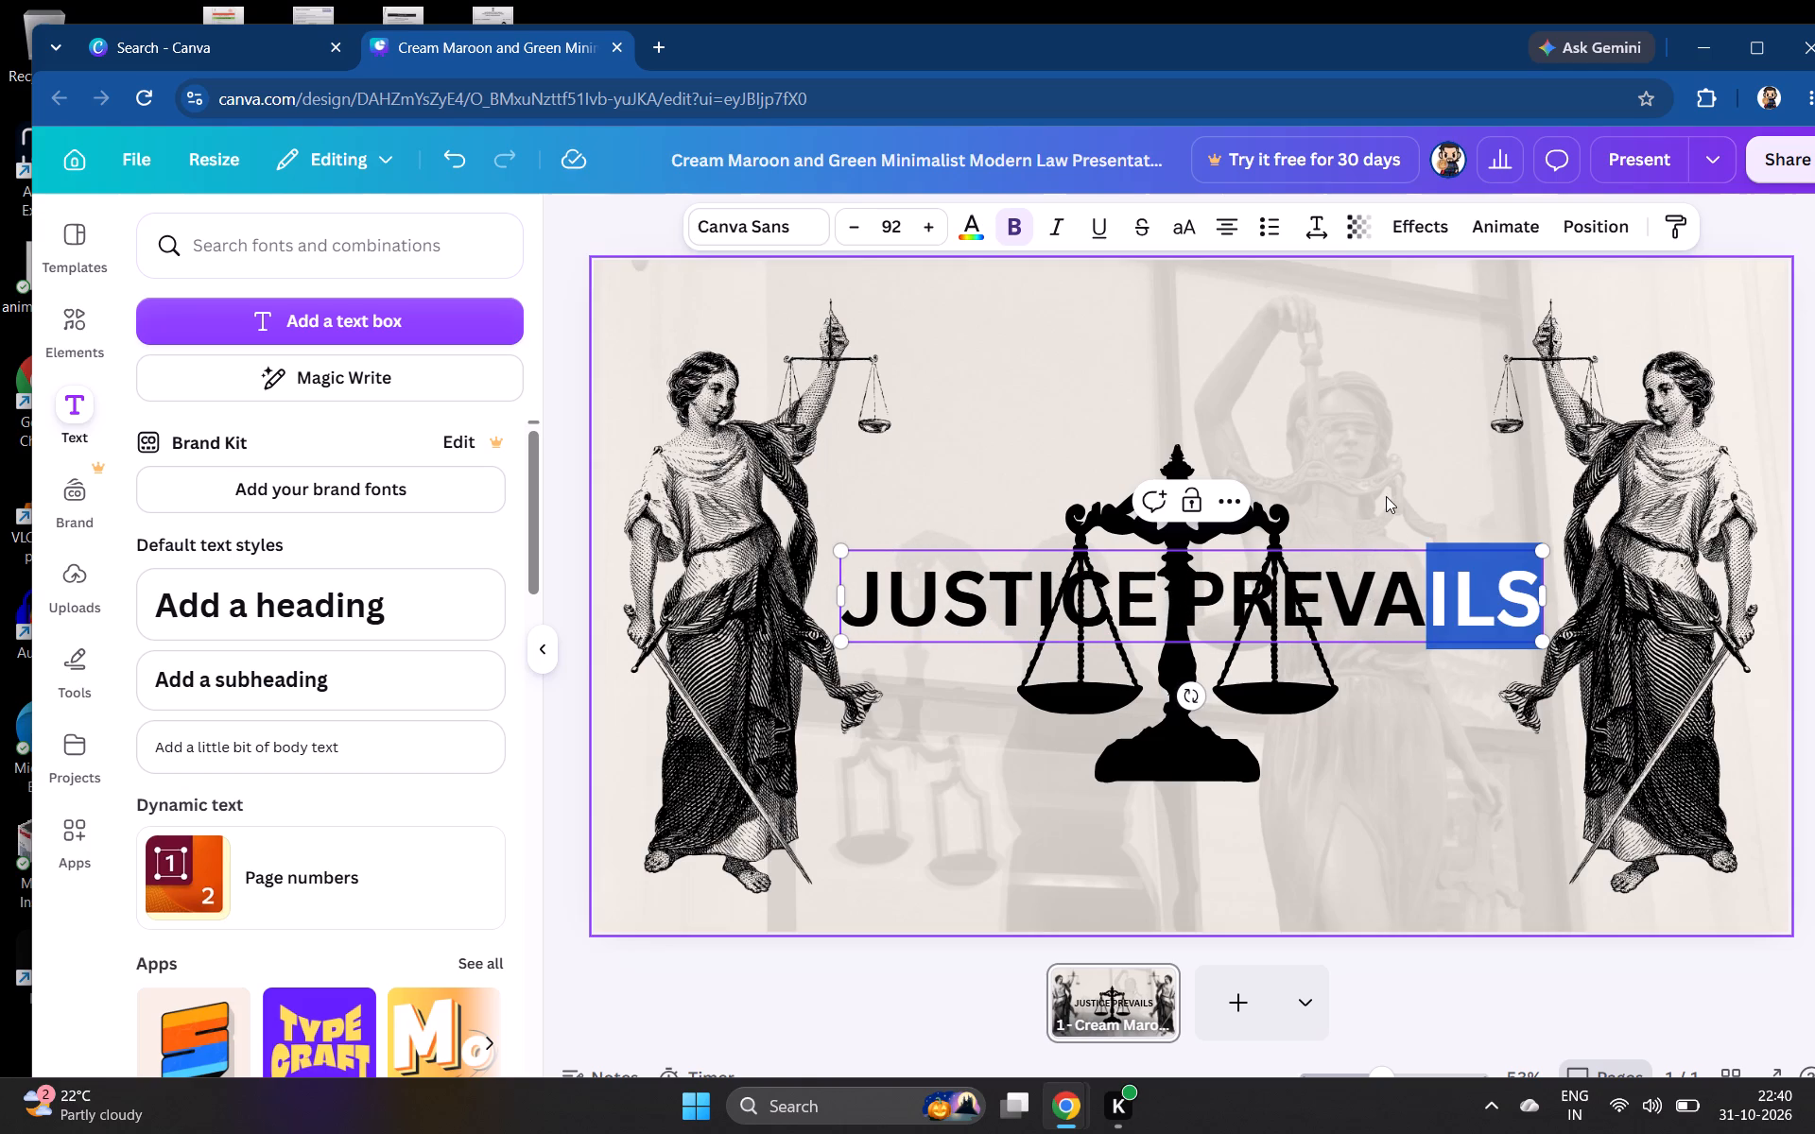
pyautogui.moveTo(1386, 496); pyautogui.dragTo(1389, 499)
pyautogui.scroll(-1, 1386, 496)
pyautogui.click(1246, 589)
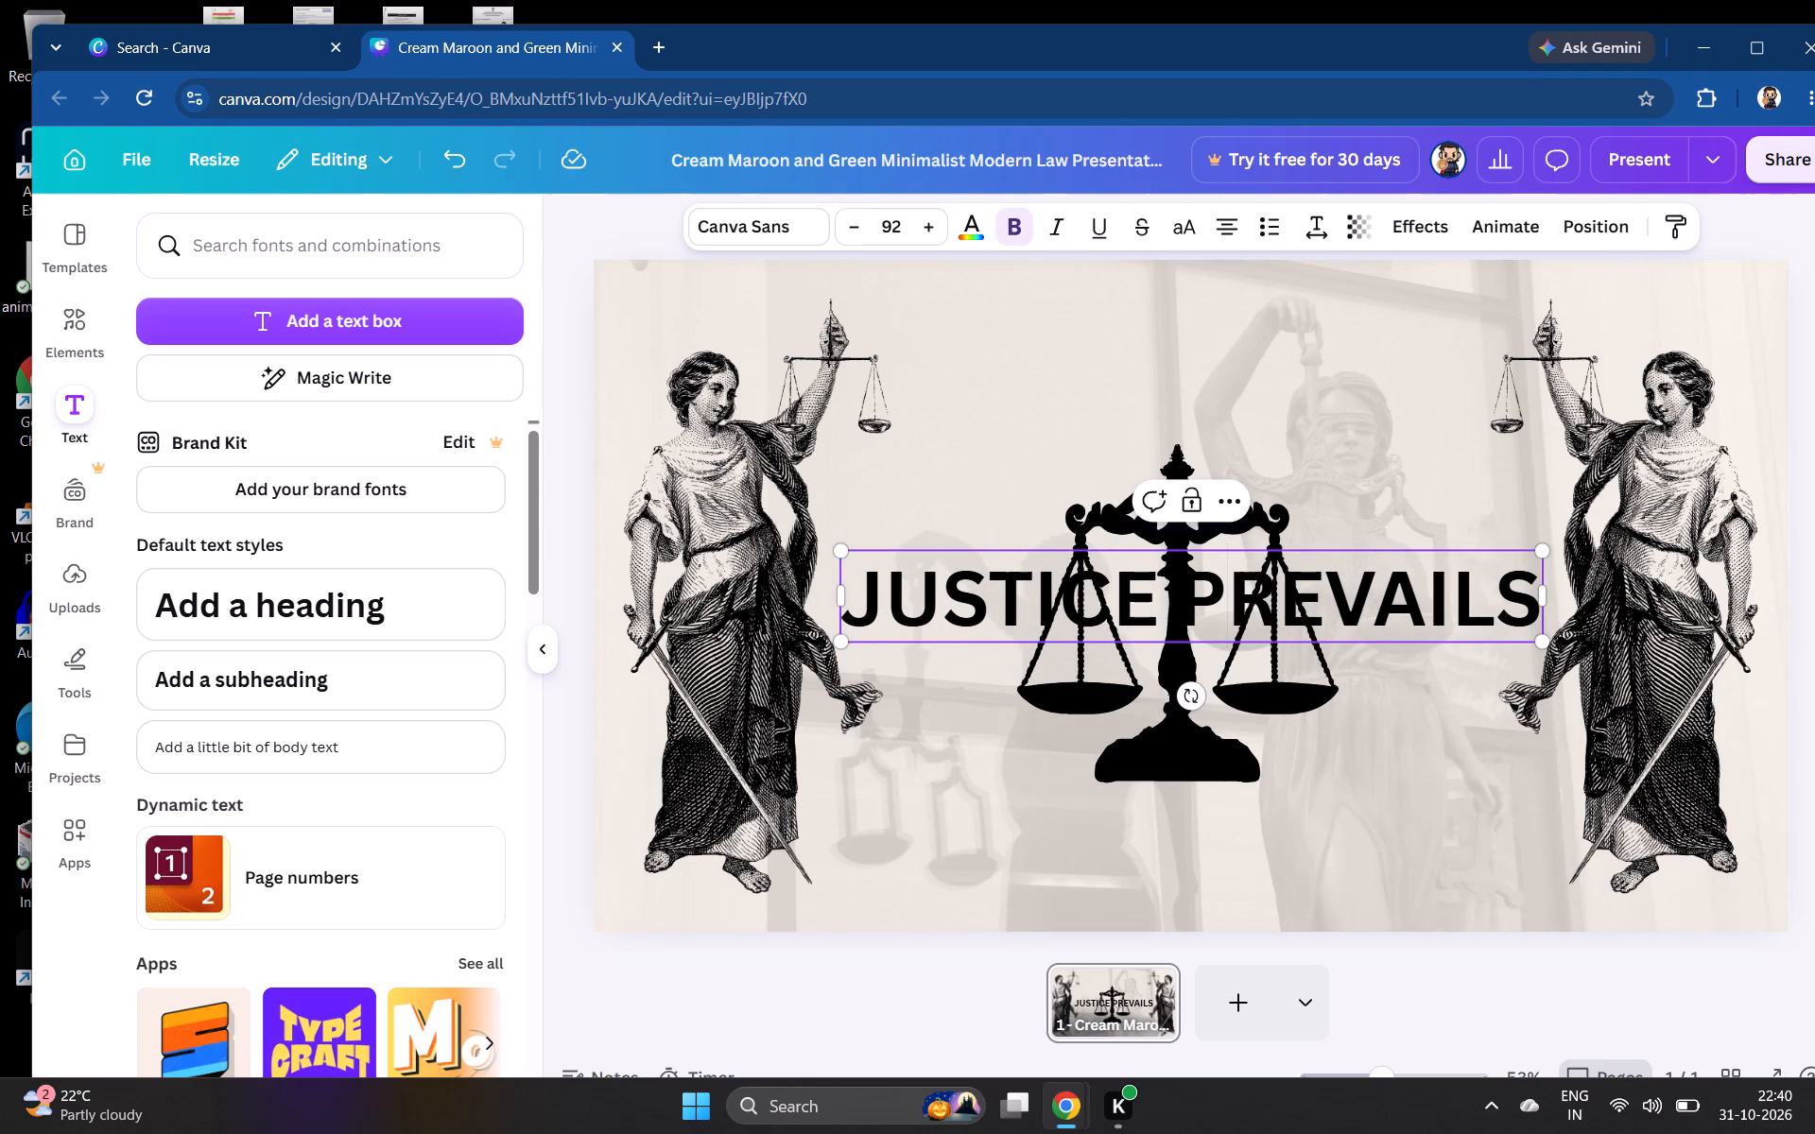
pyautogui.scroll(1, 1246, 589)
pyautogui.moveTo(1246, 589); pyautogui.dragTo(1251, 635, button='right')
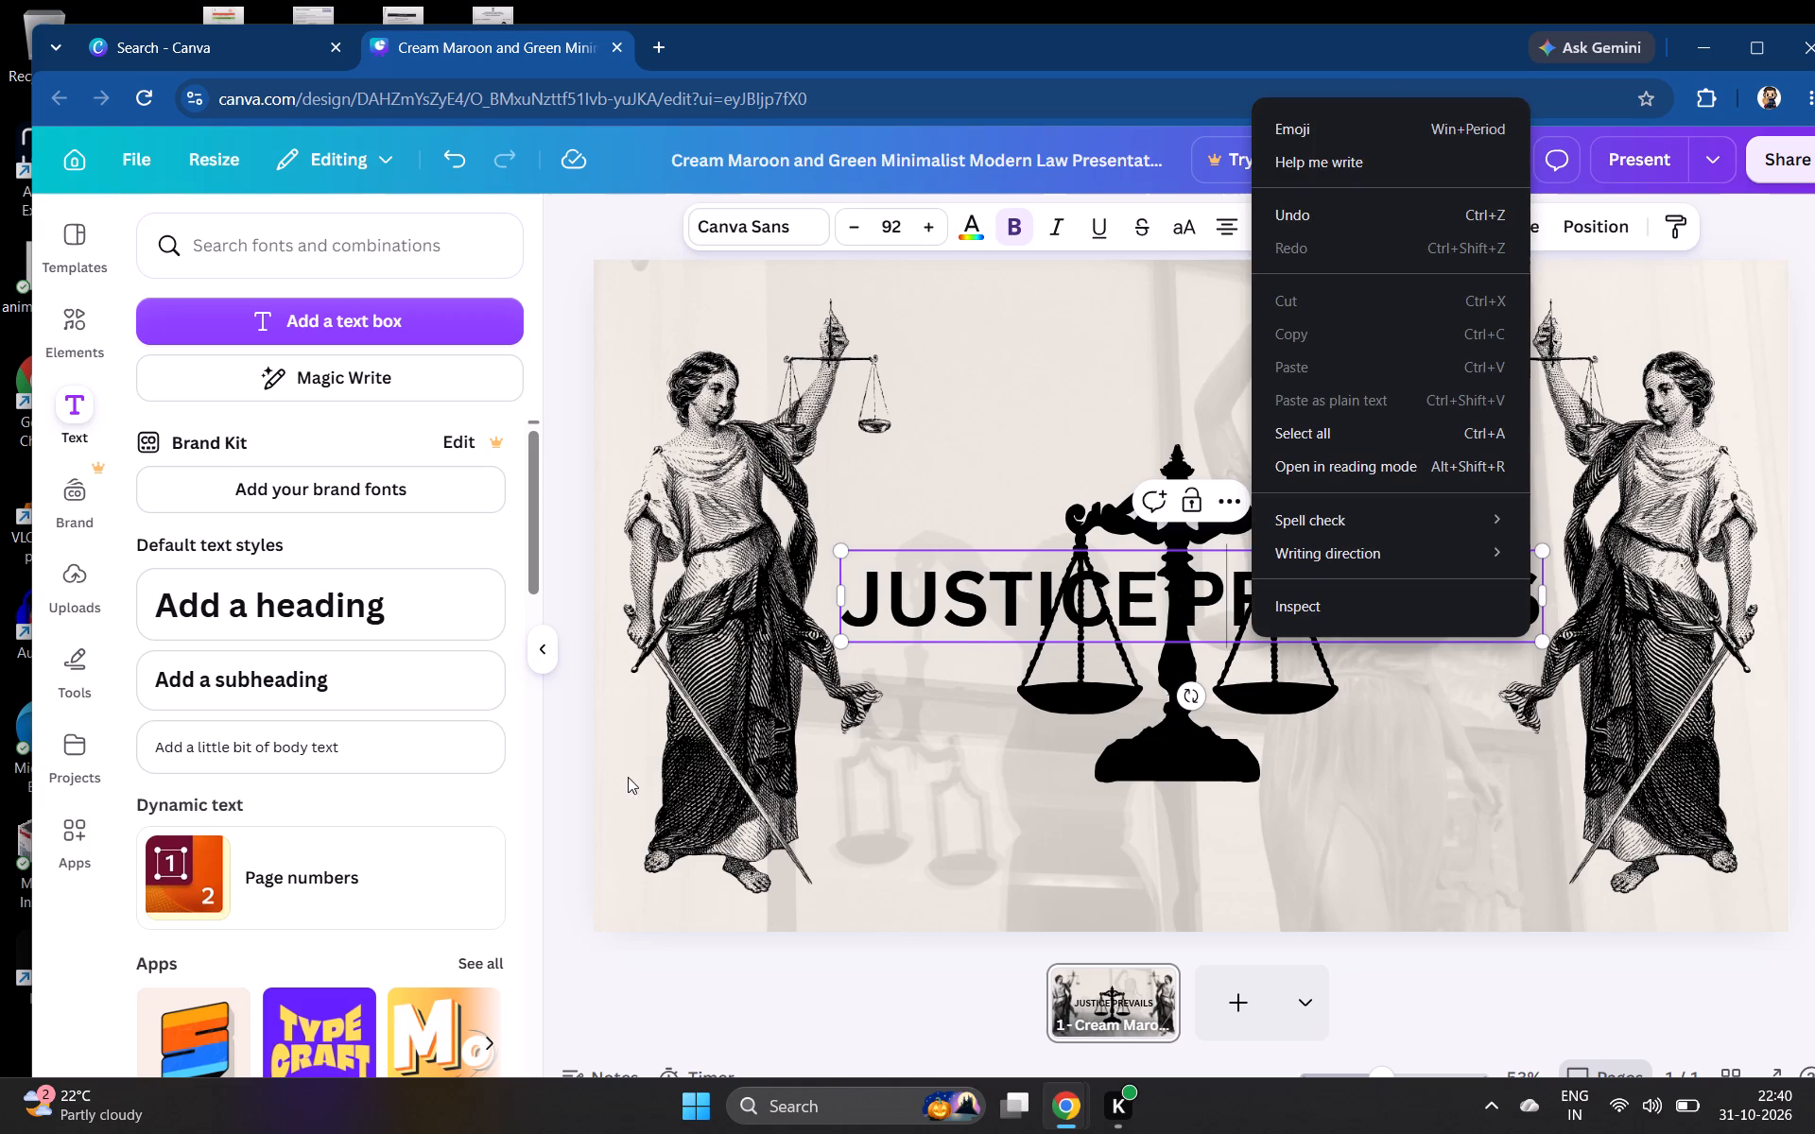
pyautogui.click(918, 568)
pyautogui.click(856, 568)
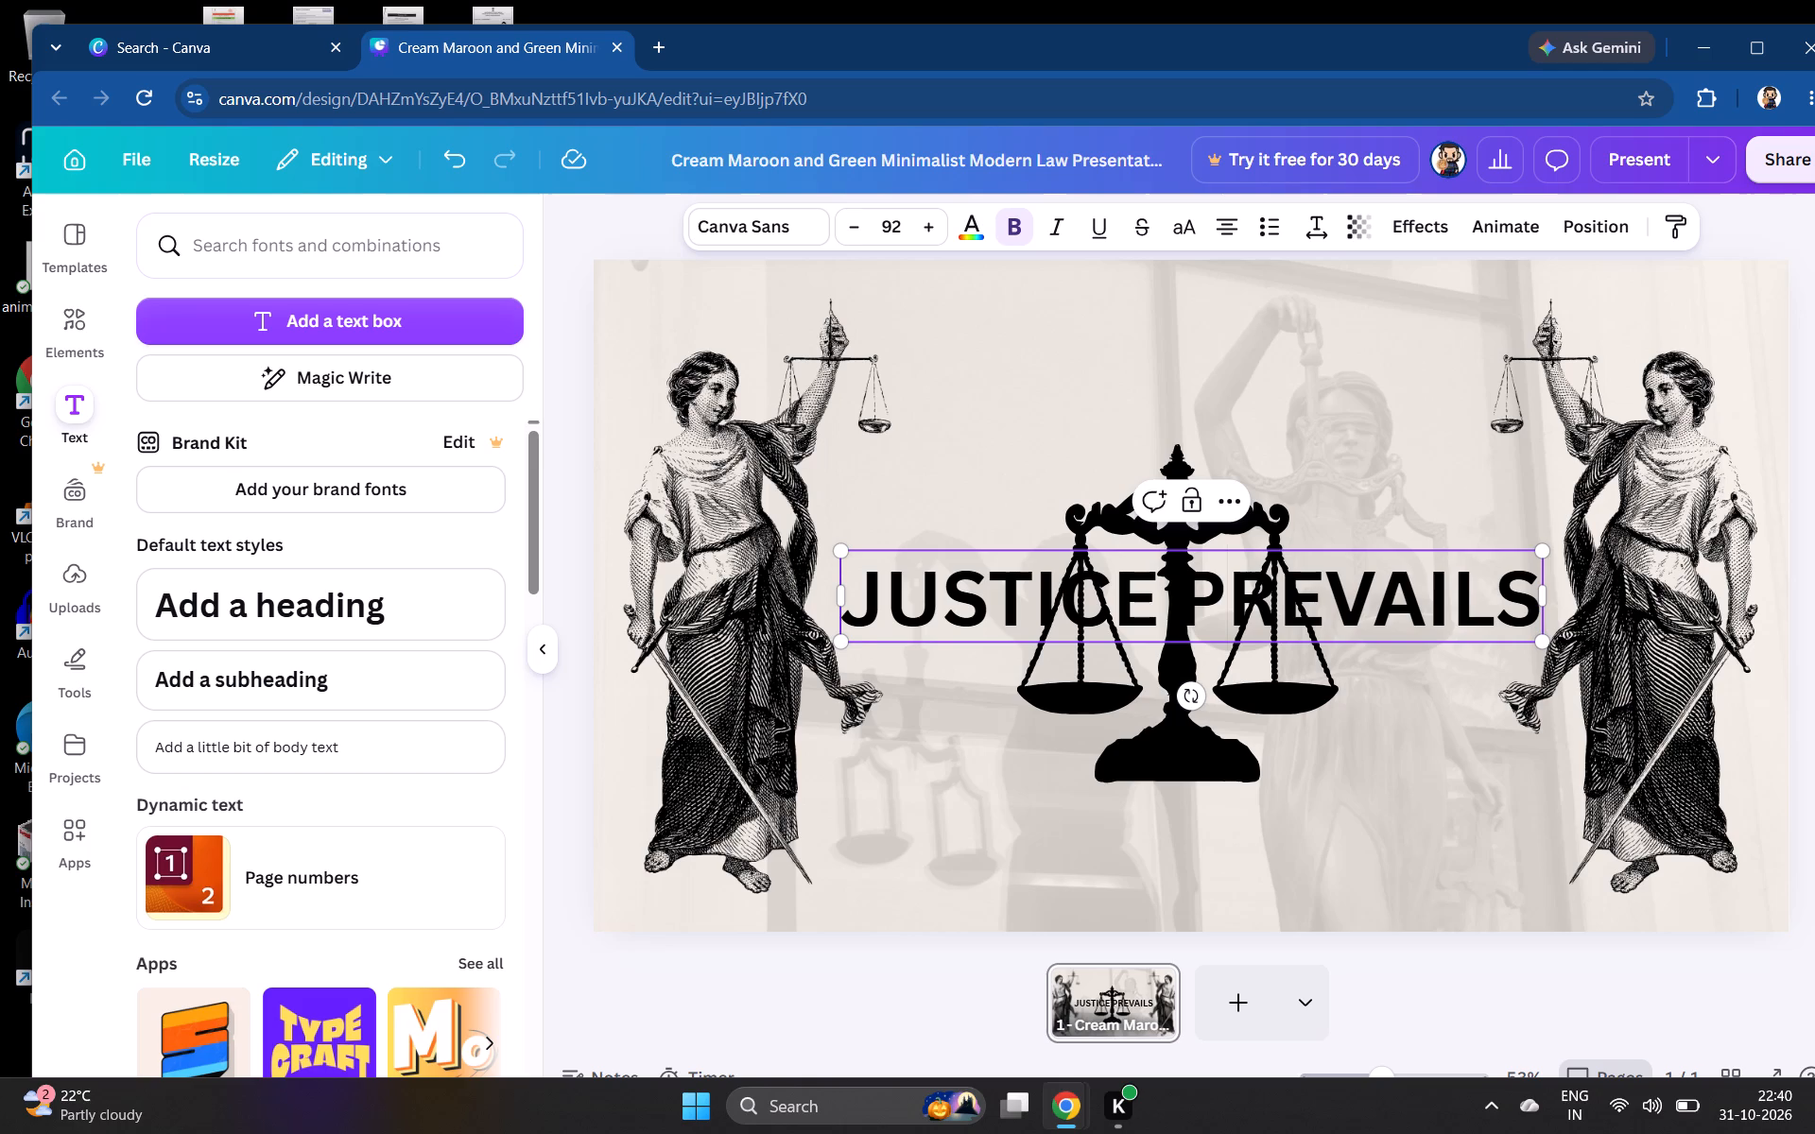
# Narrow the heading's text box from its left side so that JUSTICE and PREVAILS wrap onto two lines.
pyautogui.moveTo(837, 593); pyautogui.dragTo(886, 593)
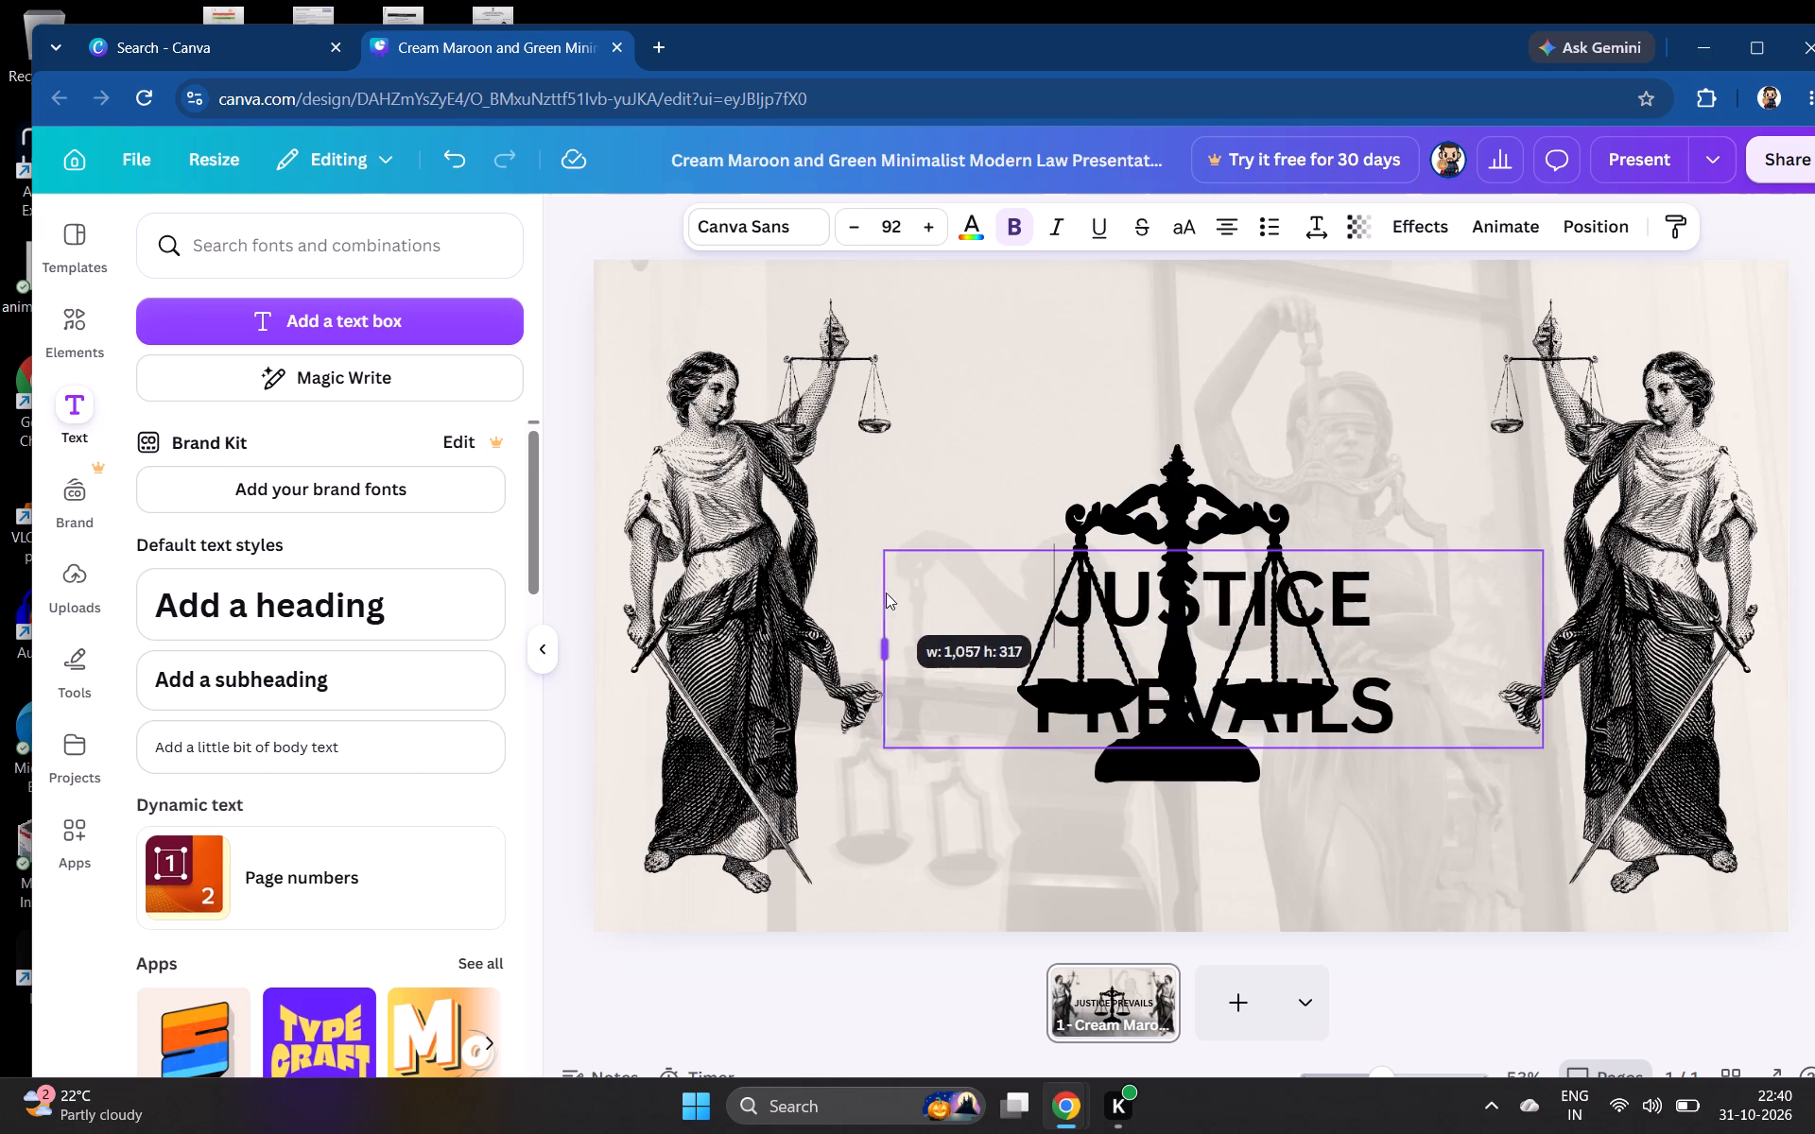
pyautogui.moveTo(886, 593); pyautogui.dragTo(1028, 583)
pyautogui.click(1028, 583)
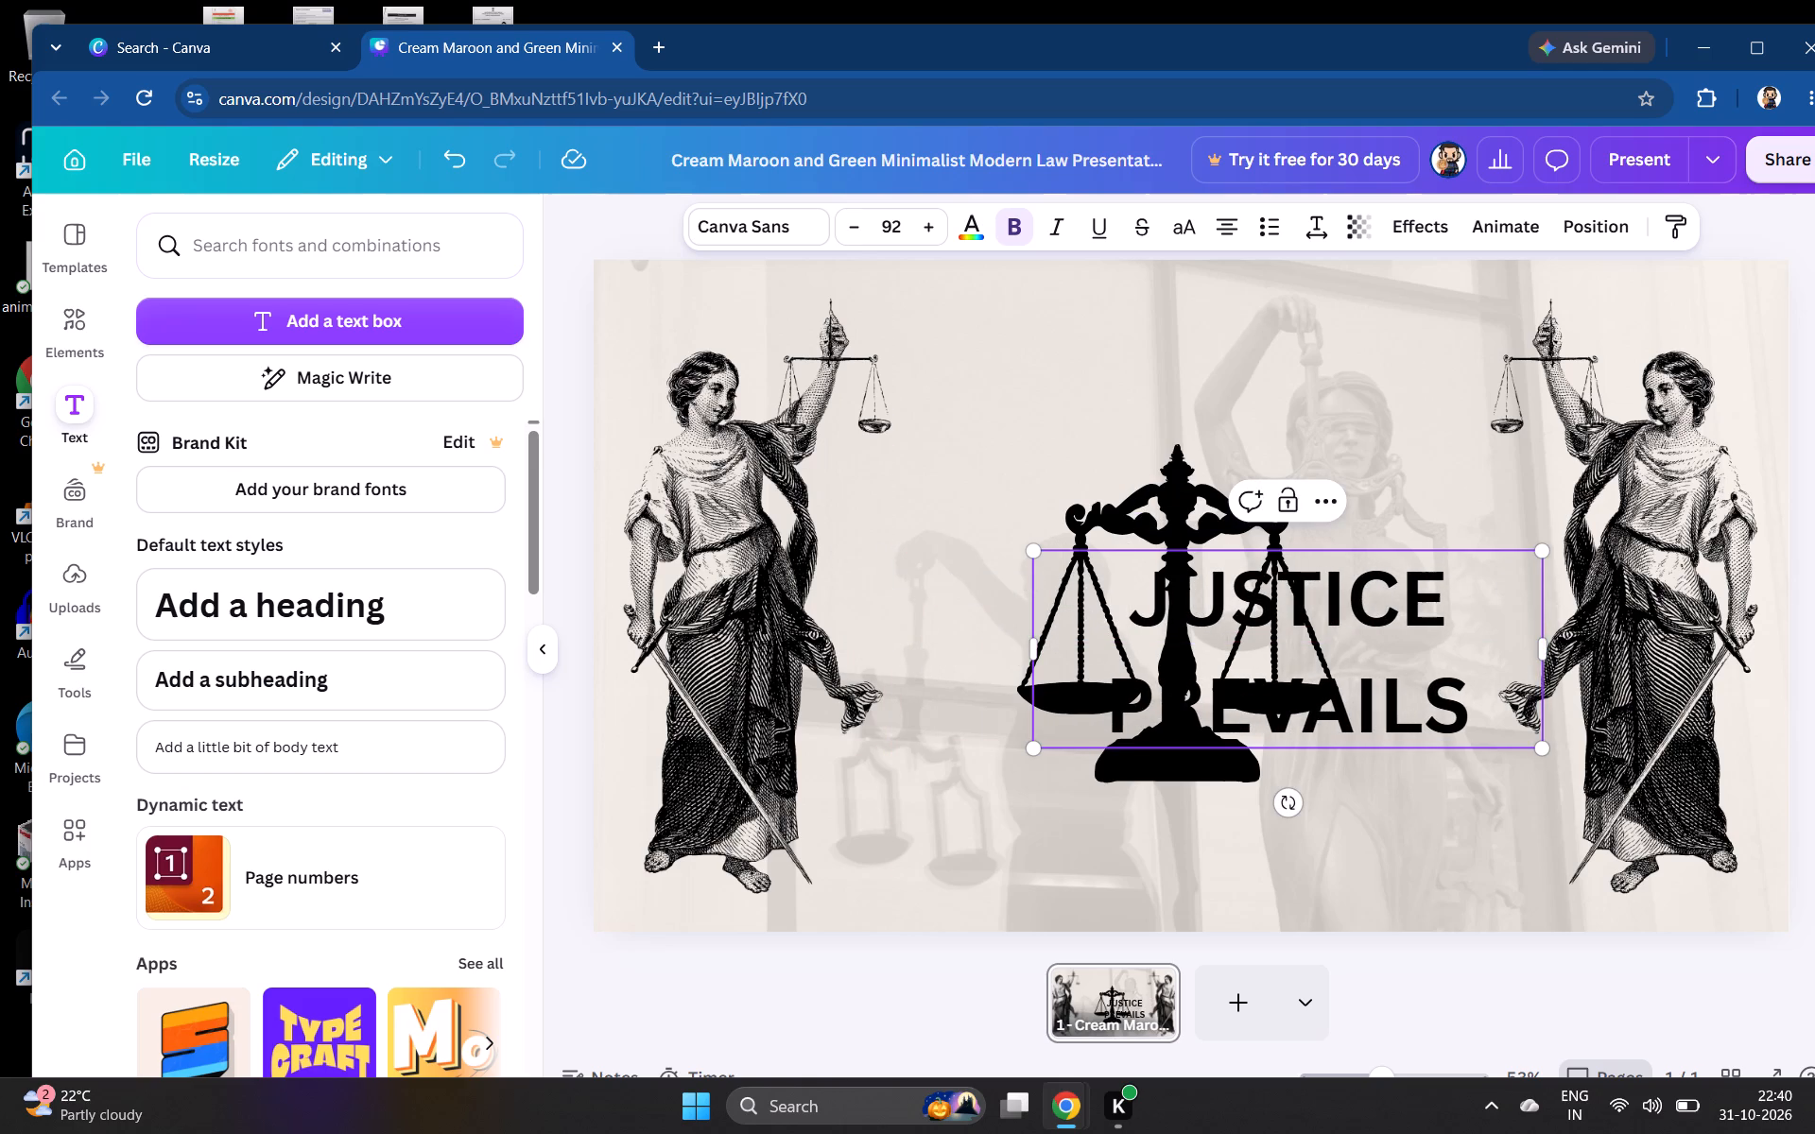
pyautogui.hscroll(-1, 1191, 594)
pyautogui.moveTo(1191, 594); pyautogui.dragTo(1135, 568)
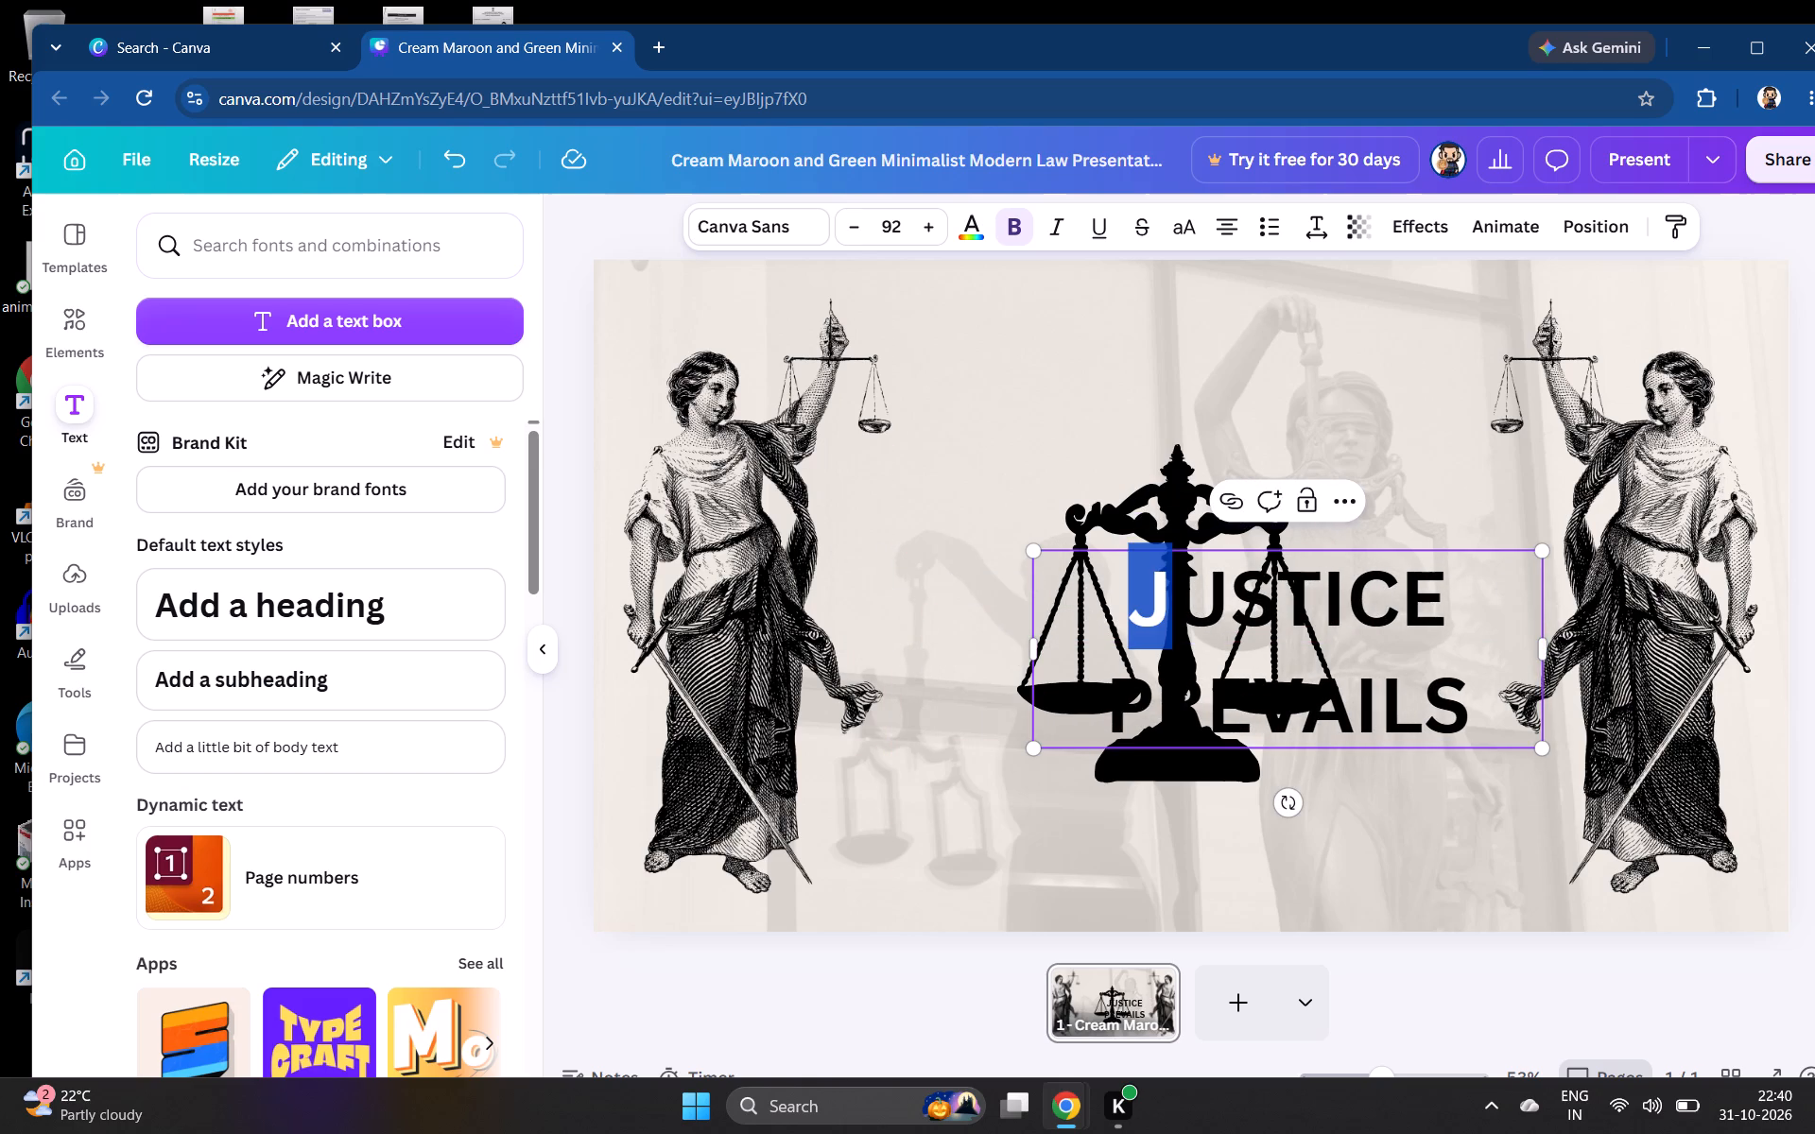
pyautogui.click(1541, 650)
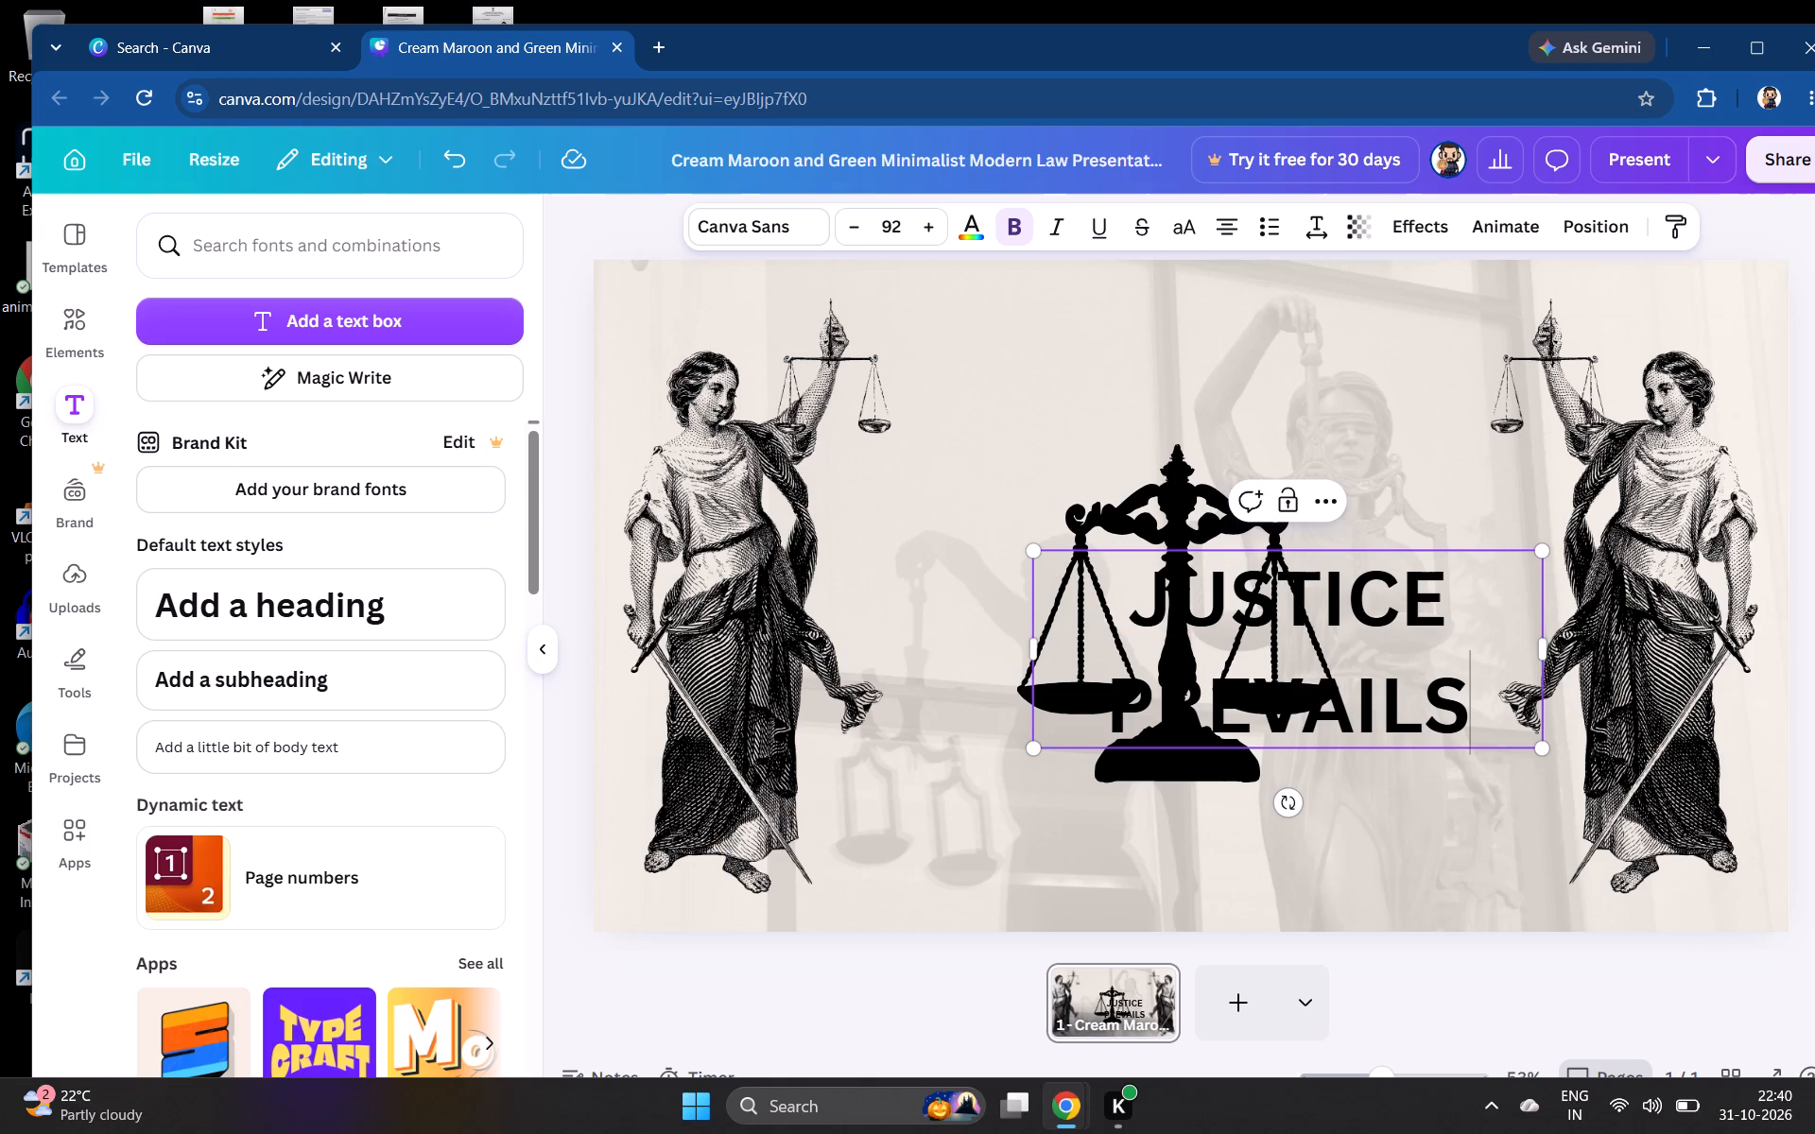
pyautogui.moveTo(1541, 650); pyautogui.dragTo(1510, 647)
pyautogui.click(1497, 625)
# Delete the word PREVAILS from the heading, keeping only JUSTICE.
pyautogui.click(1455, 685)
pyautogui.press('BackSpace')
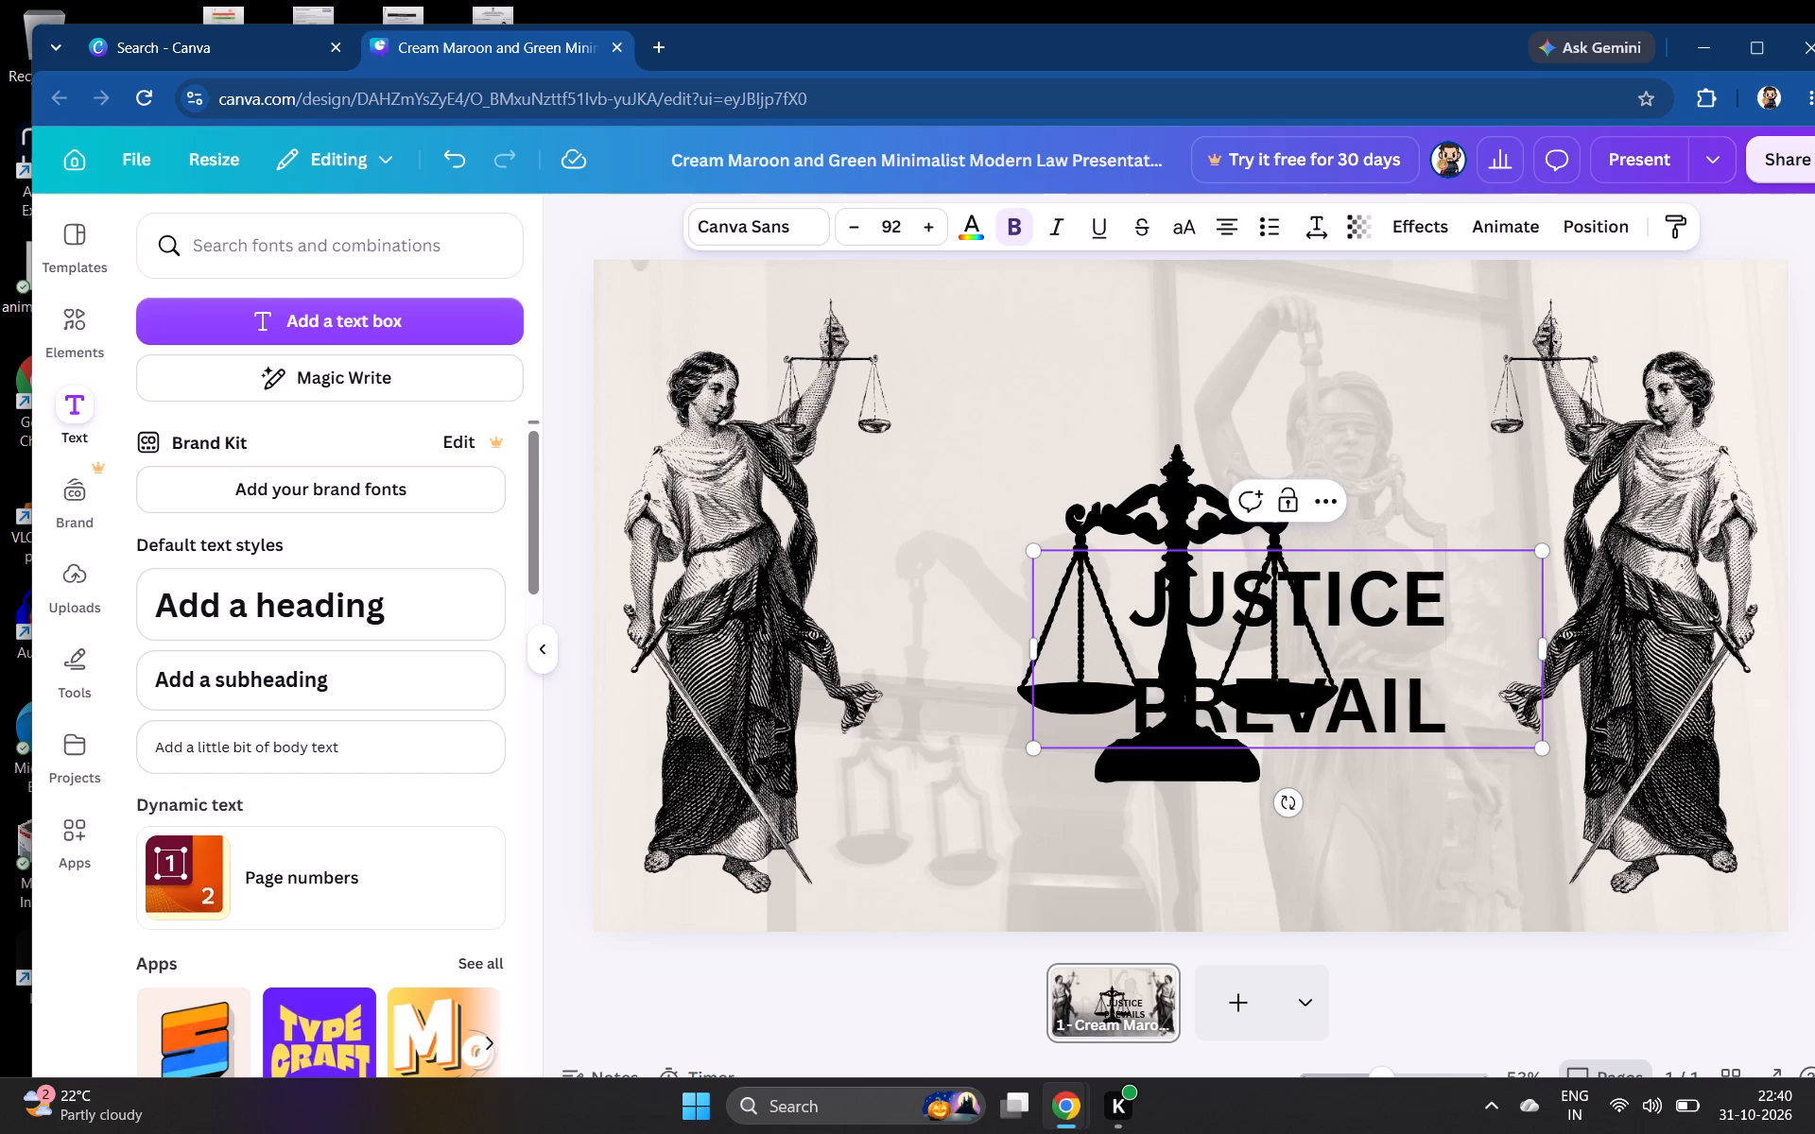
pyautogui.press('BackSpace')
pyautogui.press('BackSpace')
pyautogui.press('BackSpace')
pyautogui.press('BackSpace')
pyautogui.press('BackSpace')
pyautogui.press('BackSpace')
pyautogui.press('BackSpace')
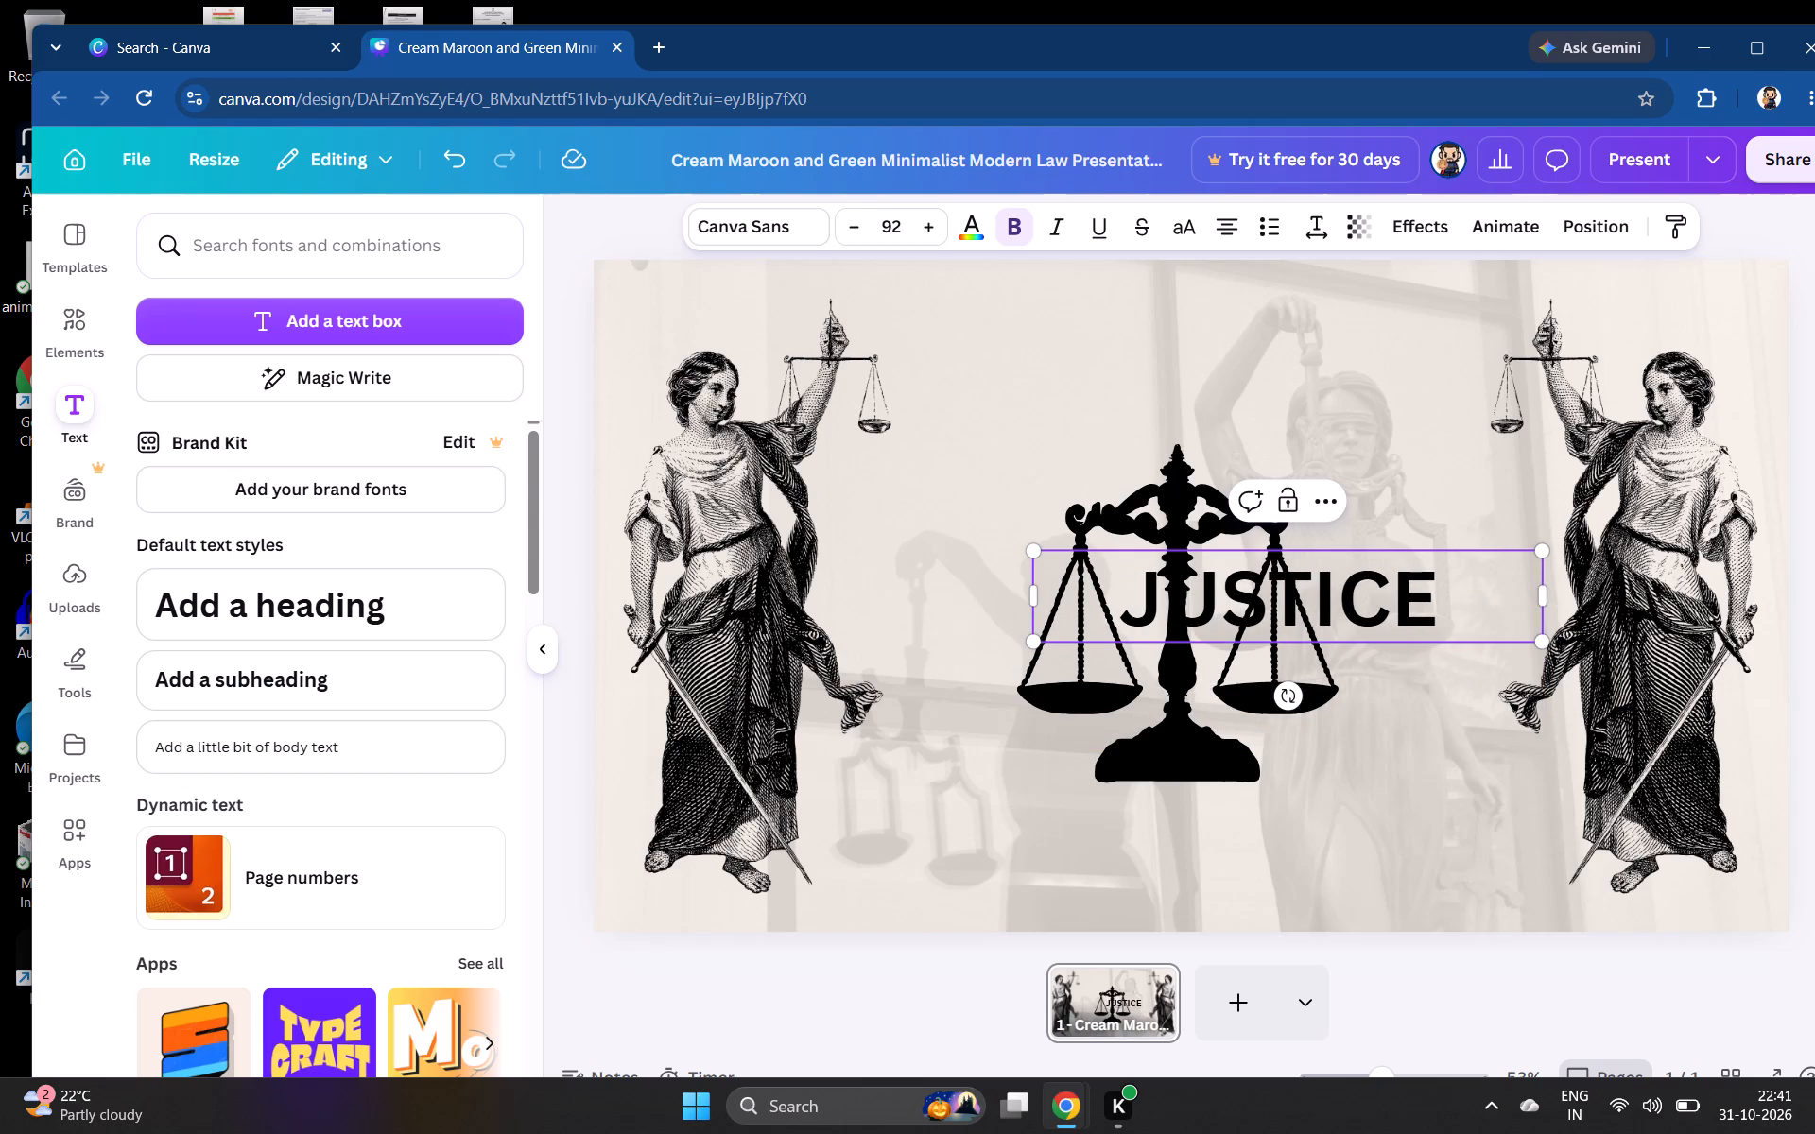
# Rotate the JUSTICE heading slightly counterclockwise.
pyautogui.moveTo(1289, 696); pyautogui.dragTo(1293, 659)
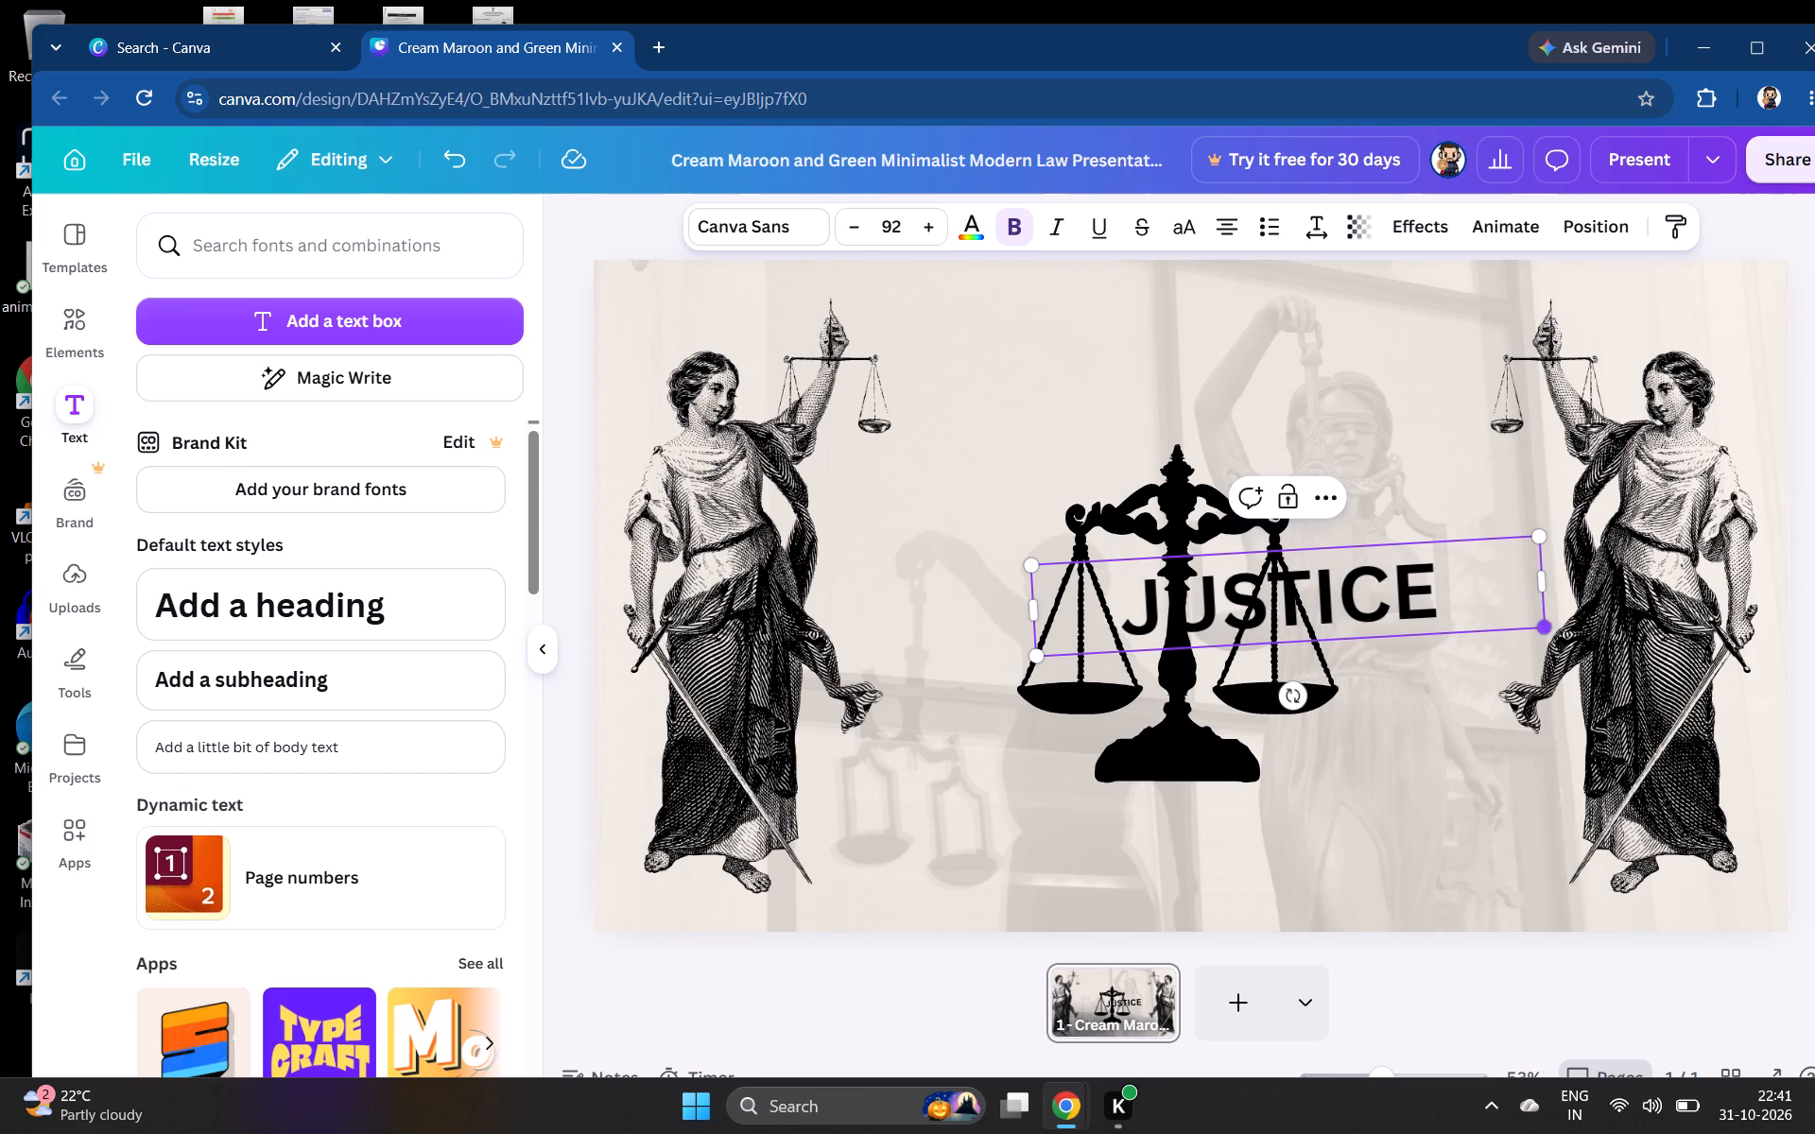
# Shrink the JUSTICE heading proportionally to a font size of about 66.6.
pyautogui.moveTo(1547, 627); pyautogui.dragTo(1406, 600)
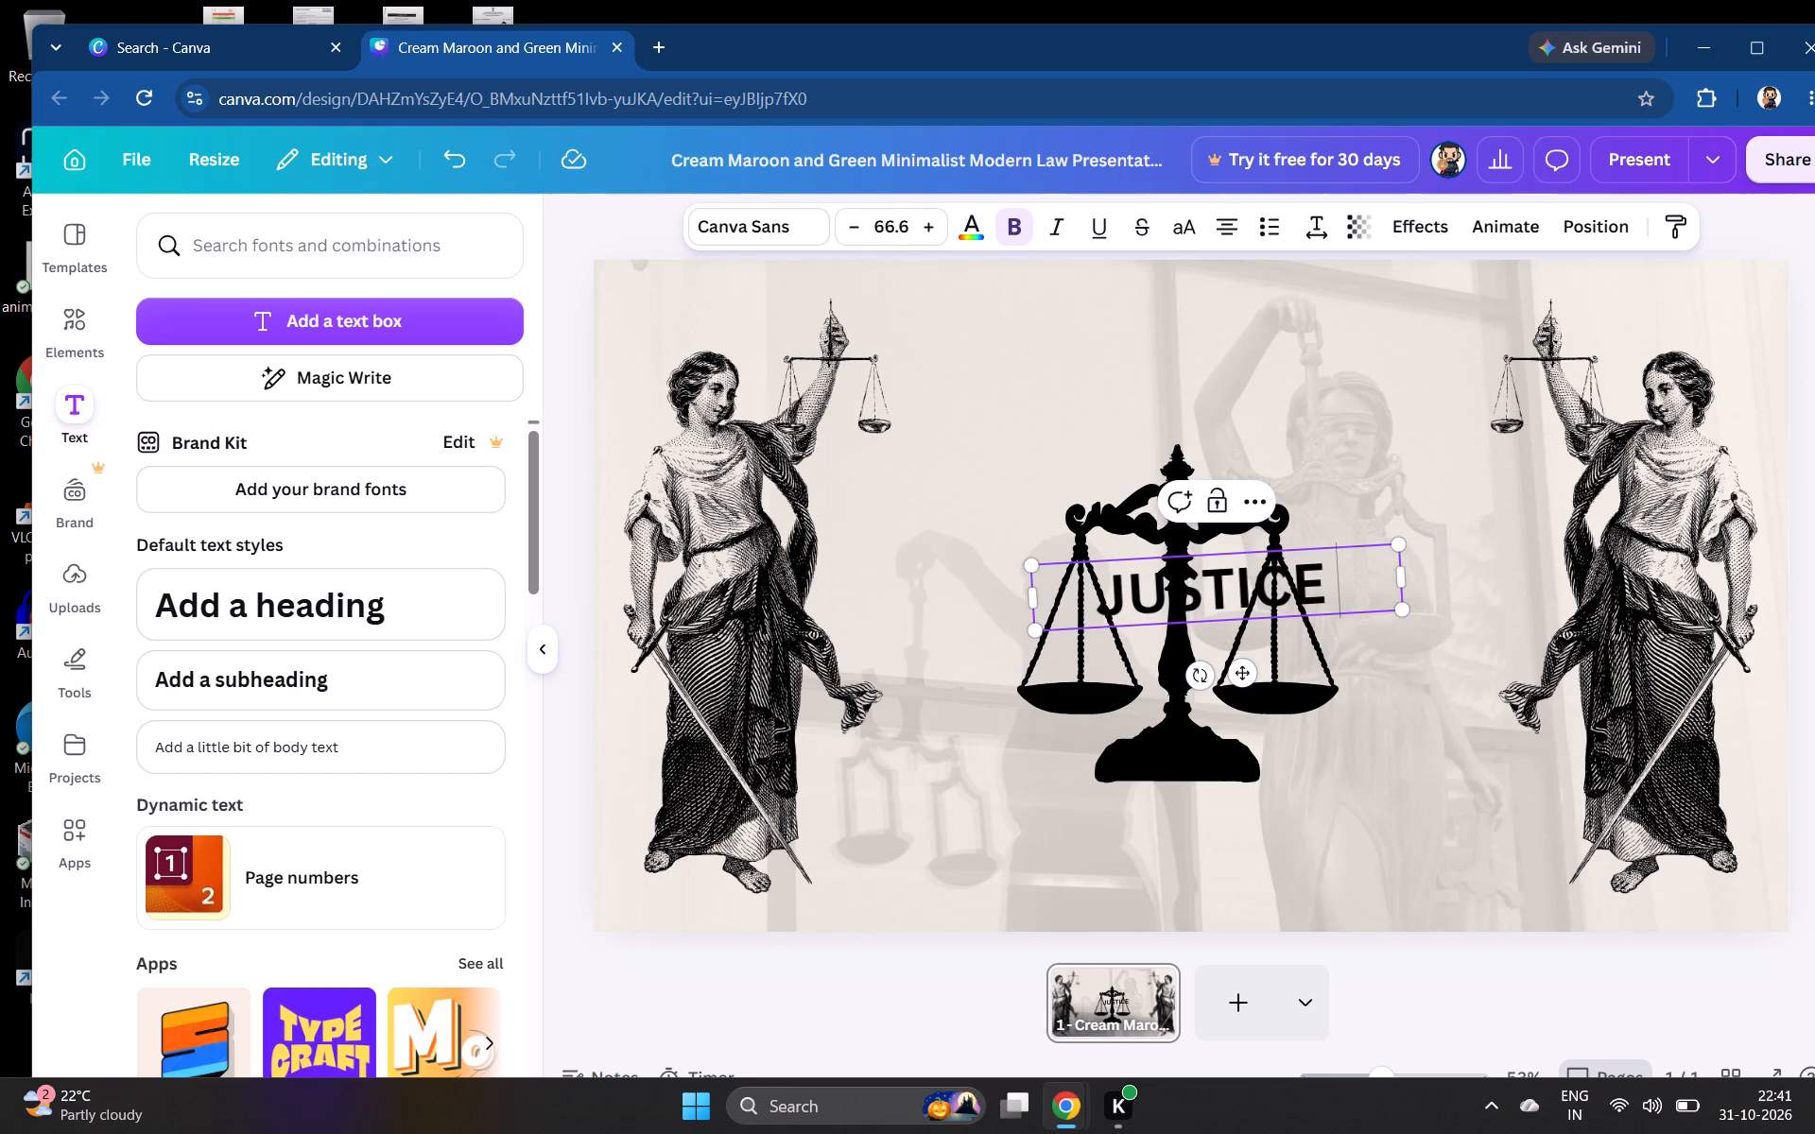
# Move the JUSTICE heading up into the empty space above the scales graphic, roughly centred over it.
pyautogui.moveTo(1198, 585); pyautogui.dragTo(1196, 553)
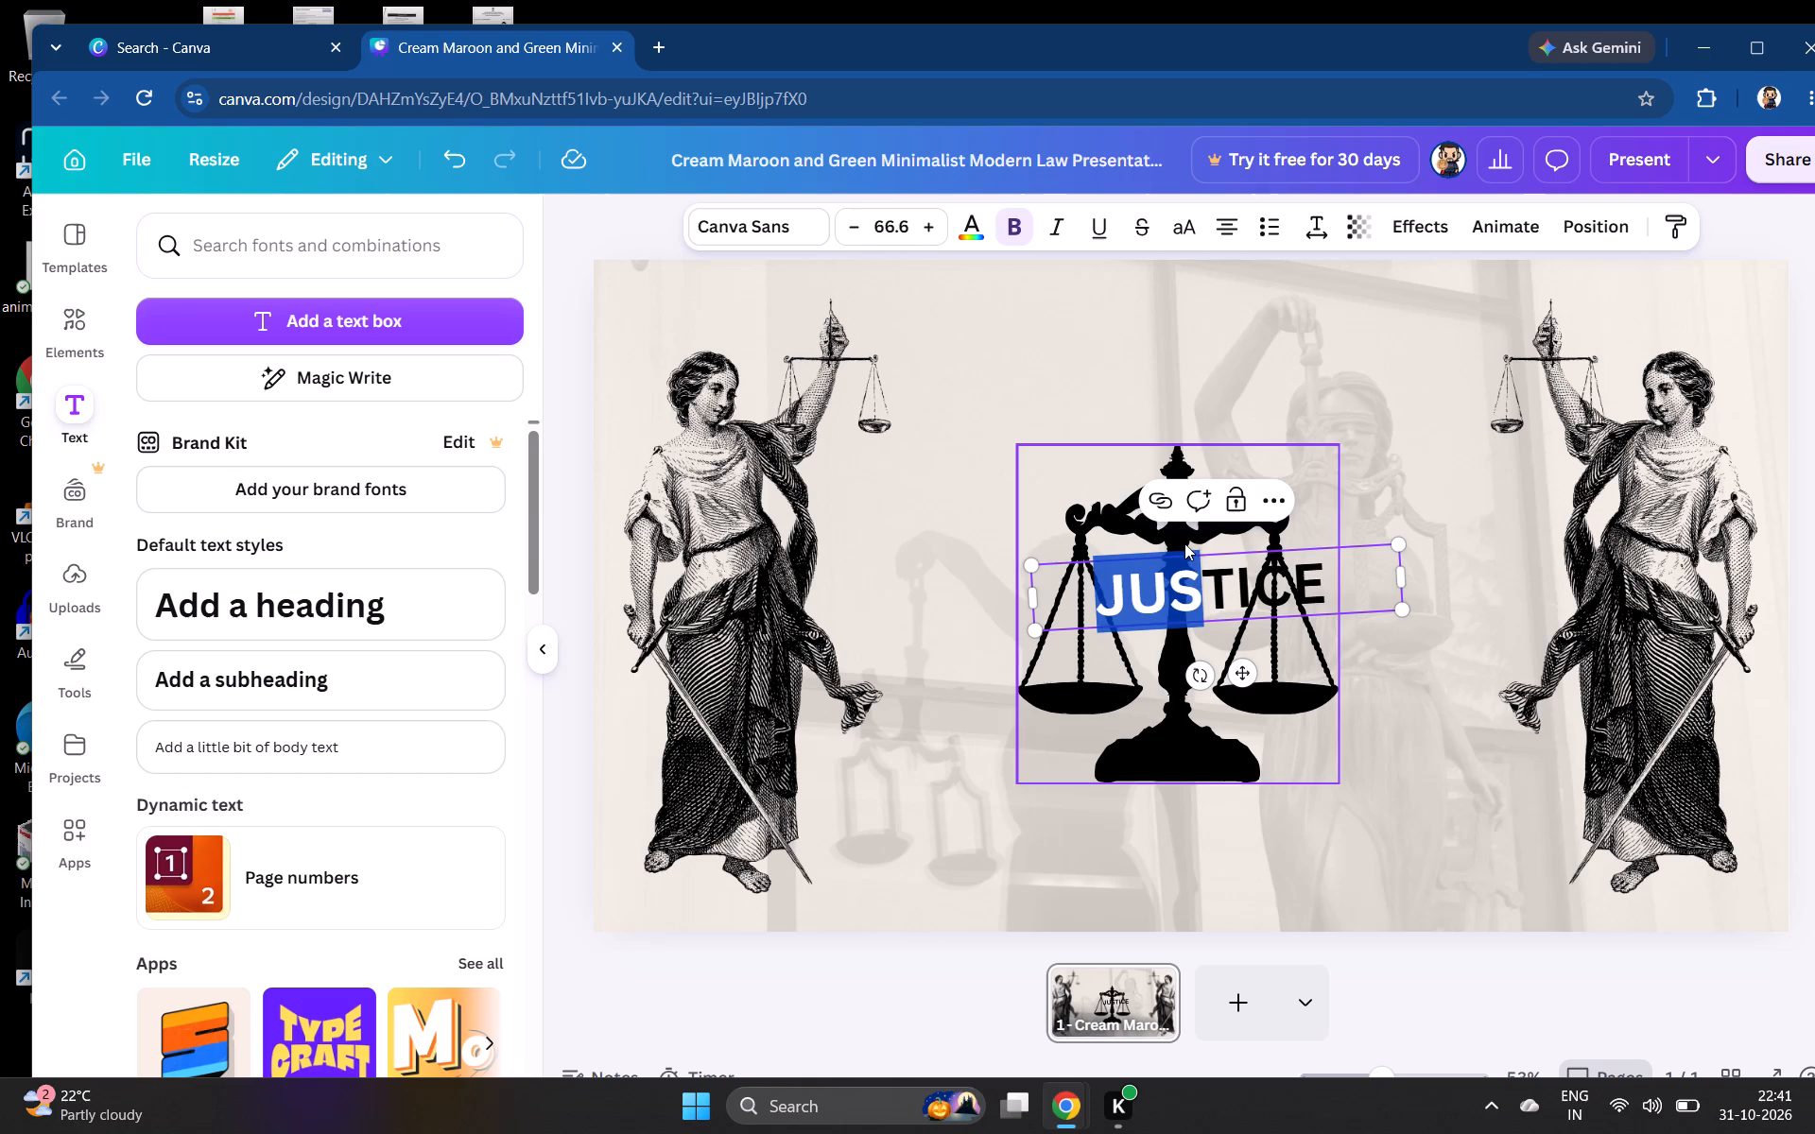
pyautogui.moveTo(1243, 673); pyautogui.dragTo(1154, 522)
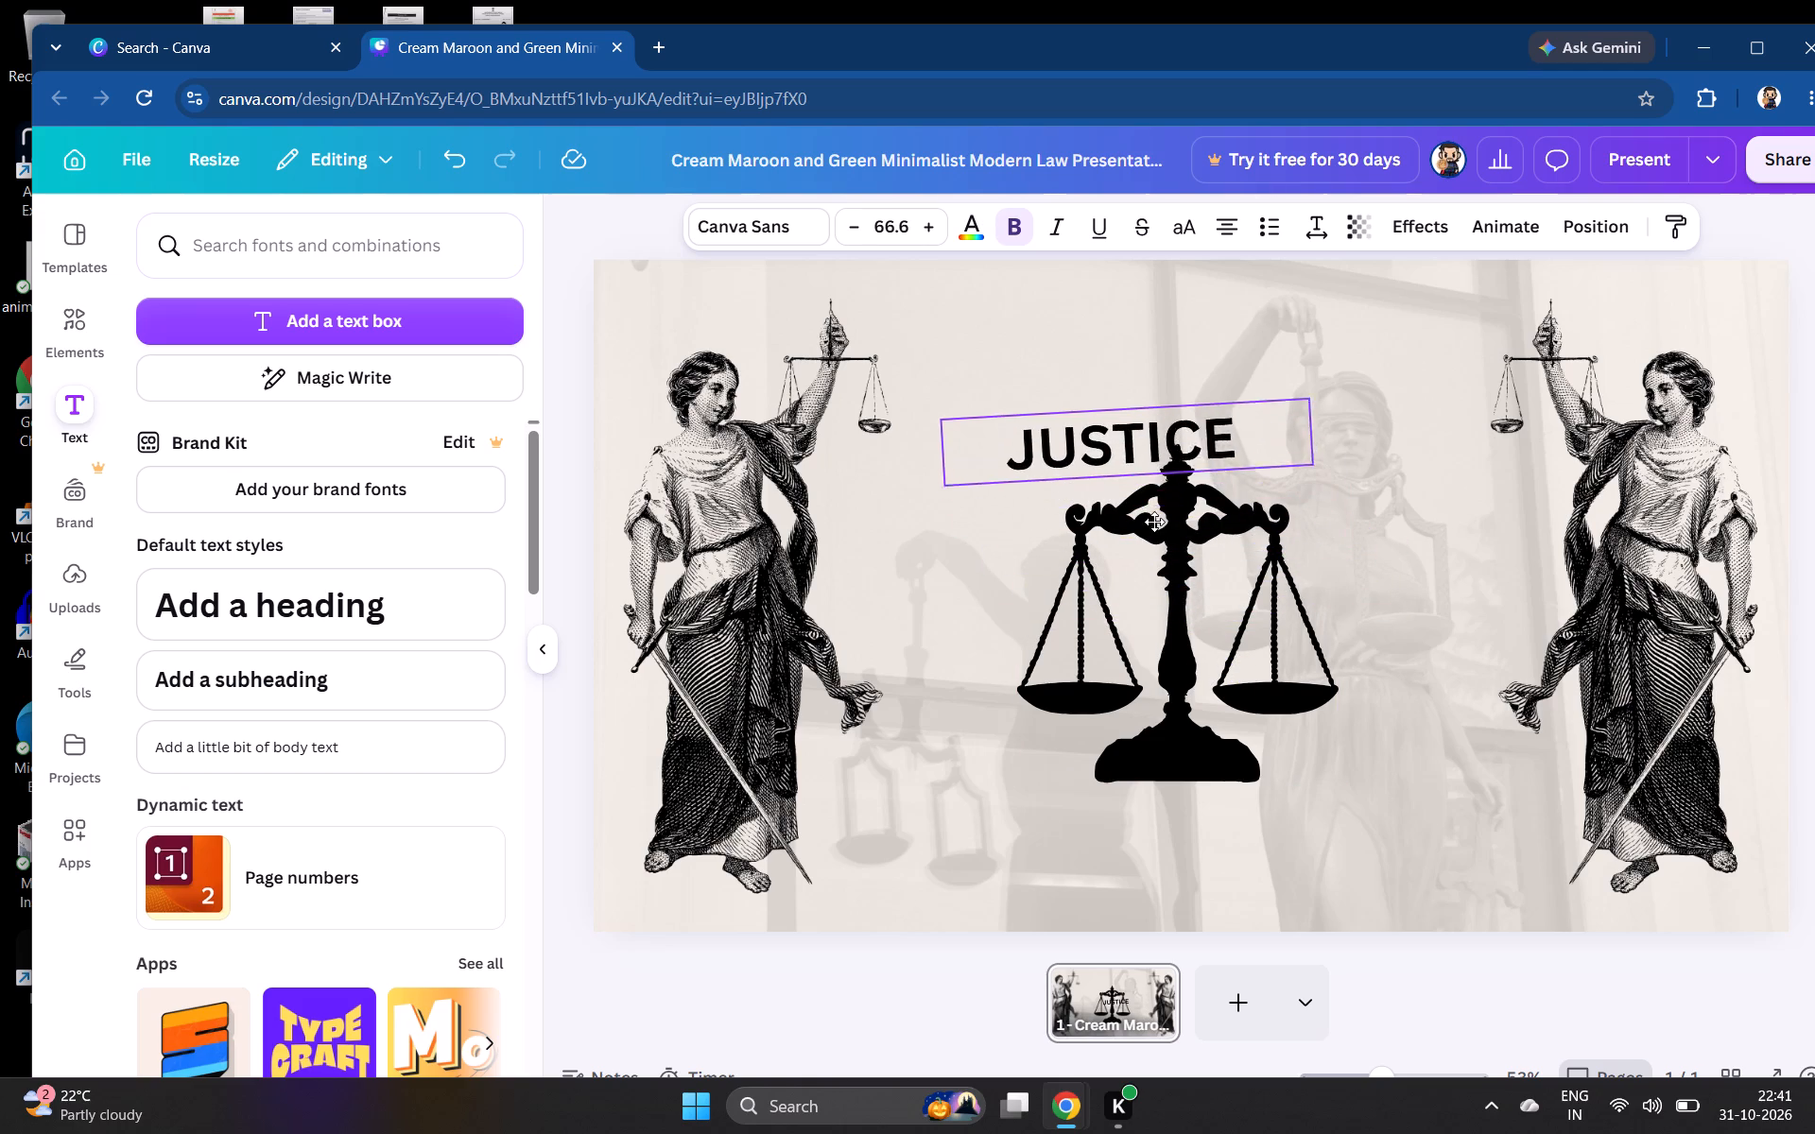
pyautogui.moveTo(1154, 522); pyautogui.dragTo(1168, 447)
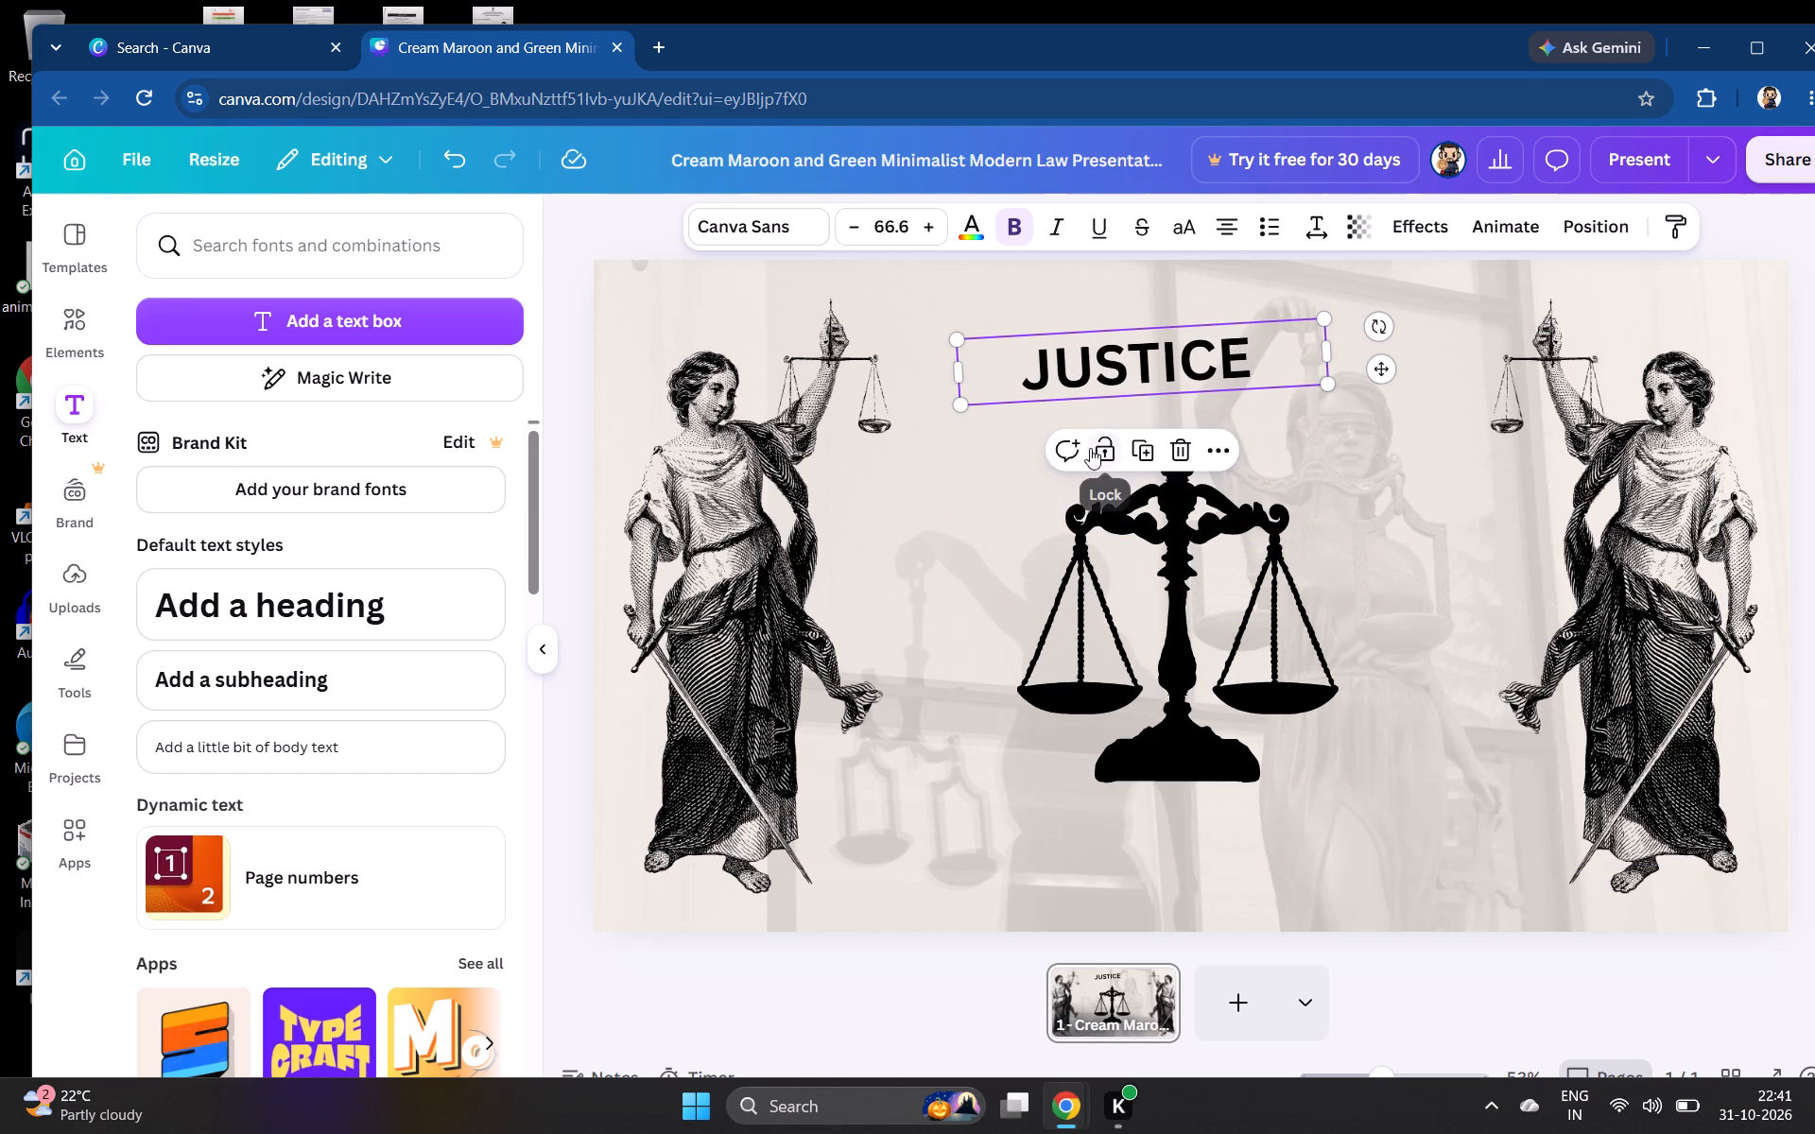
pyautogui.click(1326, 389)
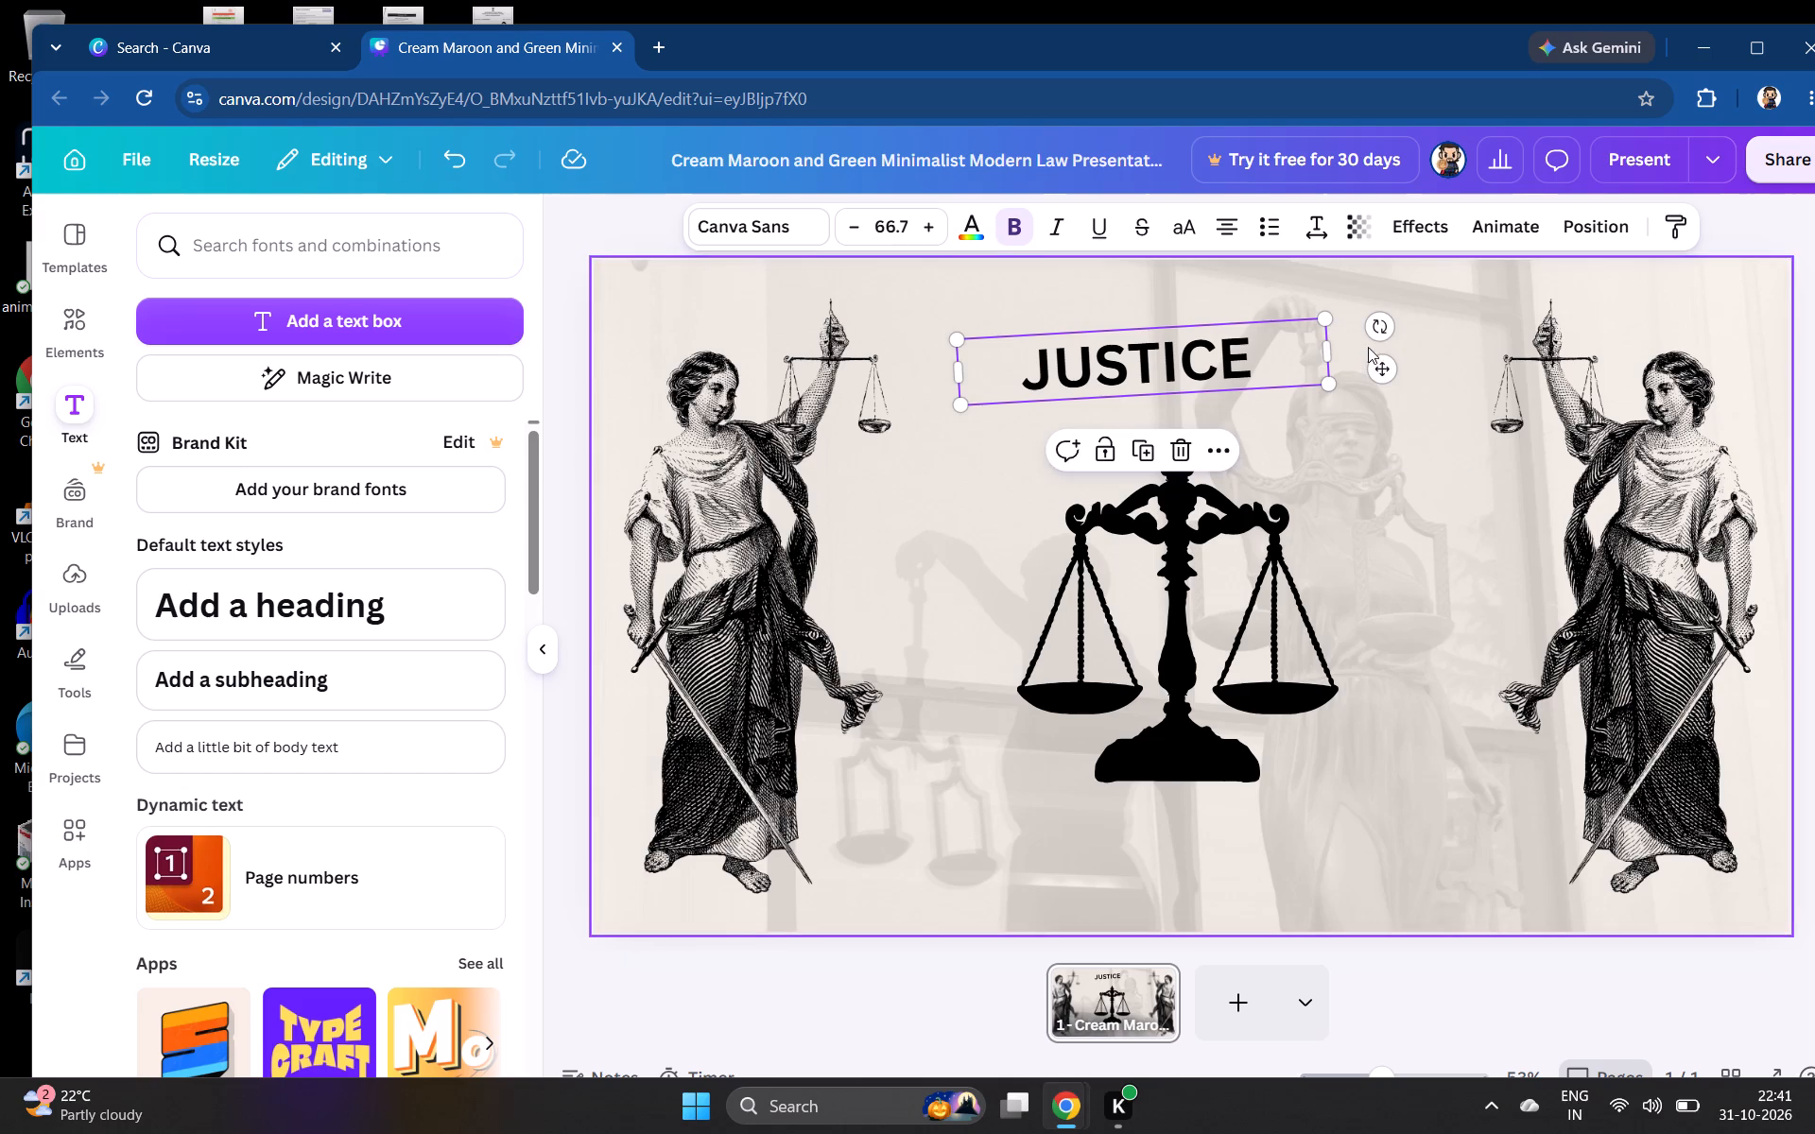
pyautogui.moveTo(1383, 363); pyautogui.dragTo(1383, 377)
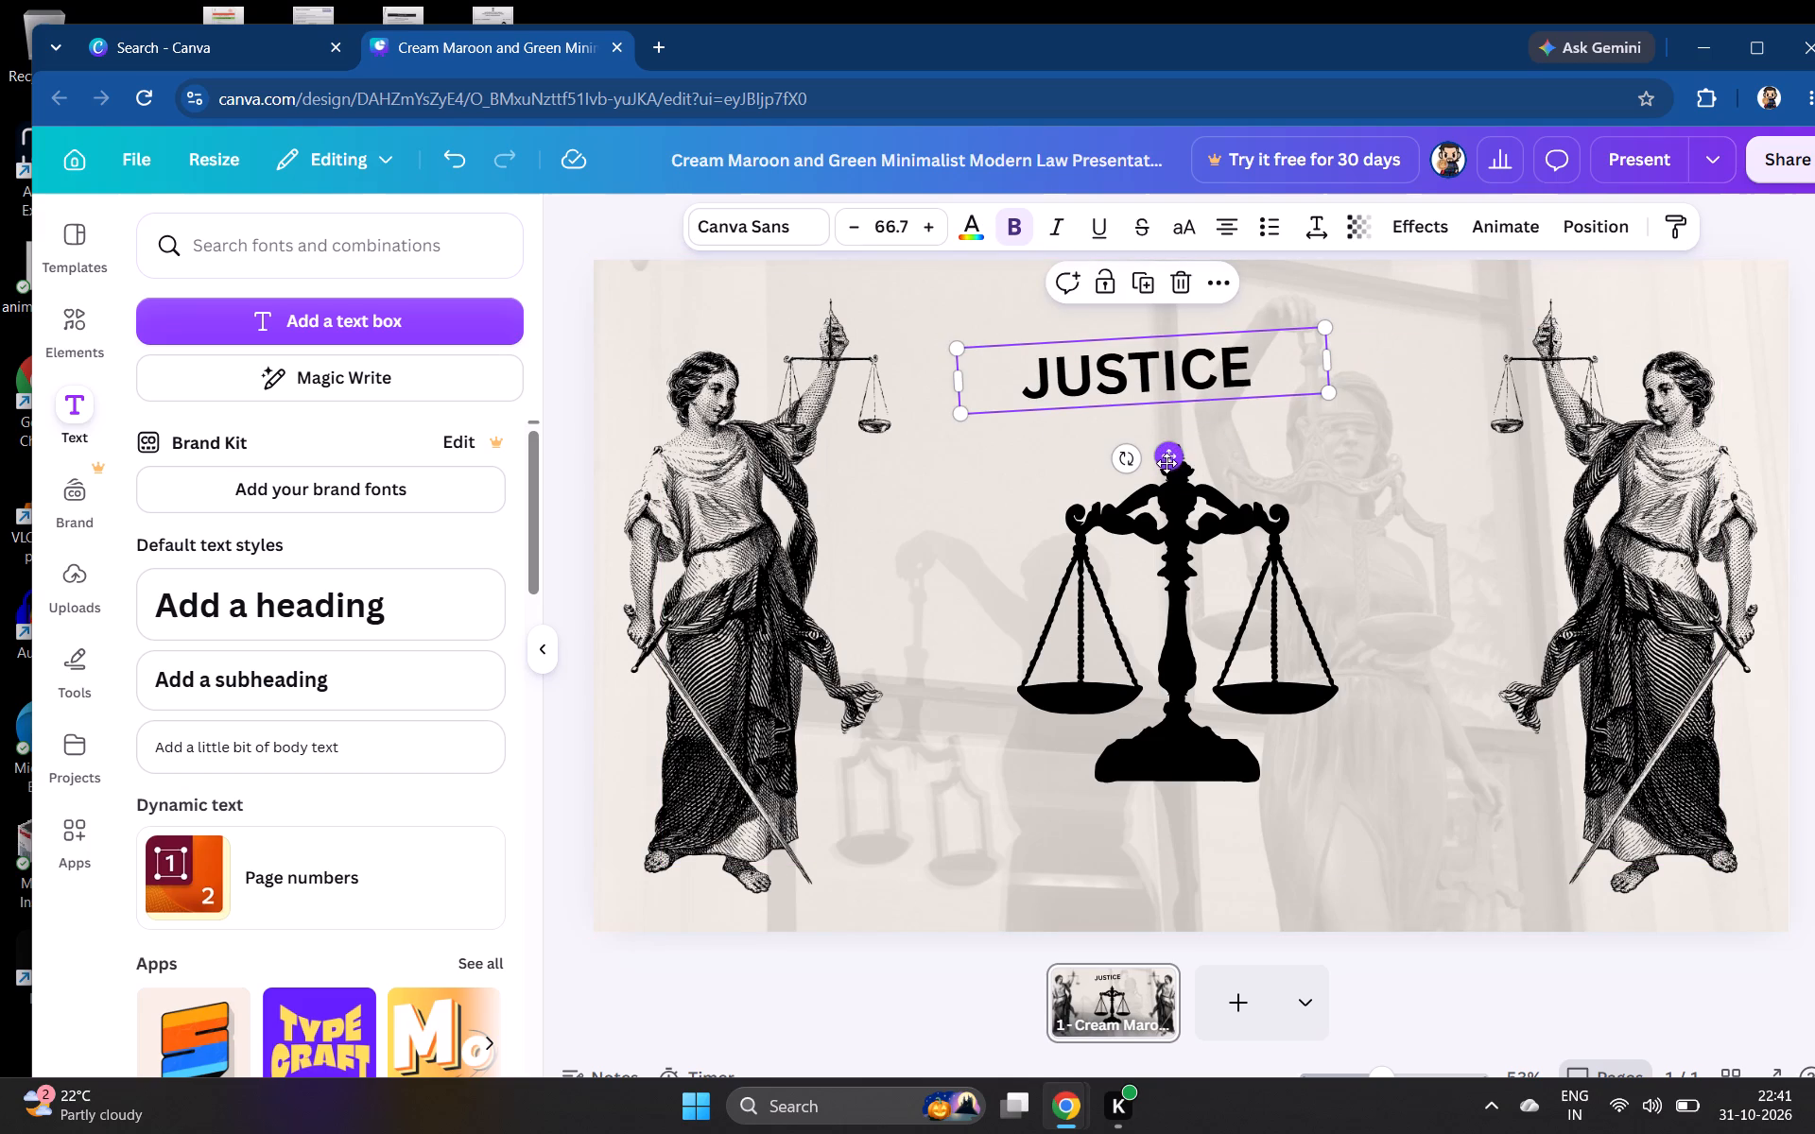
pyautogui.moveTo(1167, 464); pyautogui.dragTo(1206, 450)
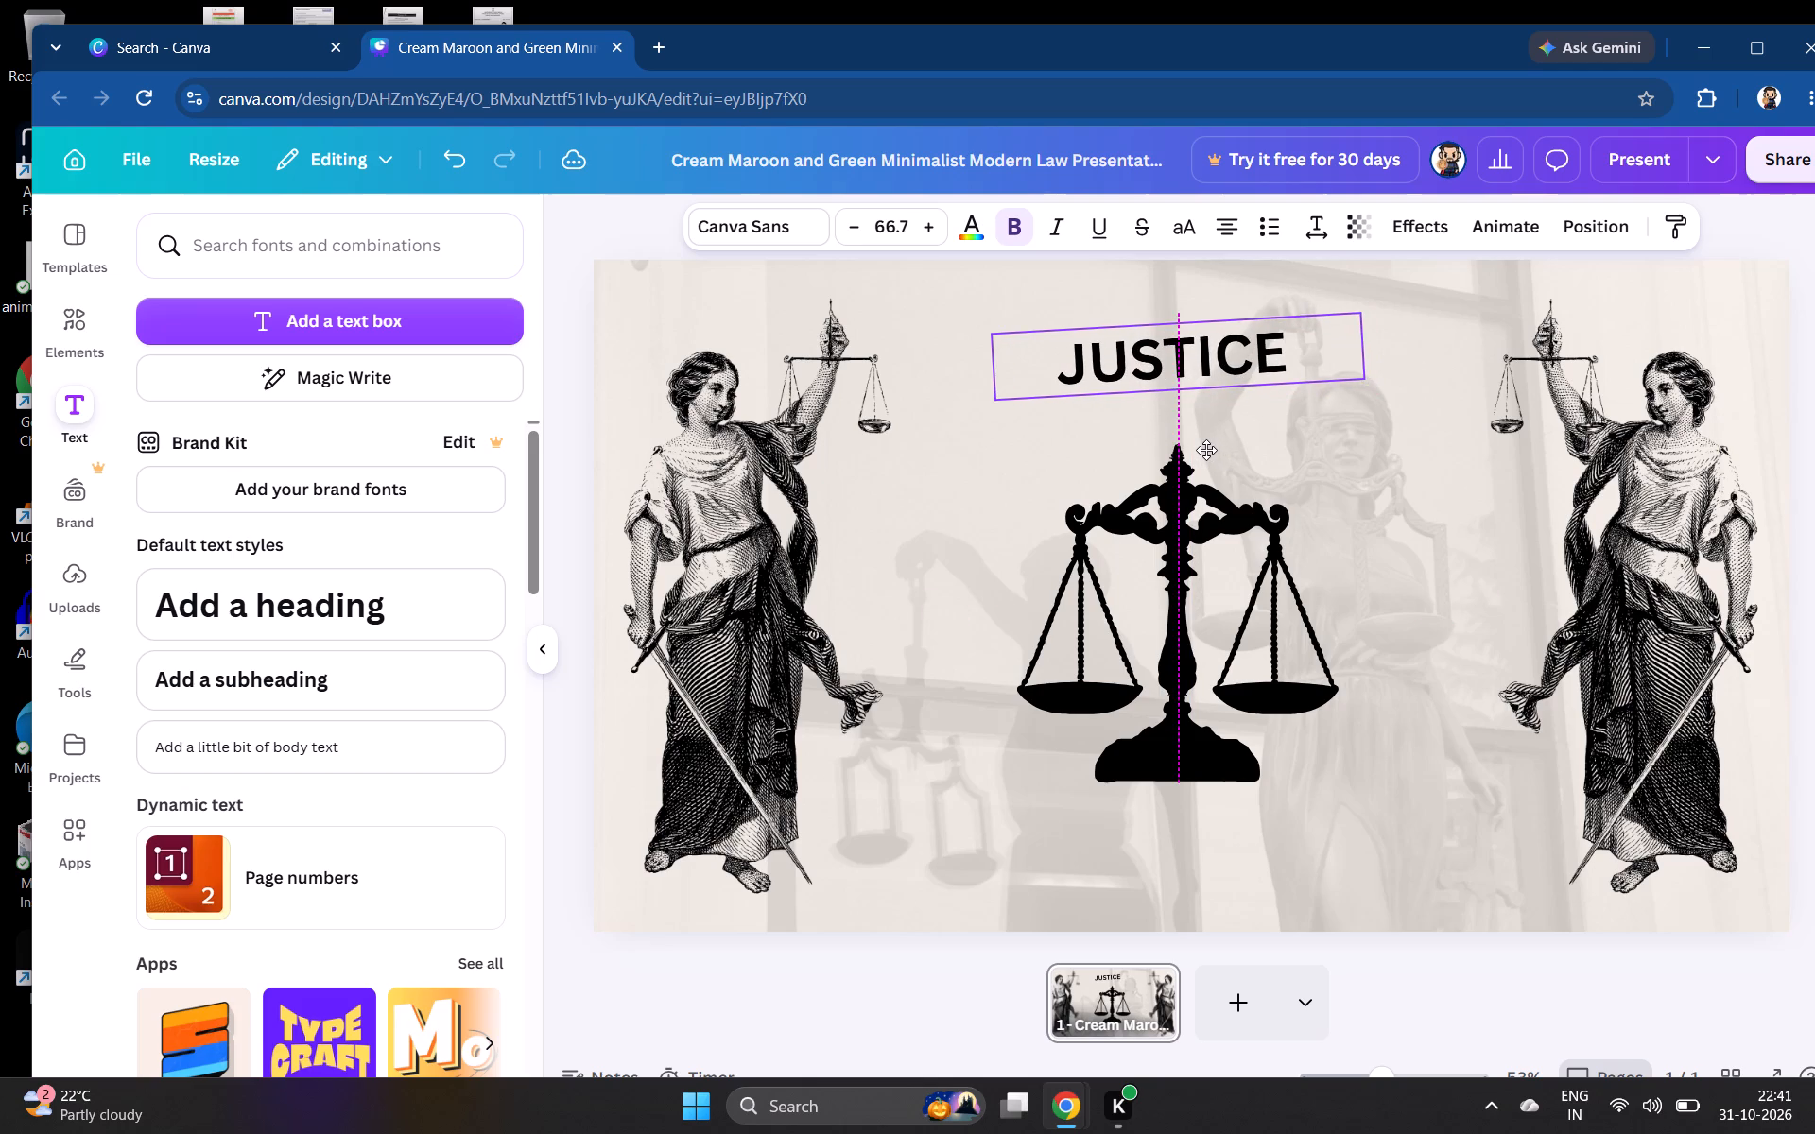
pyautogui.moveTo(1206, 450); pyautogui.dragTo(1204, 447)
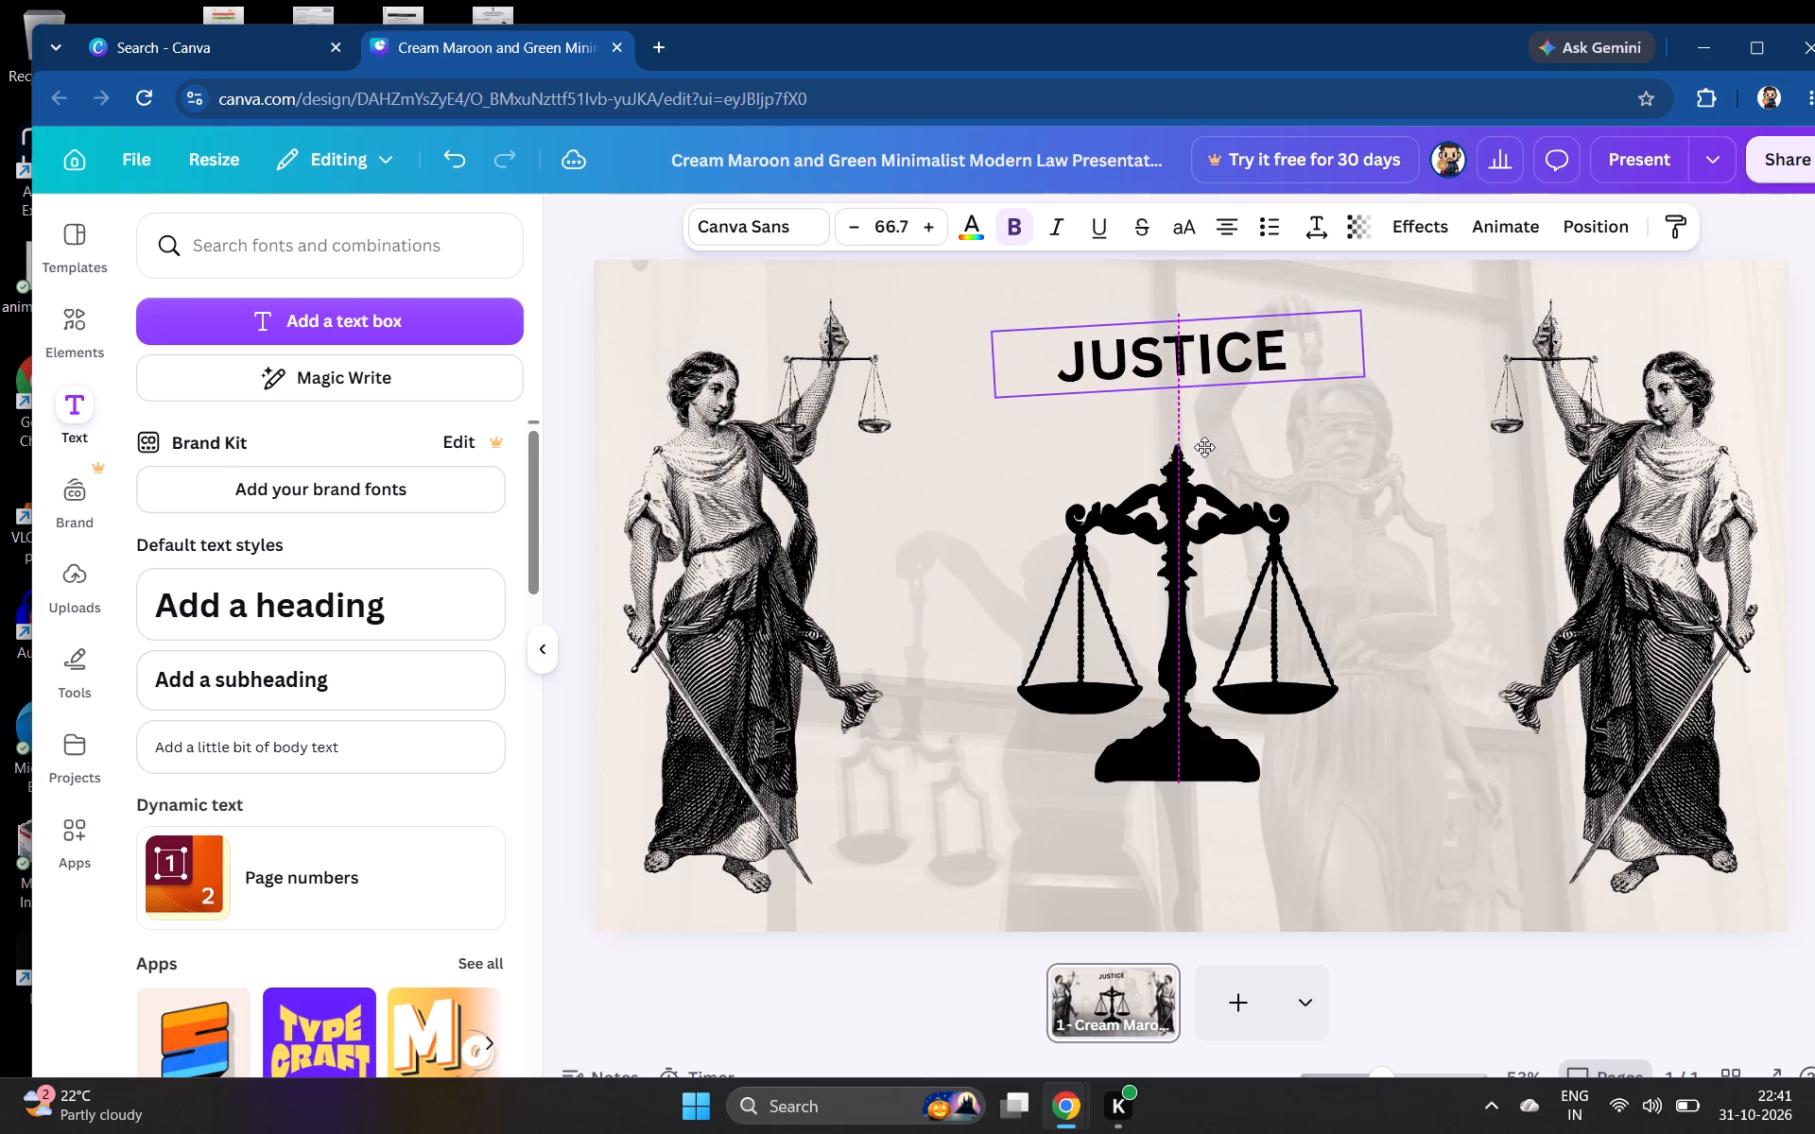
pyautogui.moveTo(1204, 447); pyautogui.dragTo(1204, 449)
pyautogui.scroll(-1, 1204, 449)
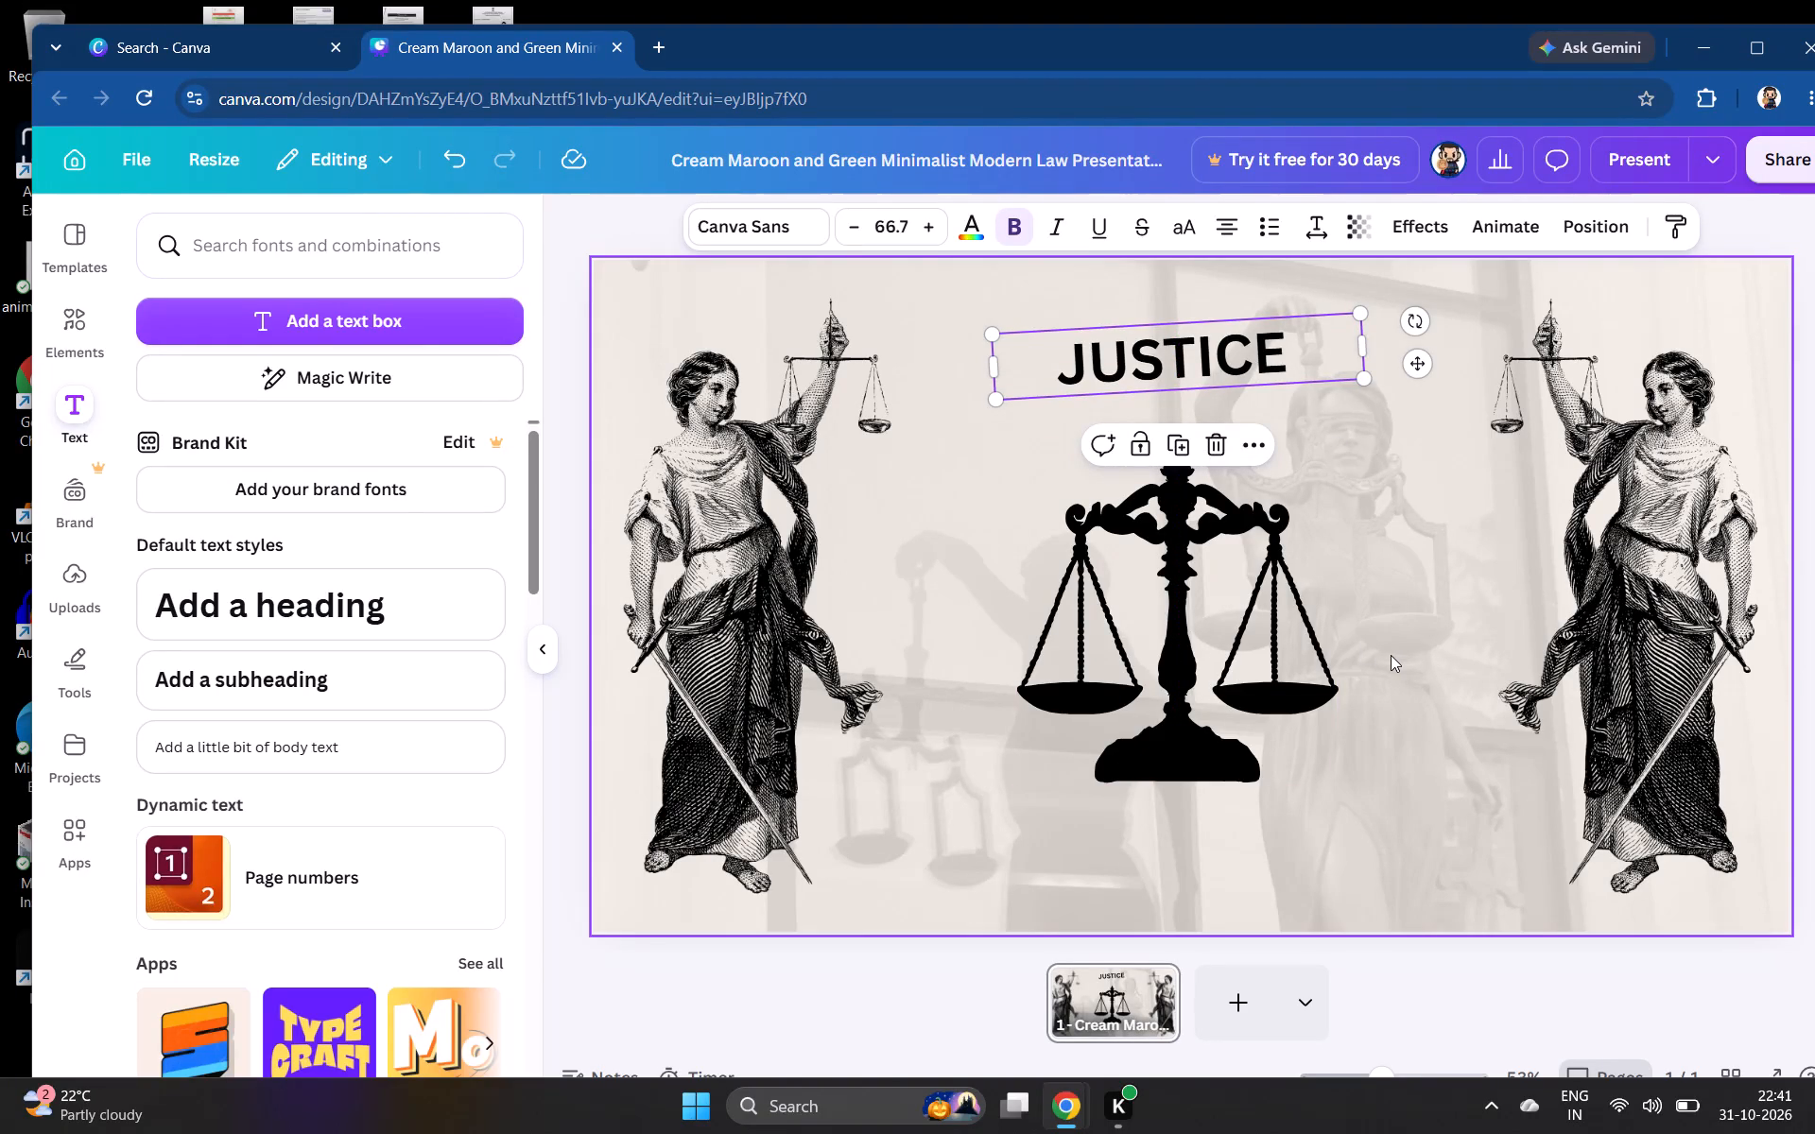
pyautogui.click(1401, 540)
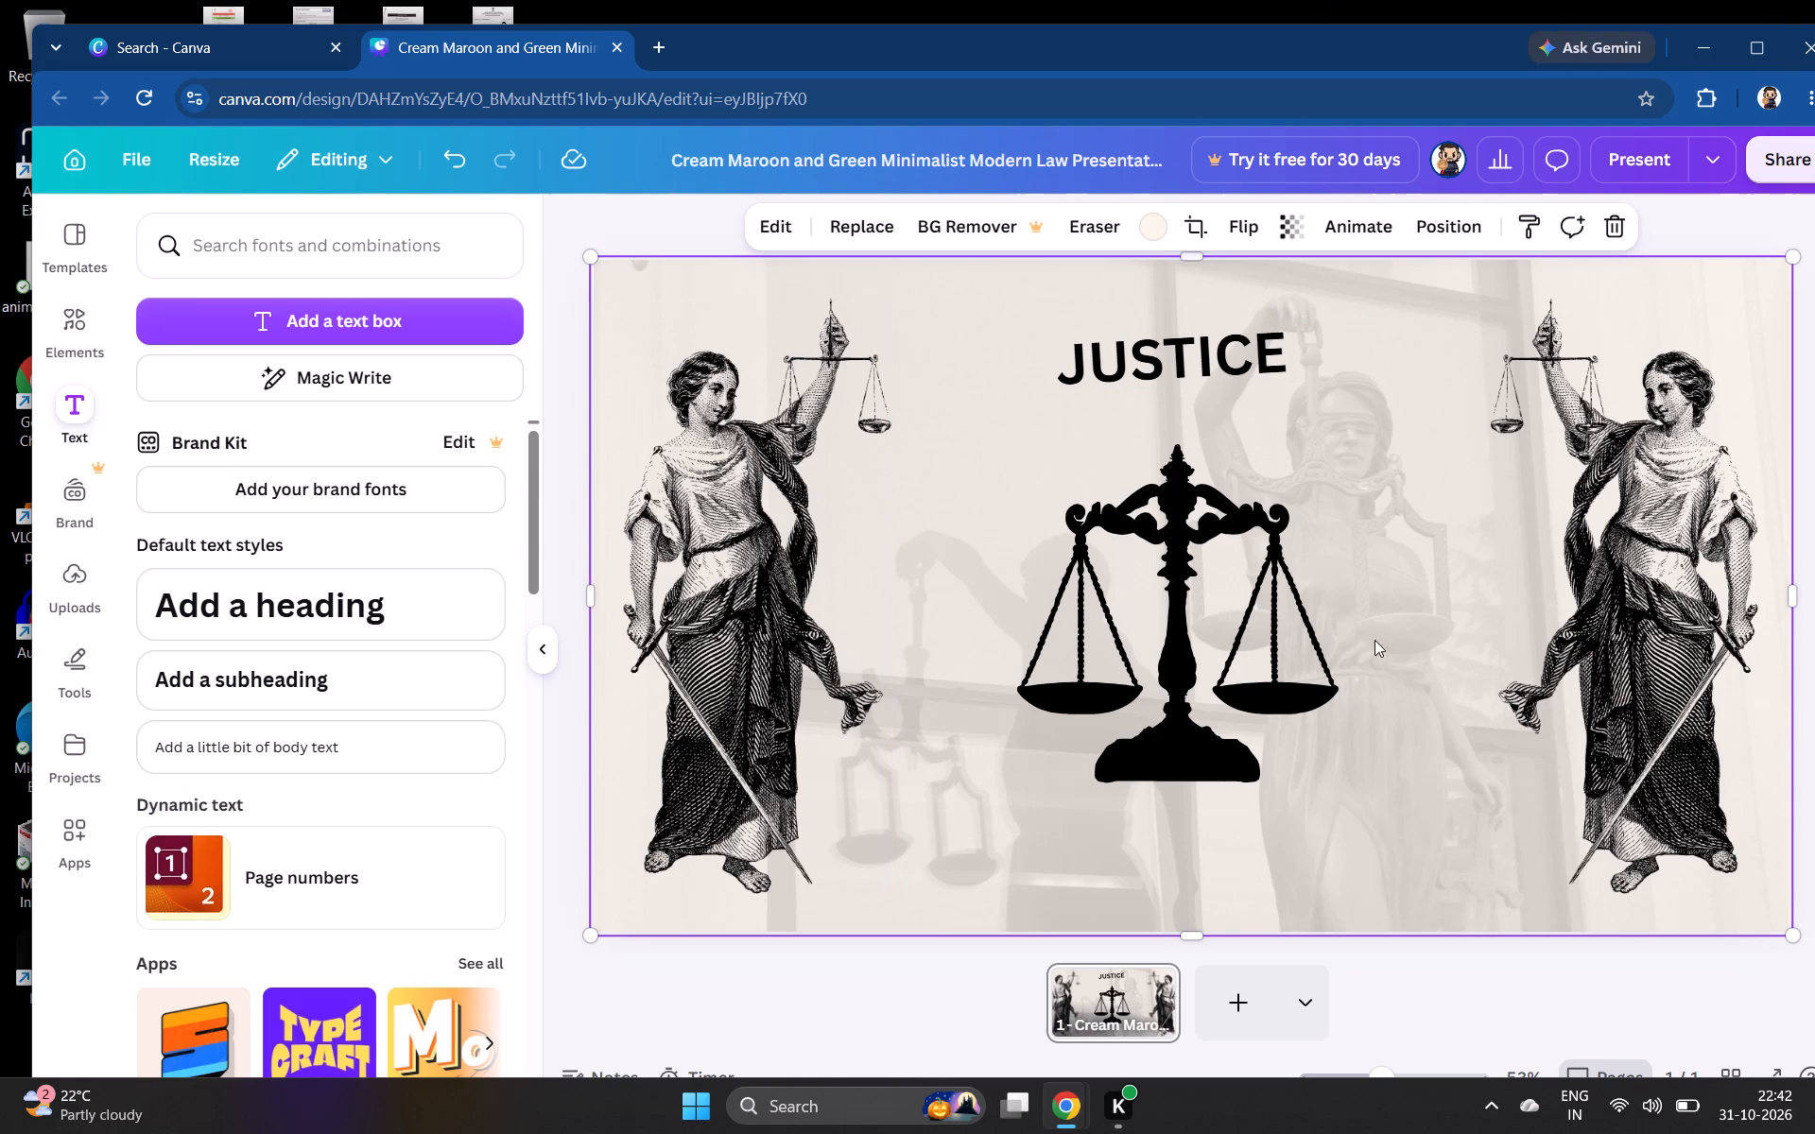
# Shift the JUSTICE heading slightly left and up above the scales graphic.
pyautogui.click(1197, 381)
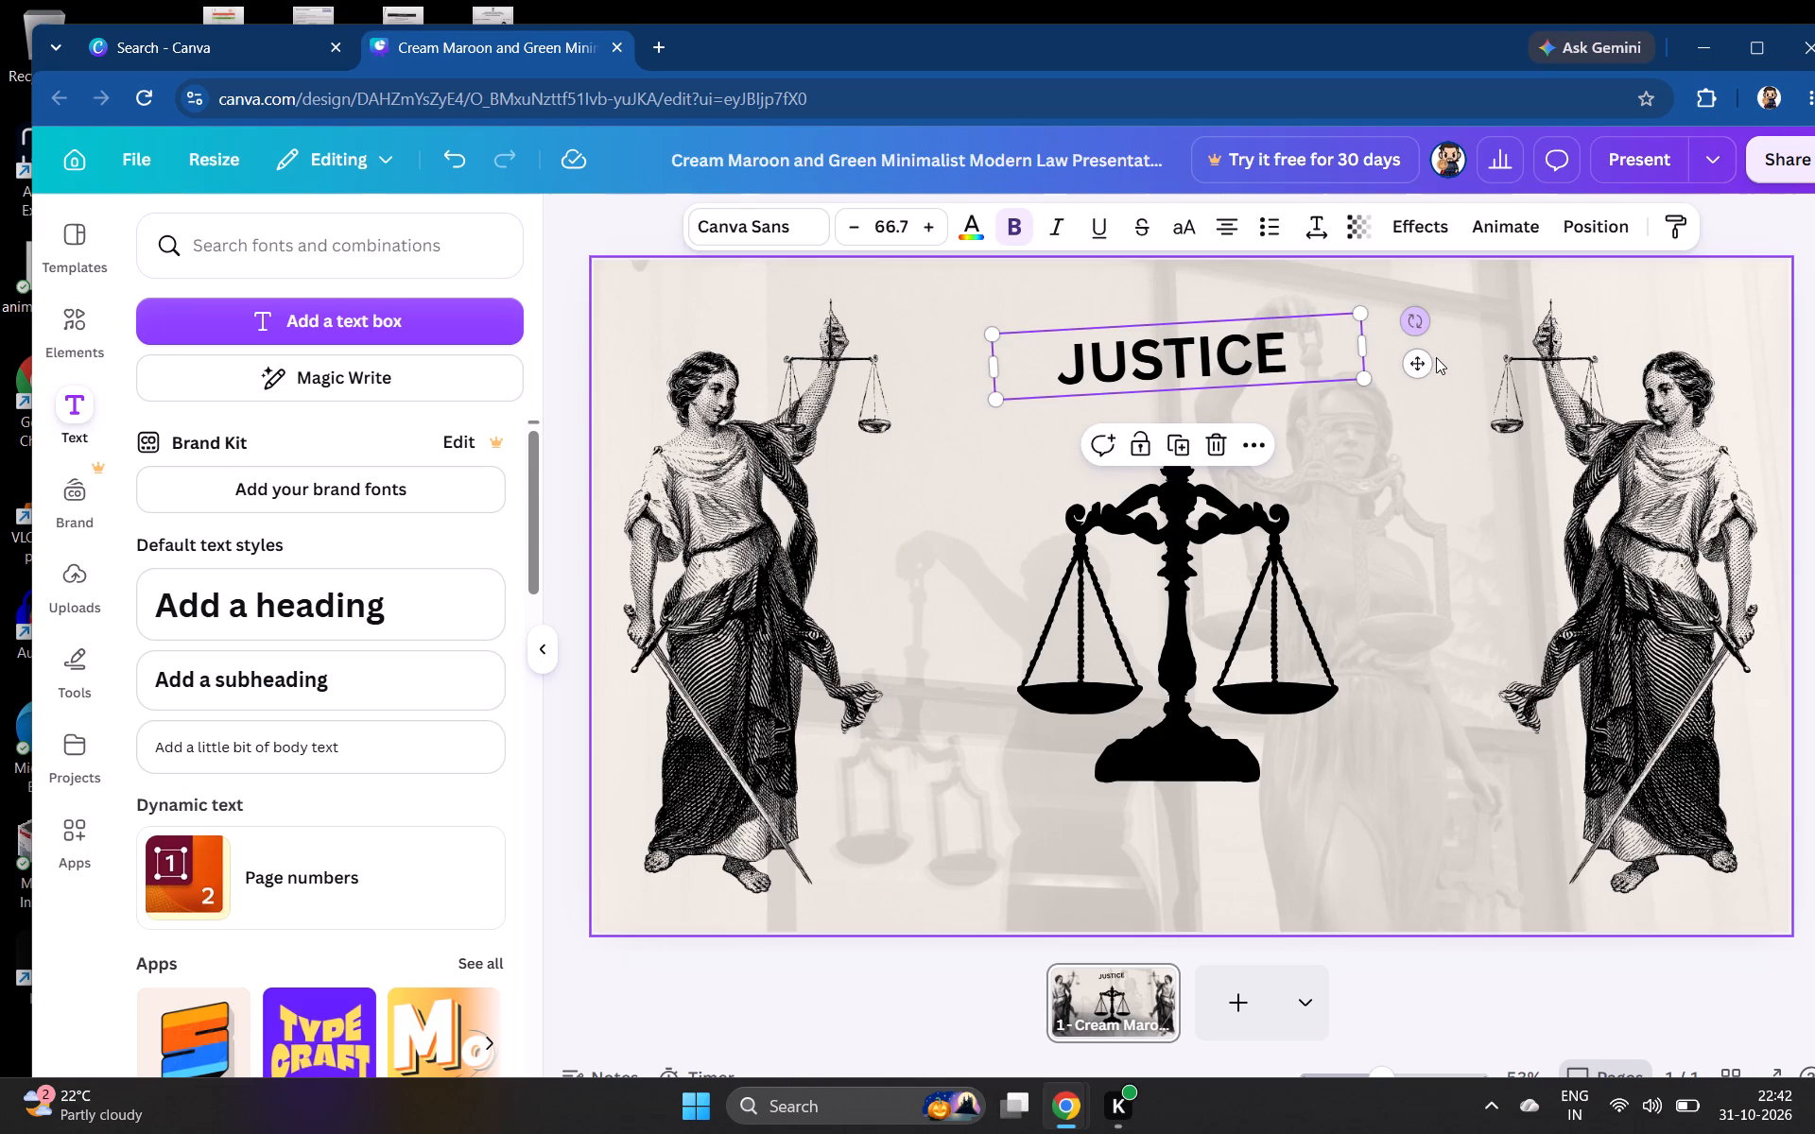
pyautogui.moveTo(1428, 368); pyautogui.dragTo(1372, 329)
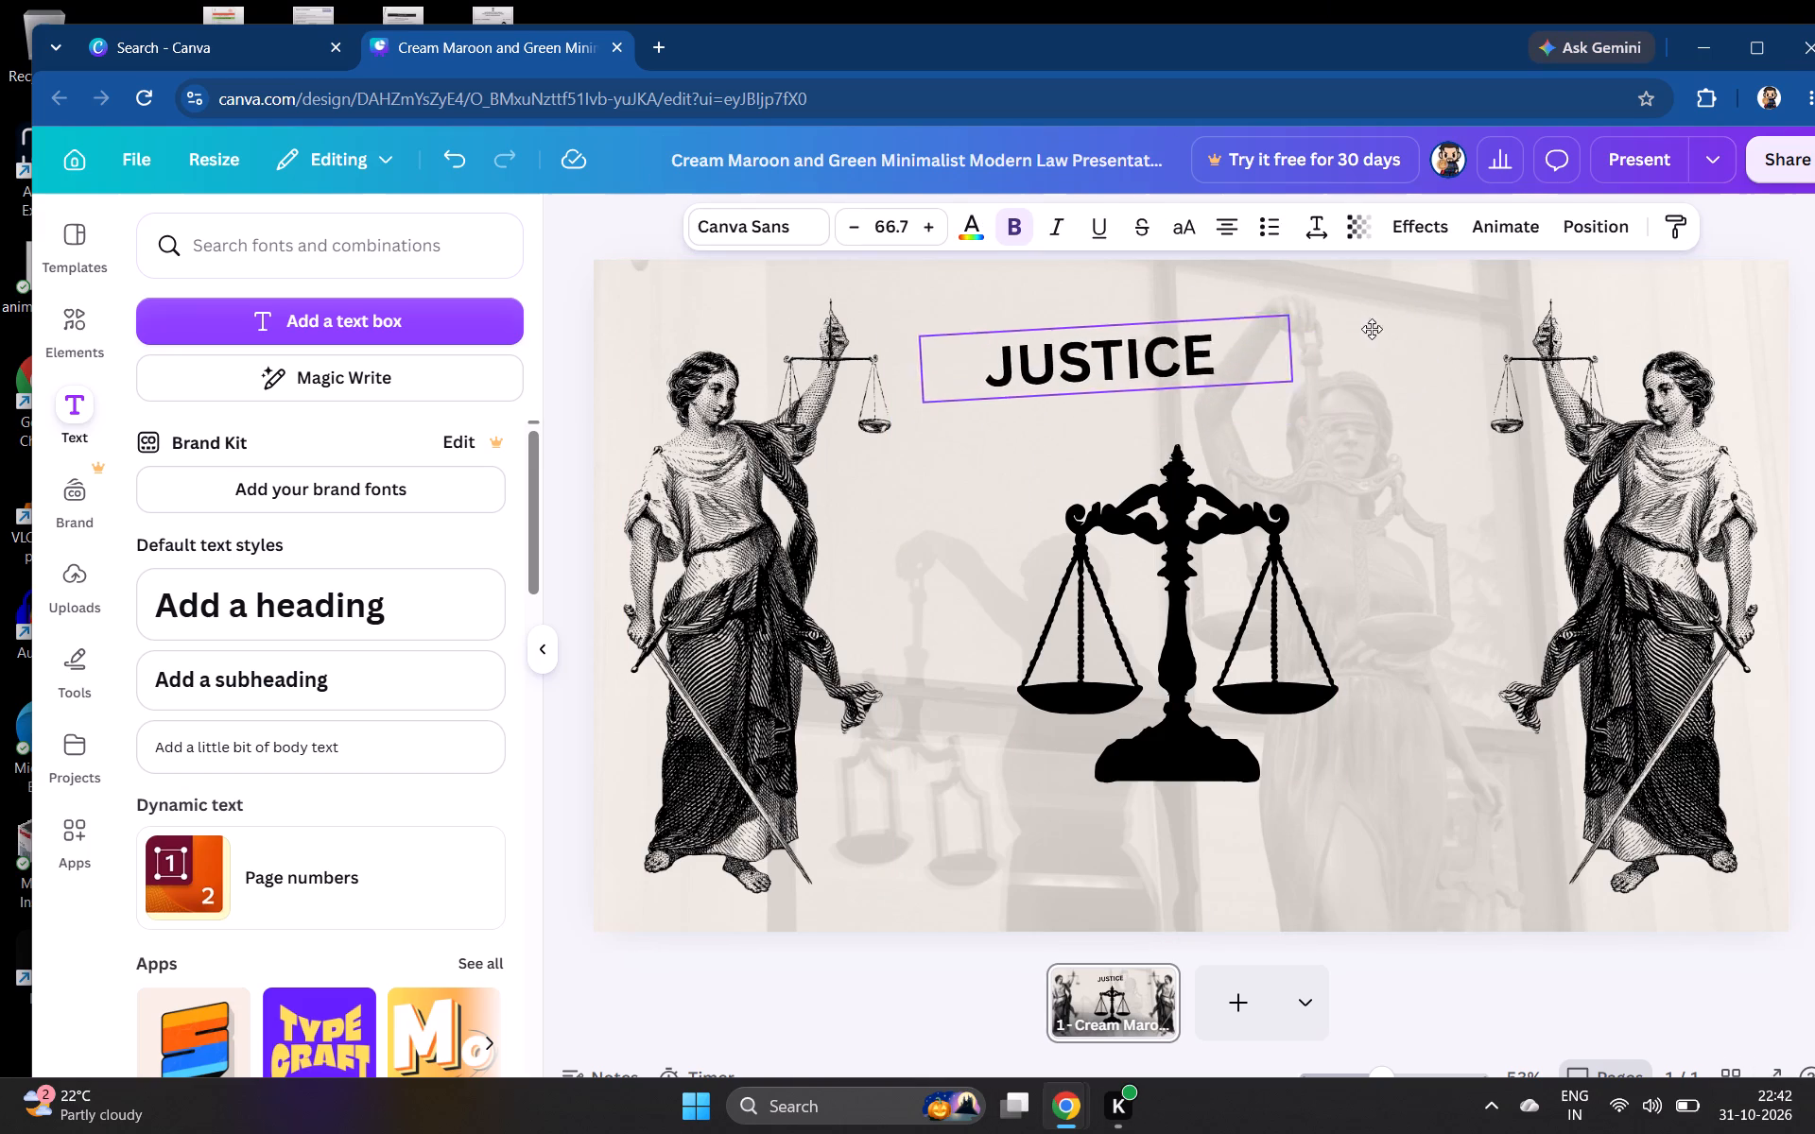
pyautogui.moveTo(1372, 329); pyautogui.dragTo(1407, 352)
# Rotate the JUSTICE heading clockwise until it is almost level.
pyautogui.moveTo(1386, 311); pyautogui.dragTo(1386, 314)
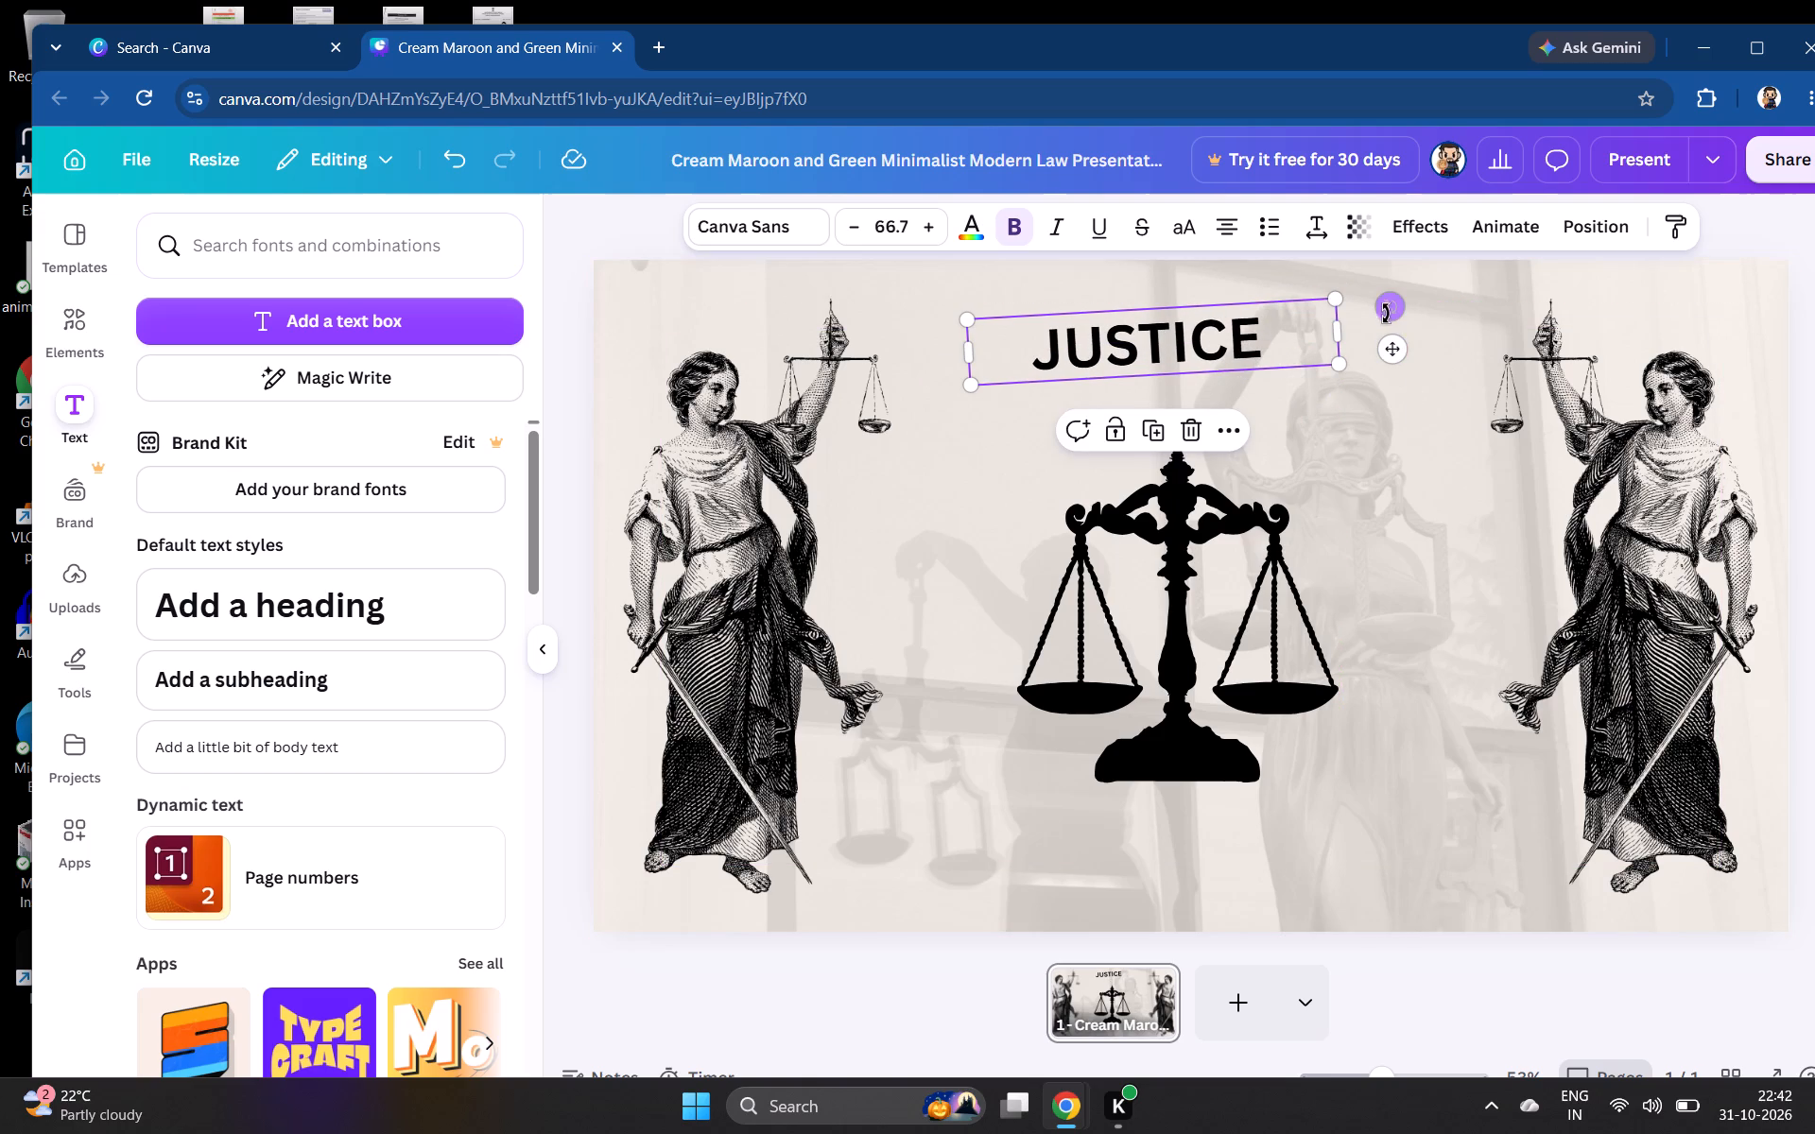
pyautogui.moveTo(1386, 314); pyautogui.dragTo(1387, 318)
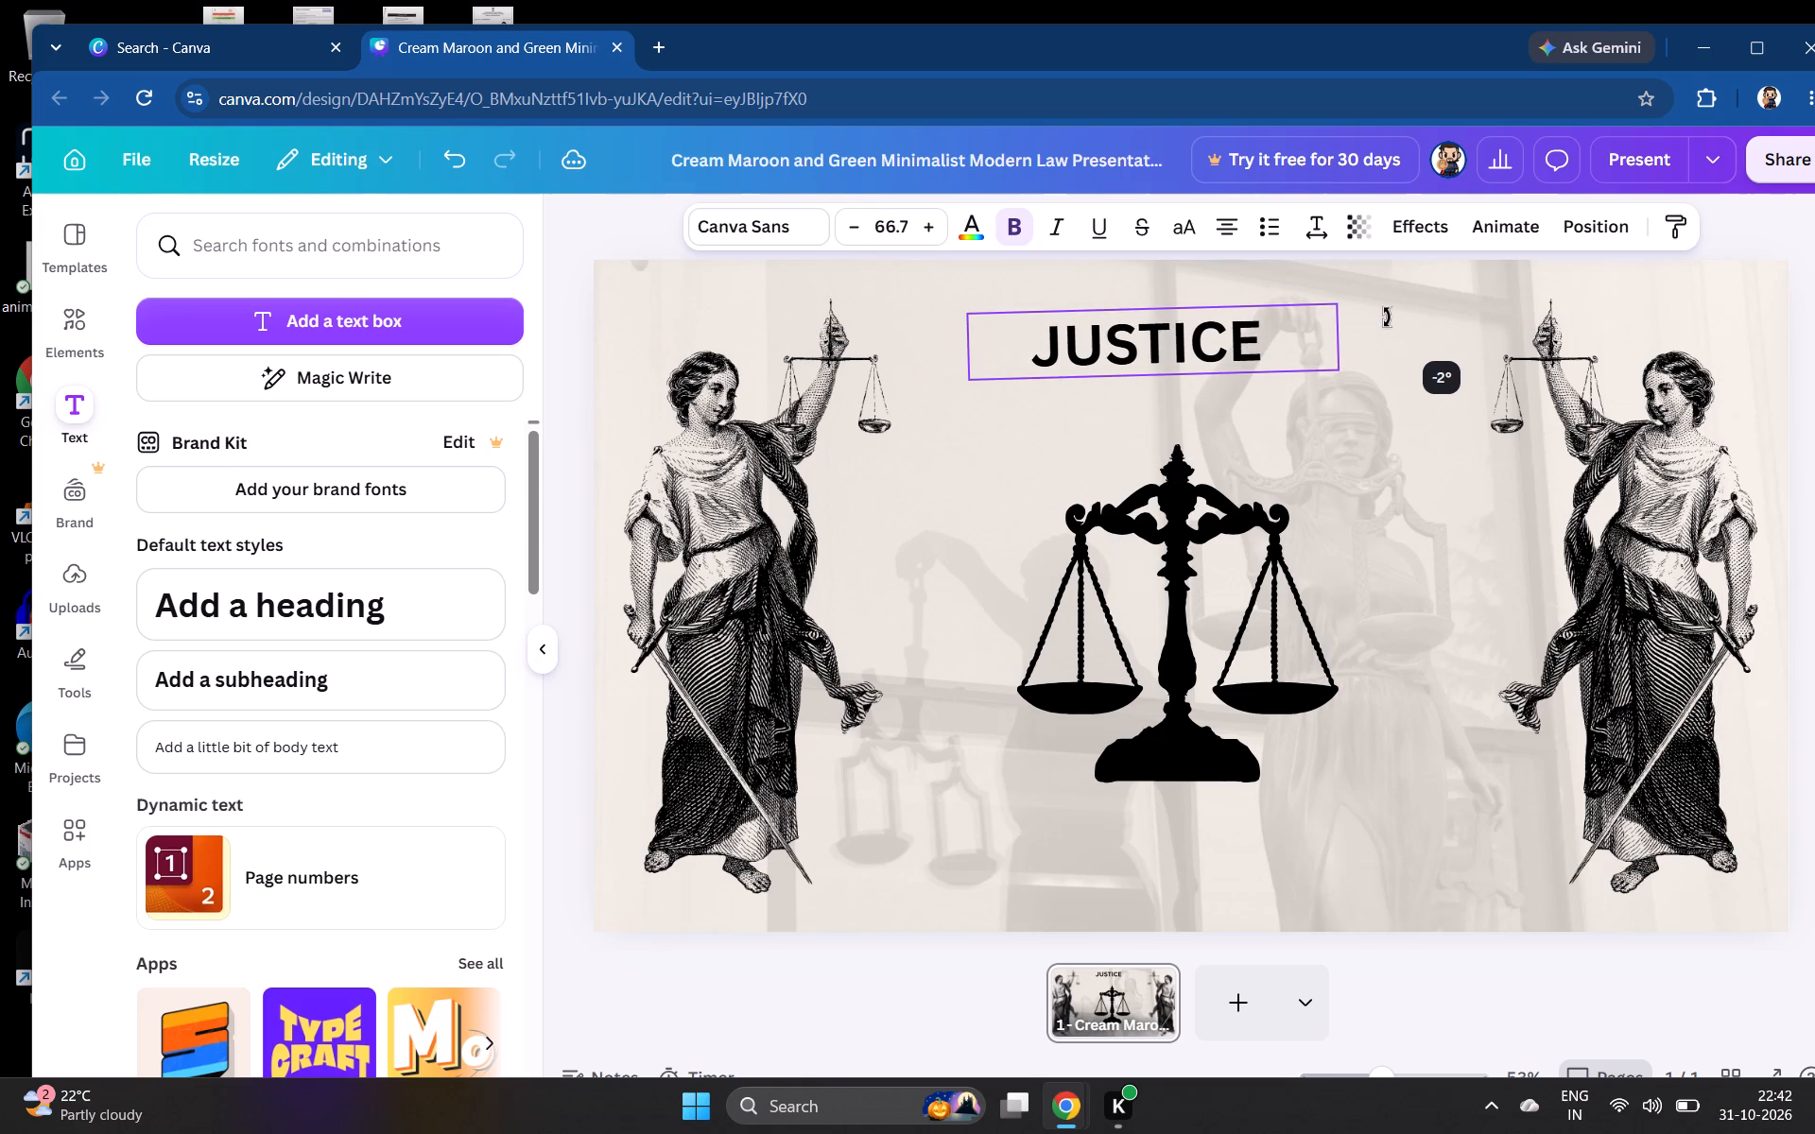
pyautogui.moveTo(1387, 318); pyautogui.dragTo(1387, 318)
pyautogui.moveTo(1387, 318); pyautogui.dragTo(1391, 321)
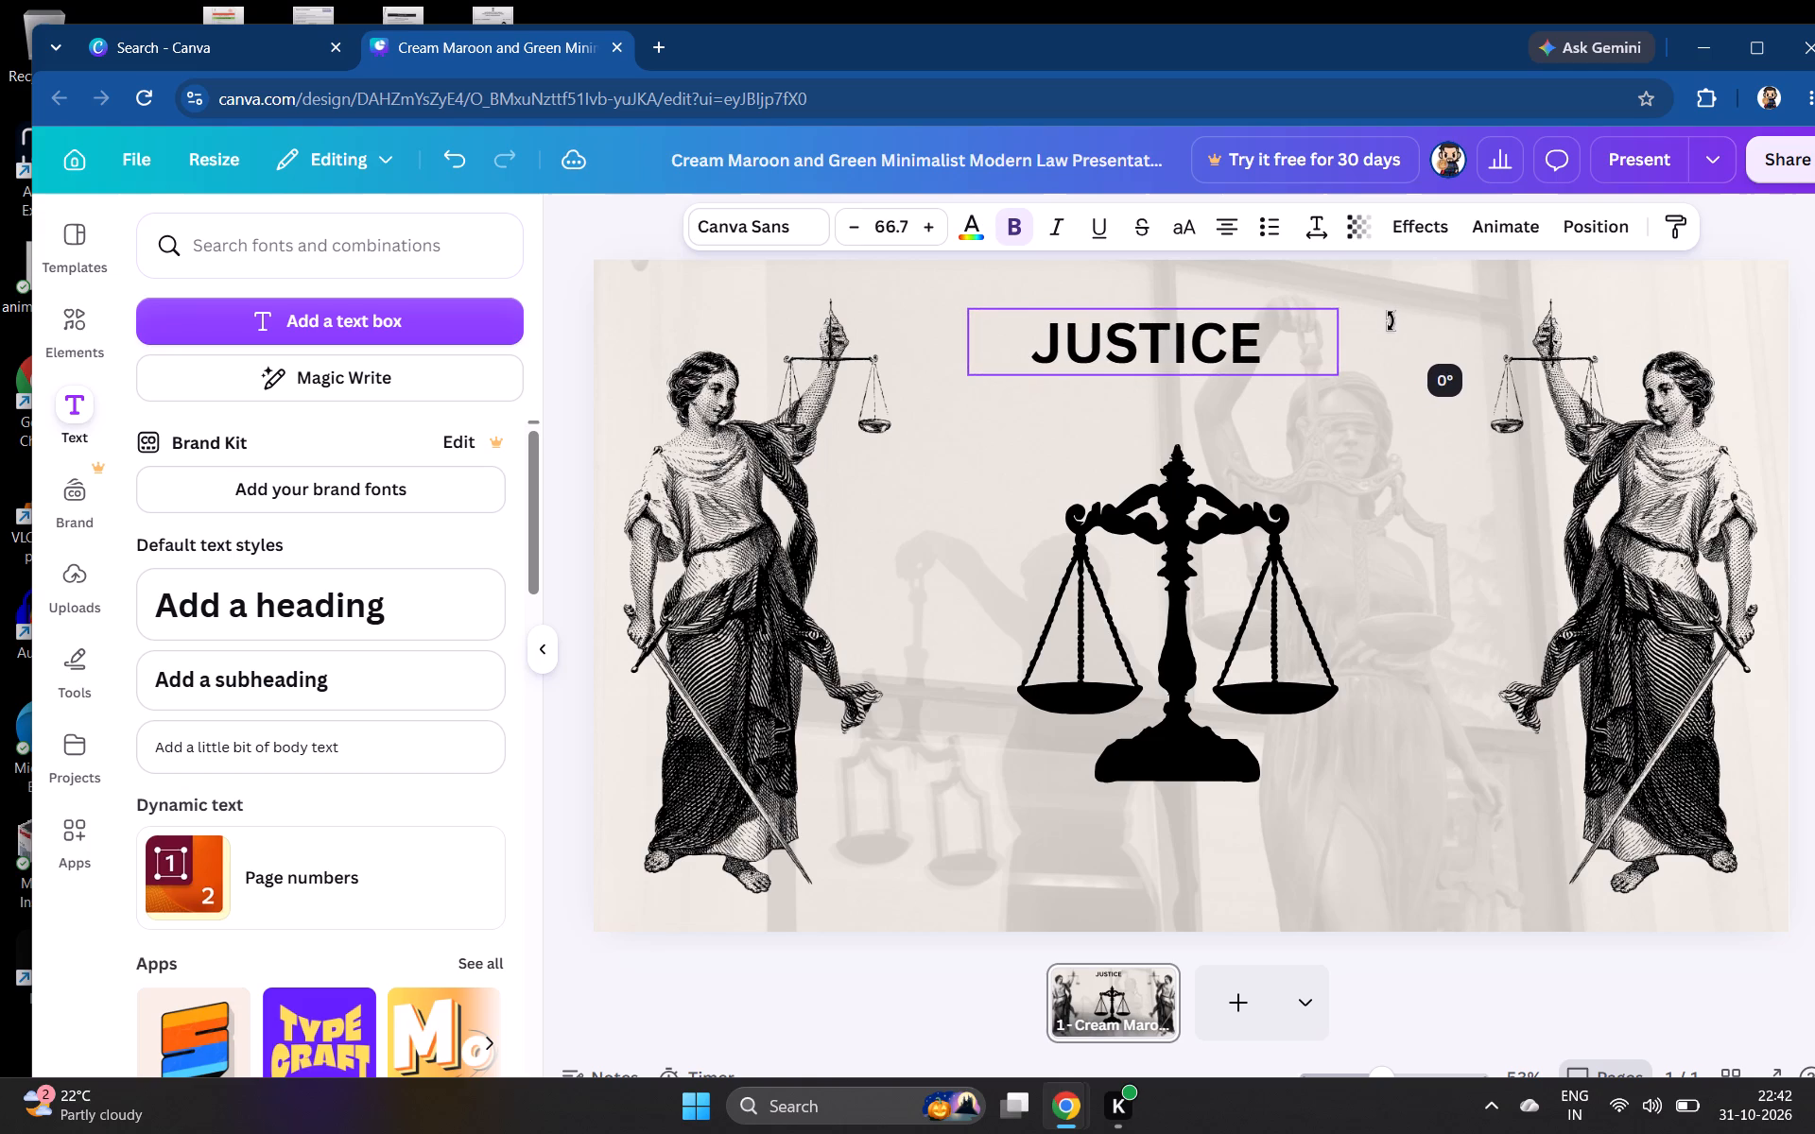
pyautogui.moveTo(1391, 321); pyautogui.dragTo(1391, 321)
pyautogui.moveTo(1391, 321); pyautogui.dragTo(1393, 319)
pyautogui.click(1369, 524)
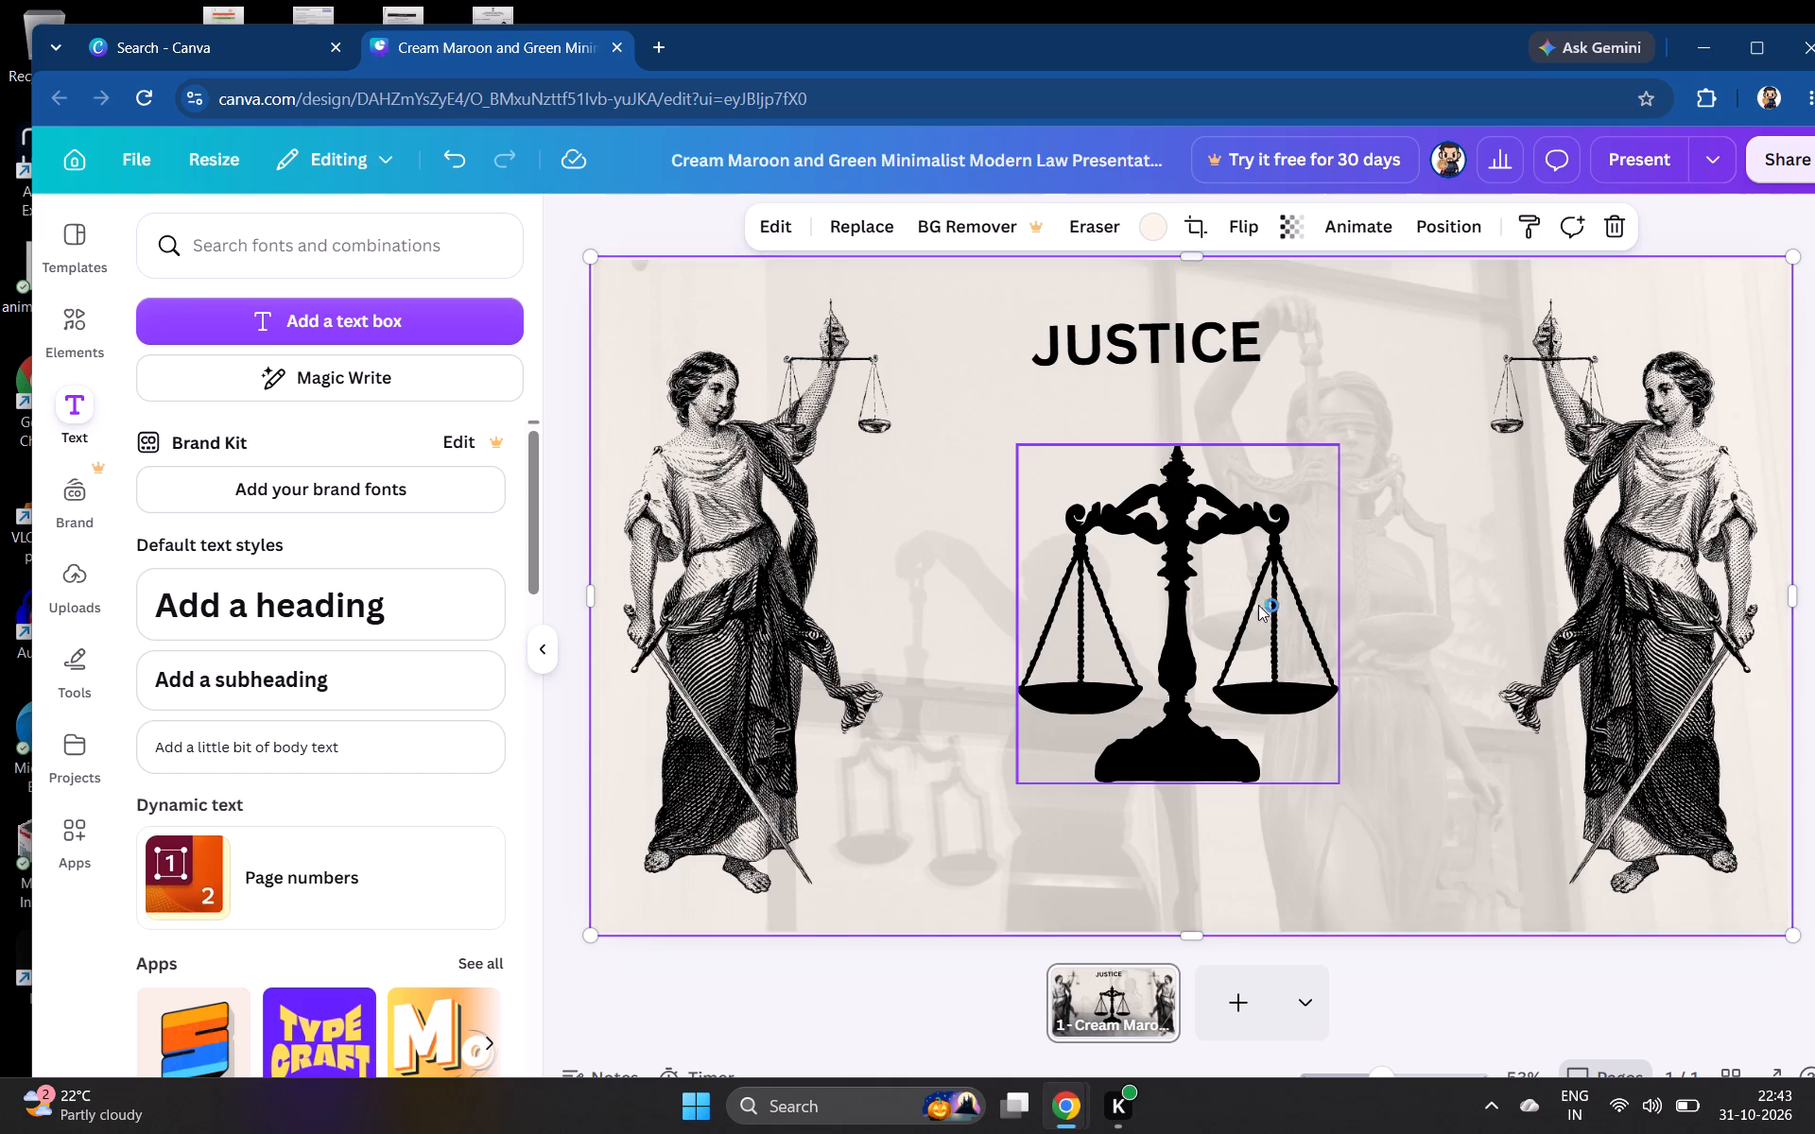
# Nudge the JUSTICE heading slightly lower, keeping it above the scales graphic.
pyautogui.click(1267, 335)
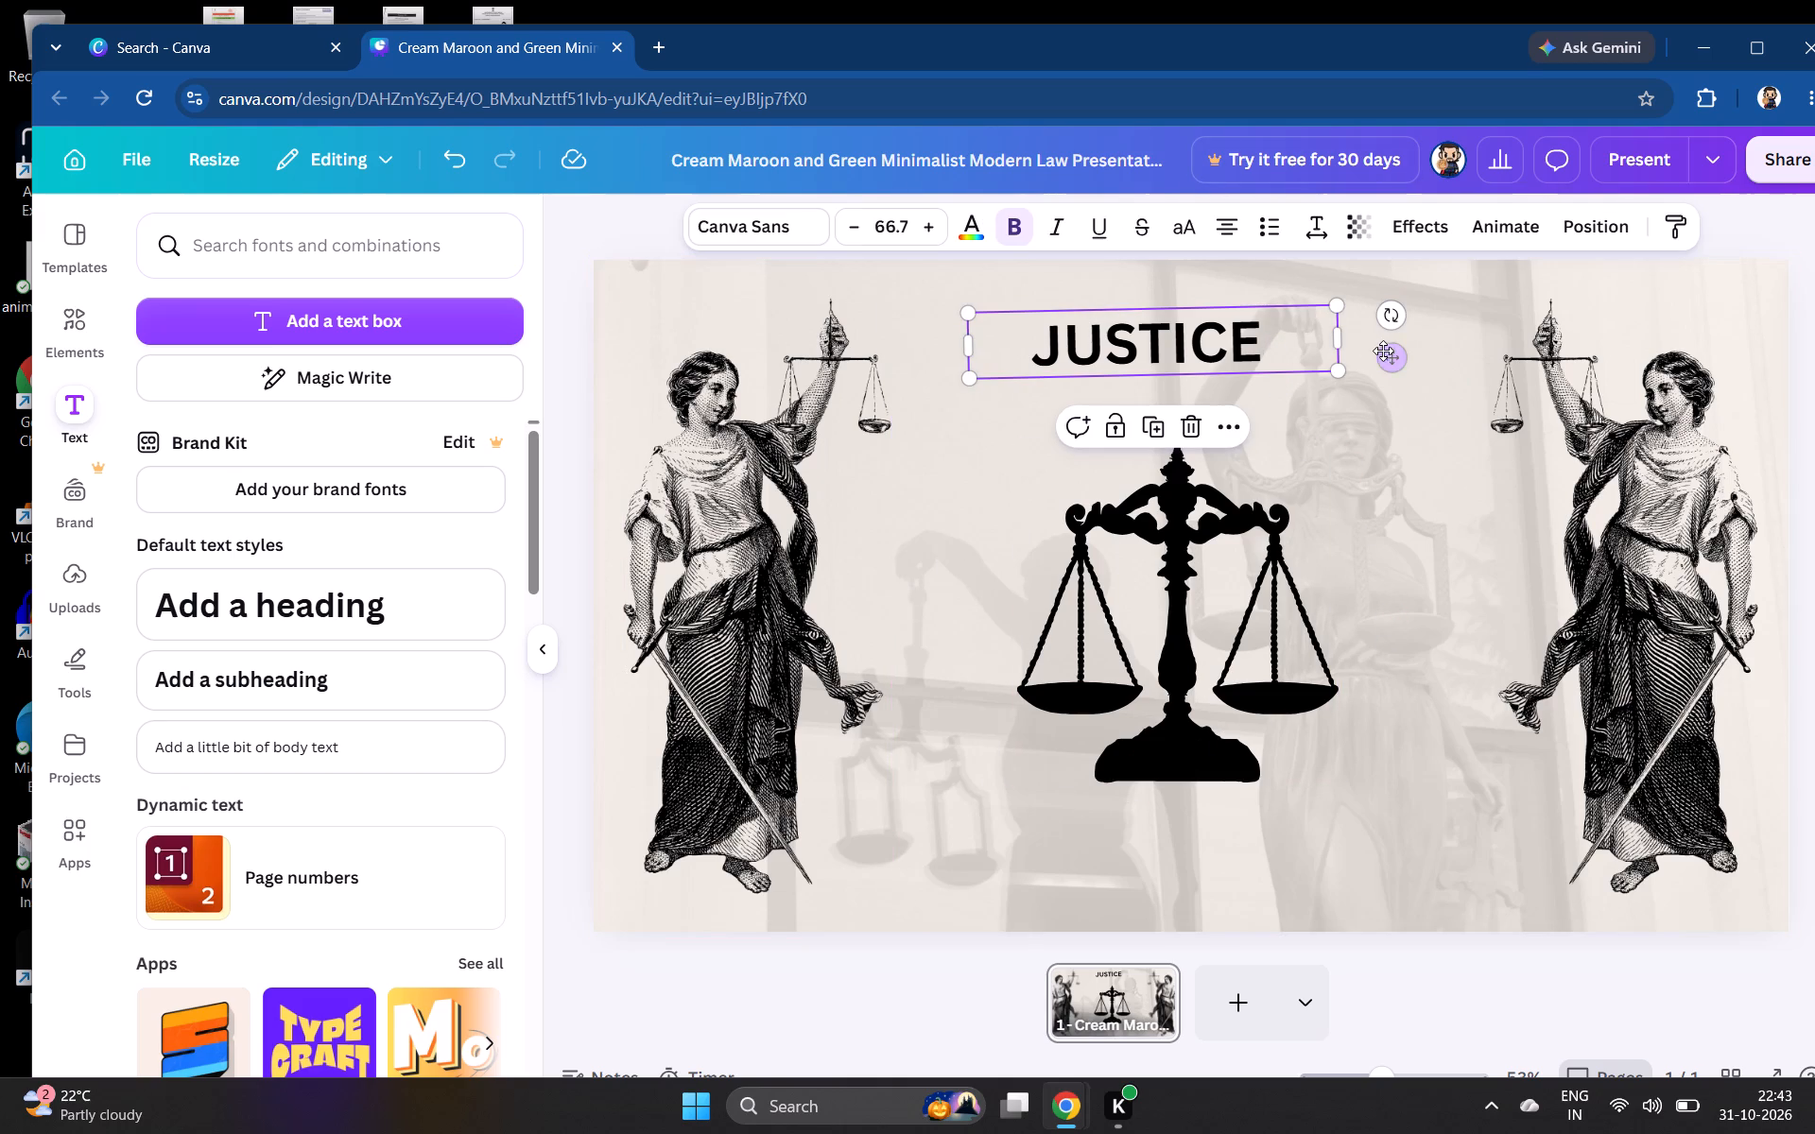
pyautogui.moveTo(1388, 352); pyautogui.dragTo(1388, 373)
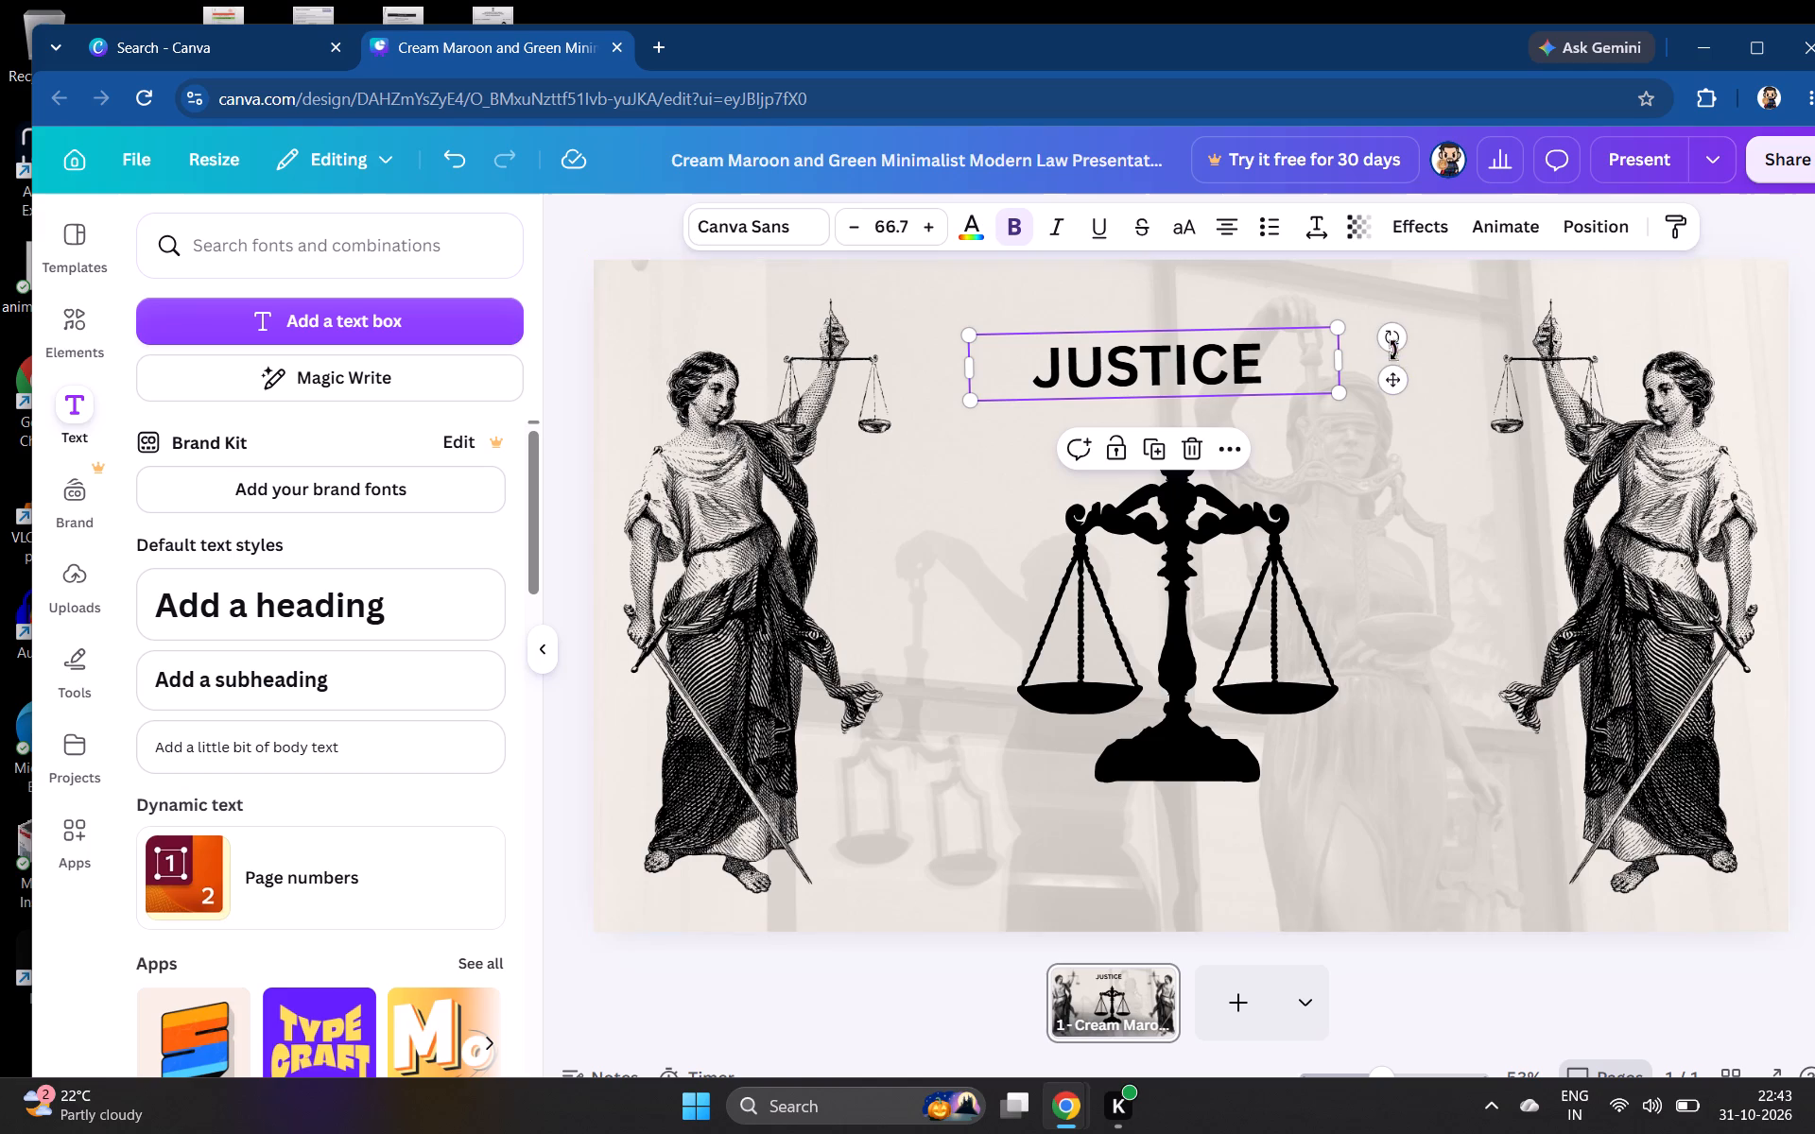
pyautogui.moveTo(1398, 384); pyautogui.dragTo(1392, 393)
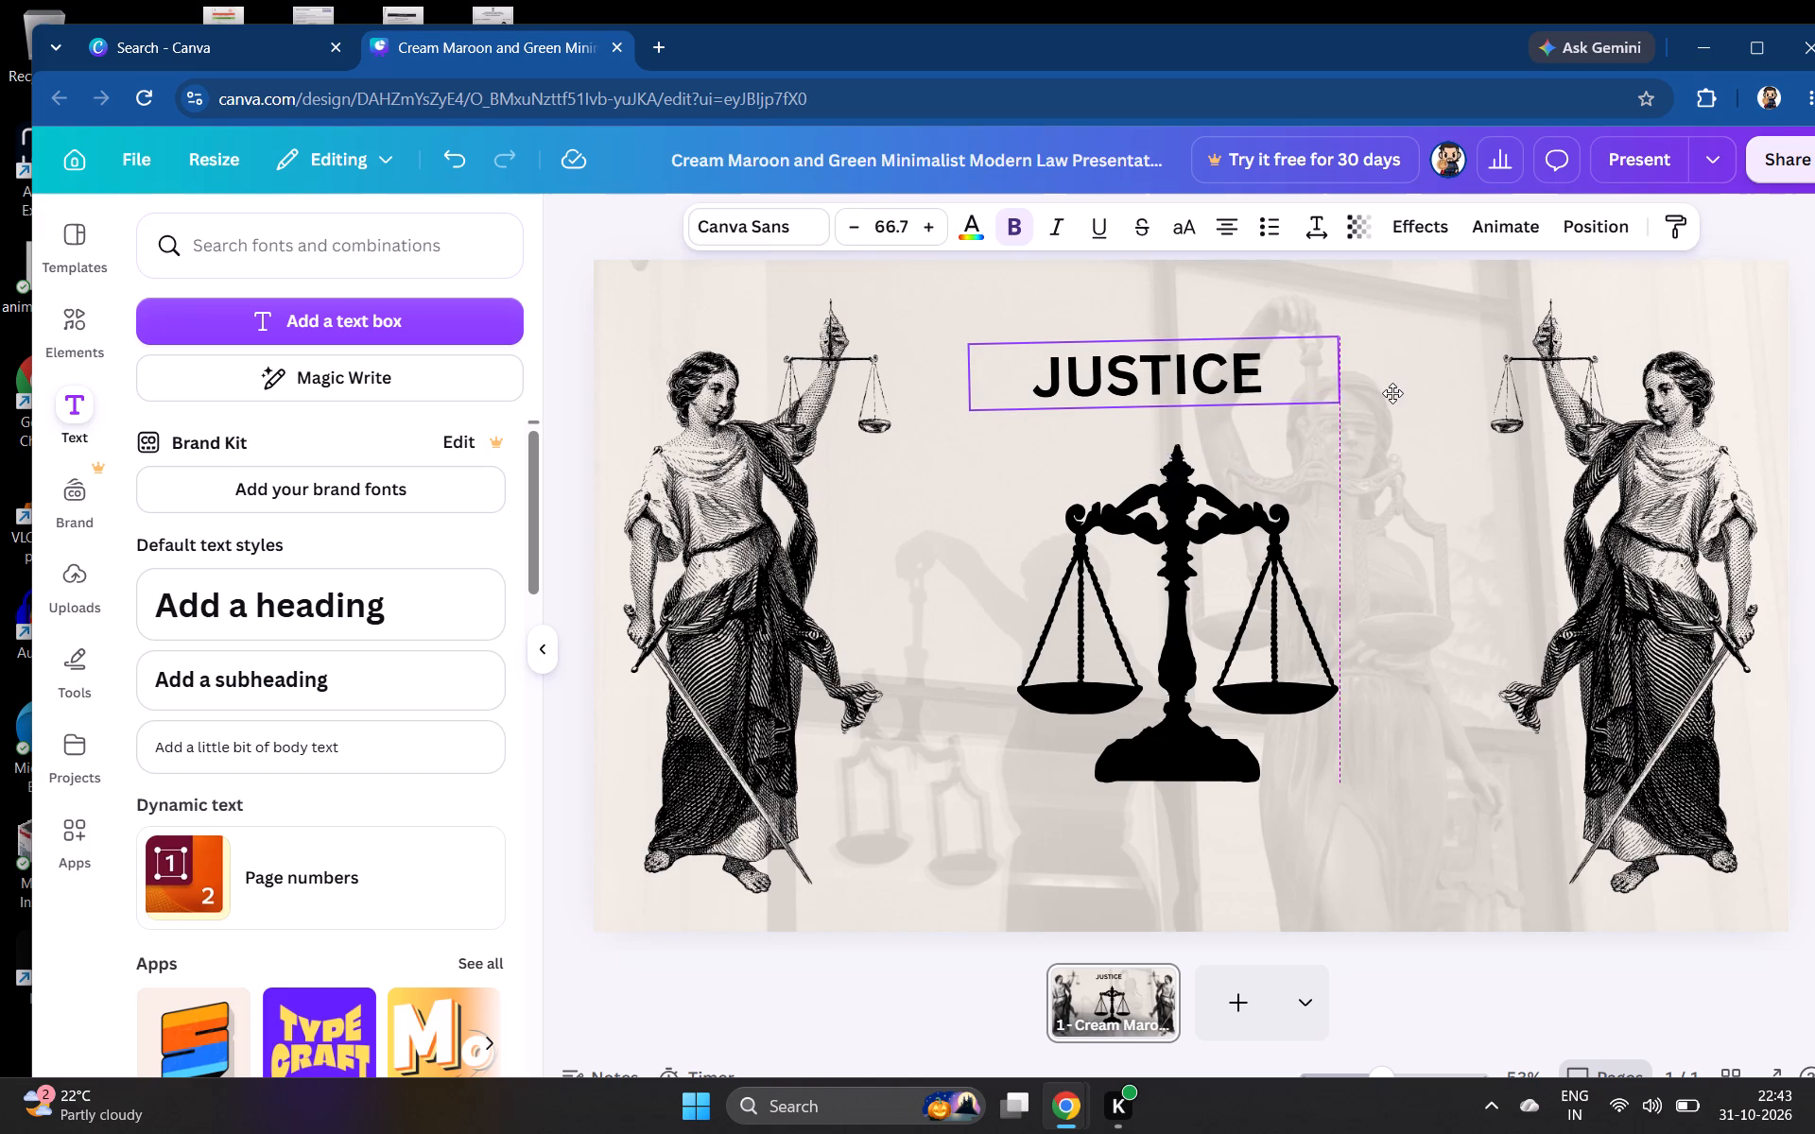
pyautogui.moveTo(1392, 393); pyautogui.dragTo(1395, 370)
# Try a clockwise tilt on the JUSTICE heading, and settle on a clear counterclockwise tilt with its right end raised.
pyautogui.moveTo(1397, 329); pyautogui.dragTo(1398, 352)
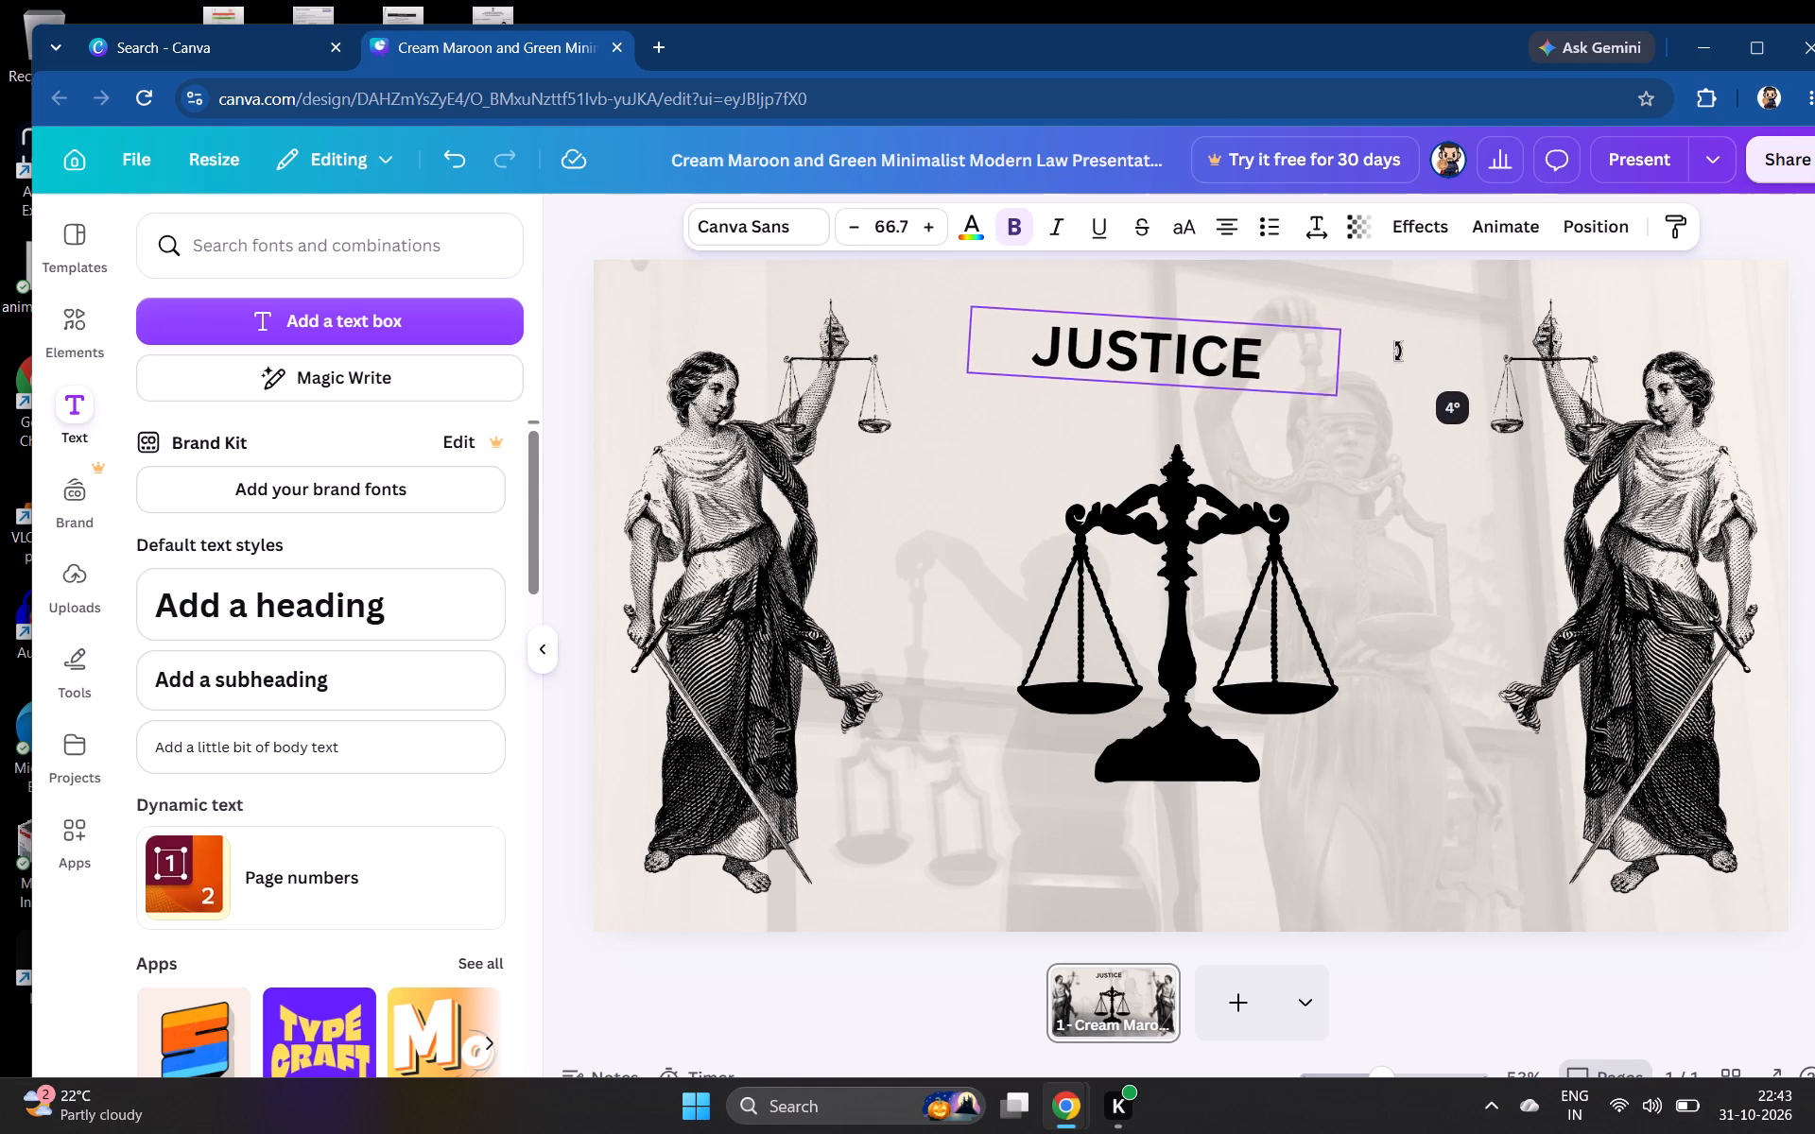
pyautogui.moveTo(1398, 352); pyautogui.dragTo(1395, 387)
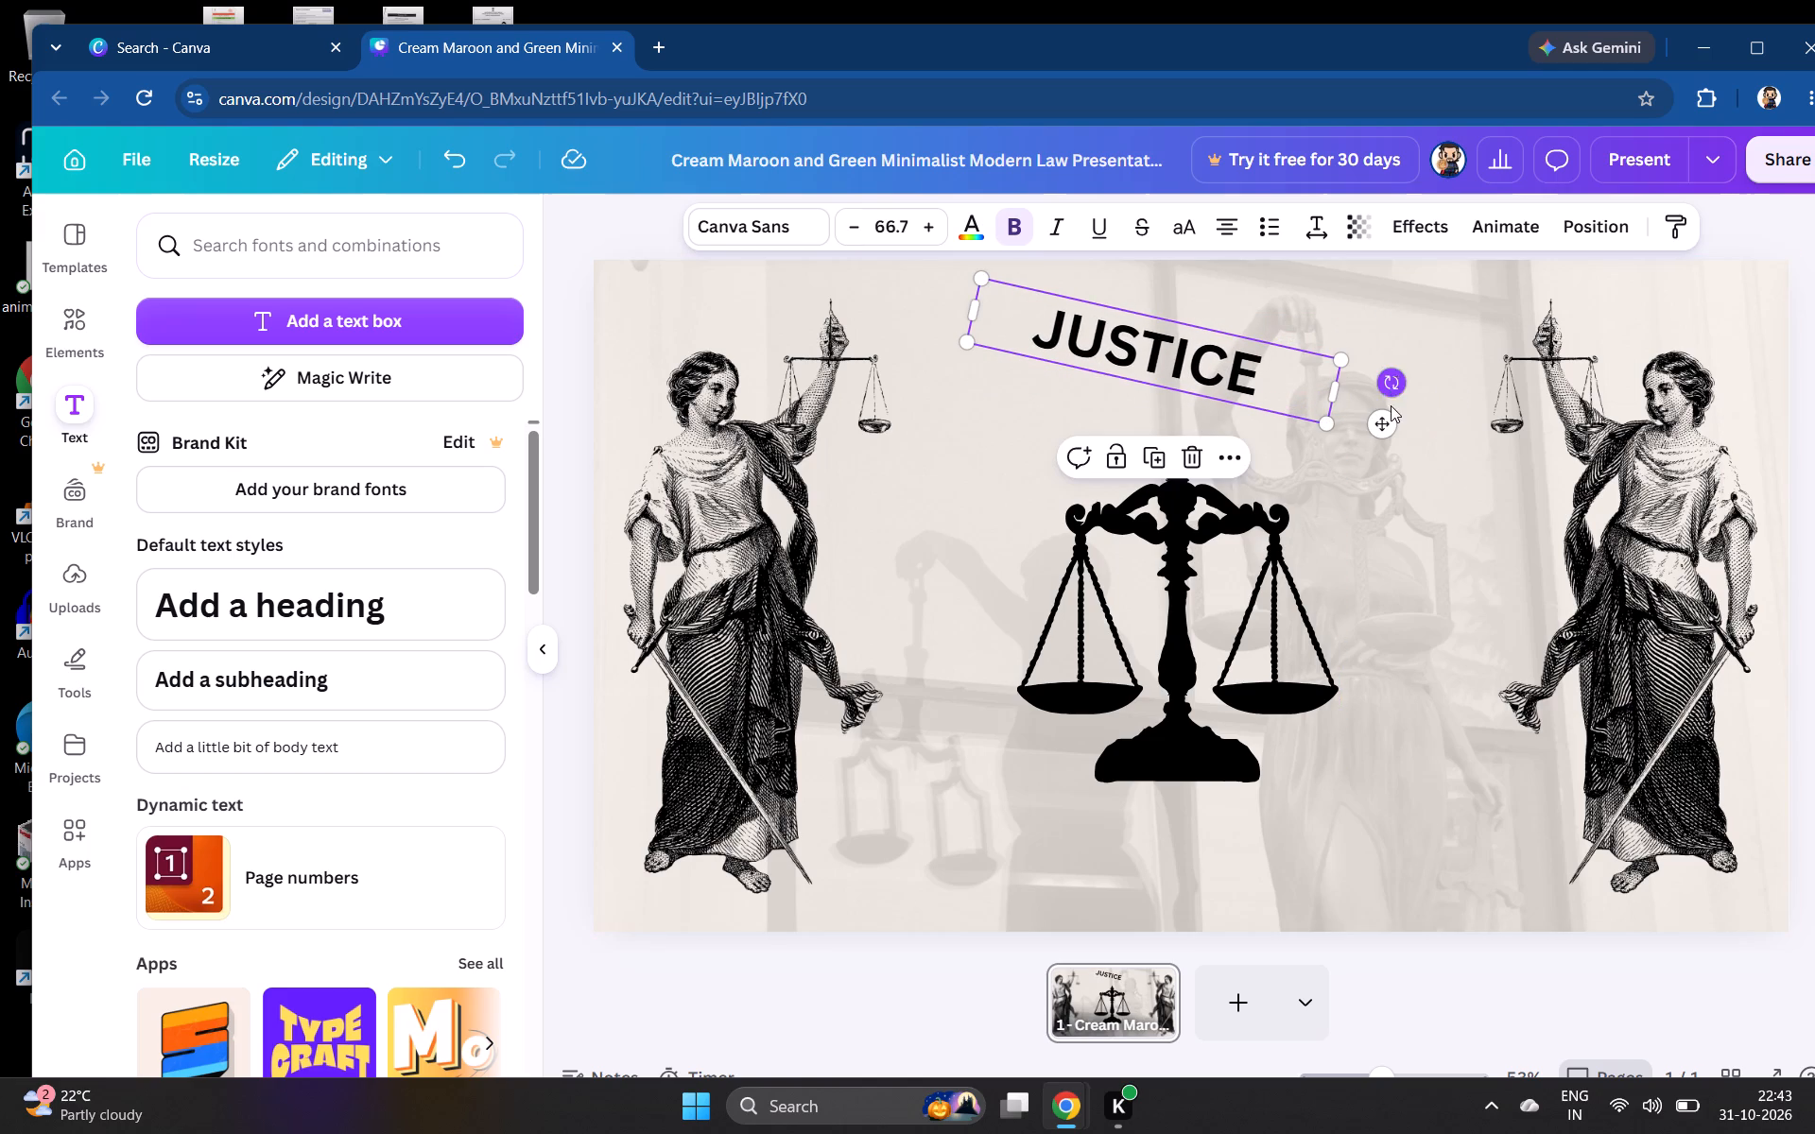
pyautogui.moveTo(1396, 380); pyautogui.dragTo(1421, 305)
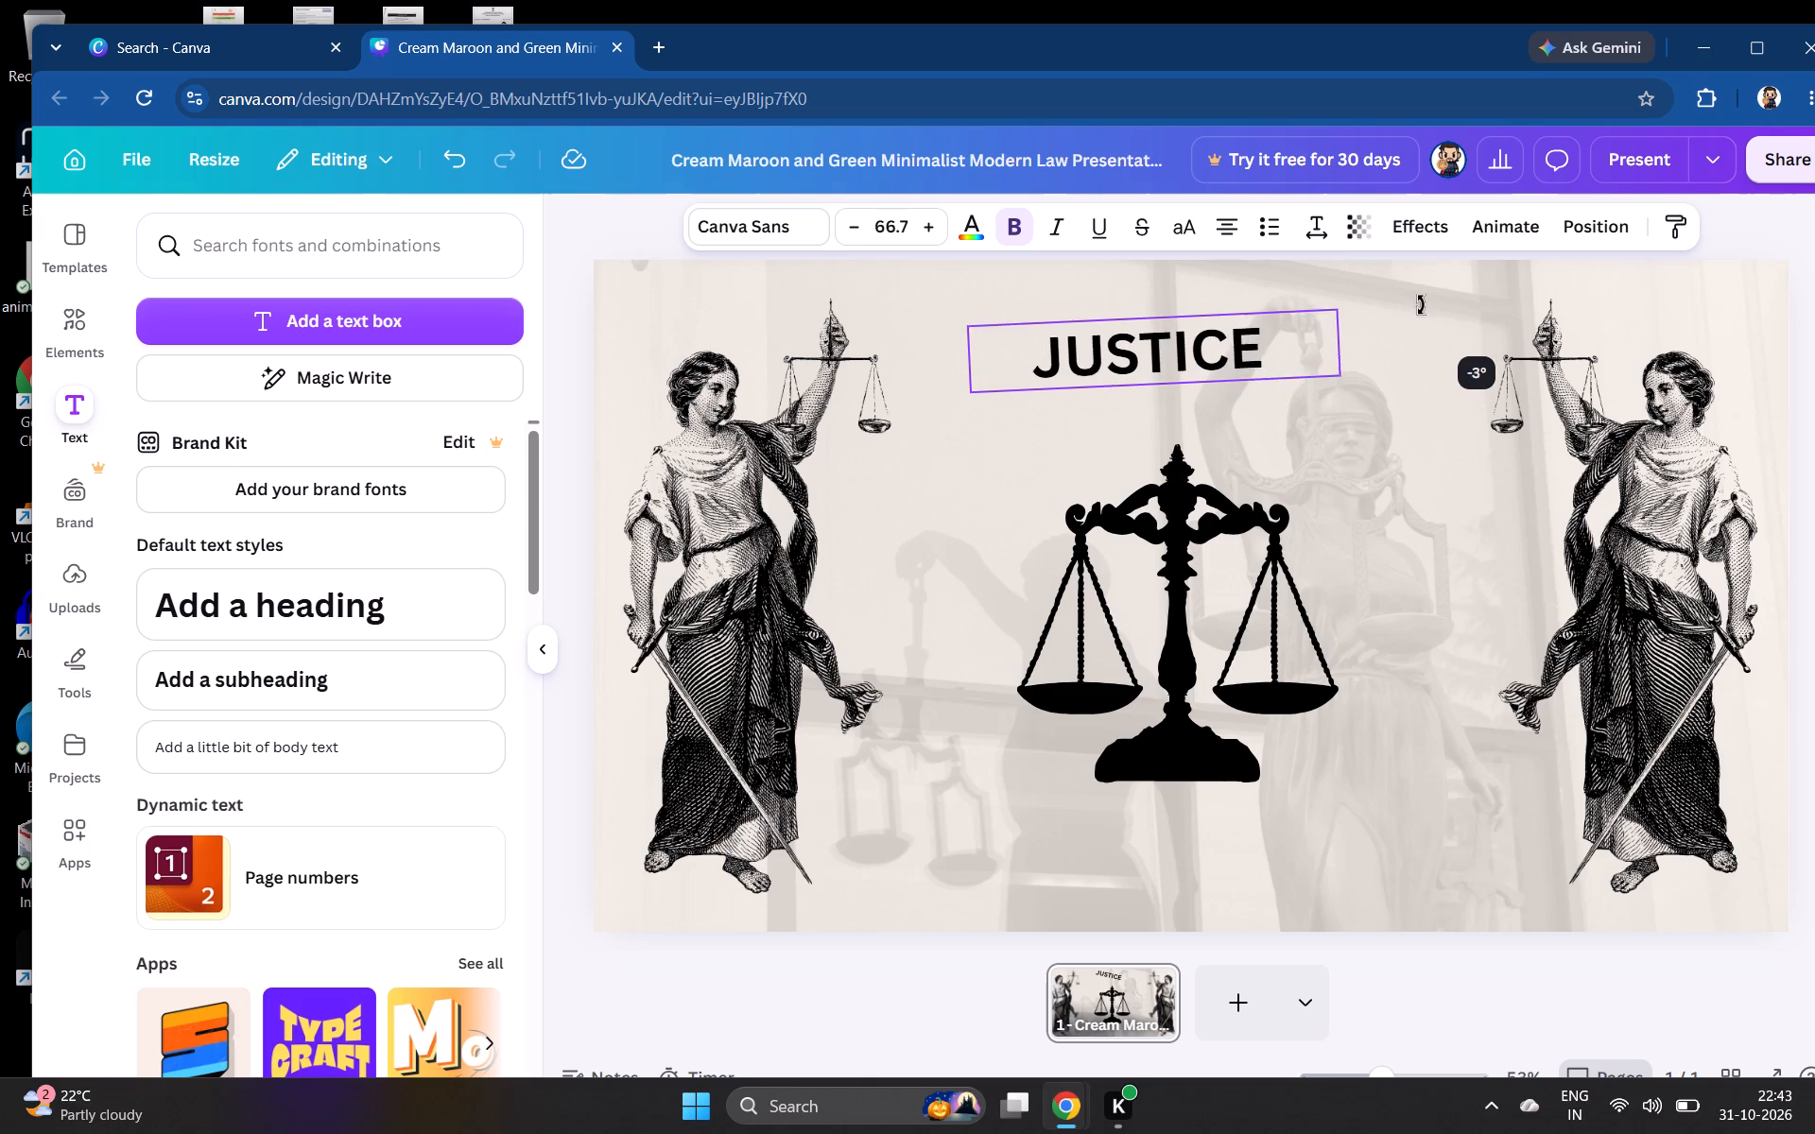
pyautogui.moveTo(1421, 305); pyautogui.dragTo(1424, 288)
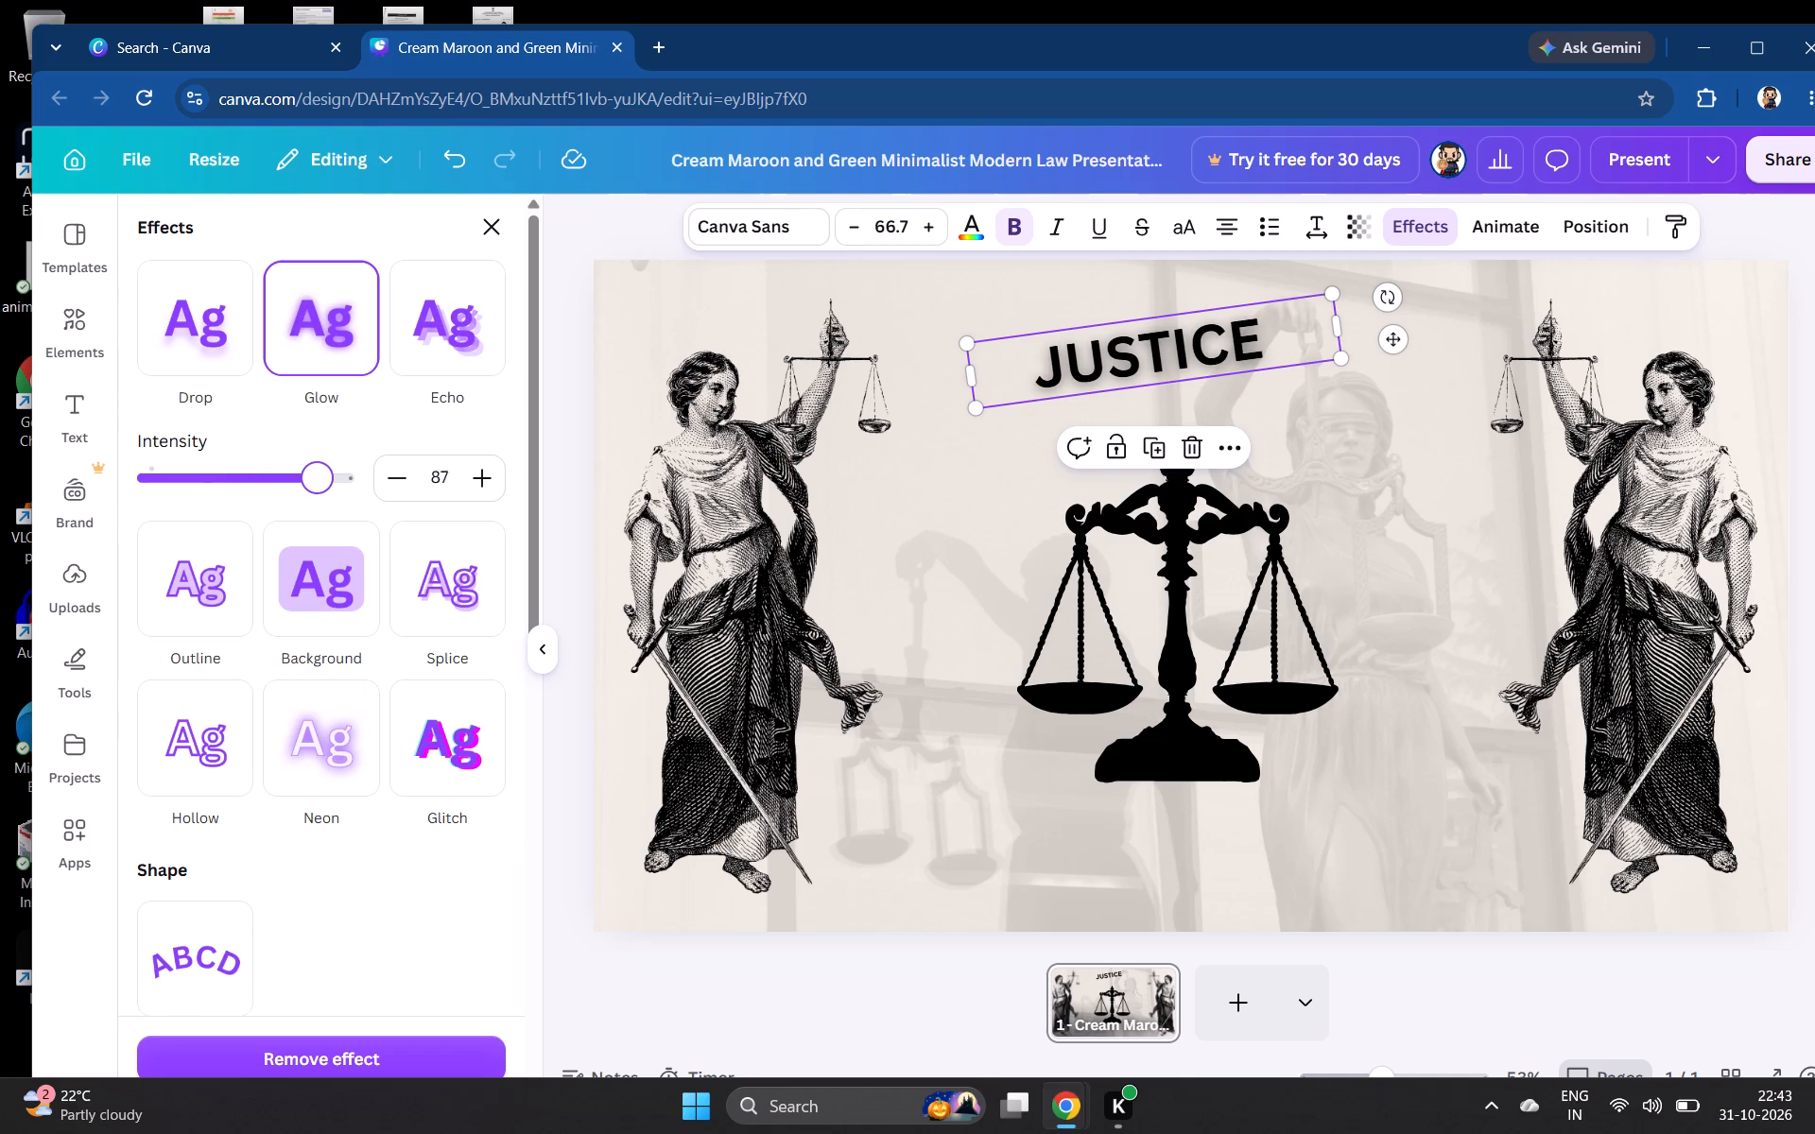
pyautogui.moveTo(323, 484); pyautogui.dragTo(360, 494)
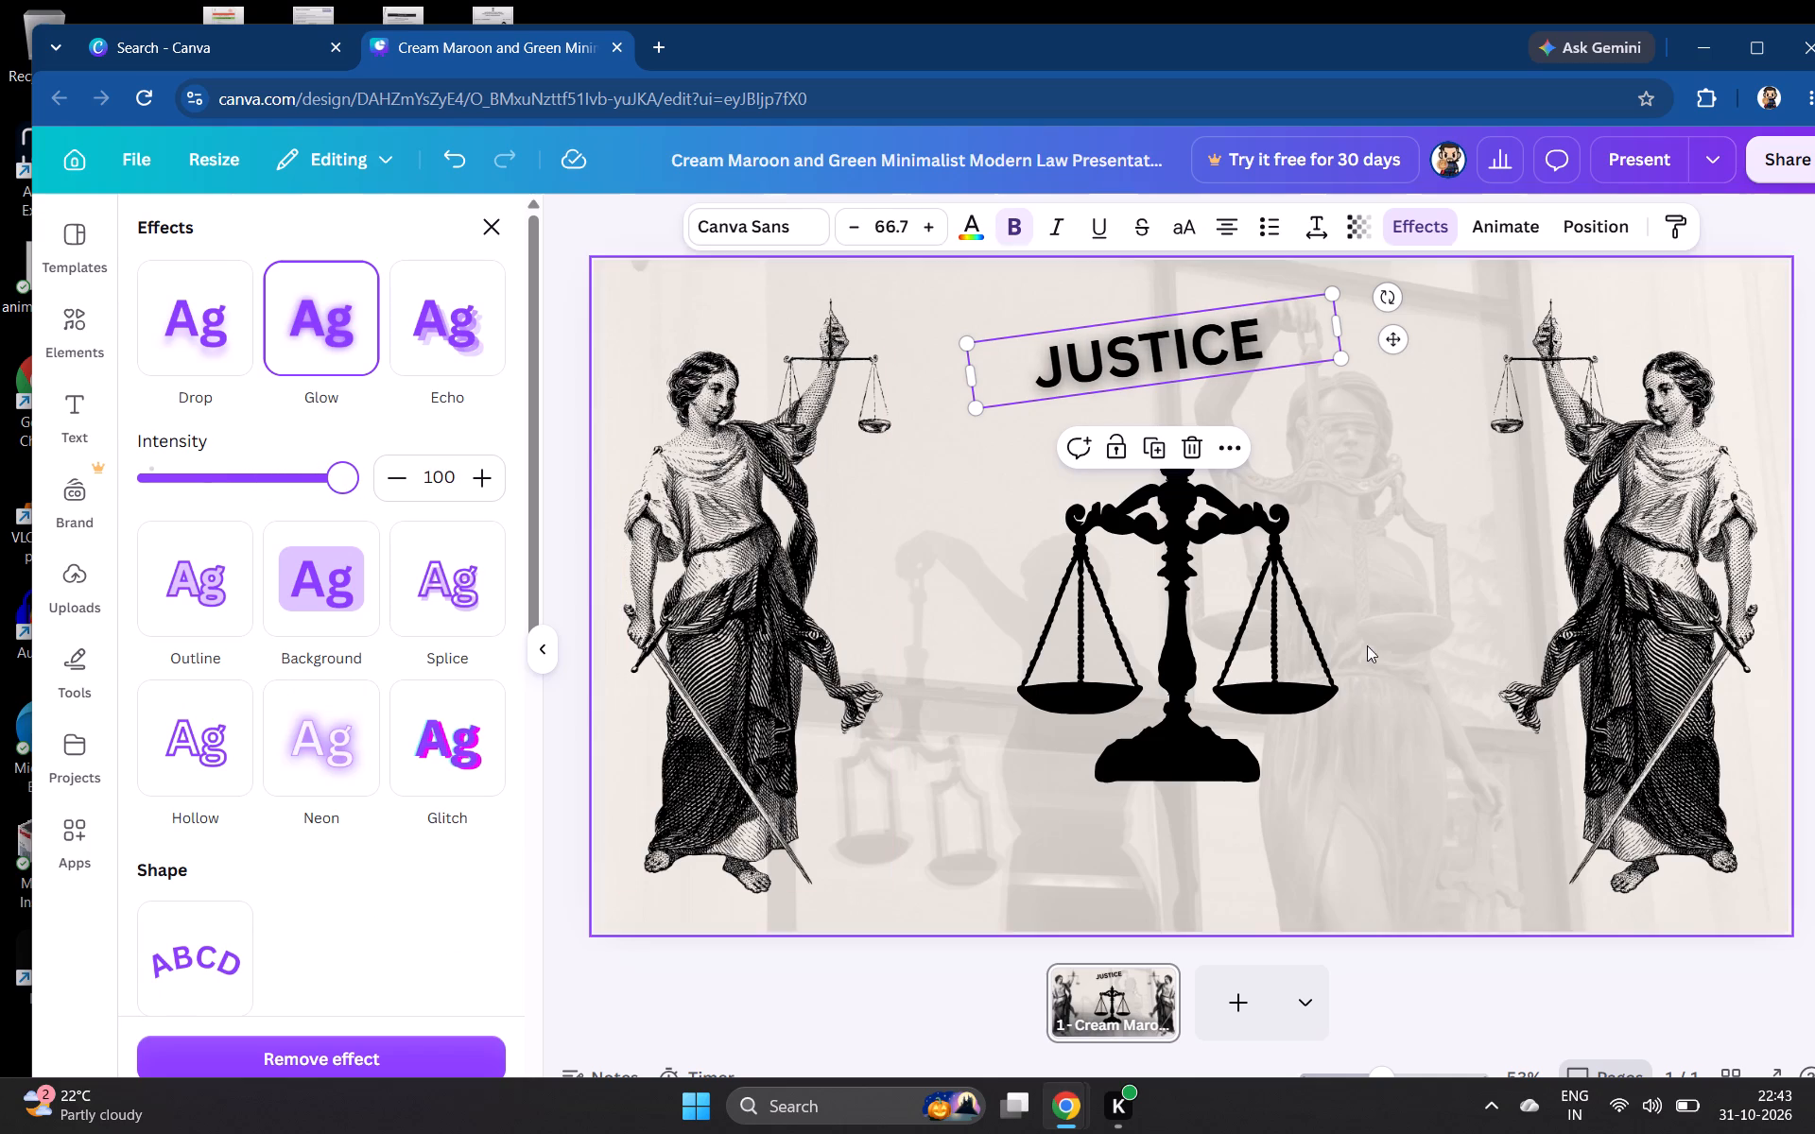
pyautogui.click(1440, 472)
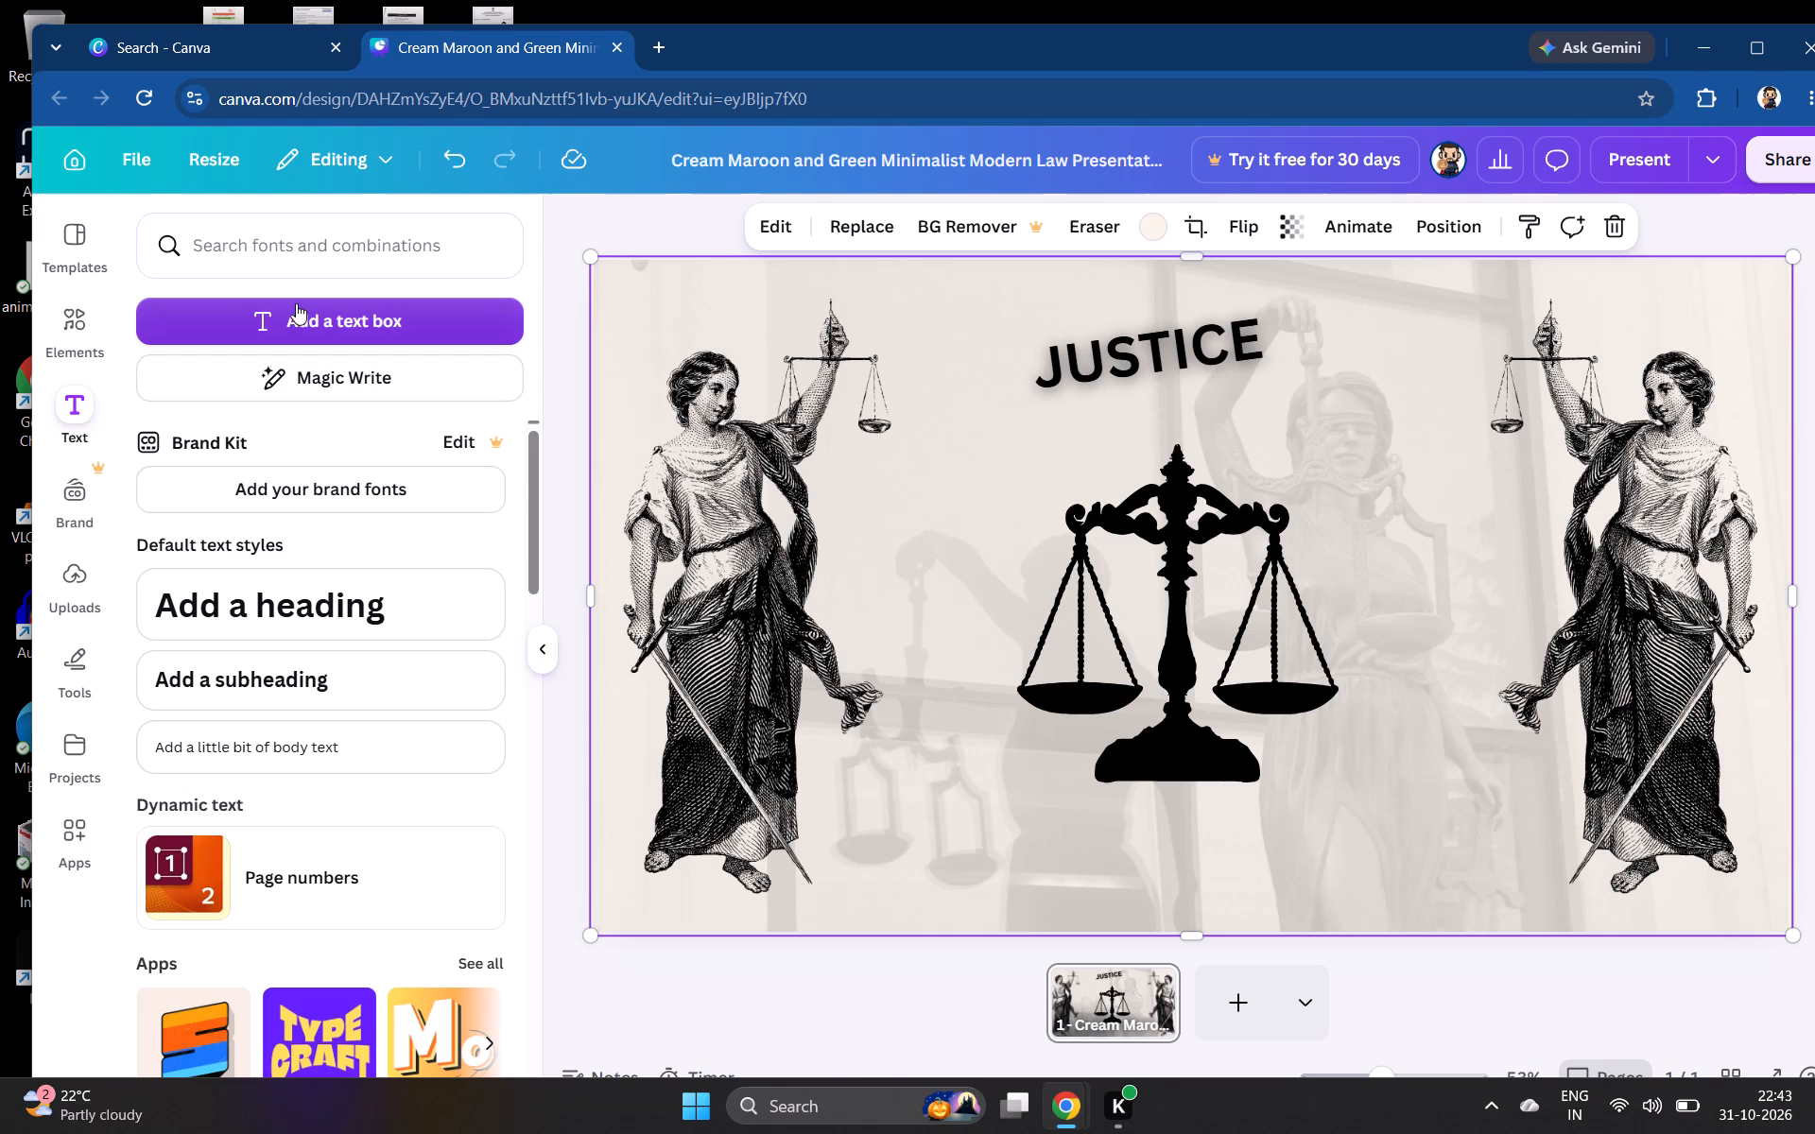
# Add a heading text box to the slide and replace its placeholder text with PREVAILS.
pyautogui.click(285, 617)
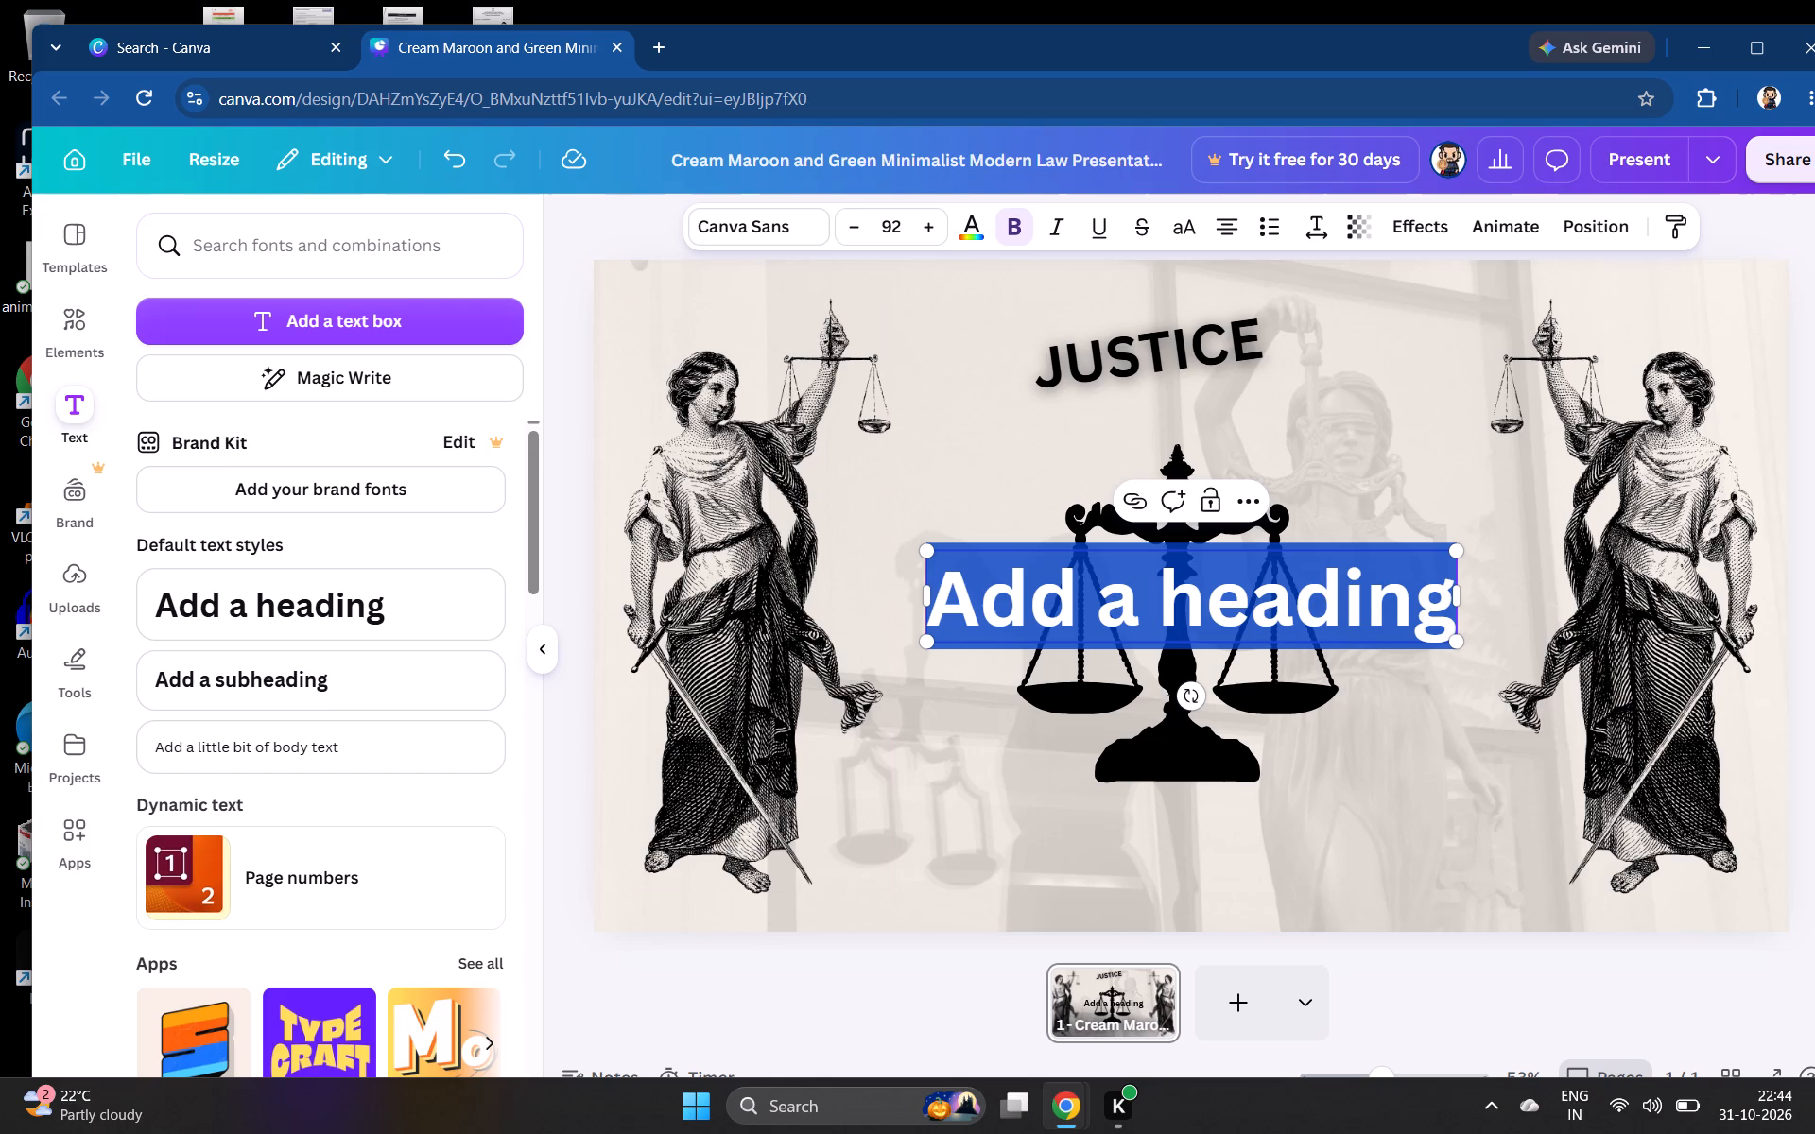
pyautogui.click(1441, 602)
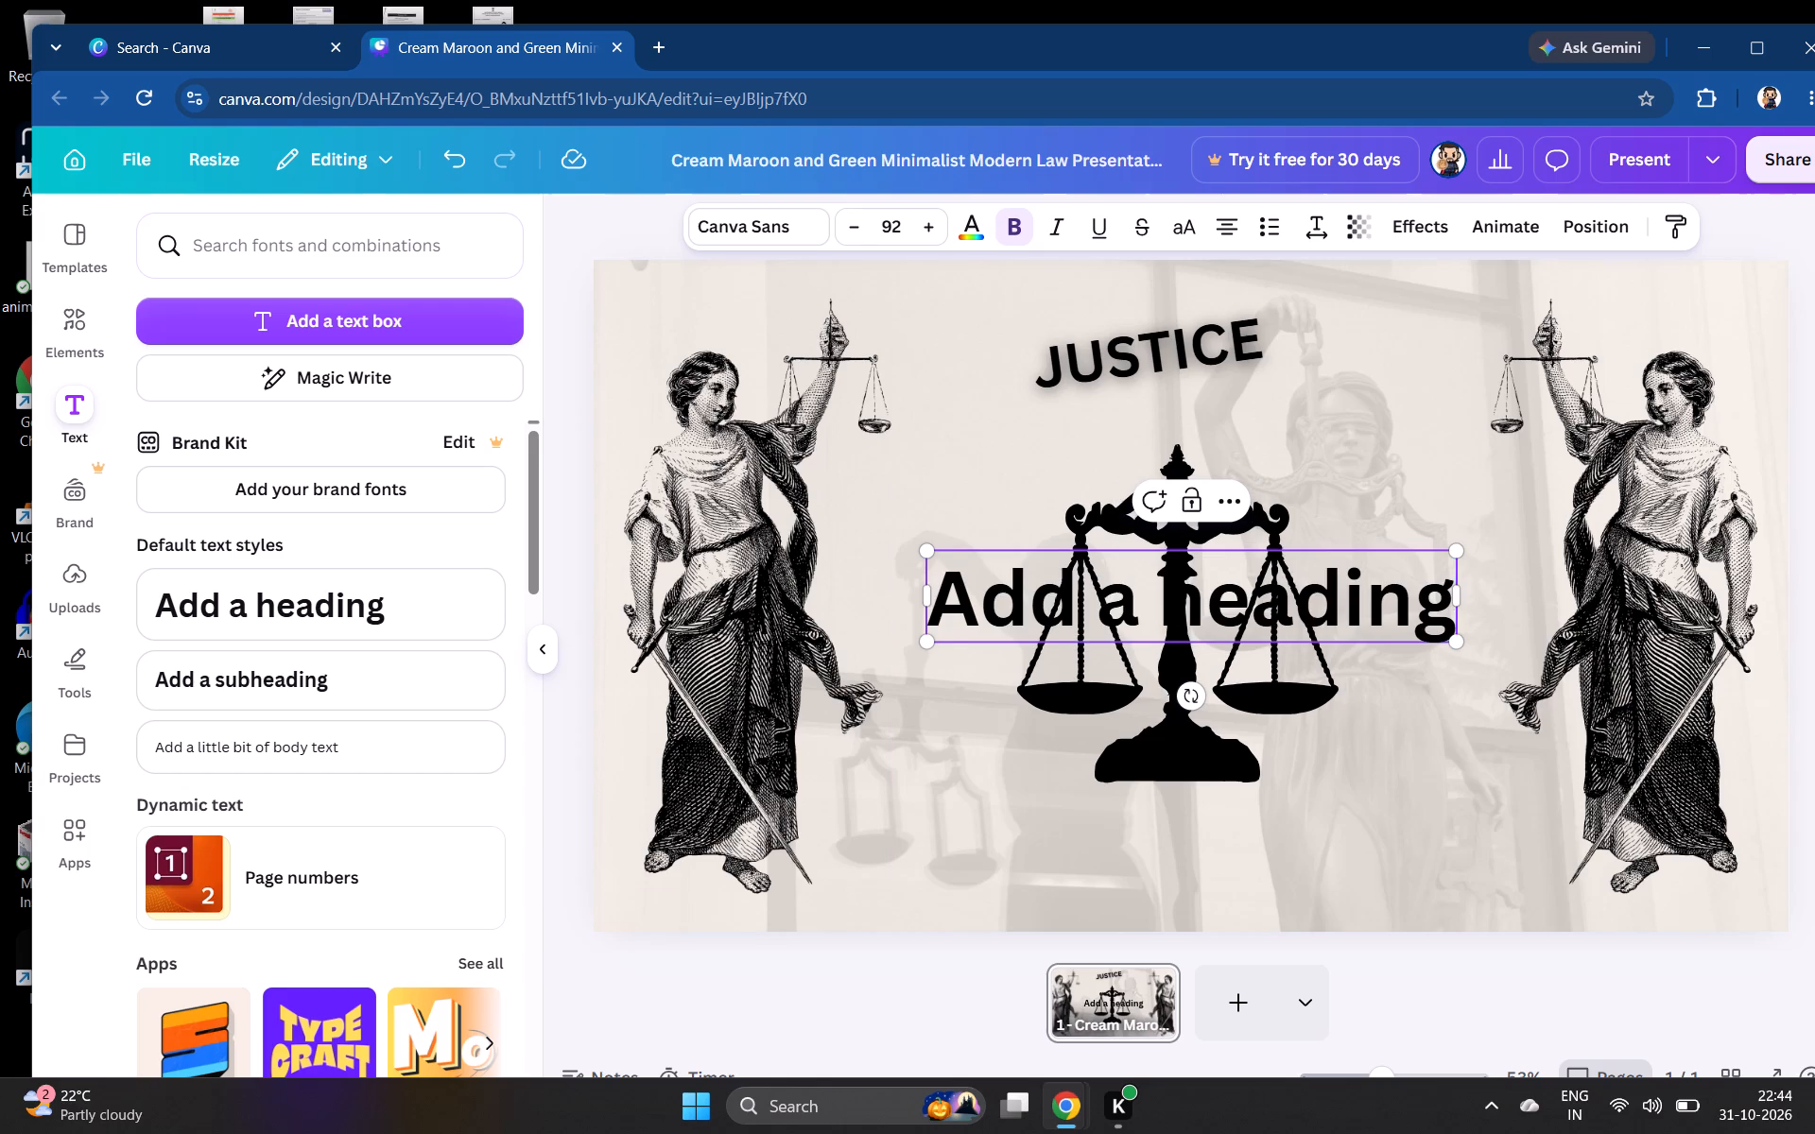
pyautogui.press('BackSpace')
pyautogui.press('BackSpace')
pyautogui.press('BackSpace')
pyautogui.press('BackSpace')
pyautogui.press('BackSpace')
pyautogui.press('BackSpace')
pyautogui.press('BackSpace')
pyautogui.press('BackSpace')
pyautogui.press('BackSpace')
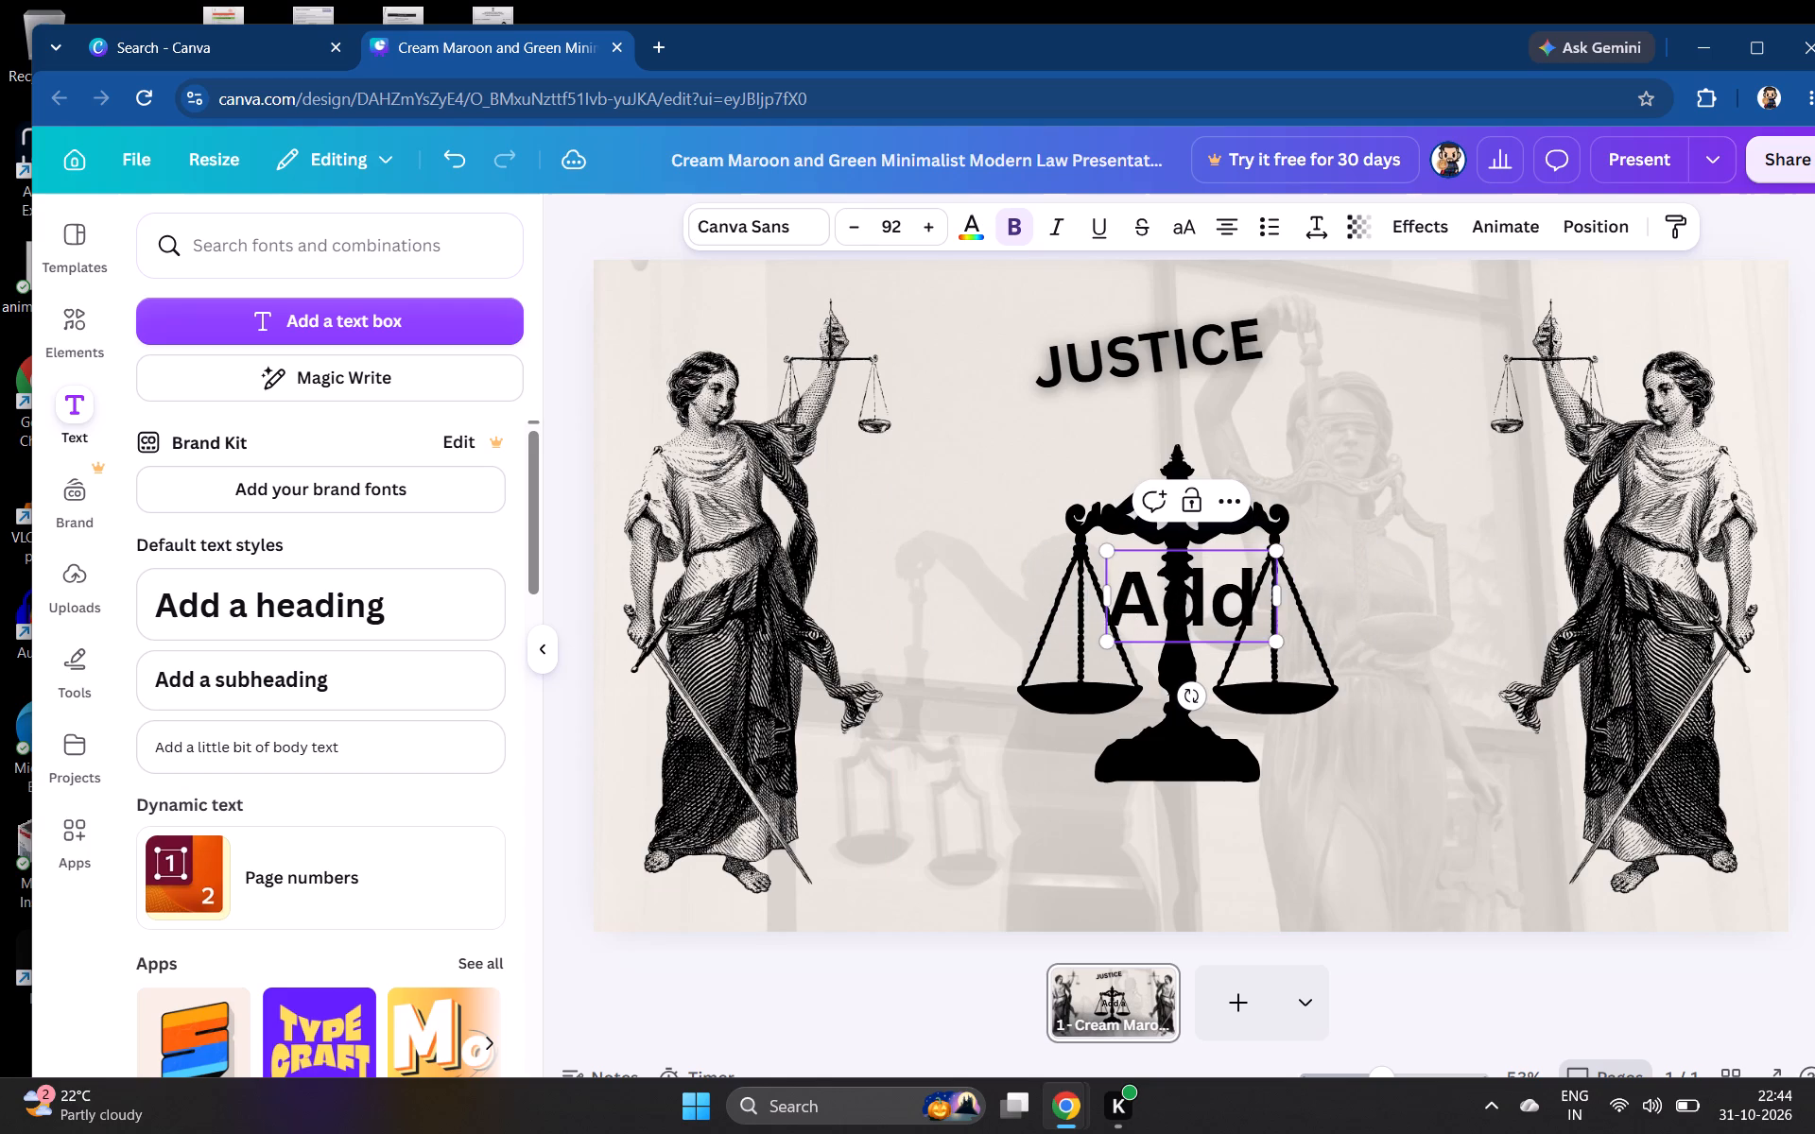
pyautogui.press('BackSpace')
pyautogui.press('BackSpace')
pyautogui.press('BackSpace')
pyautogui.press('BackSpace')
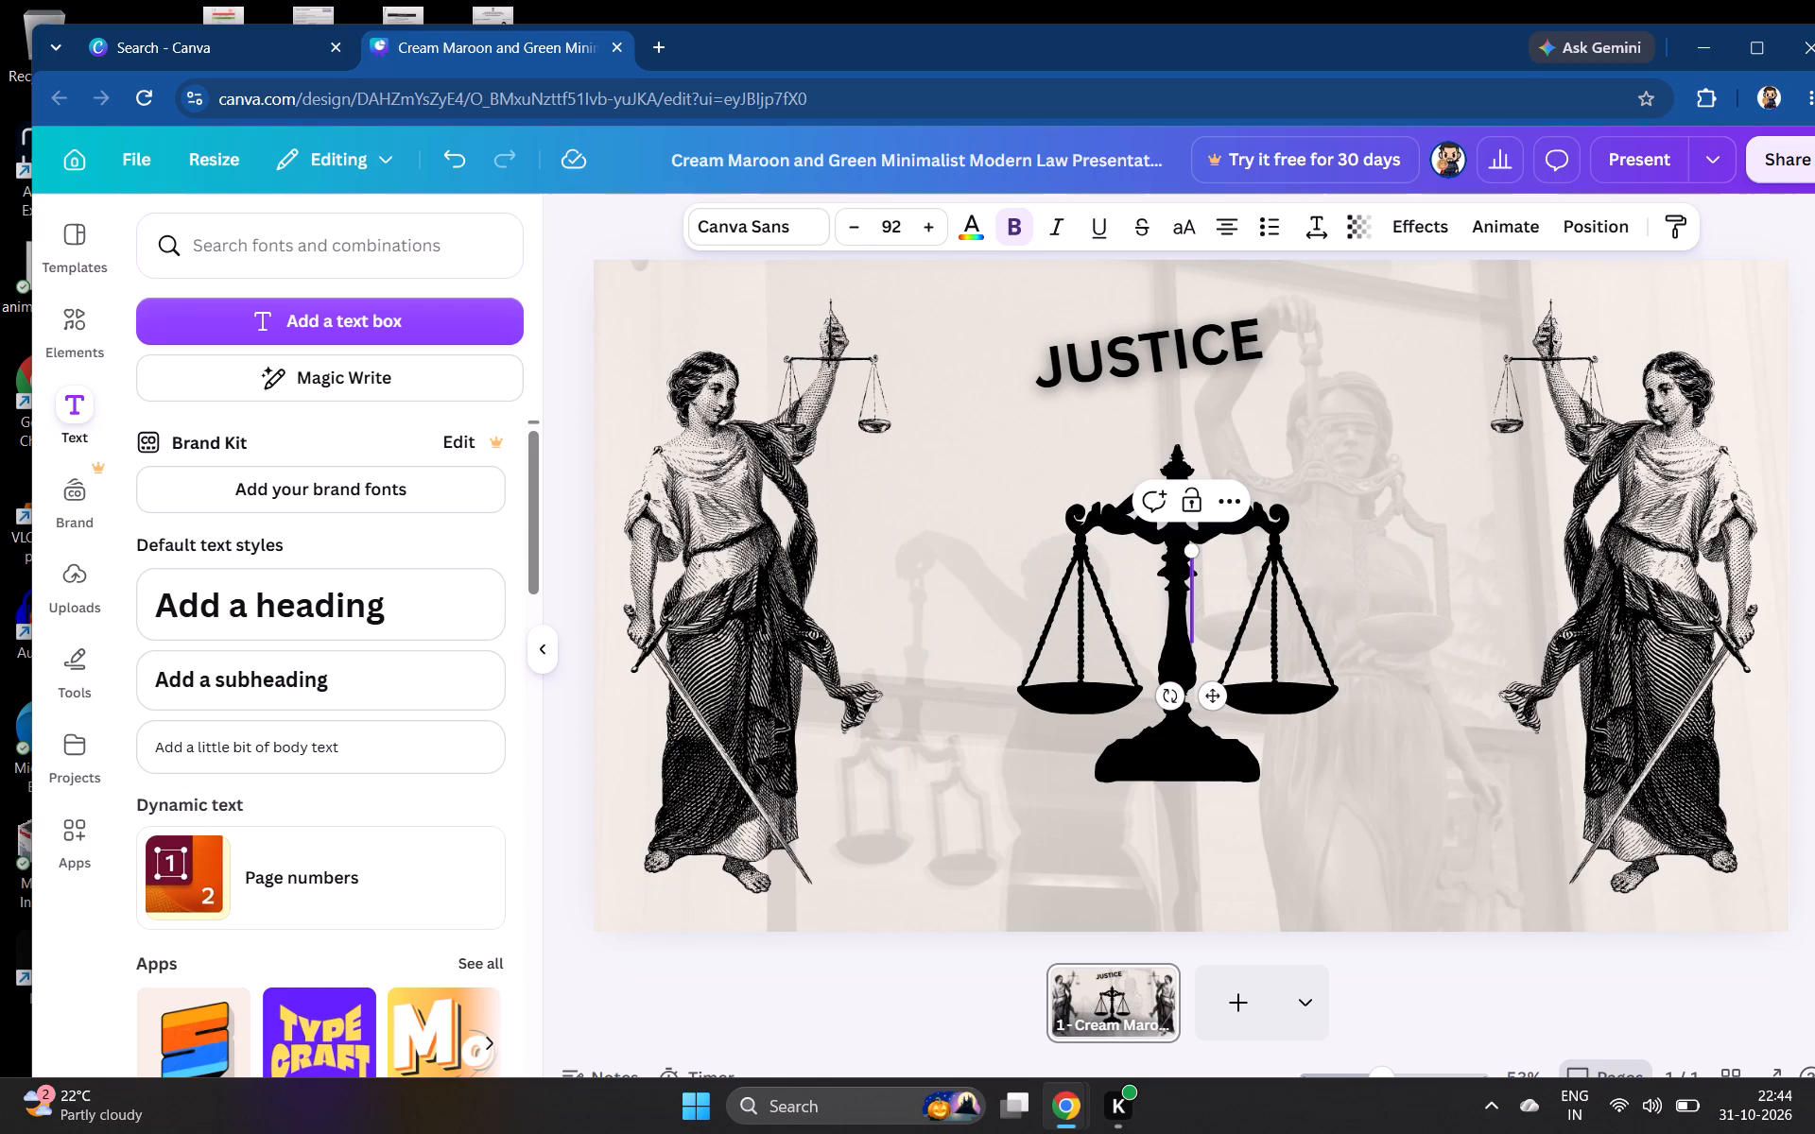
pyautogui.press('p')
pyautogui.write('REVAILS')
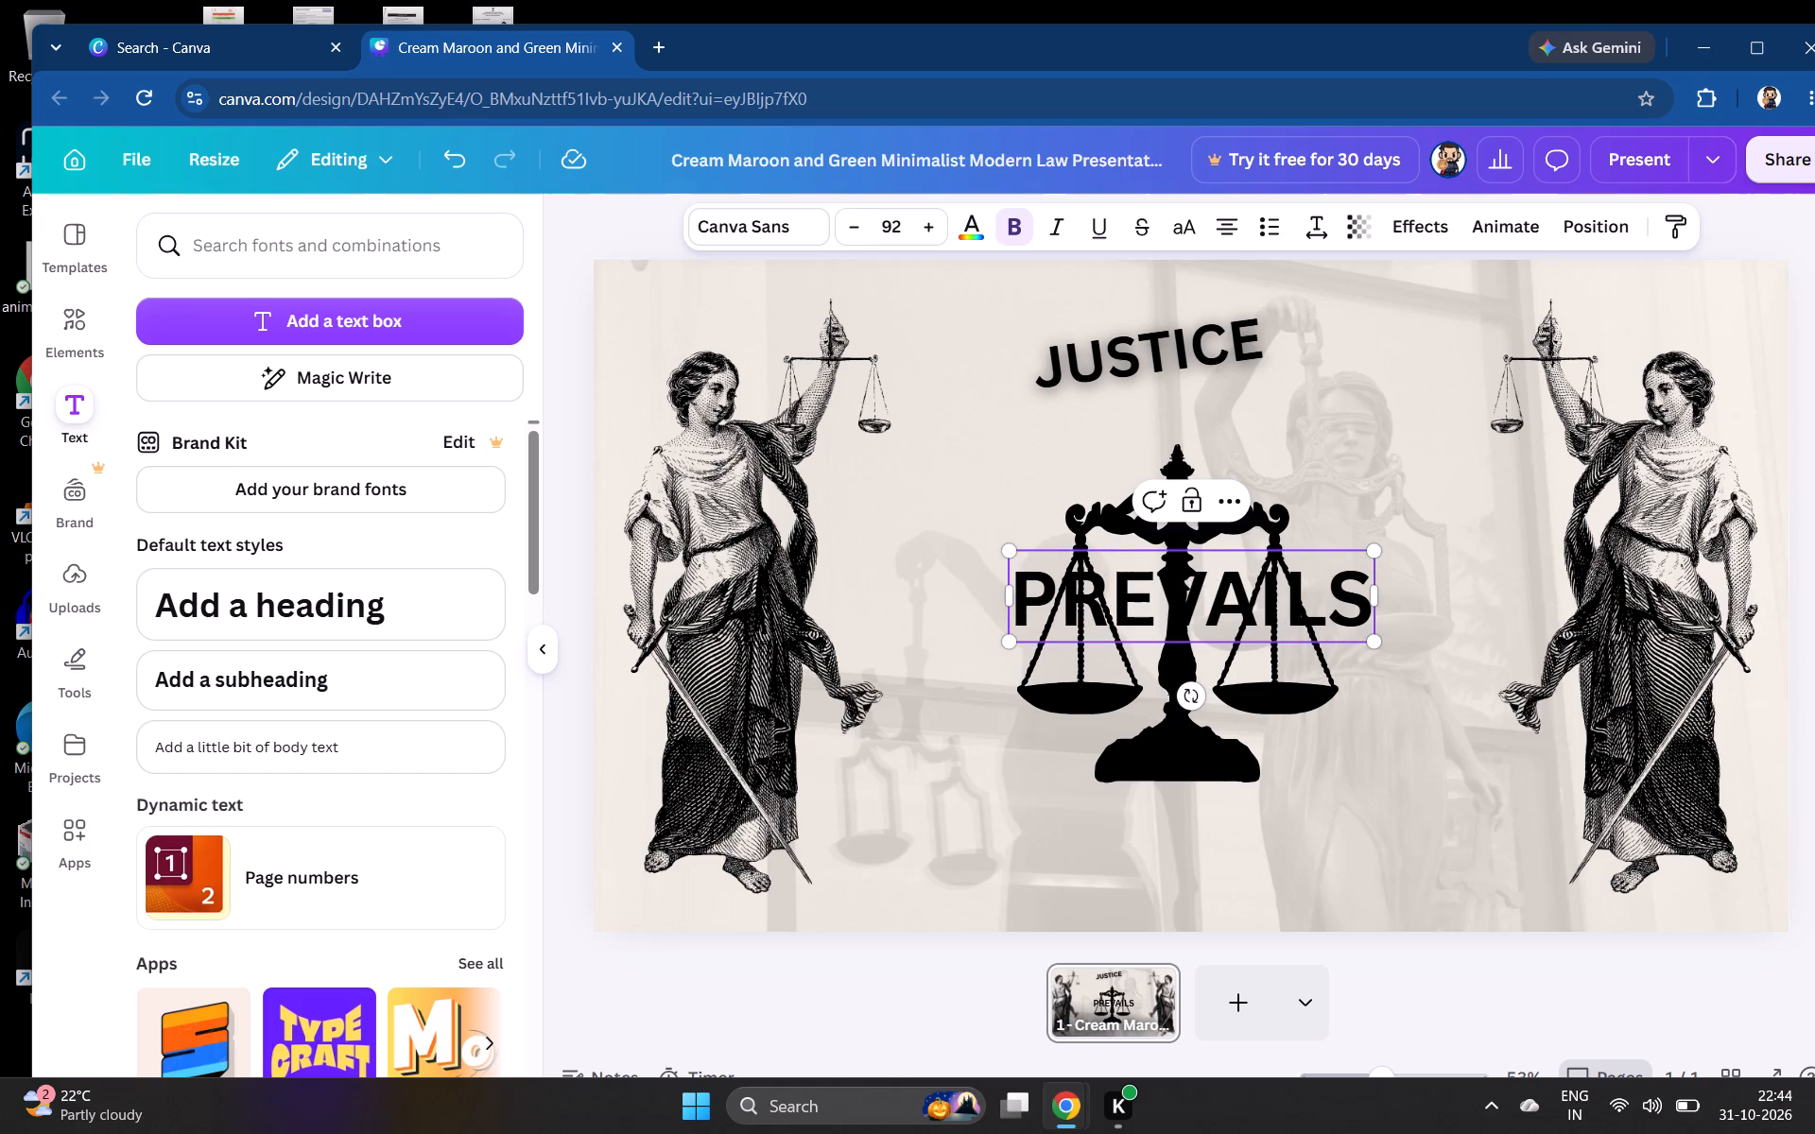
pyautogui.click(1289, 619)
pyautogui.click(1300, 434)
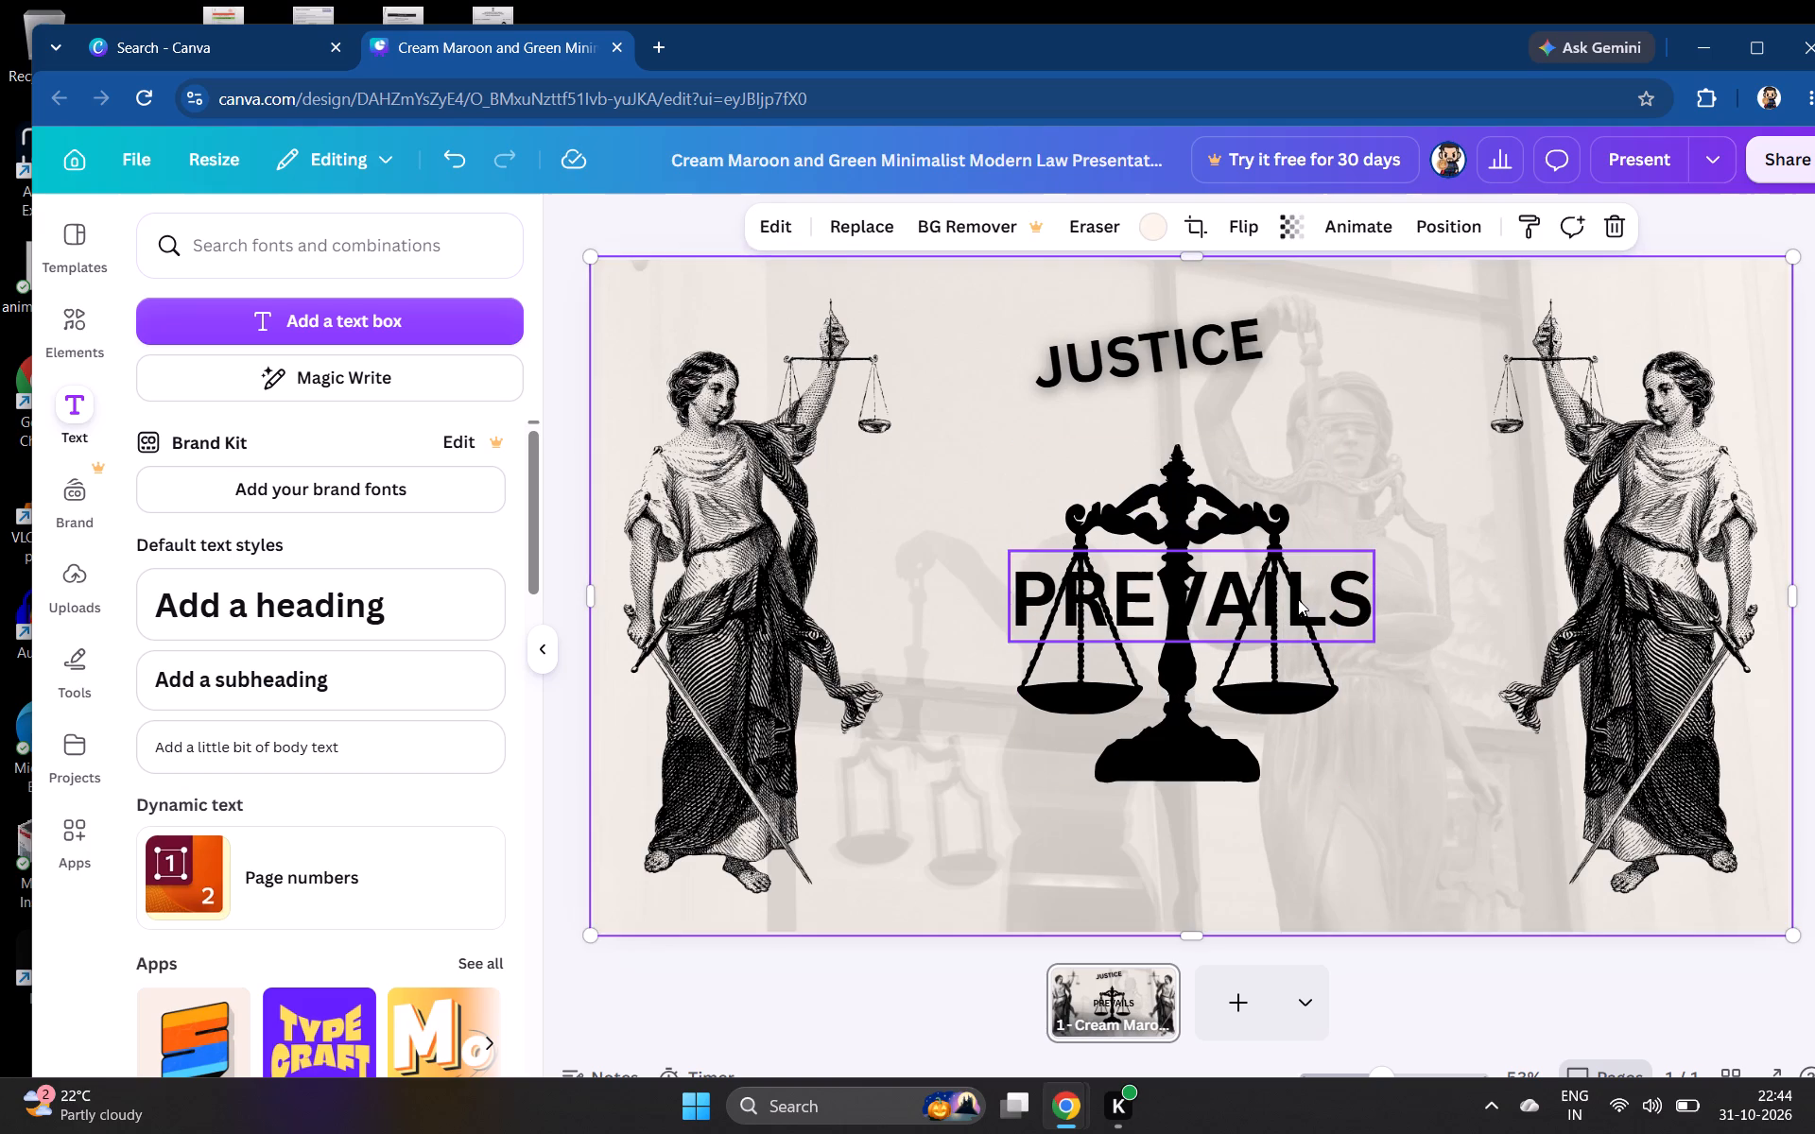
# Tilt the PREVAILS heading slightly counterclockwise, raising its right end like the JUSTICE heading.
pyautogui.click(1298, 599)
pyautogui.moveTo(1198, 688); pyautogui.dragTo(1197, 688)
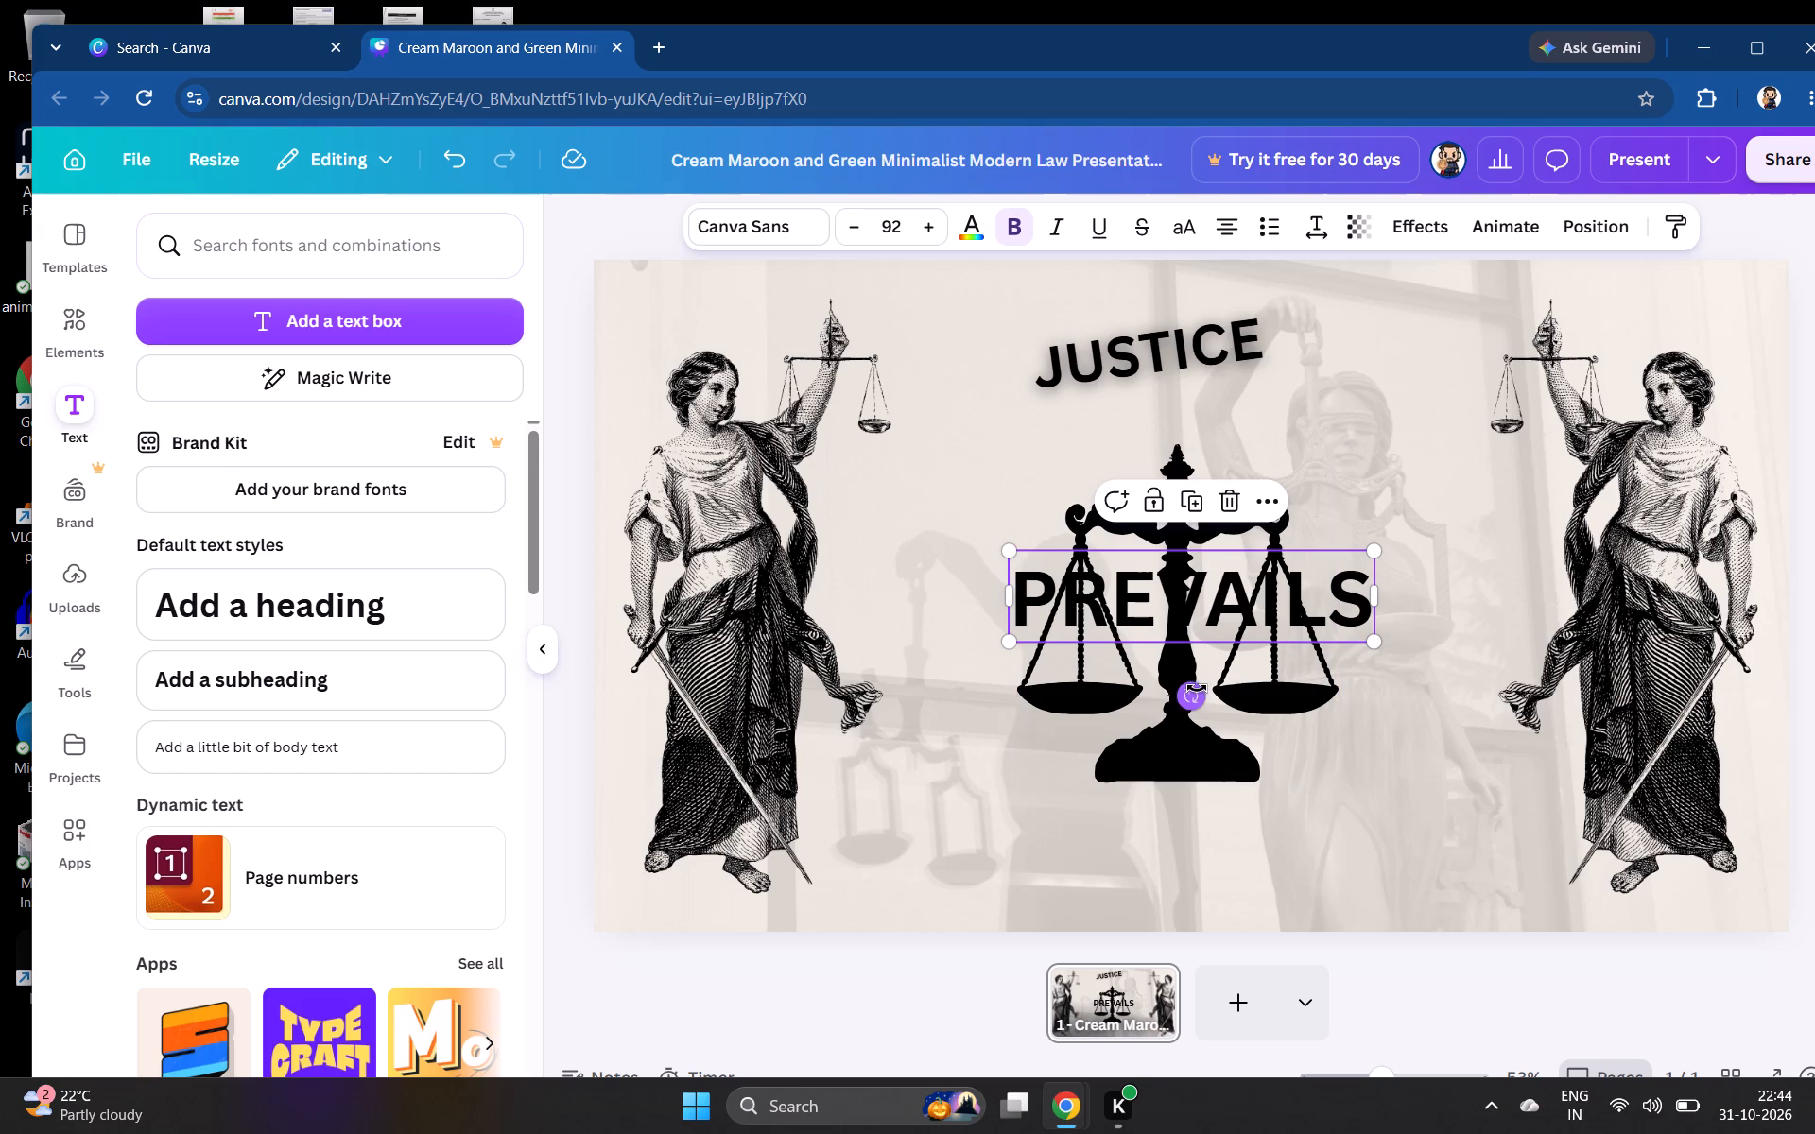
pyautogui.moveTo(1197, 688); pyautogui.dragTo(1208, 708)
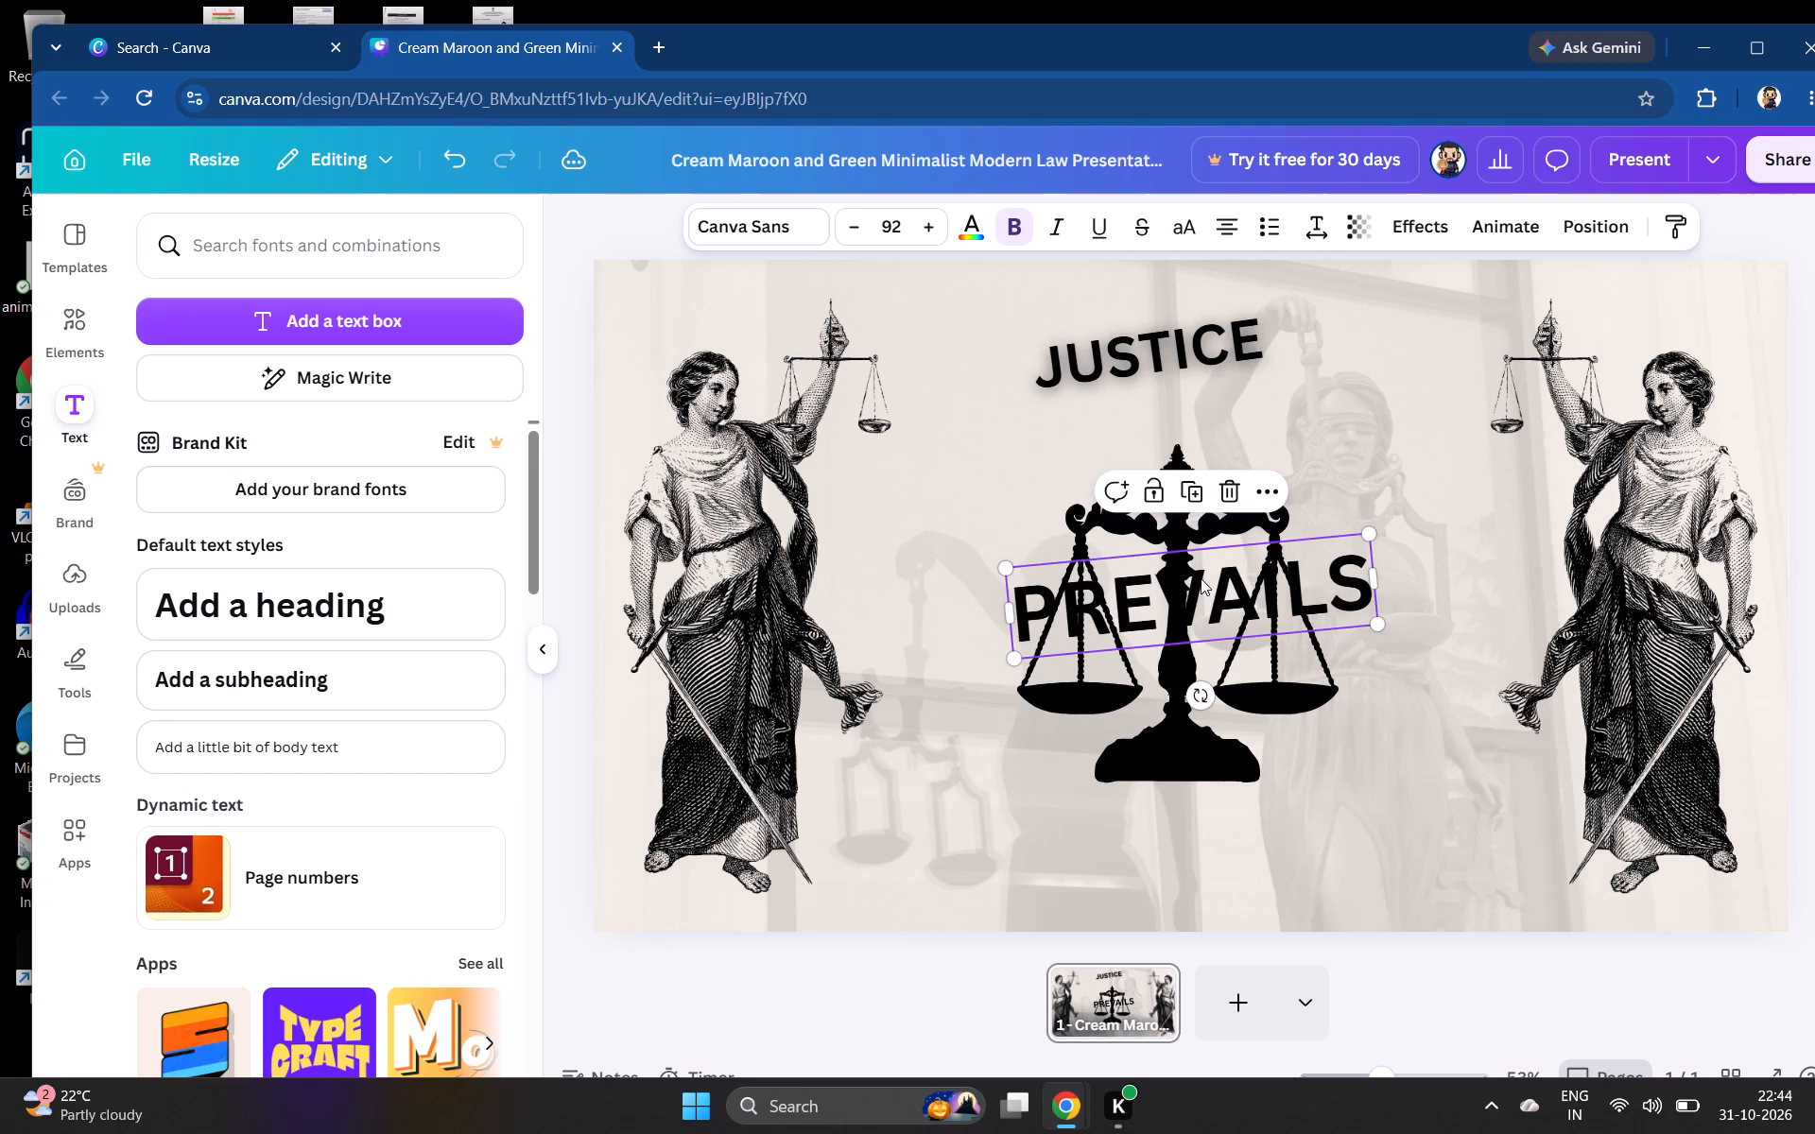
# Move the PREVAILS heading below the scales graphic, keeping it just above the slide's bottom edge.
pyautogui.moveTo(1195, 573); pyautogui.dragTo(1161, 845)
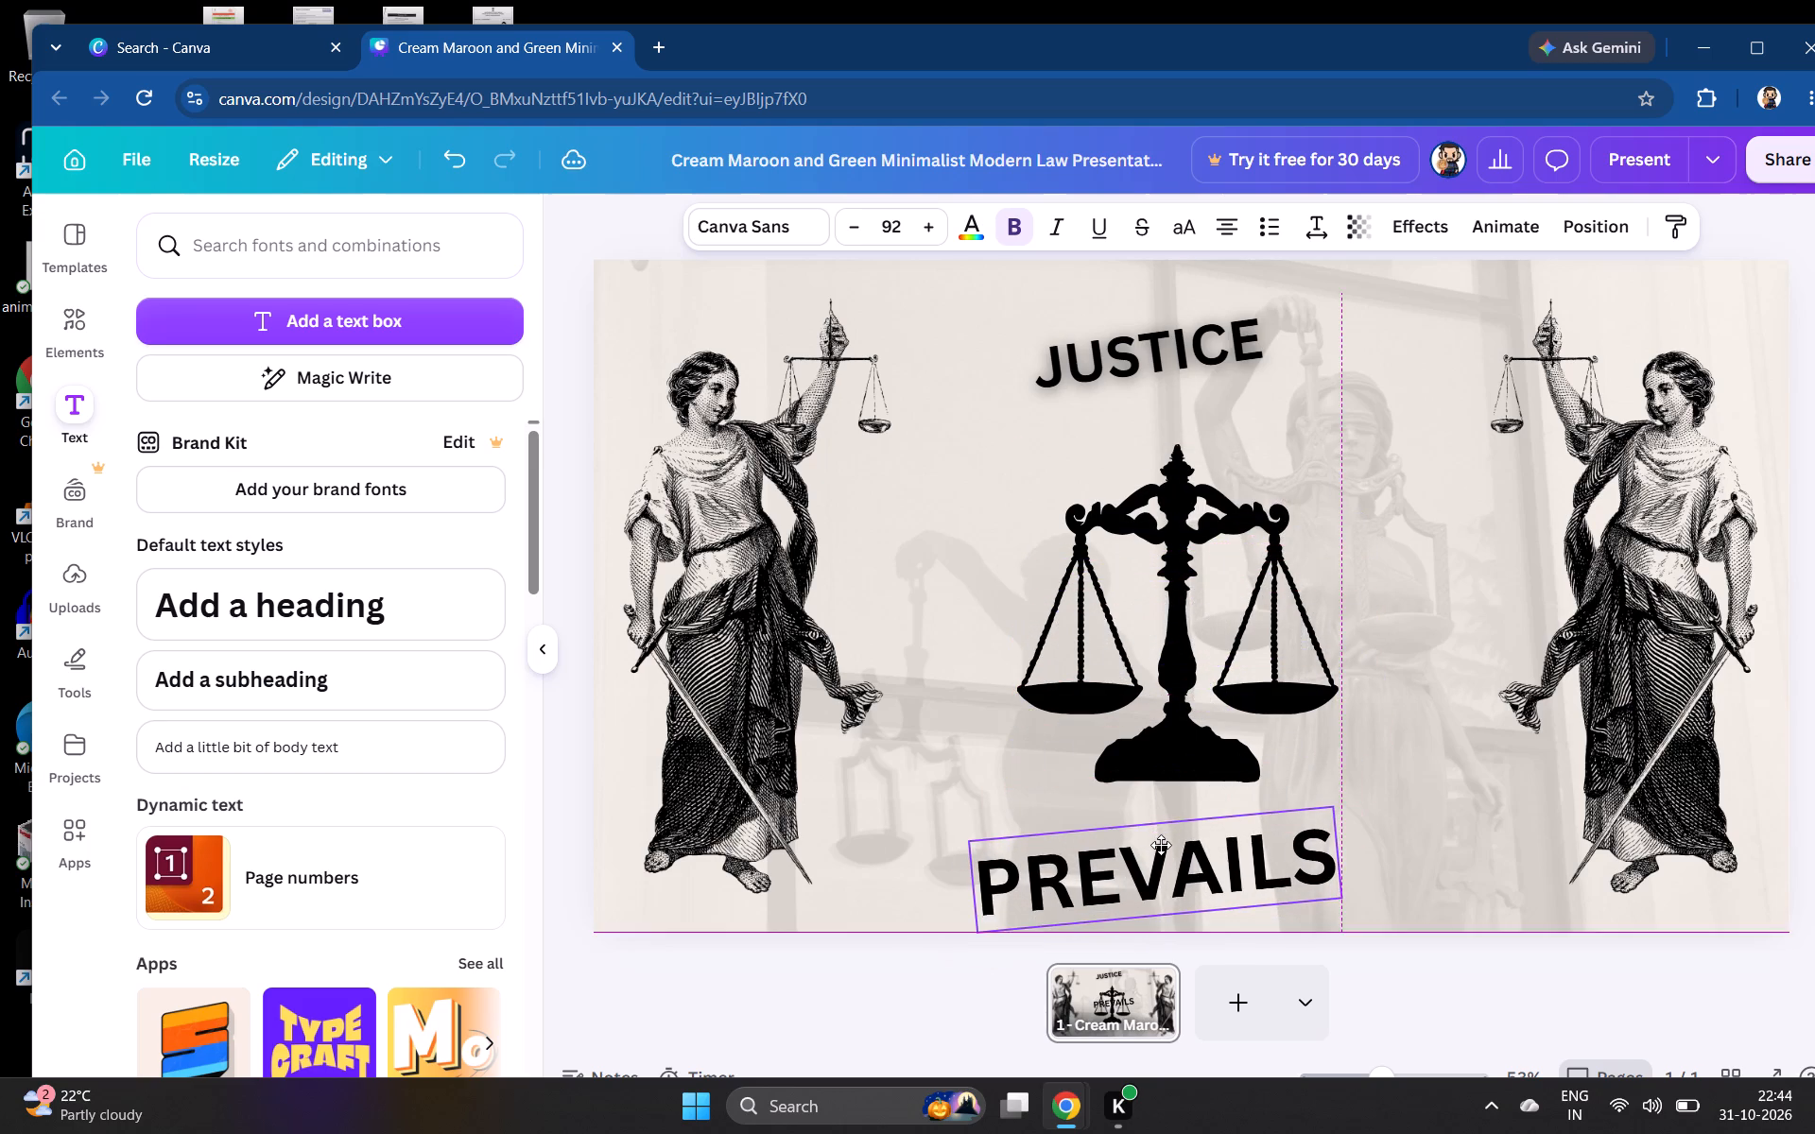
pyautogui.moveTo(1161, 845); pyautogui.dragTo(1177, 827)
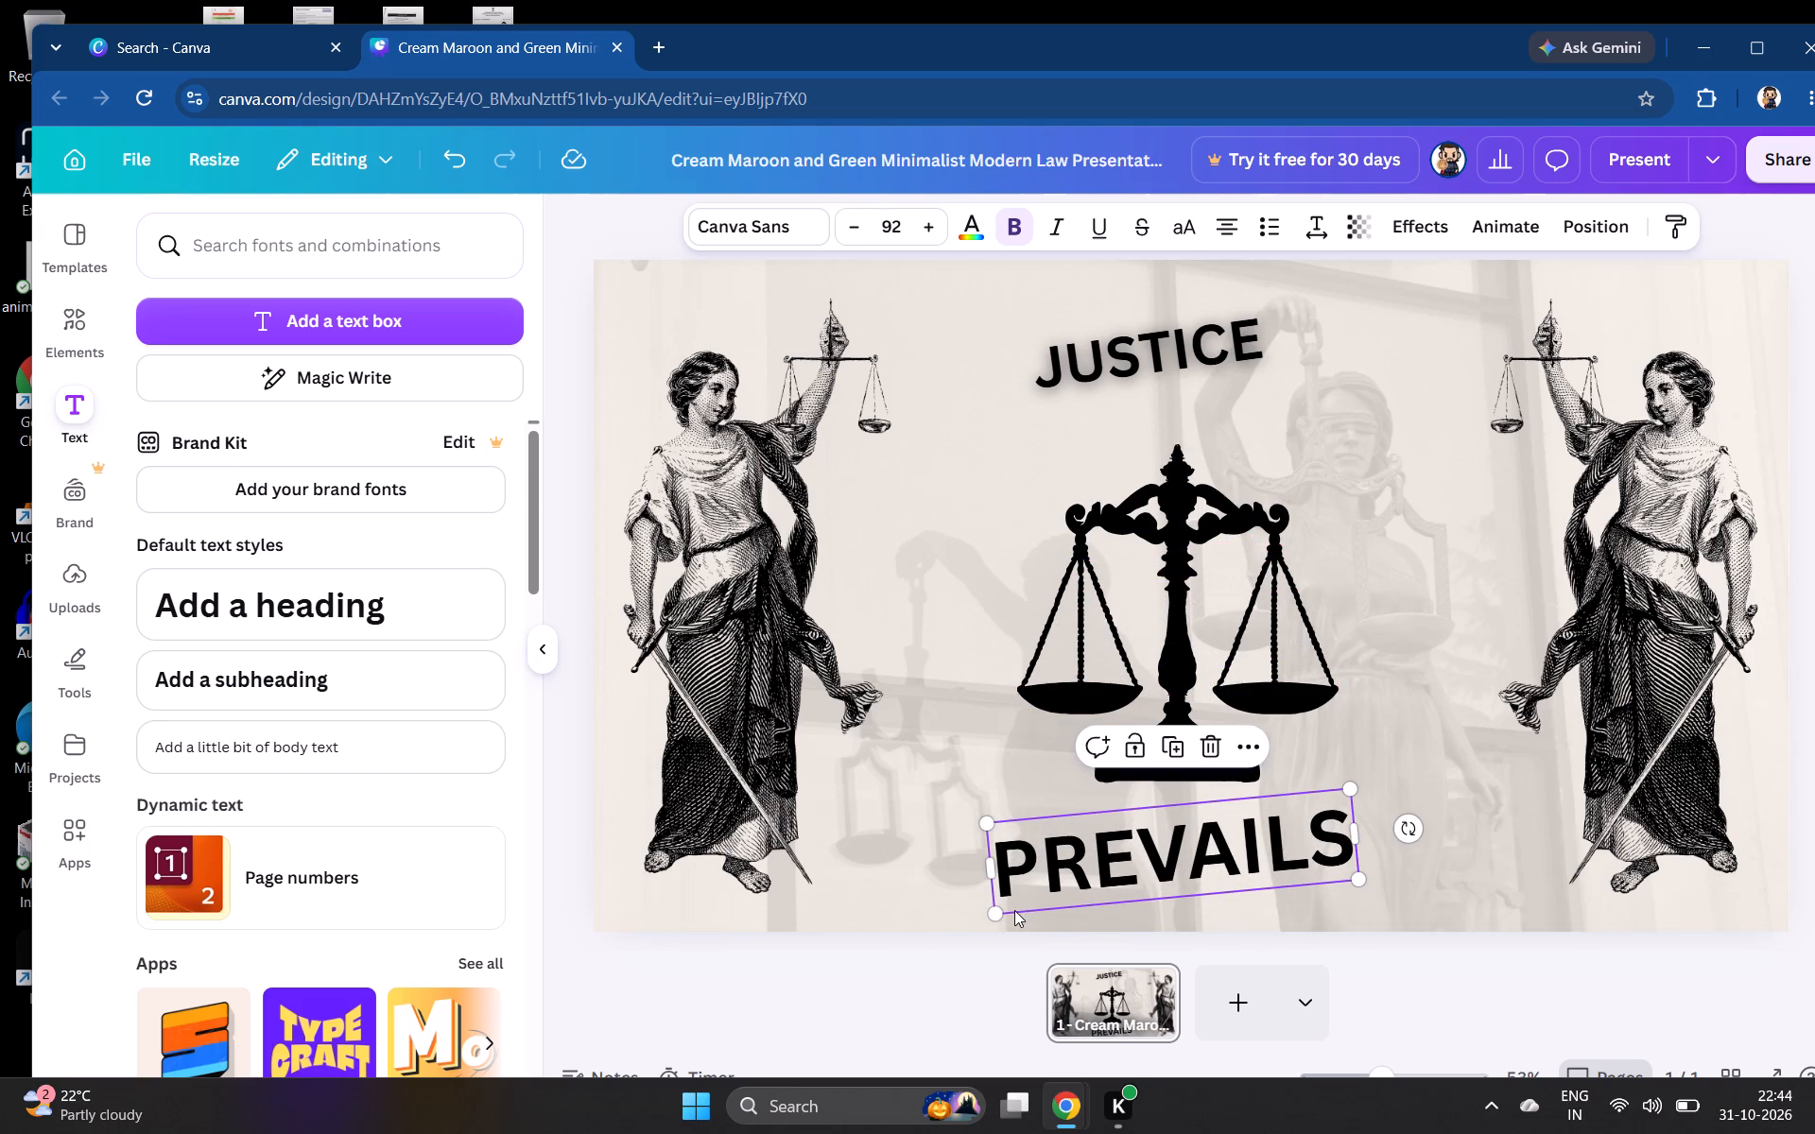
pyautogui.moveTo(994, 914); pyautogui.dragTo(987, 892)
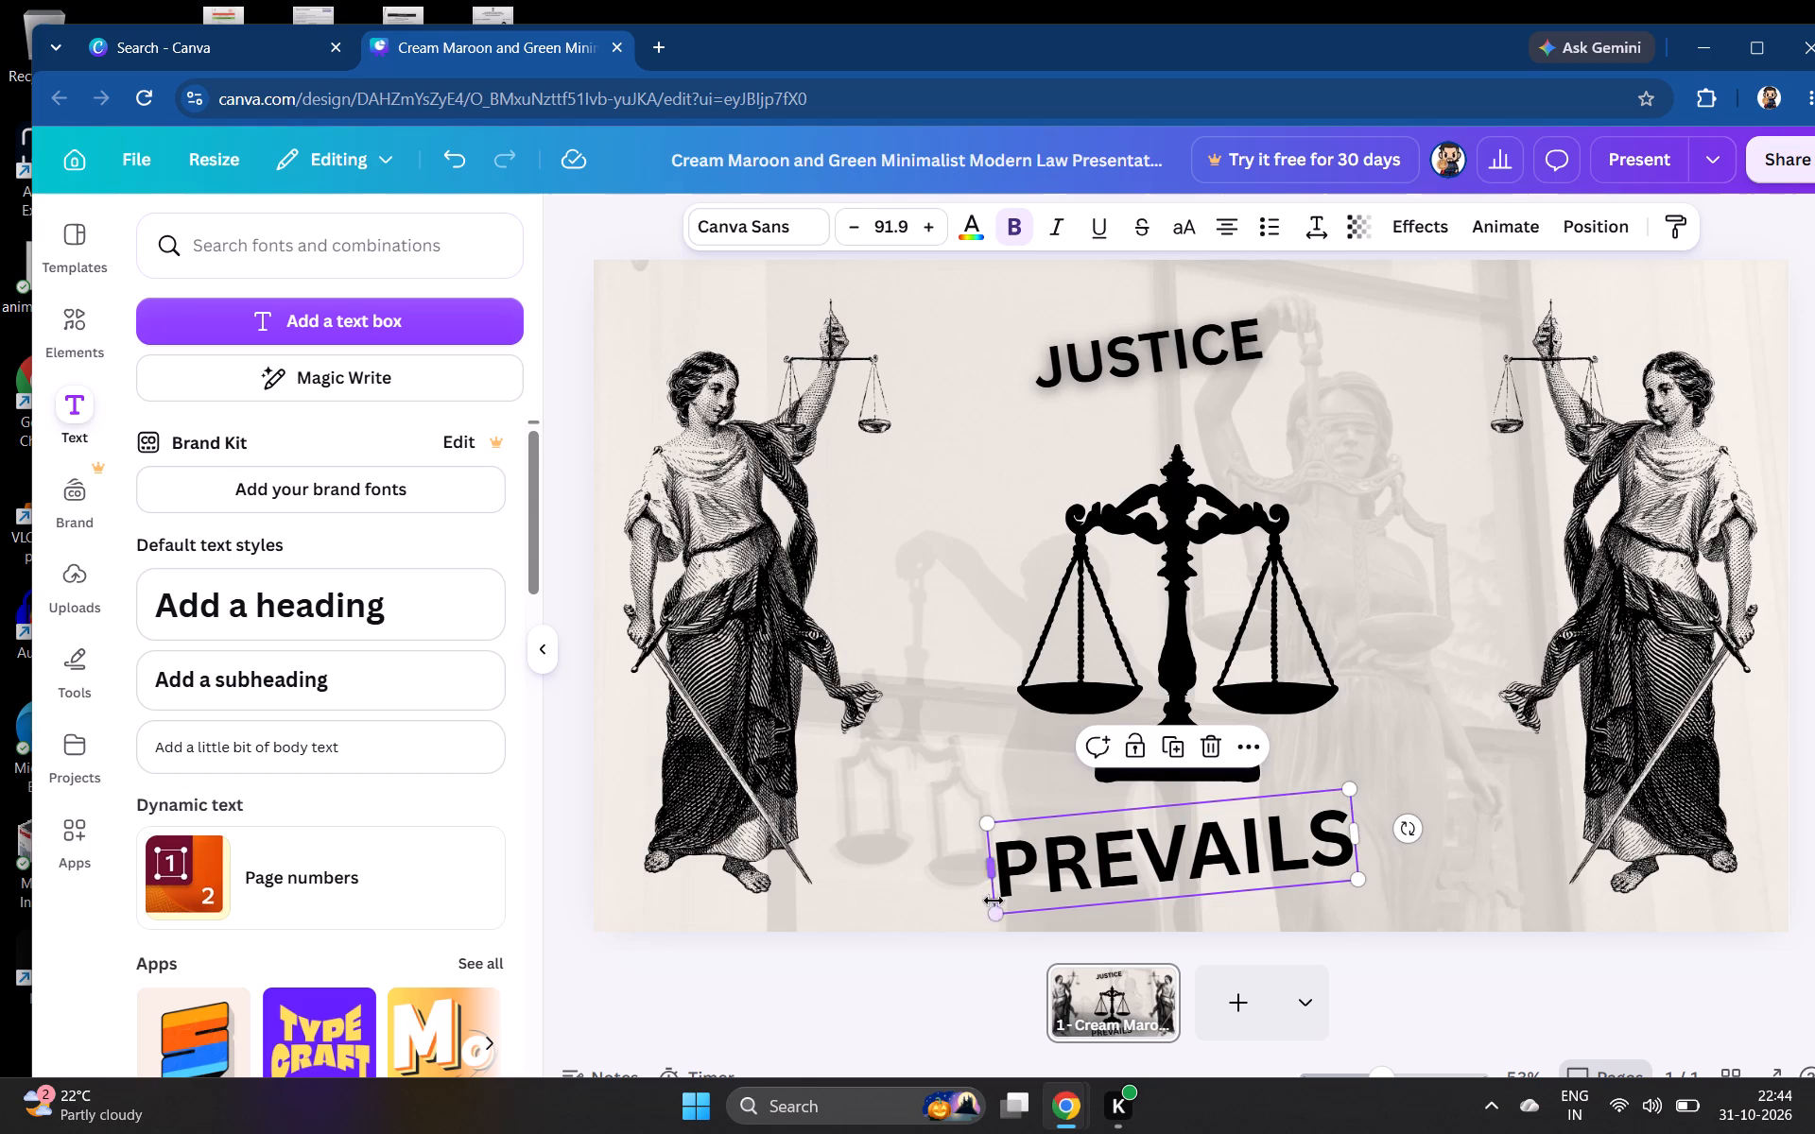
# Rotate the PREVAILS heading back to level at 0°.
pyautogui.moveTo(1407, 818); pyautogui.dragTo(1401, 837)
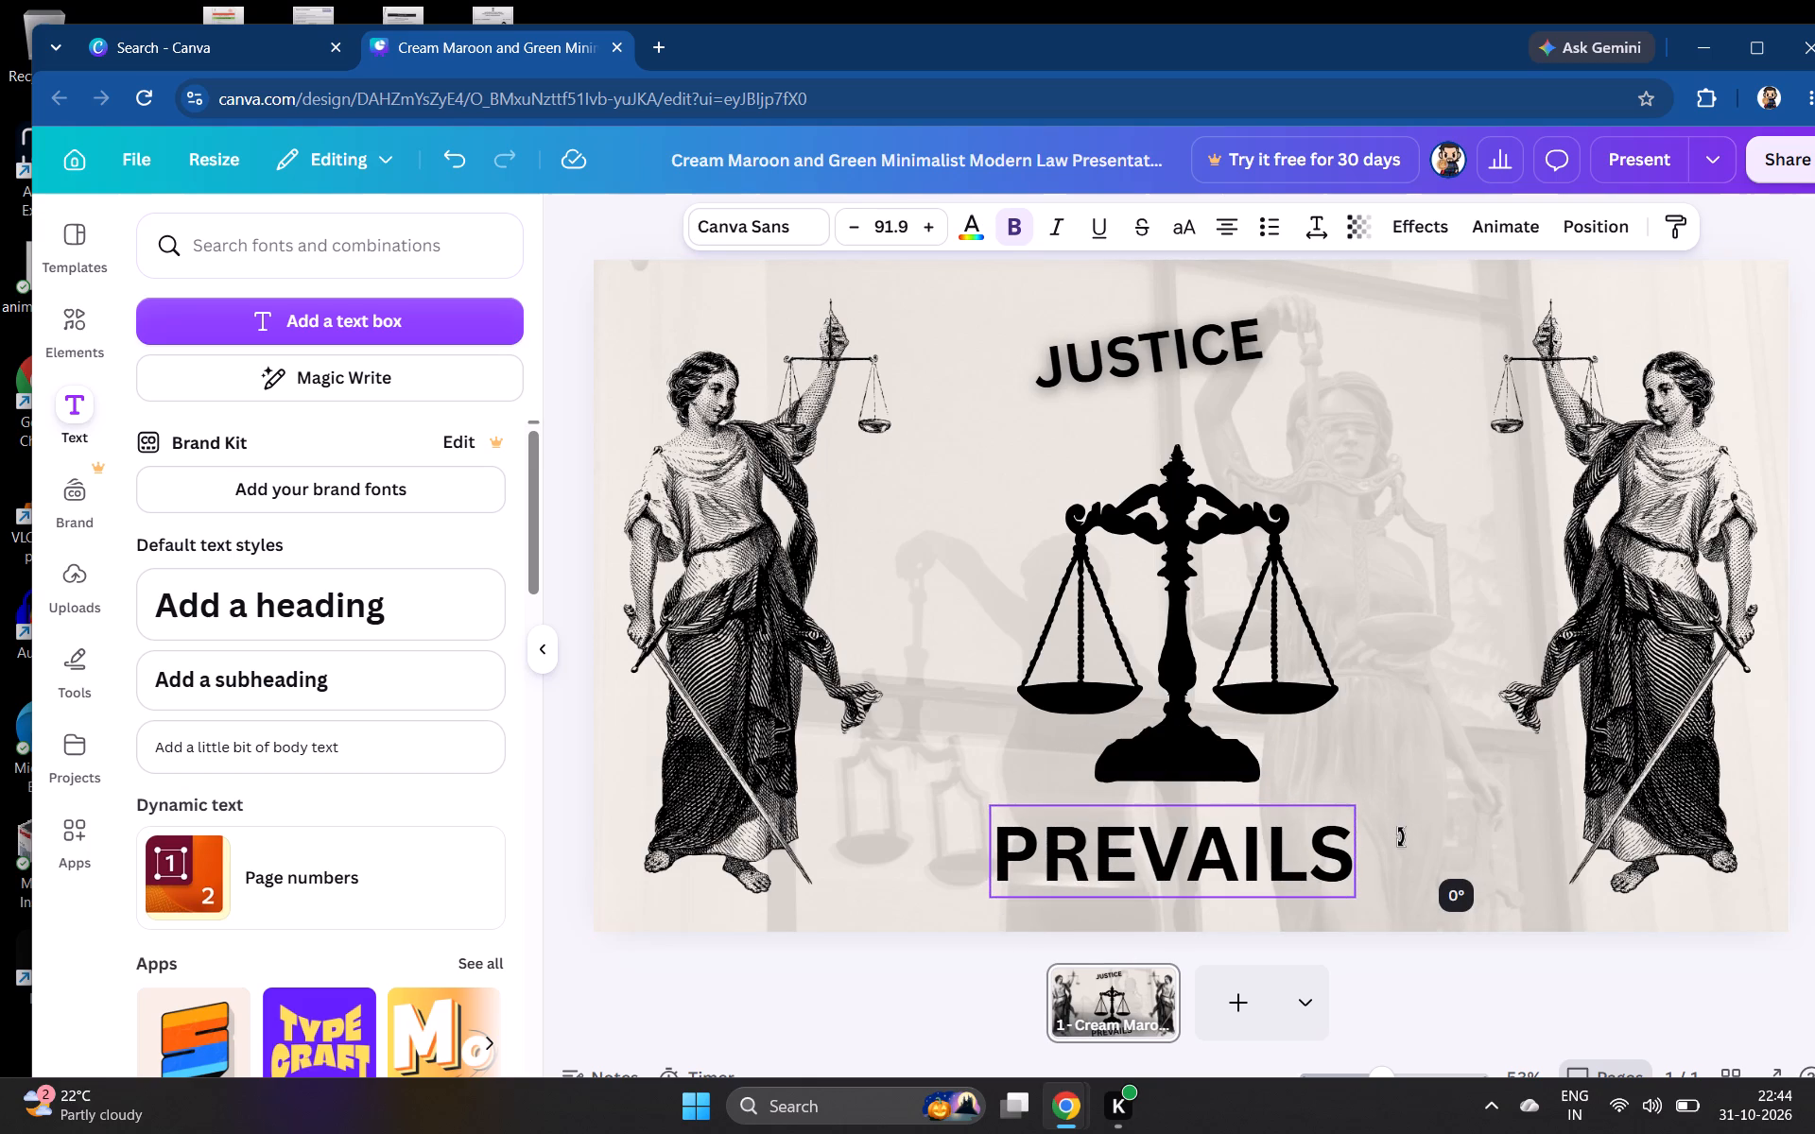
pyautogui.moveTo(1401, 837); pyautogui.dragTo(1400, 838)
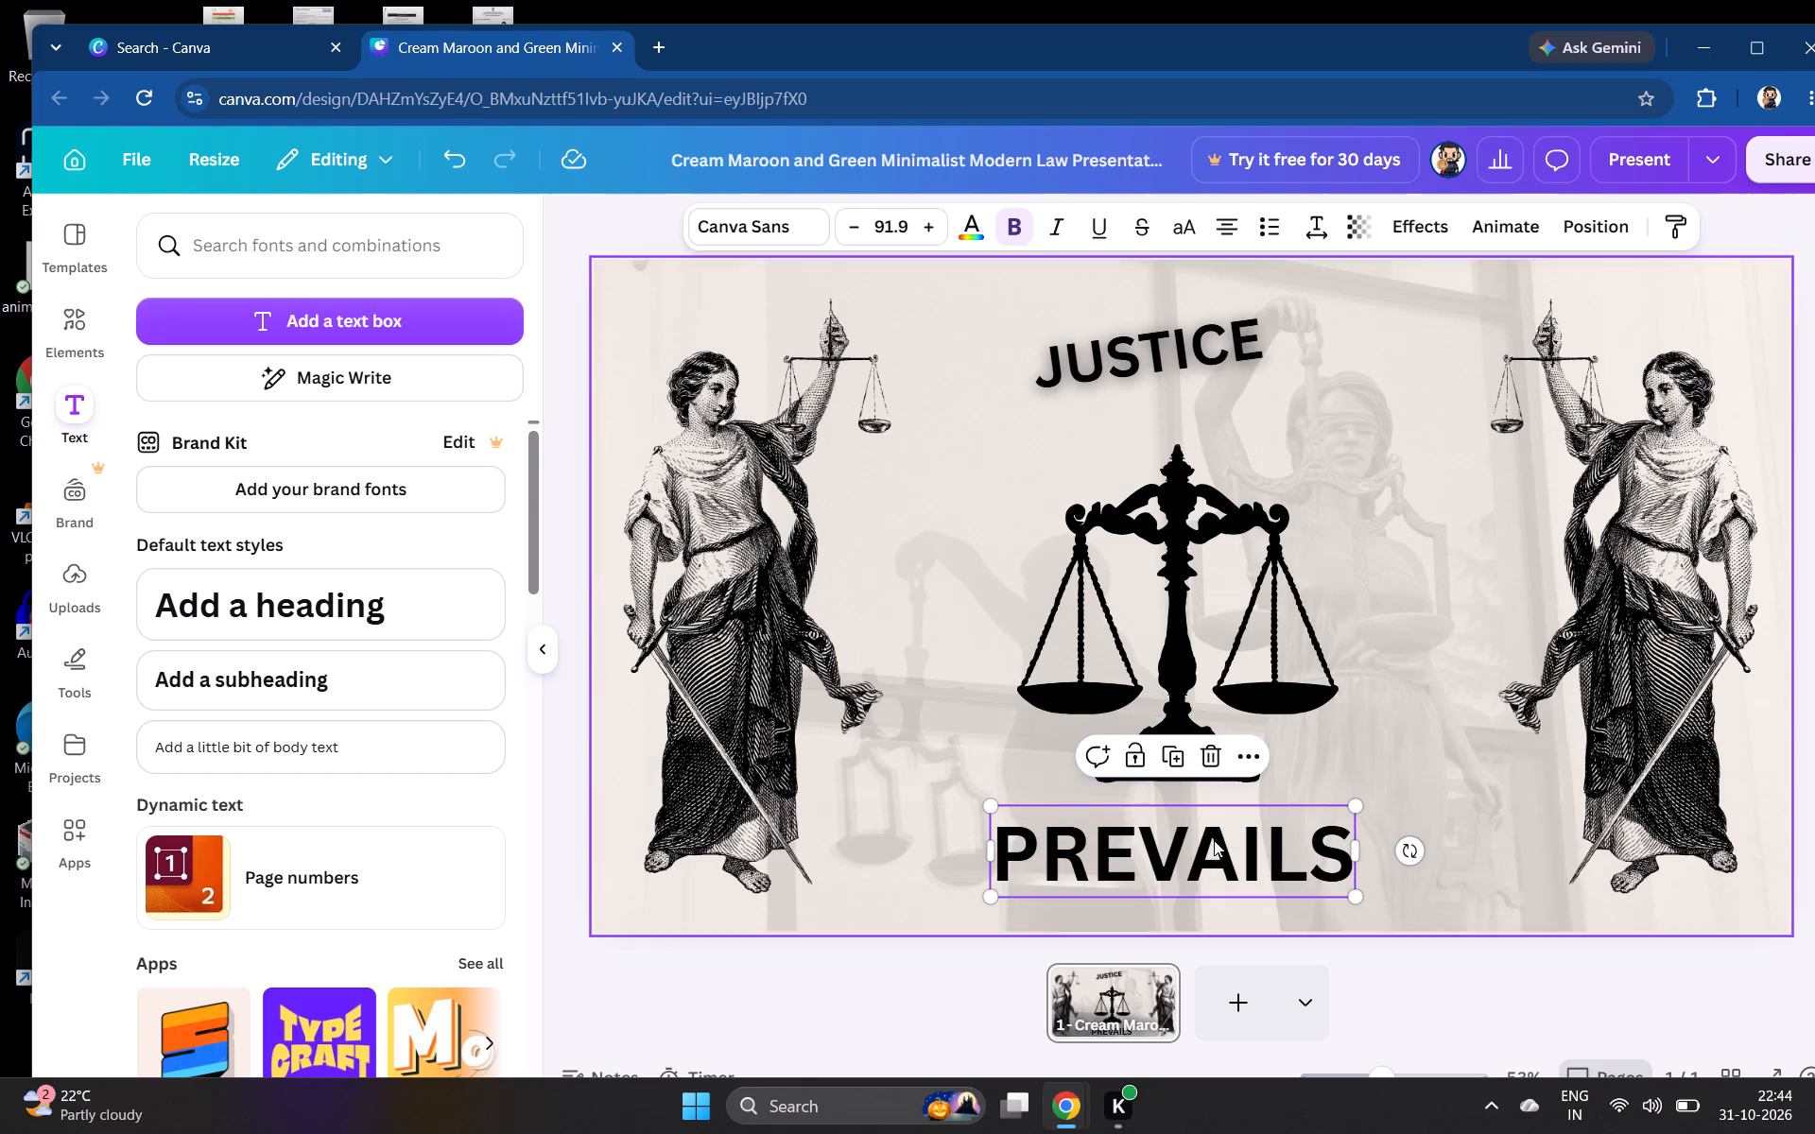
# Shrink the PREVAILS heading to about font size 74.5 and reposition it roughly centred beneath the scales graphic's base.
pyautogui.moveTo(1360, 901); pyautogui.dragTo(1351, 887)
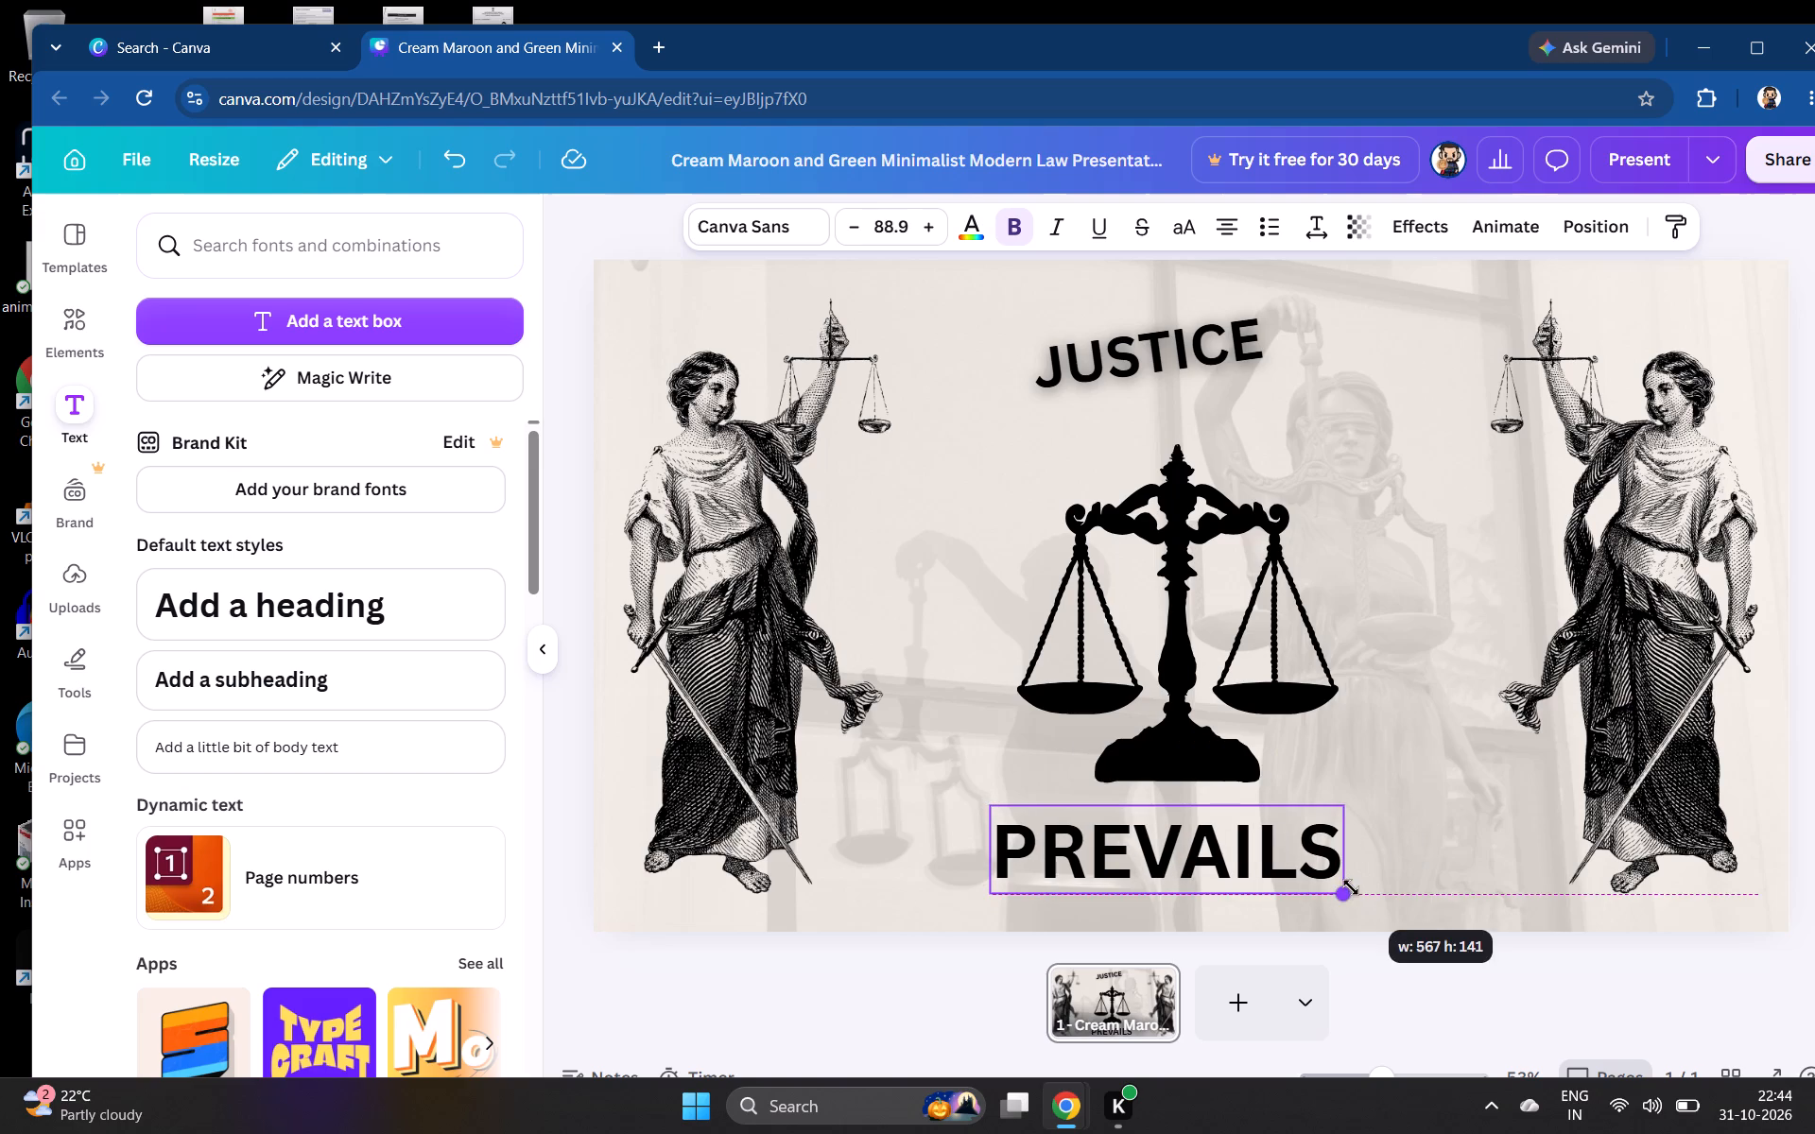
pyautogui.moveTo(1351, 887); pyautogui.dragTo(1294, 871)
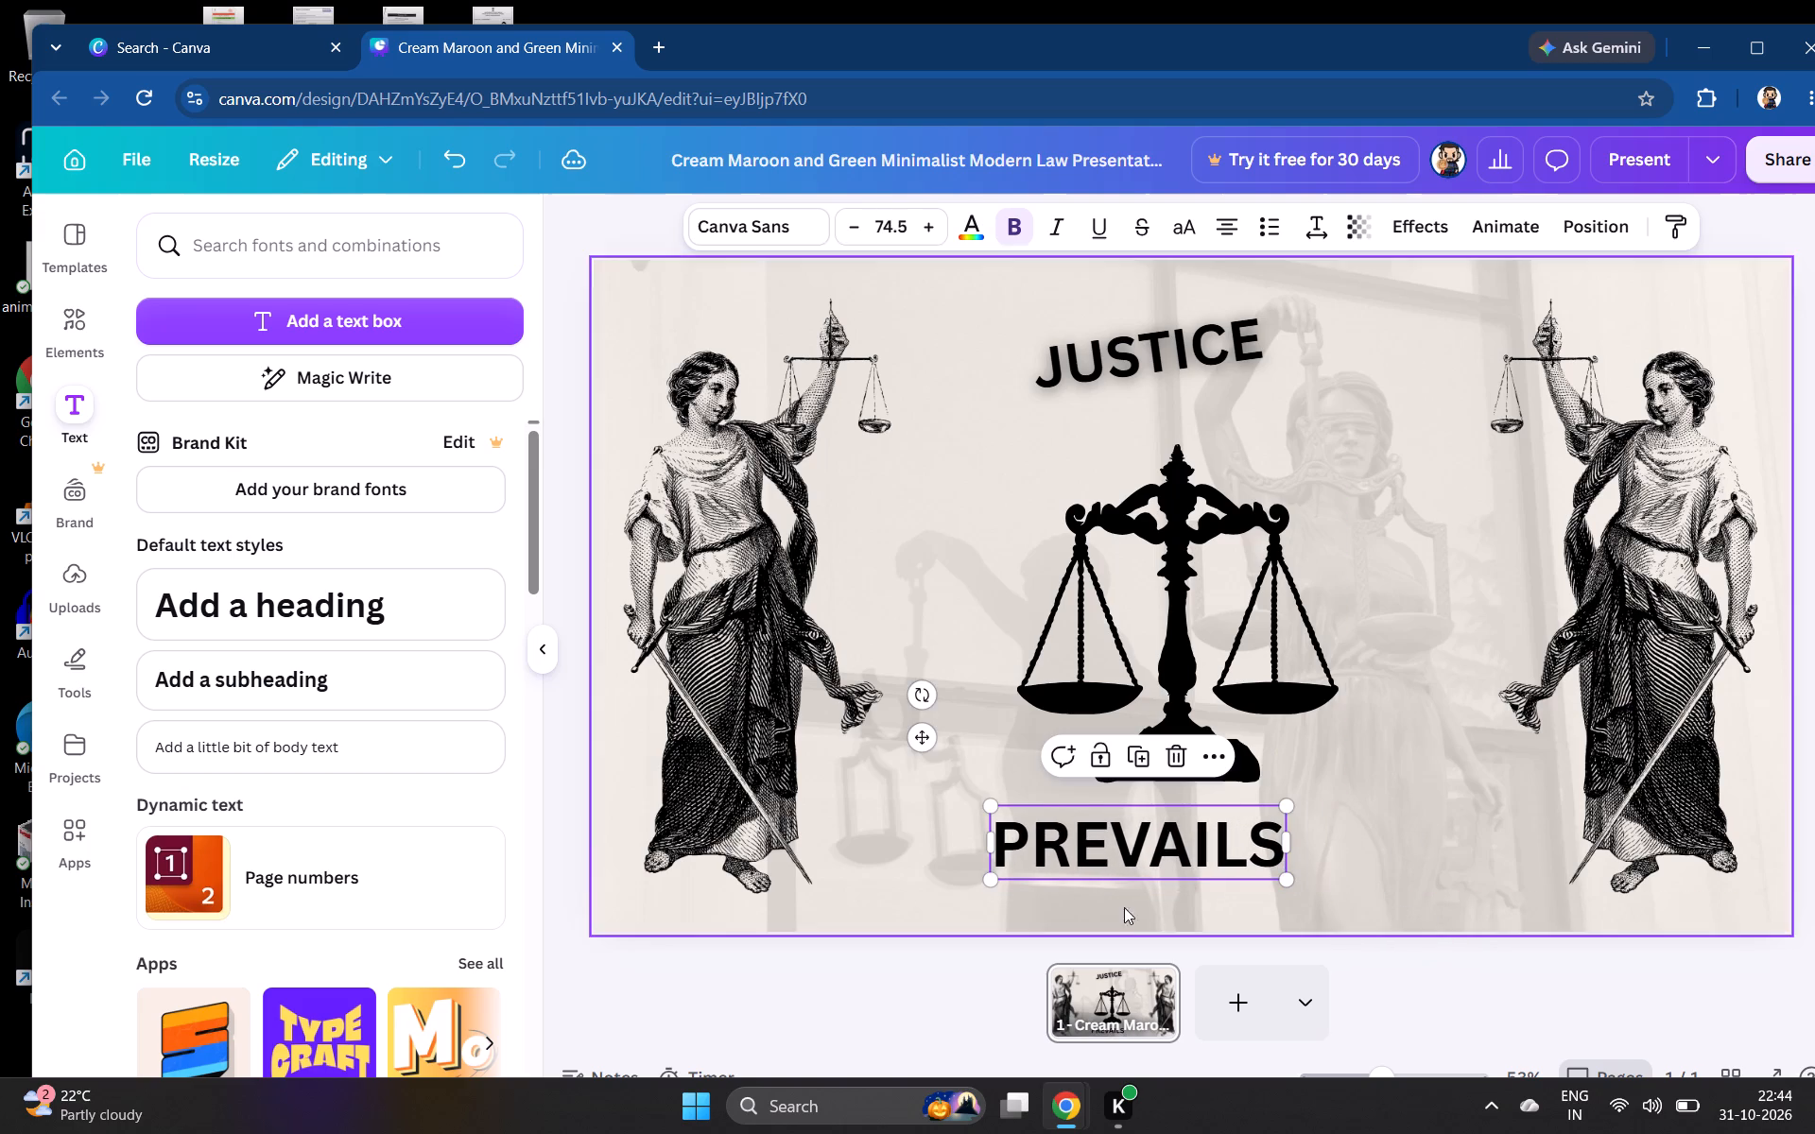
pyautogui.moveTo(1135, 853); pyautogui.dragTo(1169, 860)
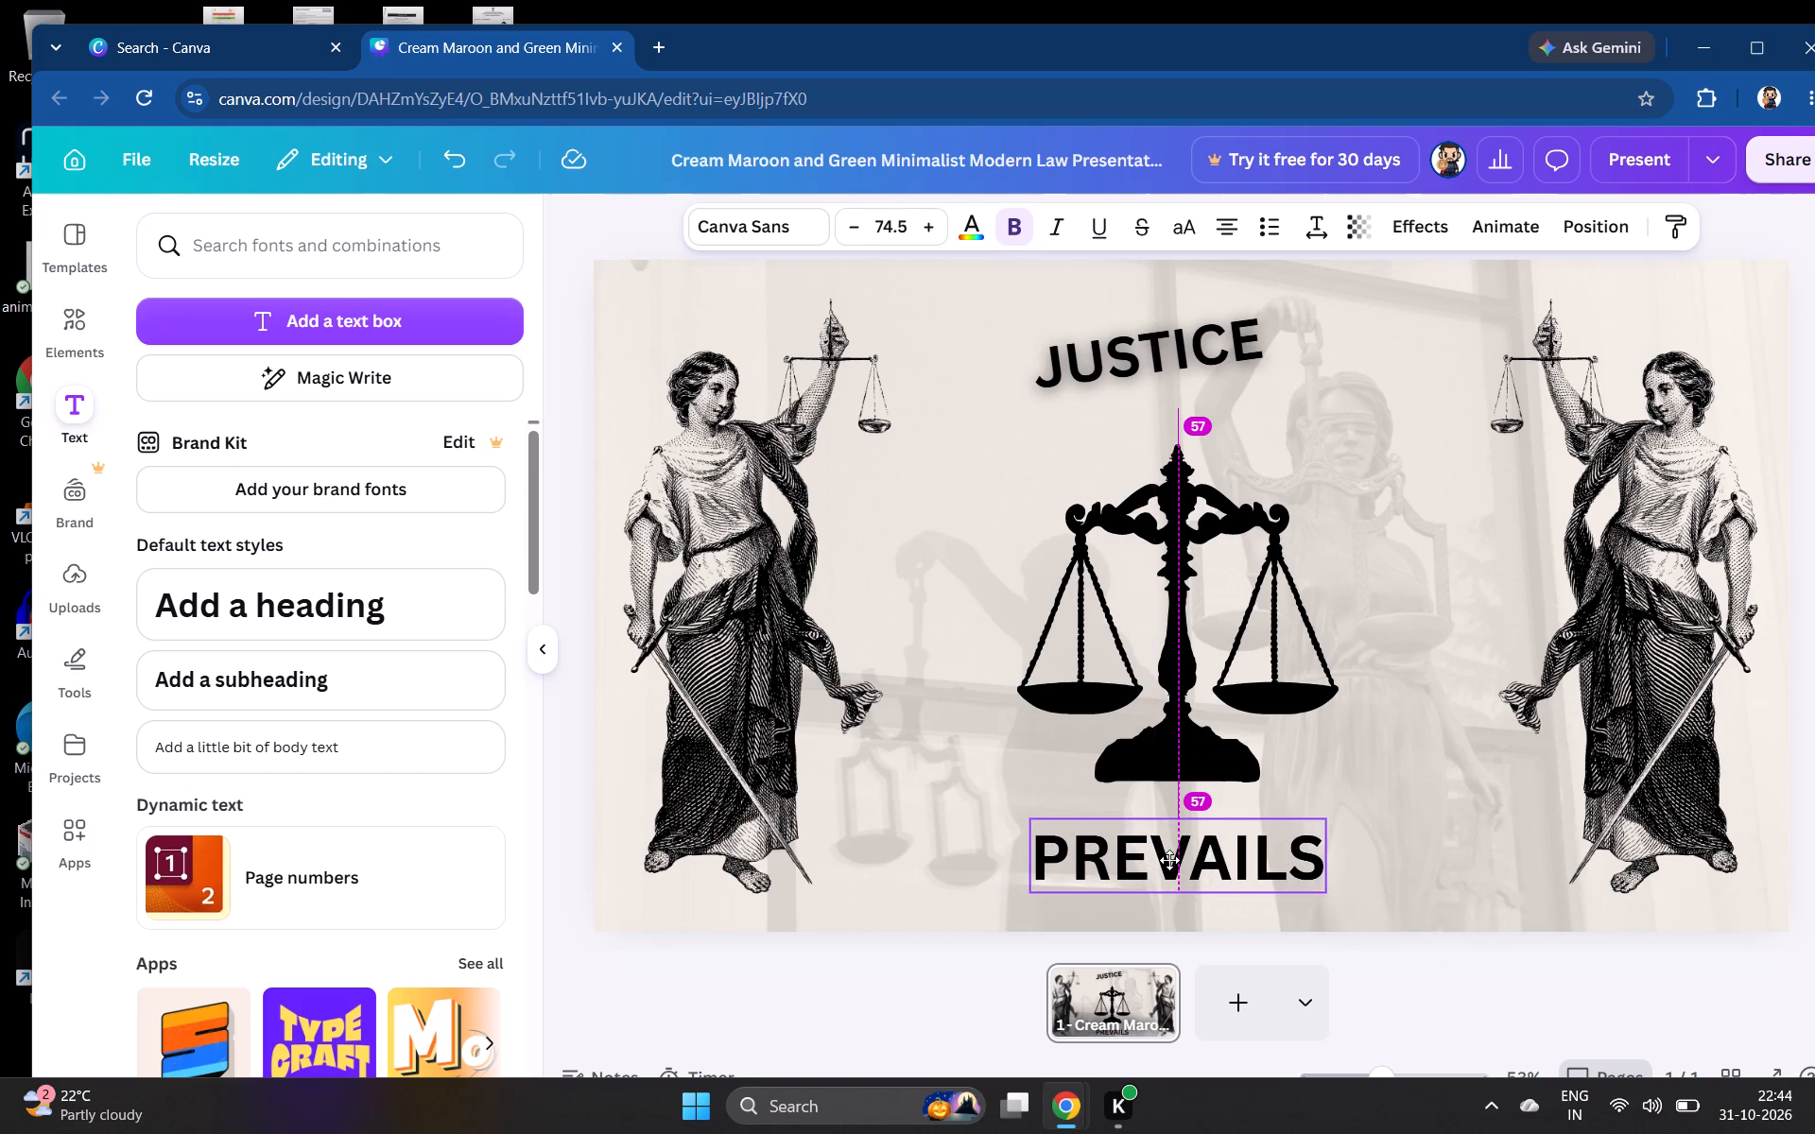
pyautogui.moveTo(1169, 860); pyautogui.dragTo(1164, 862)
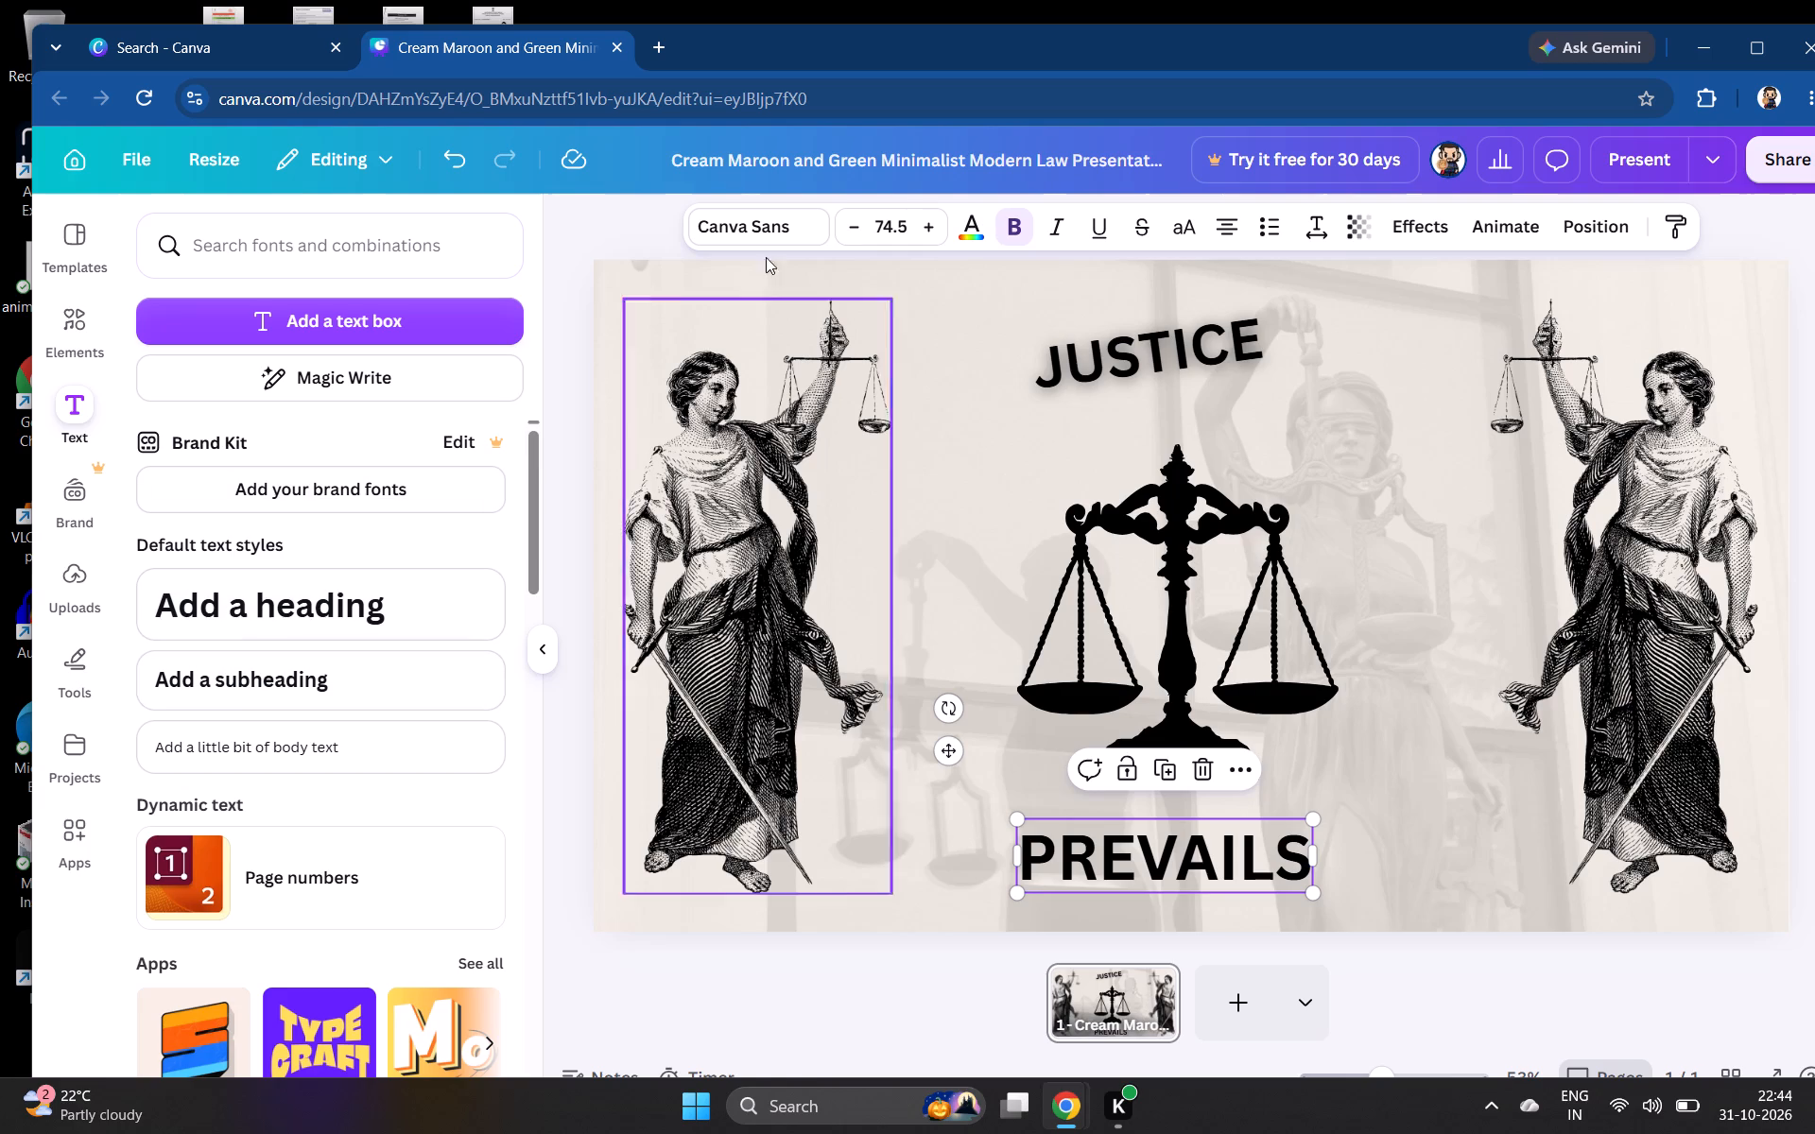
# Apply the Glow text effect to the PREVAILS heading with intensity 69.
pyautogui.click(1431, 230)
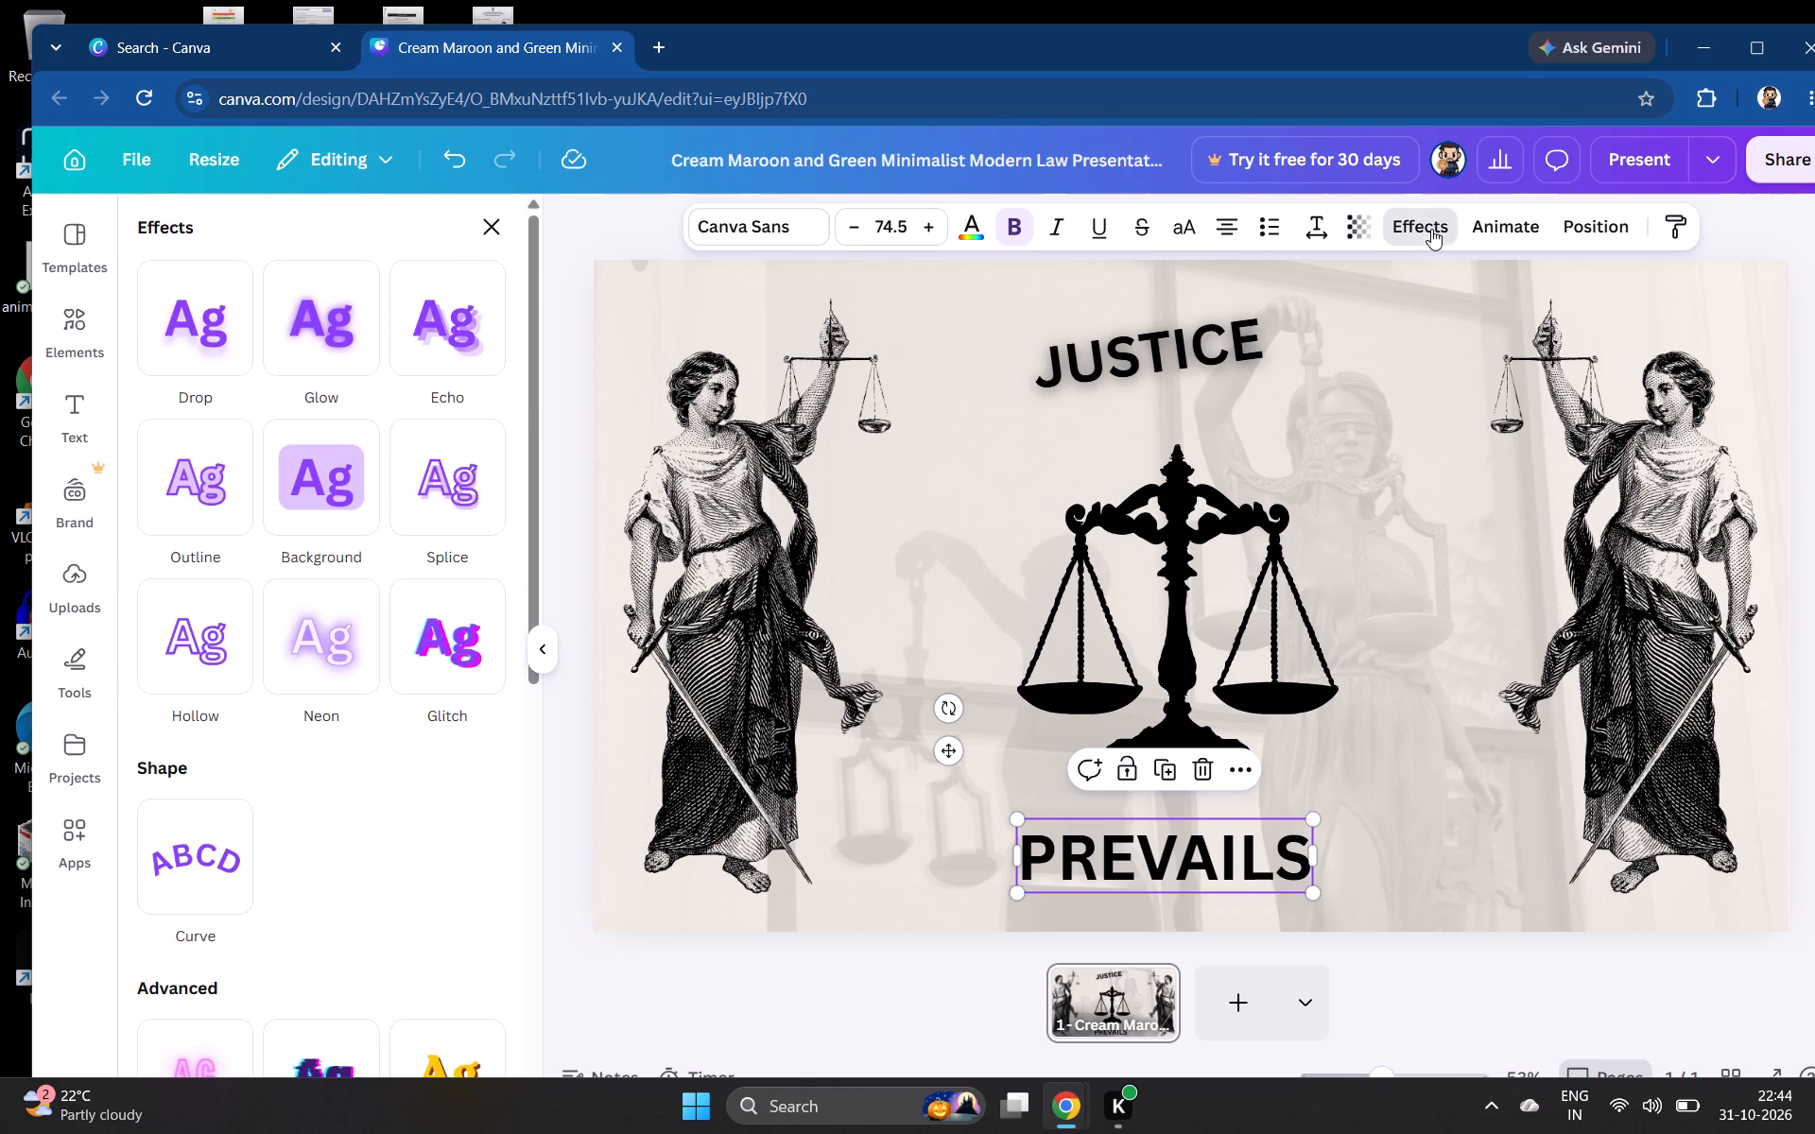
pyautogui.click(314, 308)
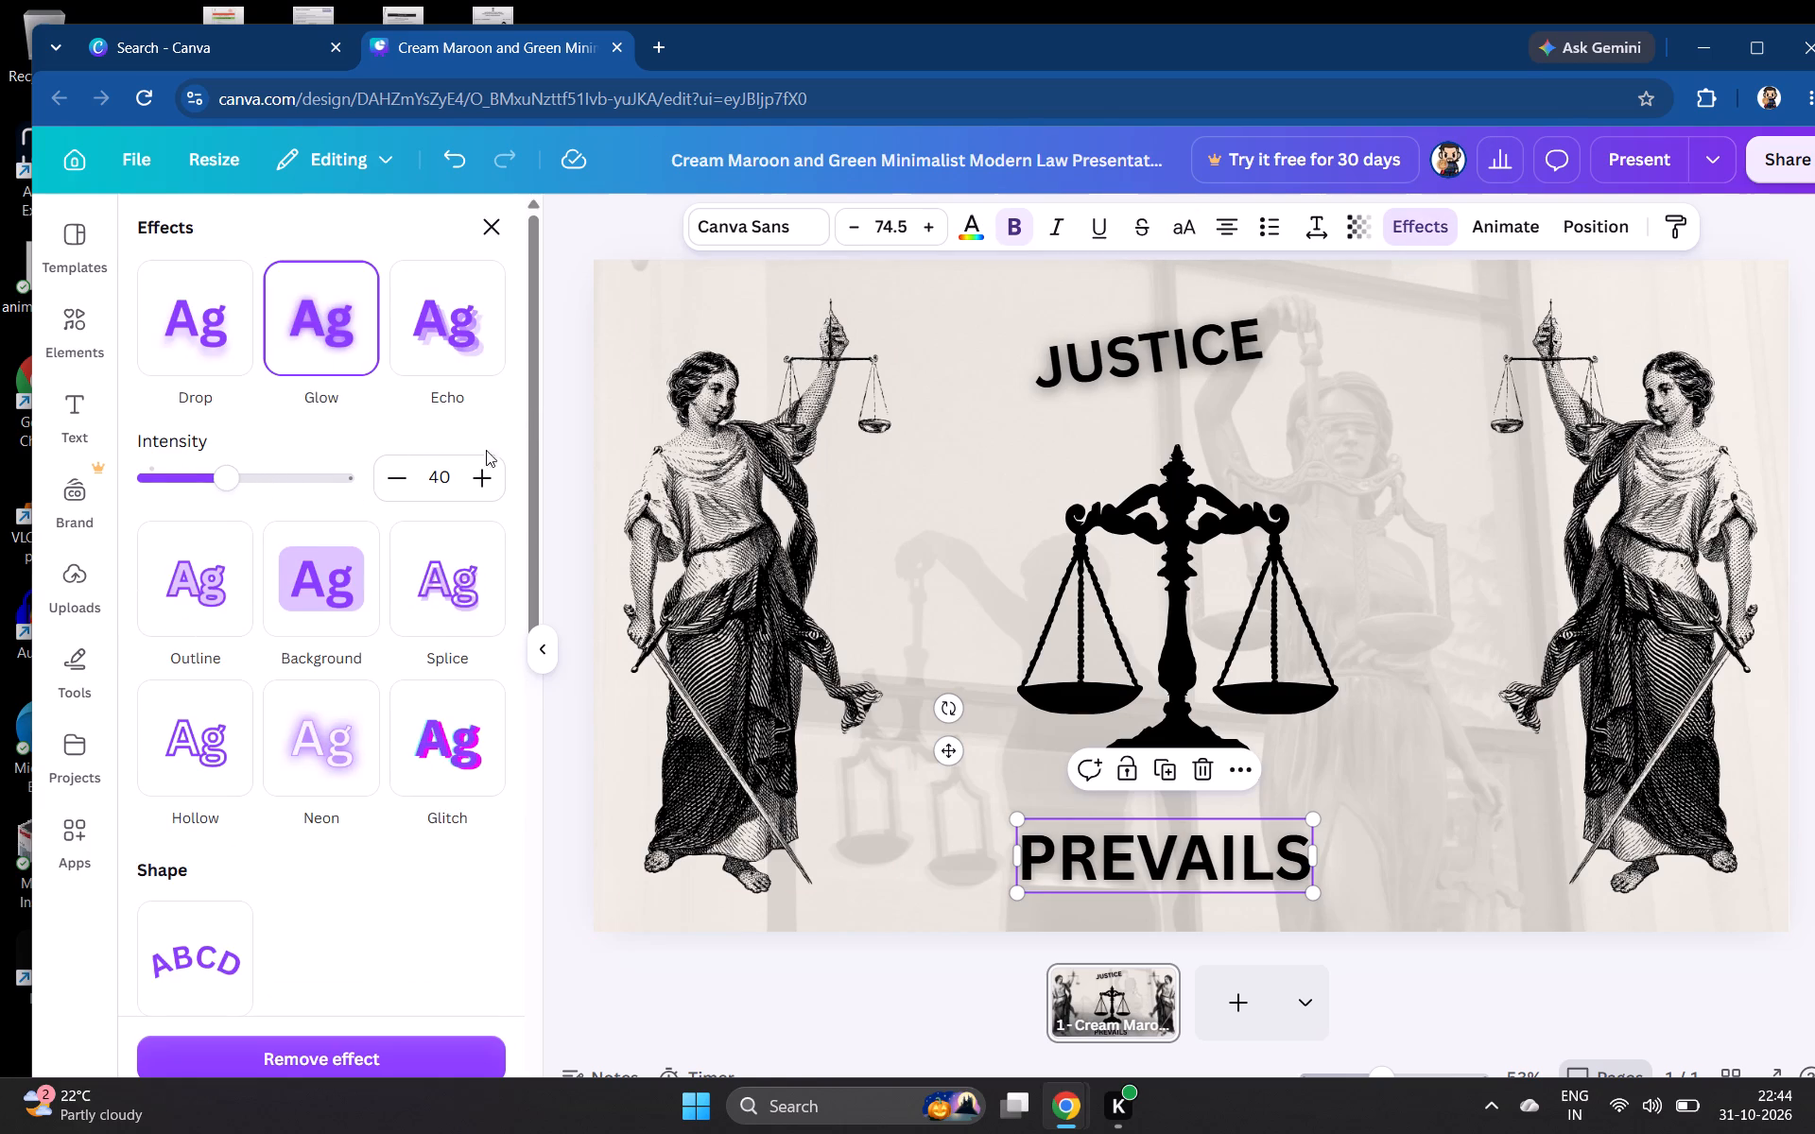
pyautogui.click(489, 483)
pyautogui.tripleClick(488, 482)
pyautogui.tripleClick(488, 483)
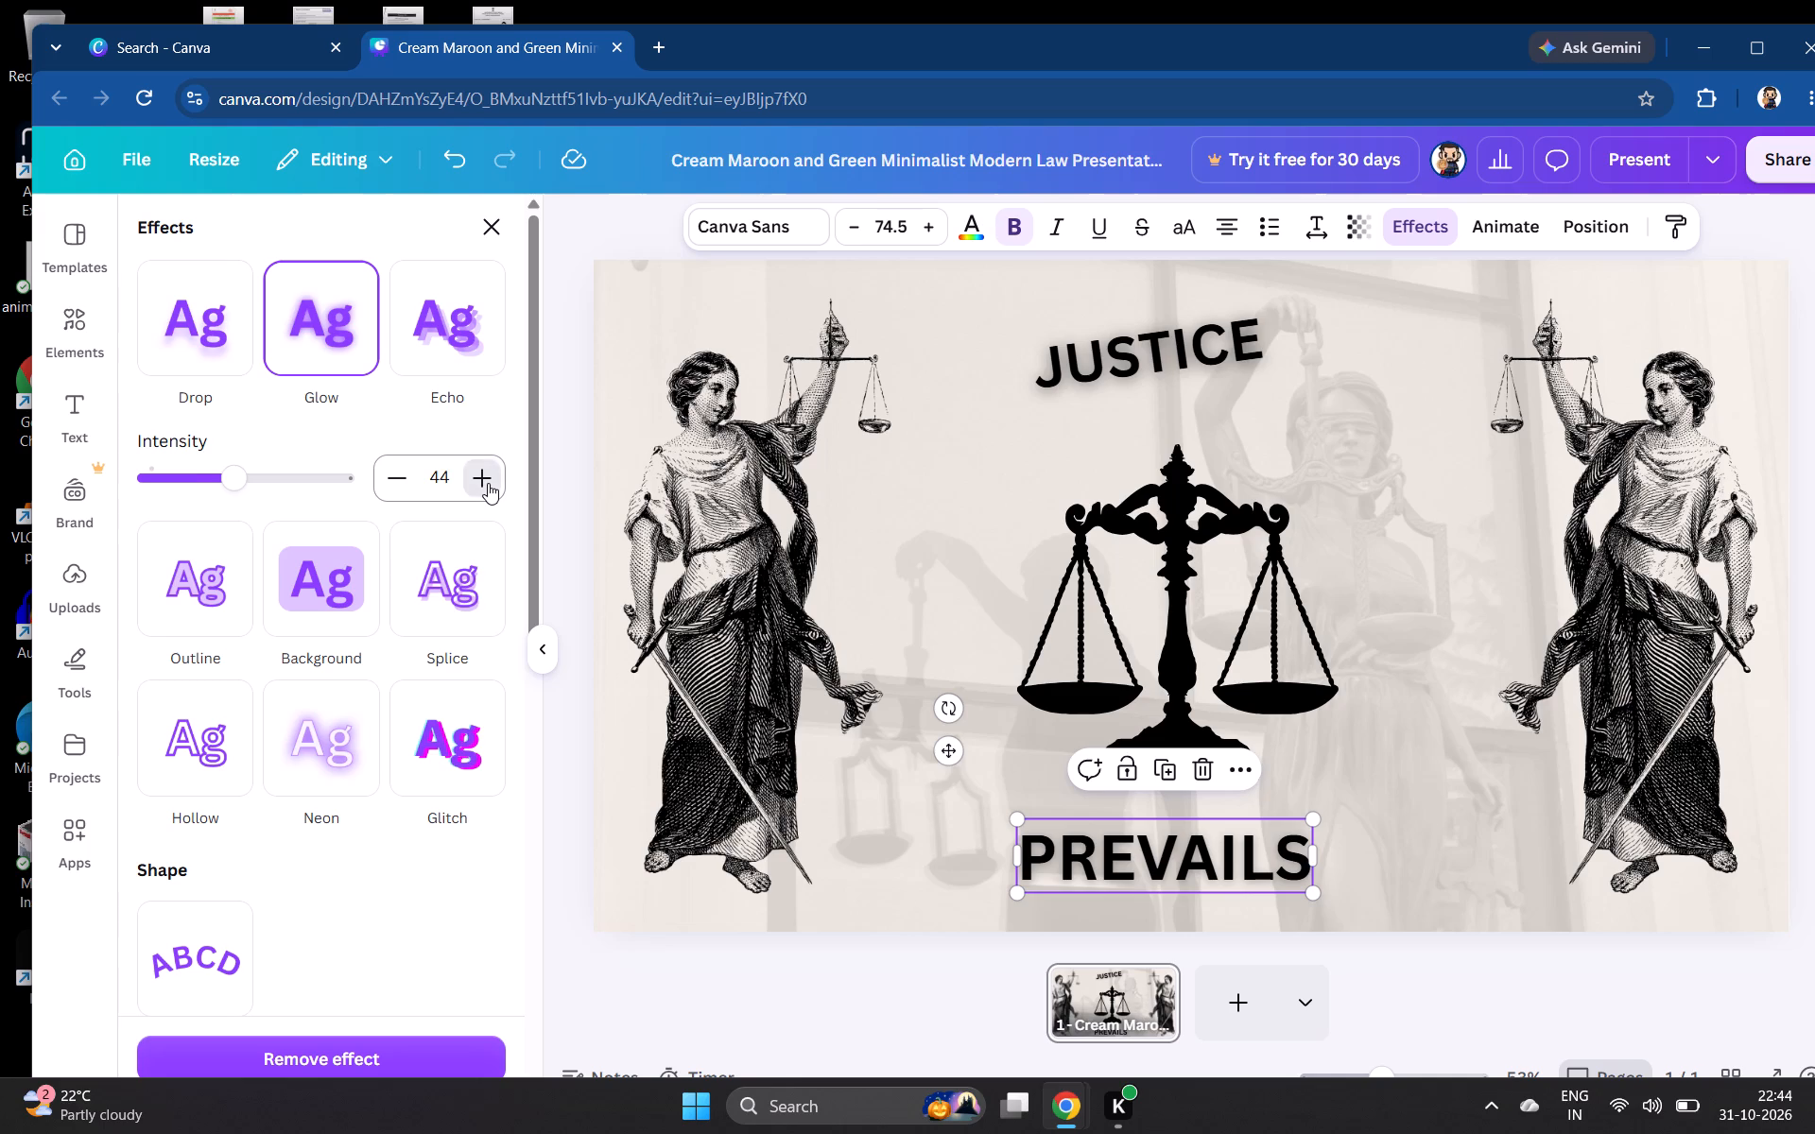
pyautogui.tripleClick(488, 486)
pyautogui.tripleClick(488, 489)
pyautogui.click(284, 483)
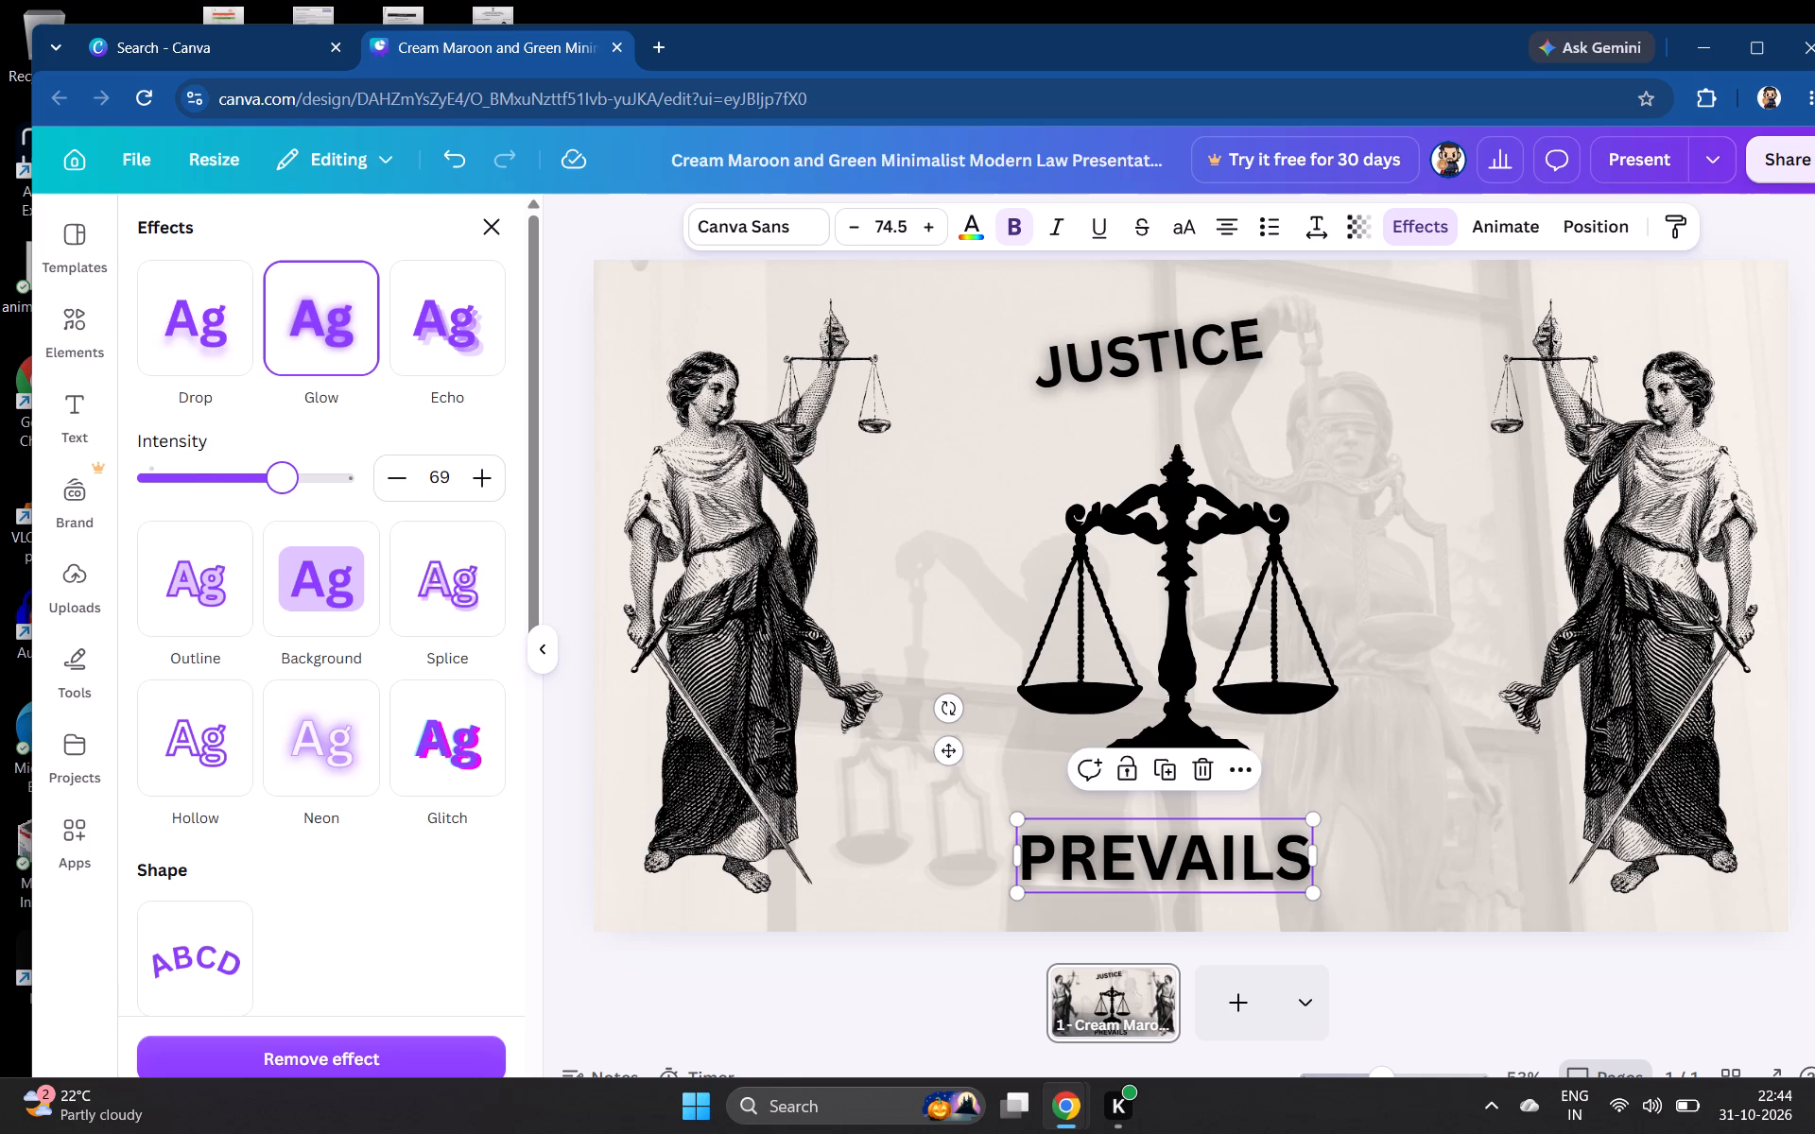
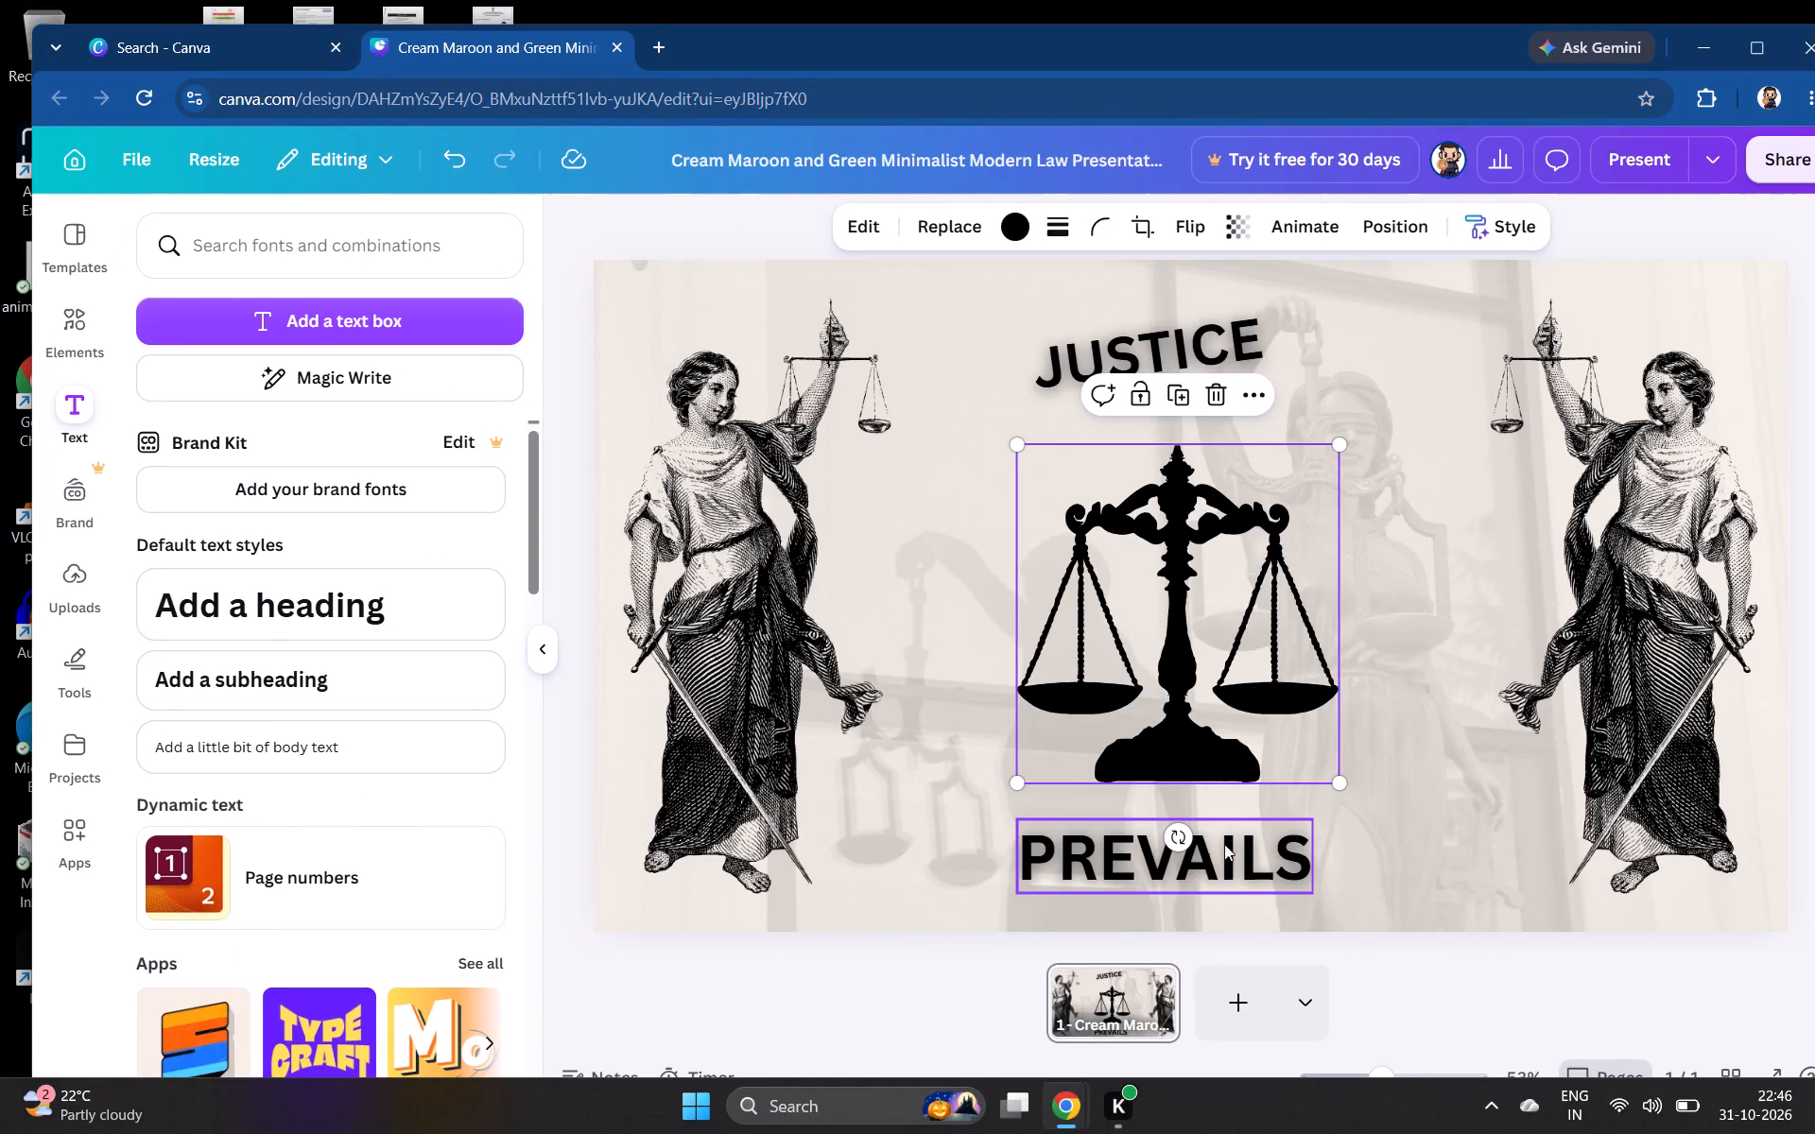
# Shrink the PREVAILS heading to about font size 69.4 and recentre it beneath the scales graphic's base.
pyautogui.click(1297, 872)
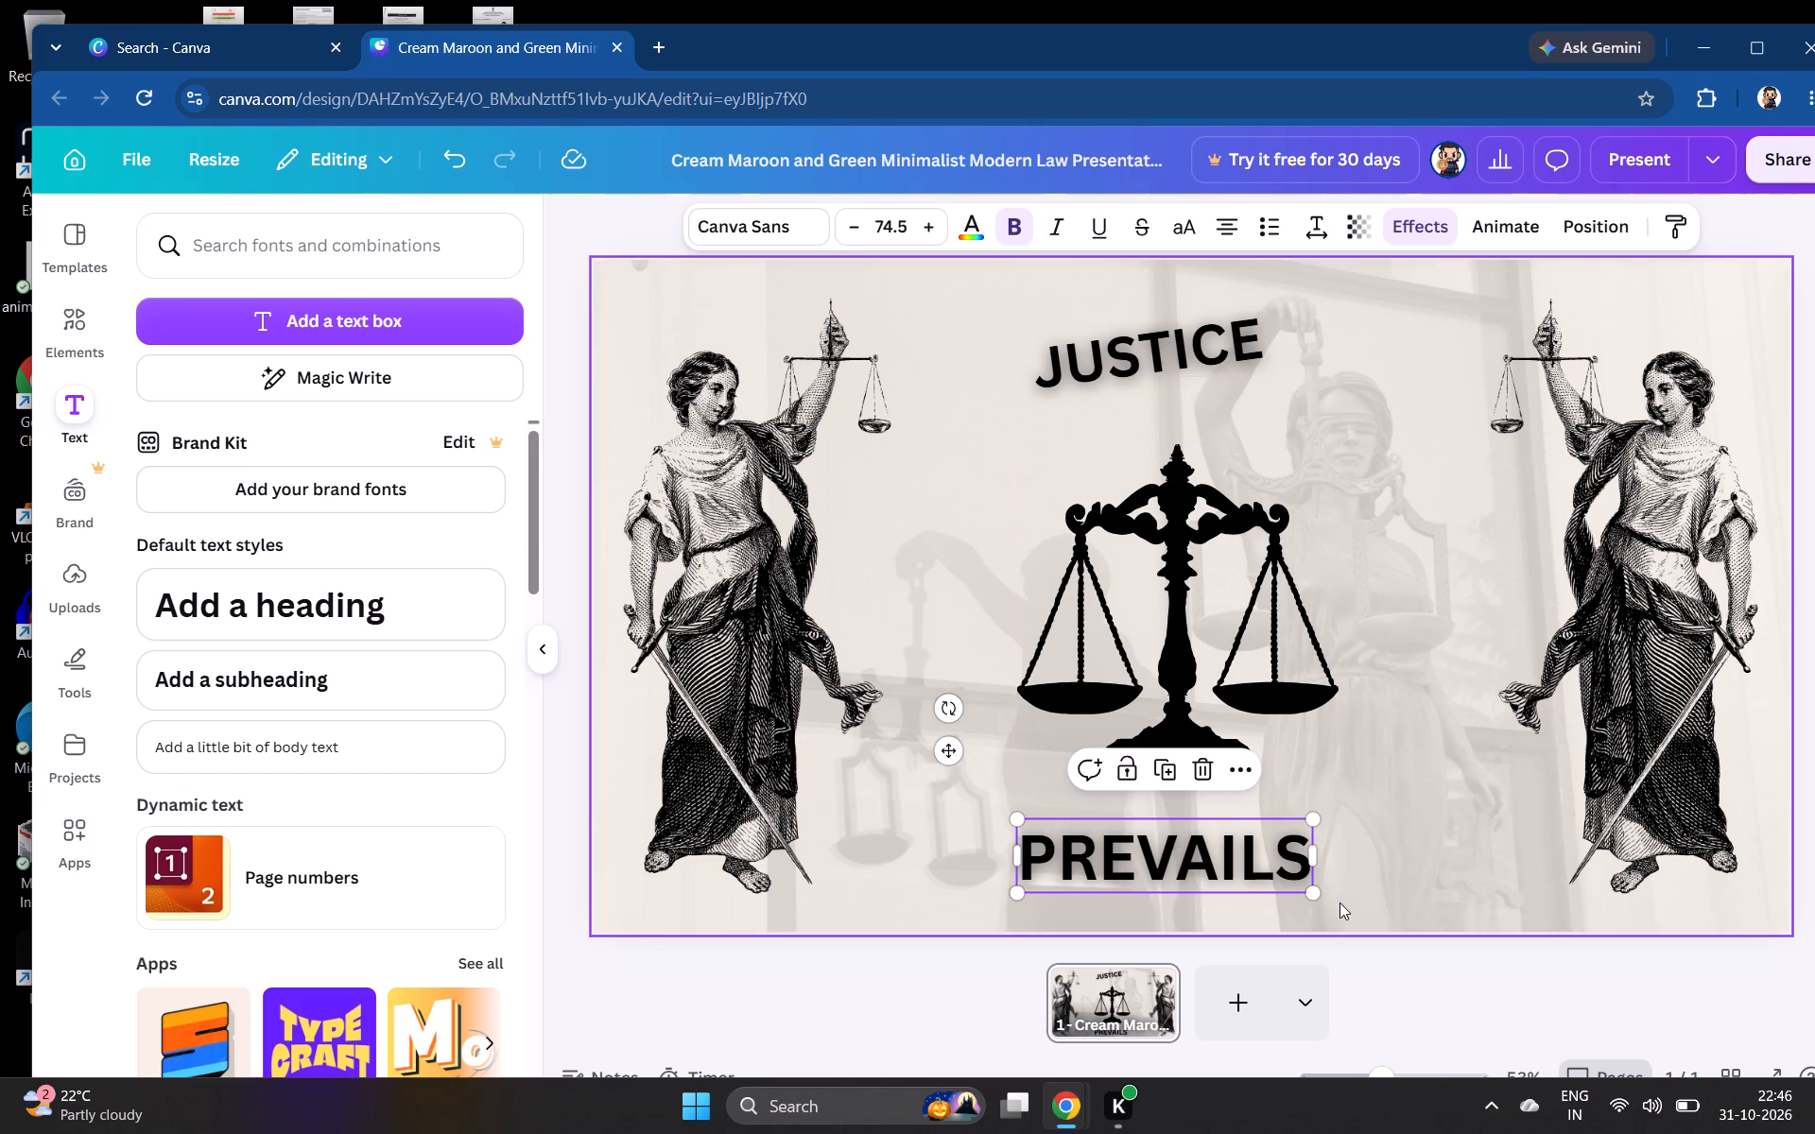
pyautogui.moveTo(1316, 894); pyautogui.dragTo(1291, 882)
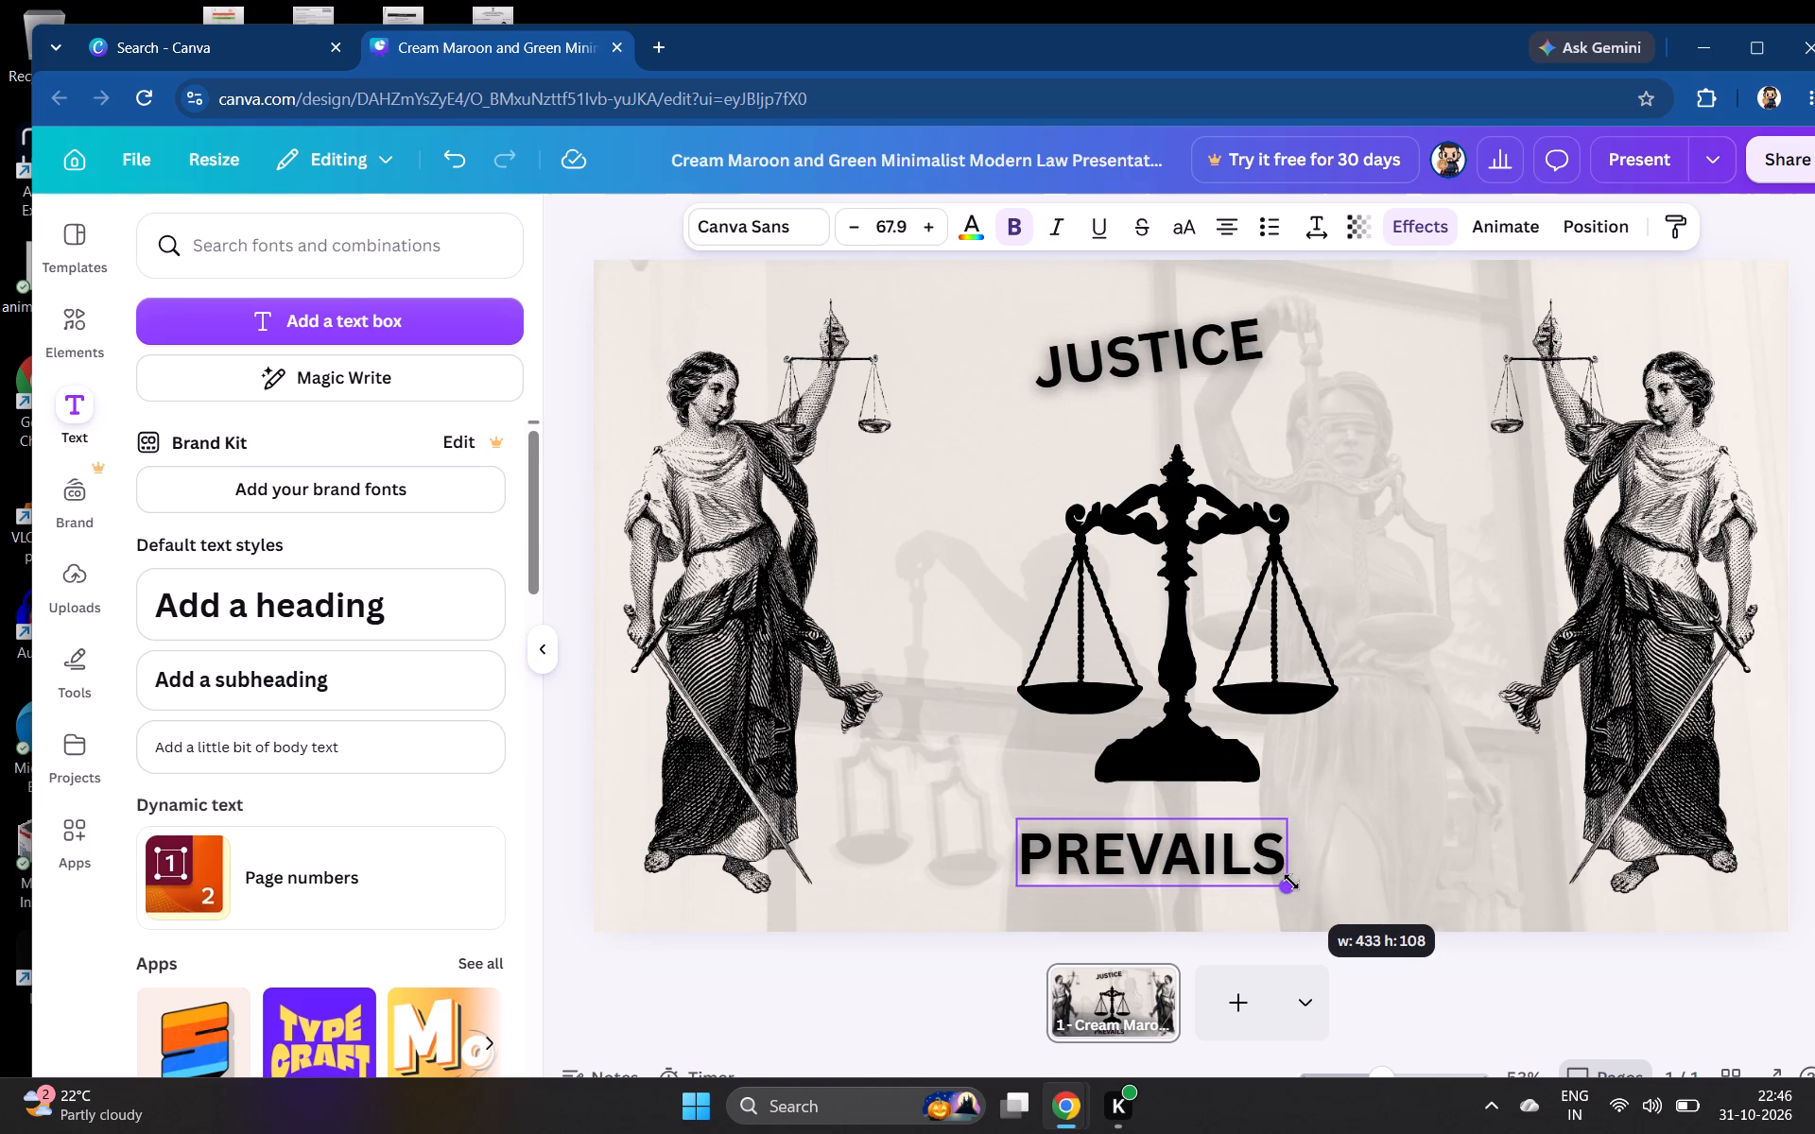
pyautogui.moveTo(1291, 882); pyautogui.dragTo(1292, 883)
pyautogui.moveTo(1181, 857); pyautogui.dragTo(1197, 857)
pyautogui.moveTo(1197, 857); pyautogui.dragTo(1208, 859)
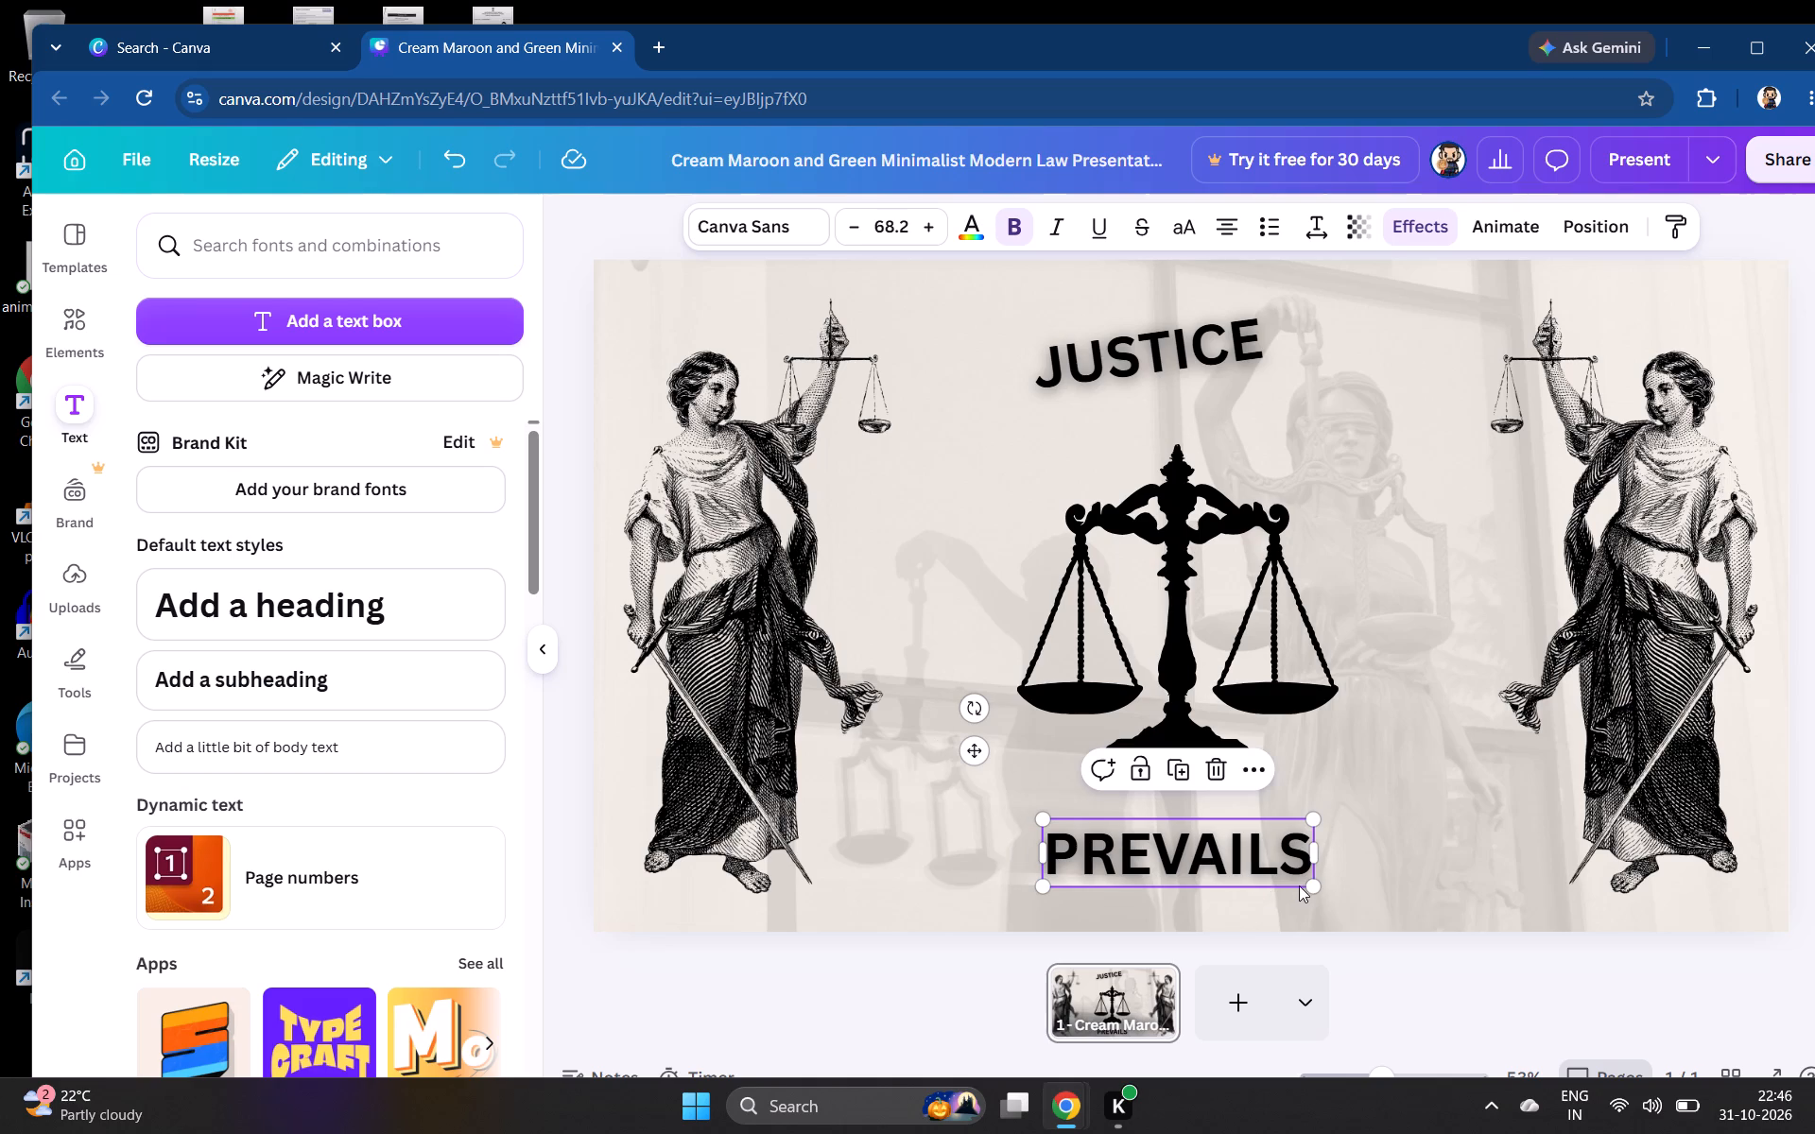
pyautogui.moveTo(1316, 885); pyautogui.dragTo(1312, 909)
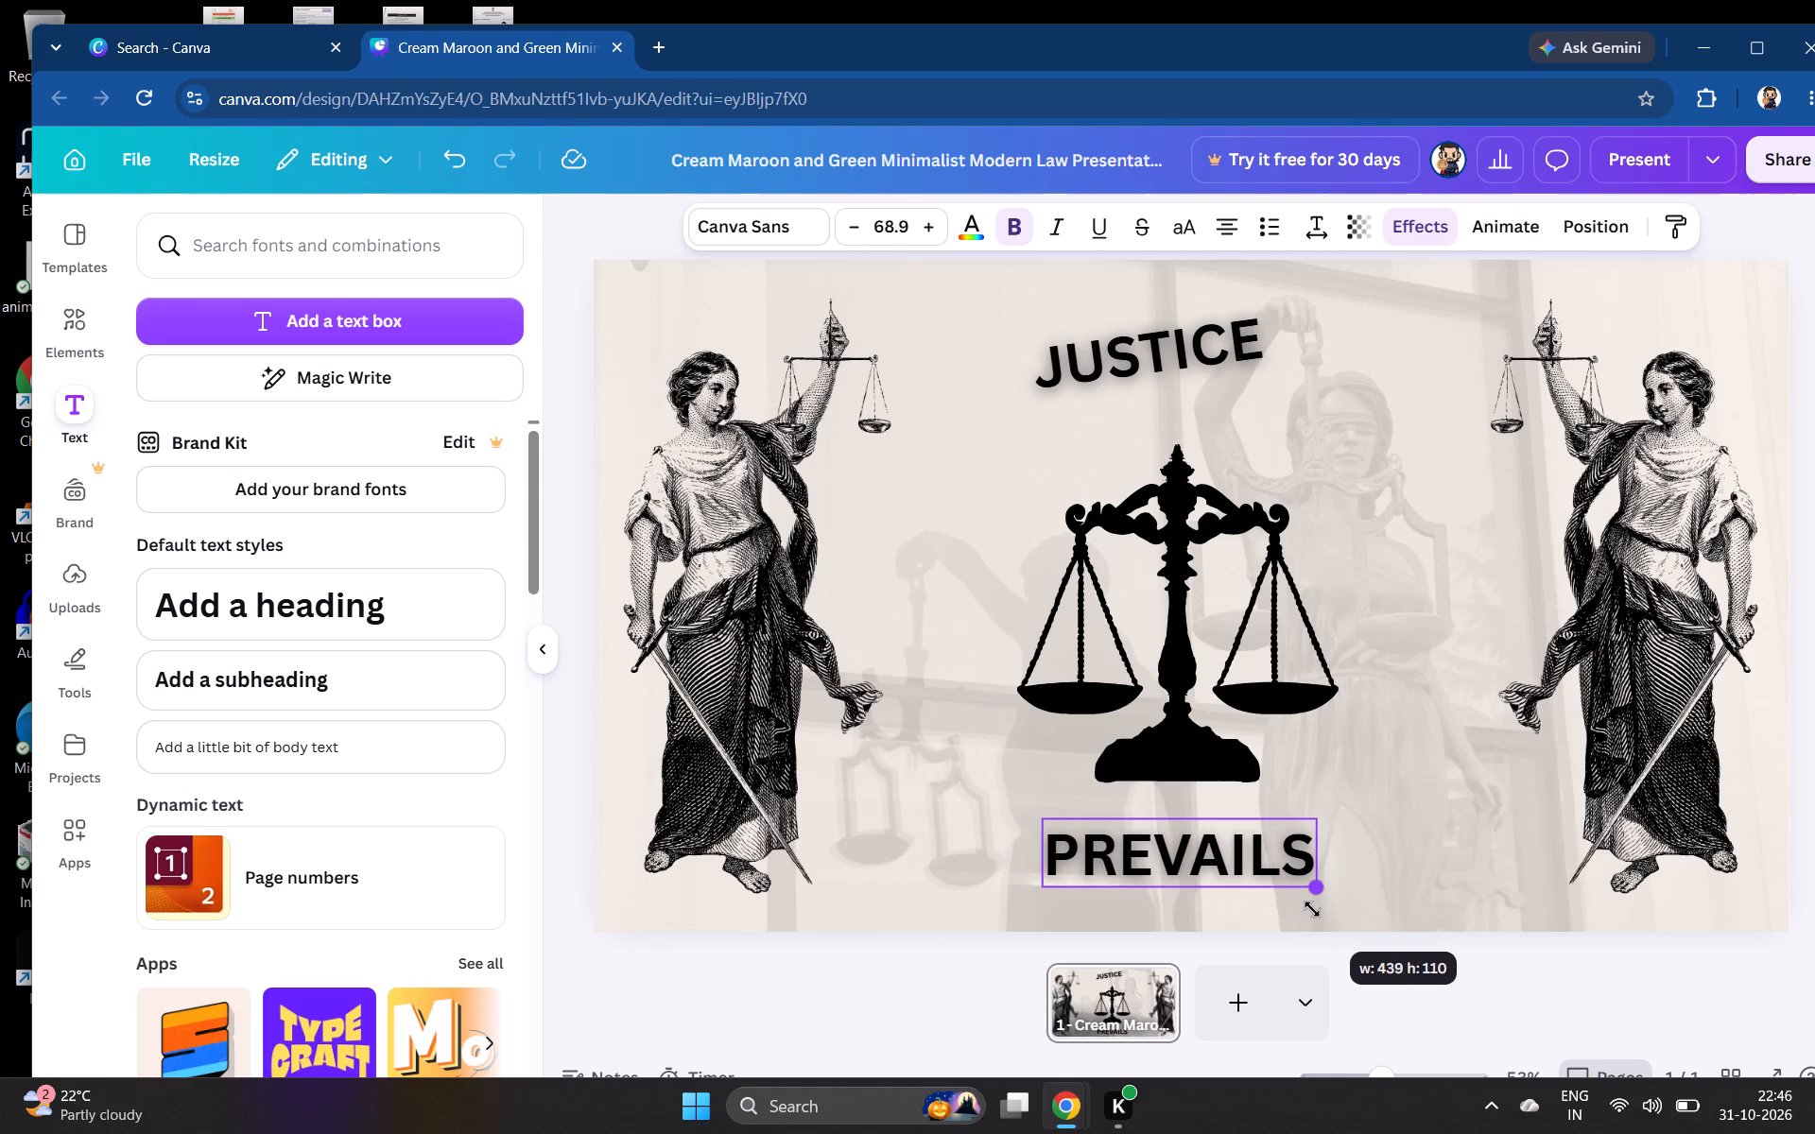
pyautogui.moveTo(1312, 909); pyautogui.dragTo(1315, 908)
pyautogui.click(1234, 864)
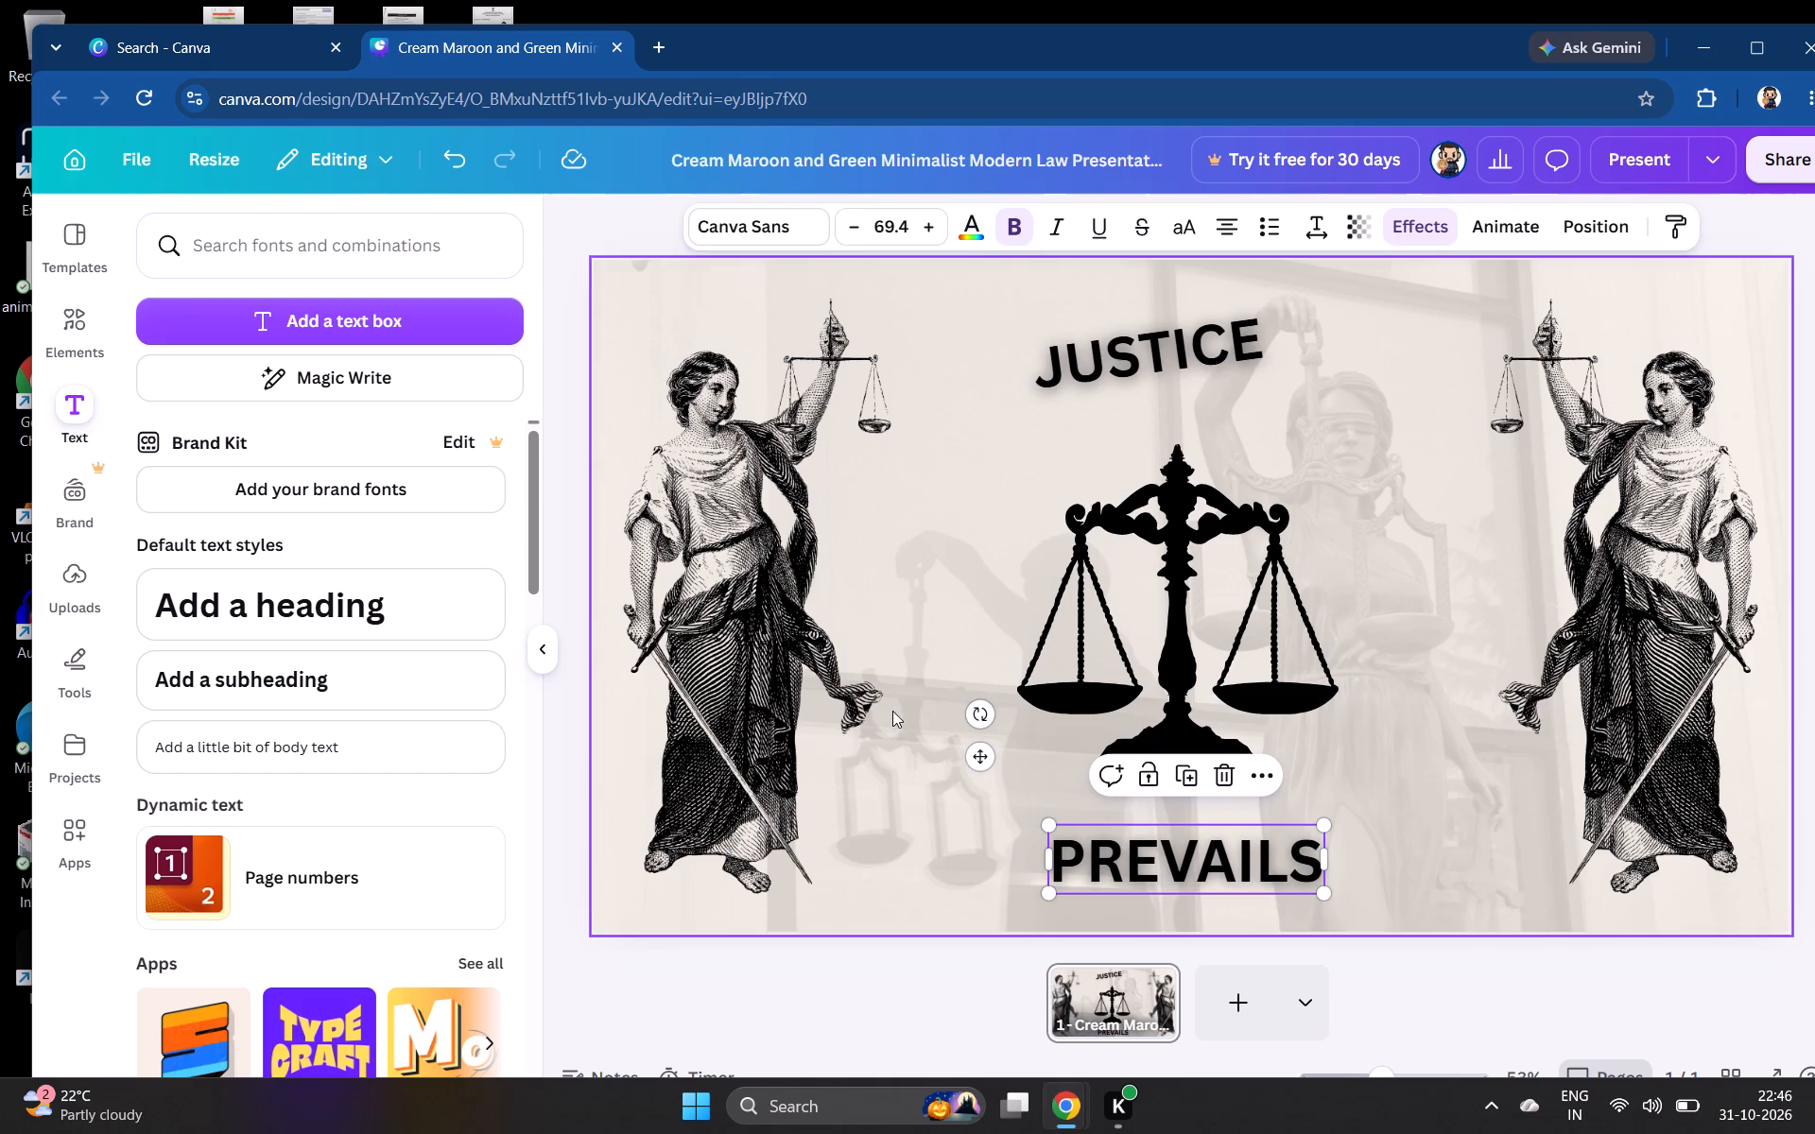
# Tilt the PREVAILS heading to about -9° so it slants upward like the JUSTICE heading.
pyautogui.moveTo(971, 705); pyautogui.dragTo(950, 747)
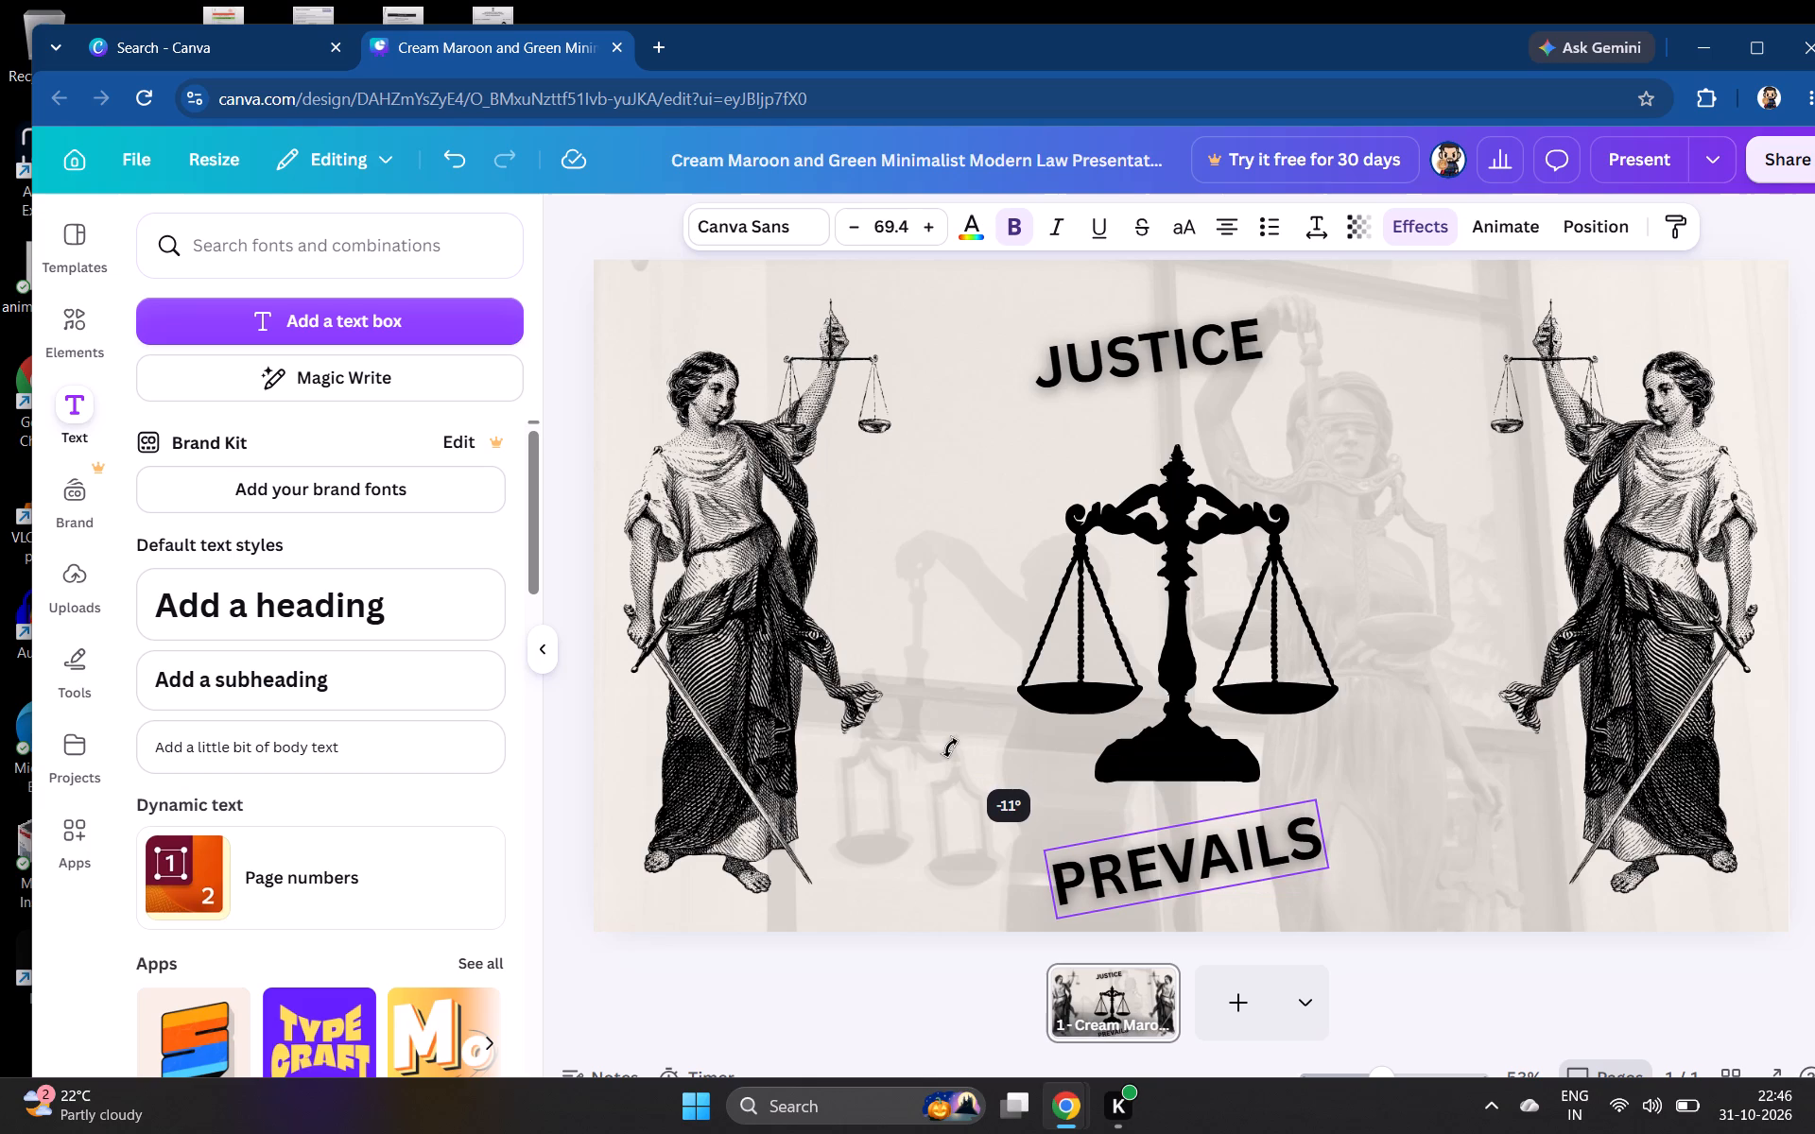
pyautogui.moveTo(950, 747); pyautogui.dragTo(956, 743)
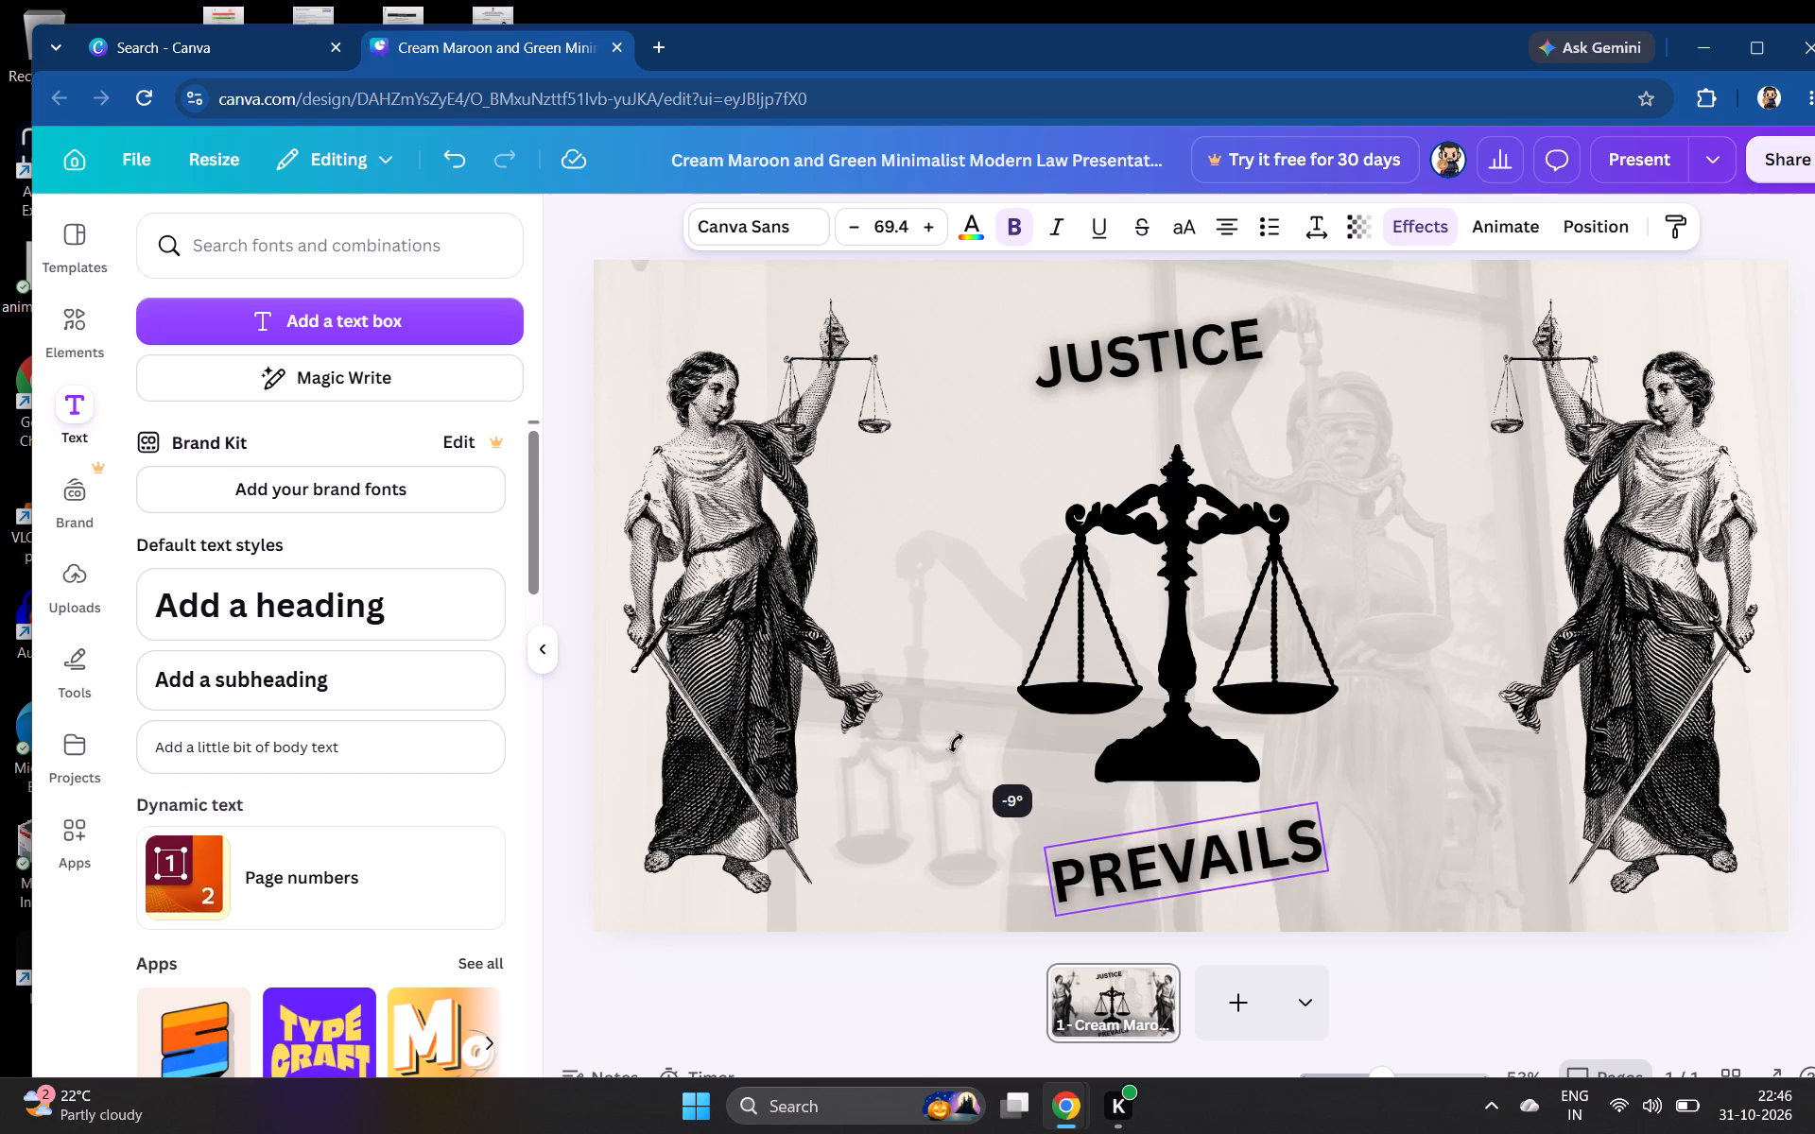
pyautogui.moveTo(956, 743); pyautogui.dragTo(959, 741)
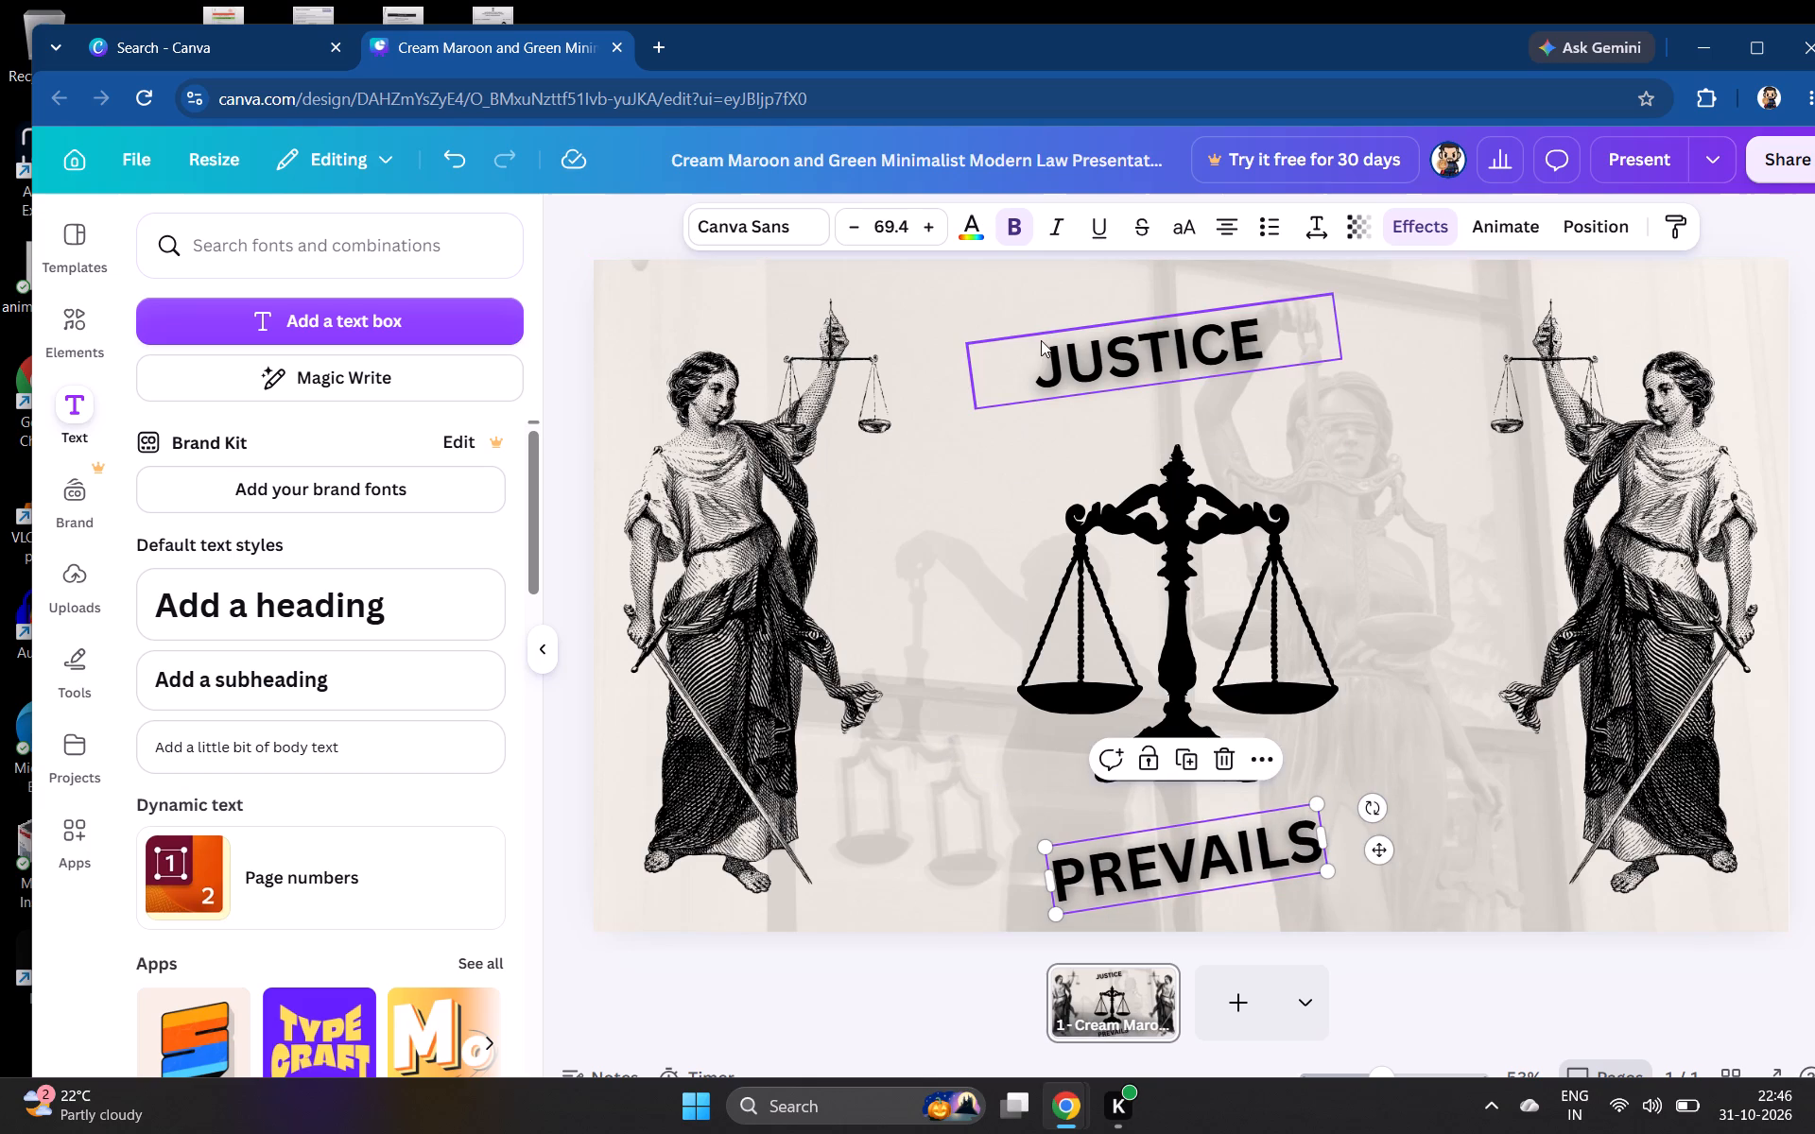
# Slightly increase the JUSTICE heading's upward tilt to match the slant of PREVAILS, leaving both headings deselected.
pyautogui.click(1052, 349)
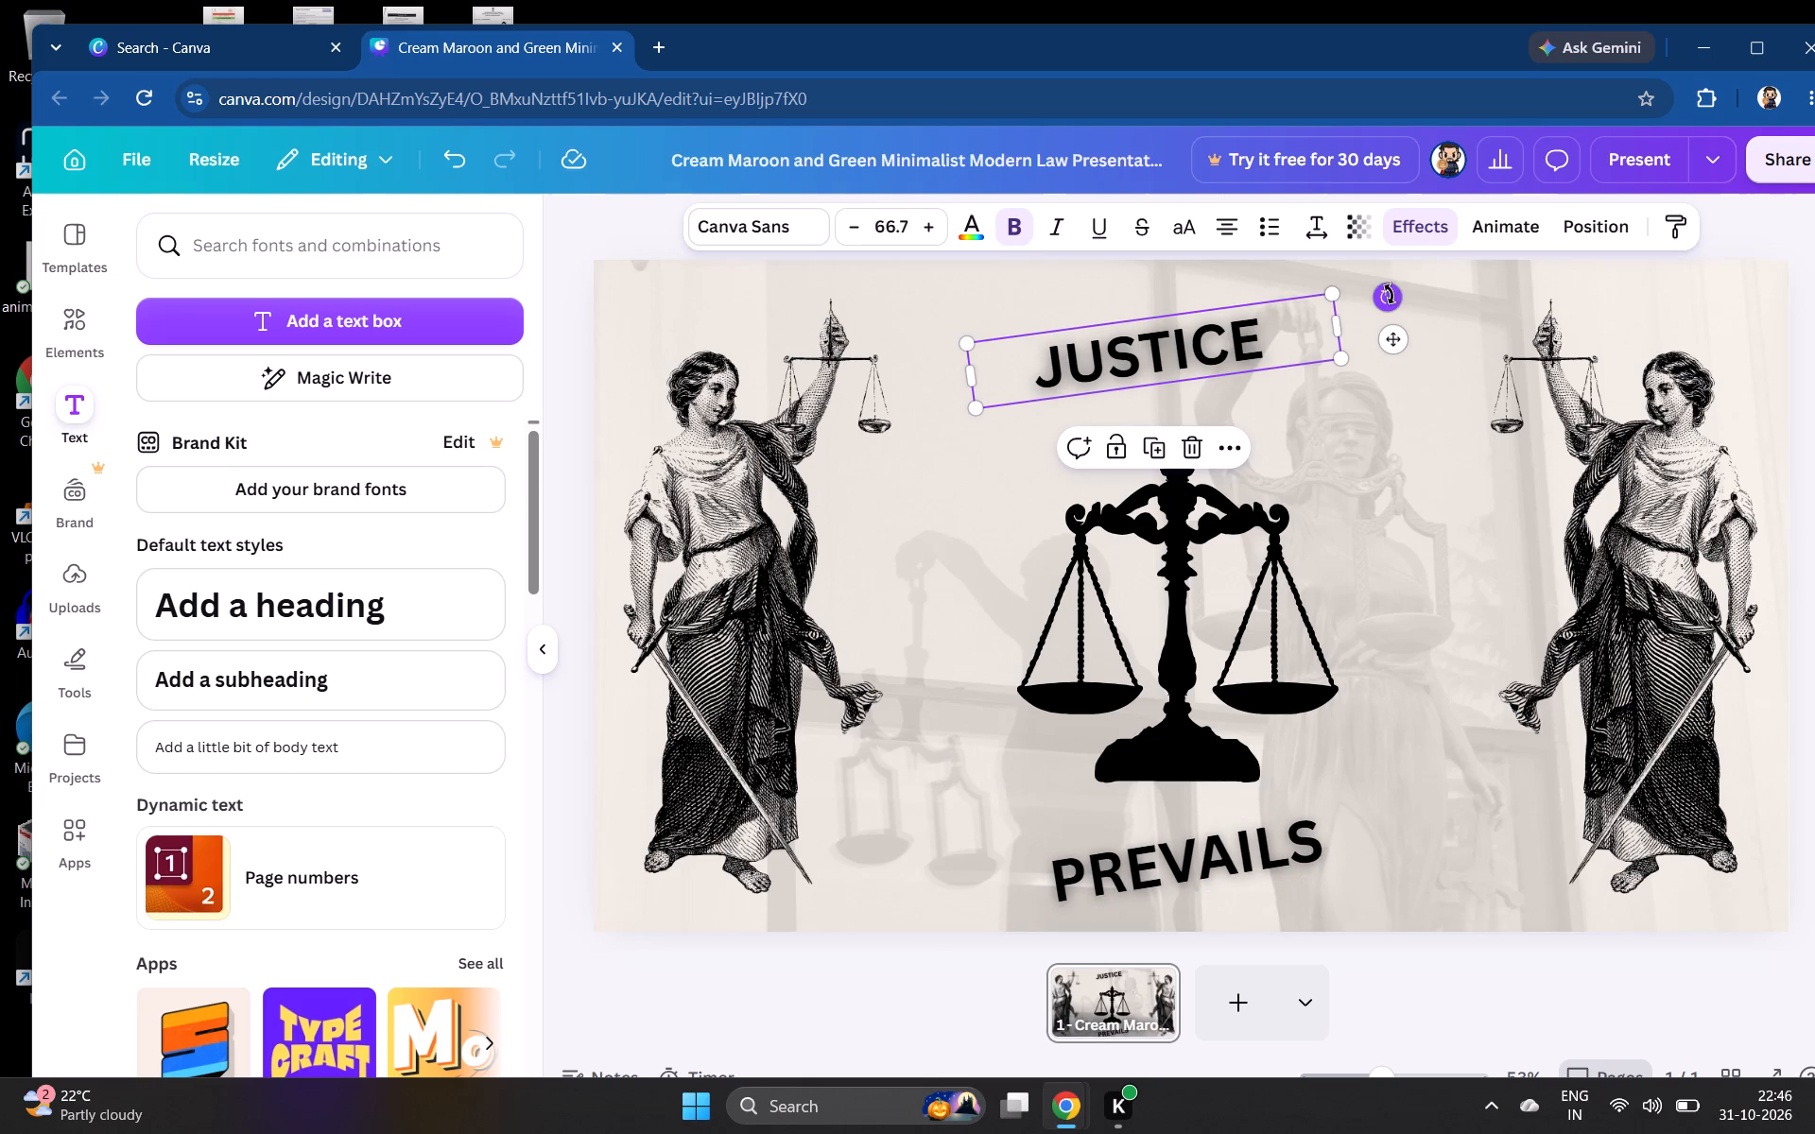
pyautogui.click(1391, 294)
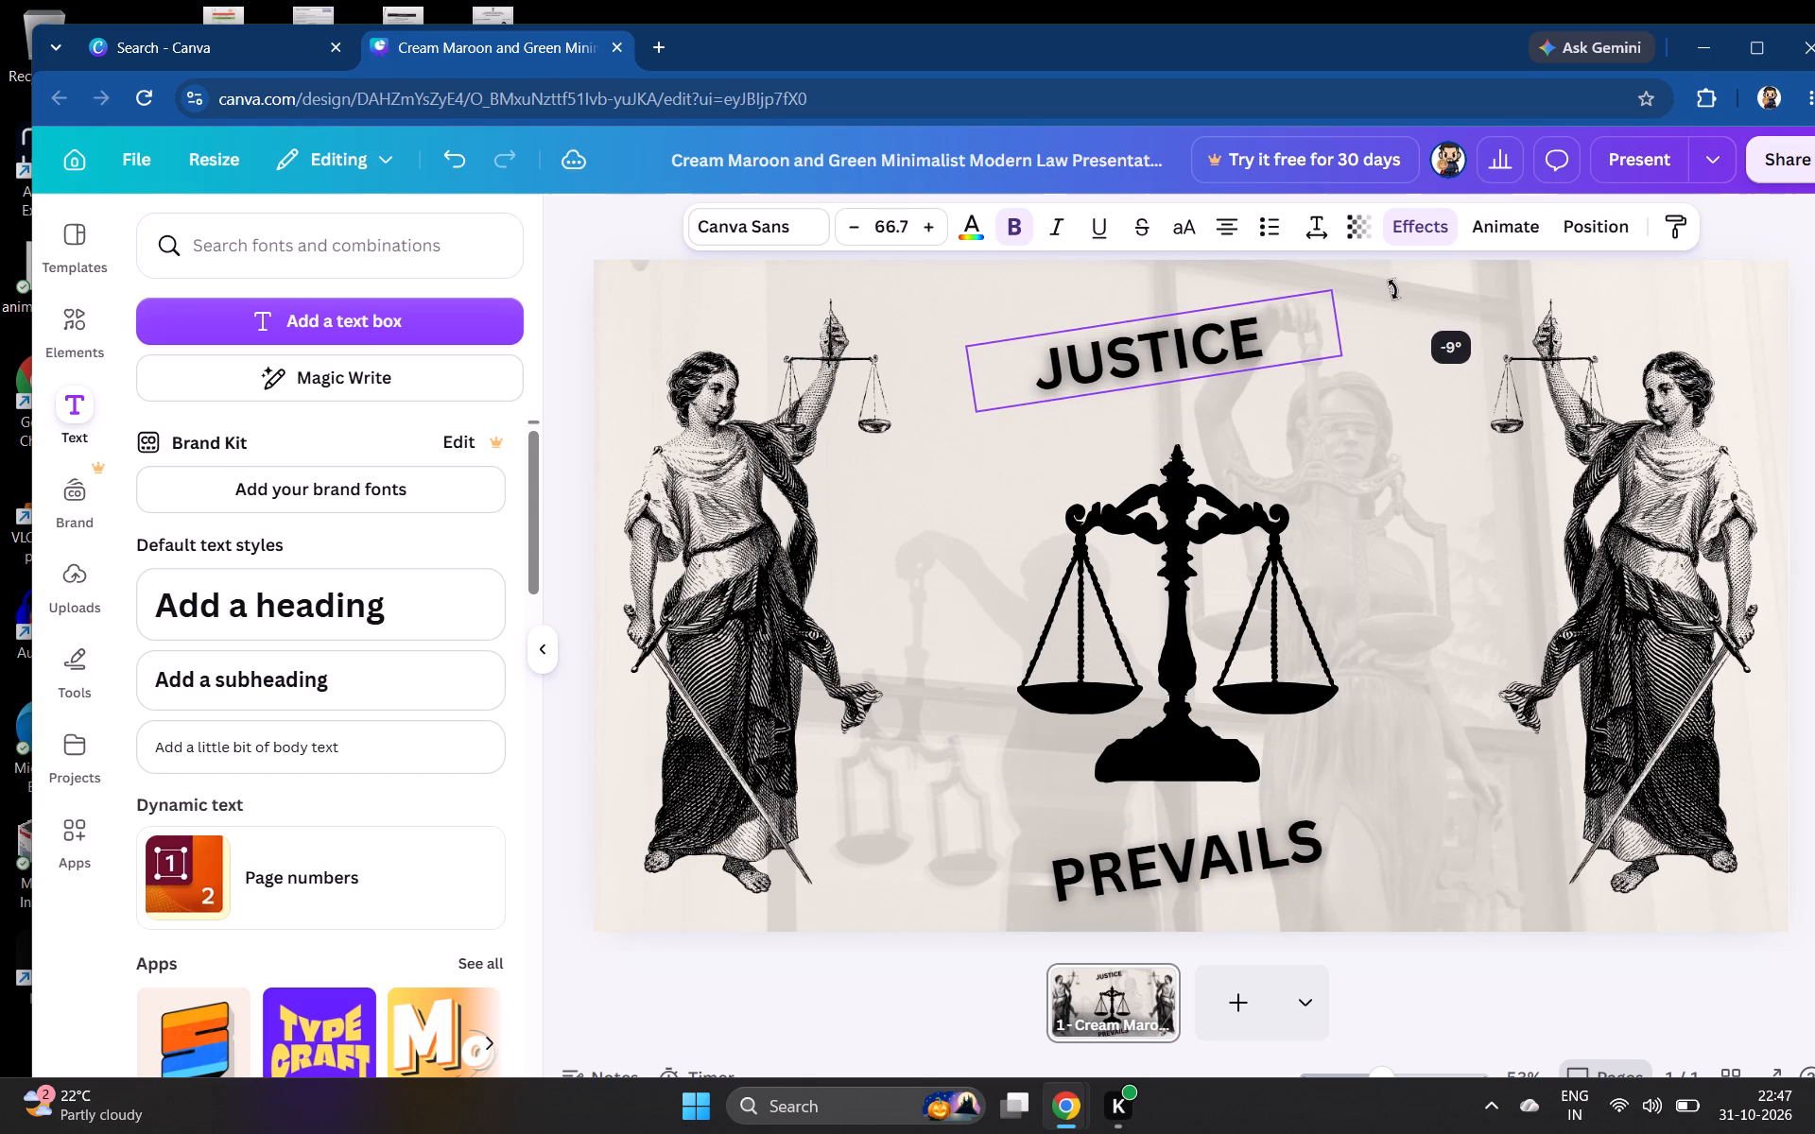
pyautogui.click(1264, 825)
pyautogui.click(1372, 795)
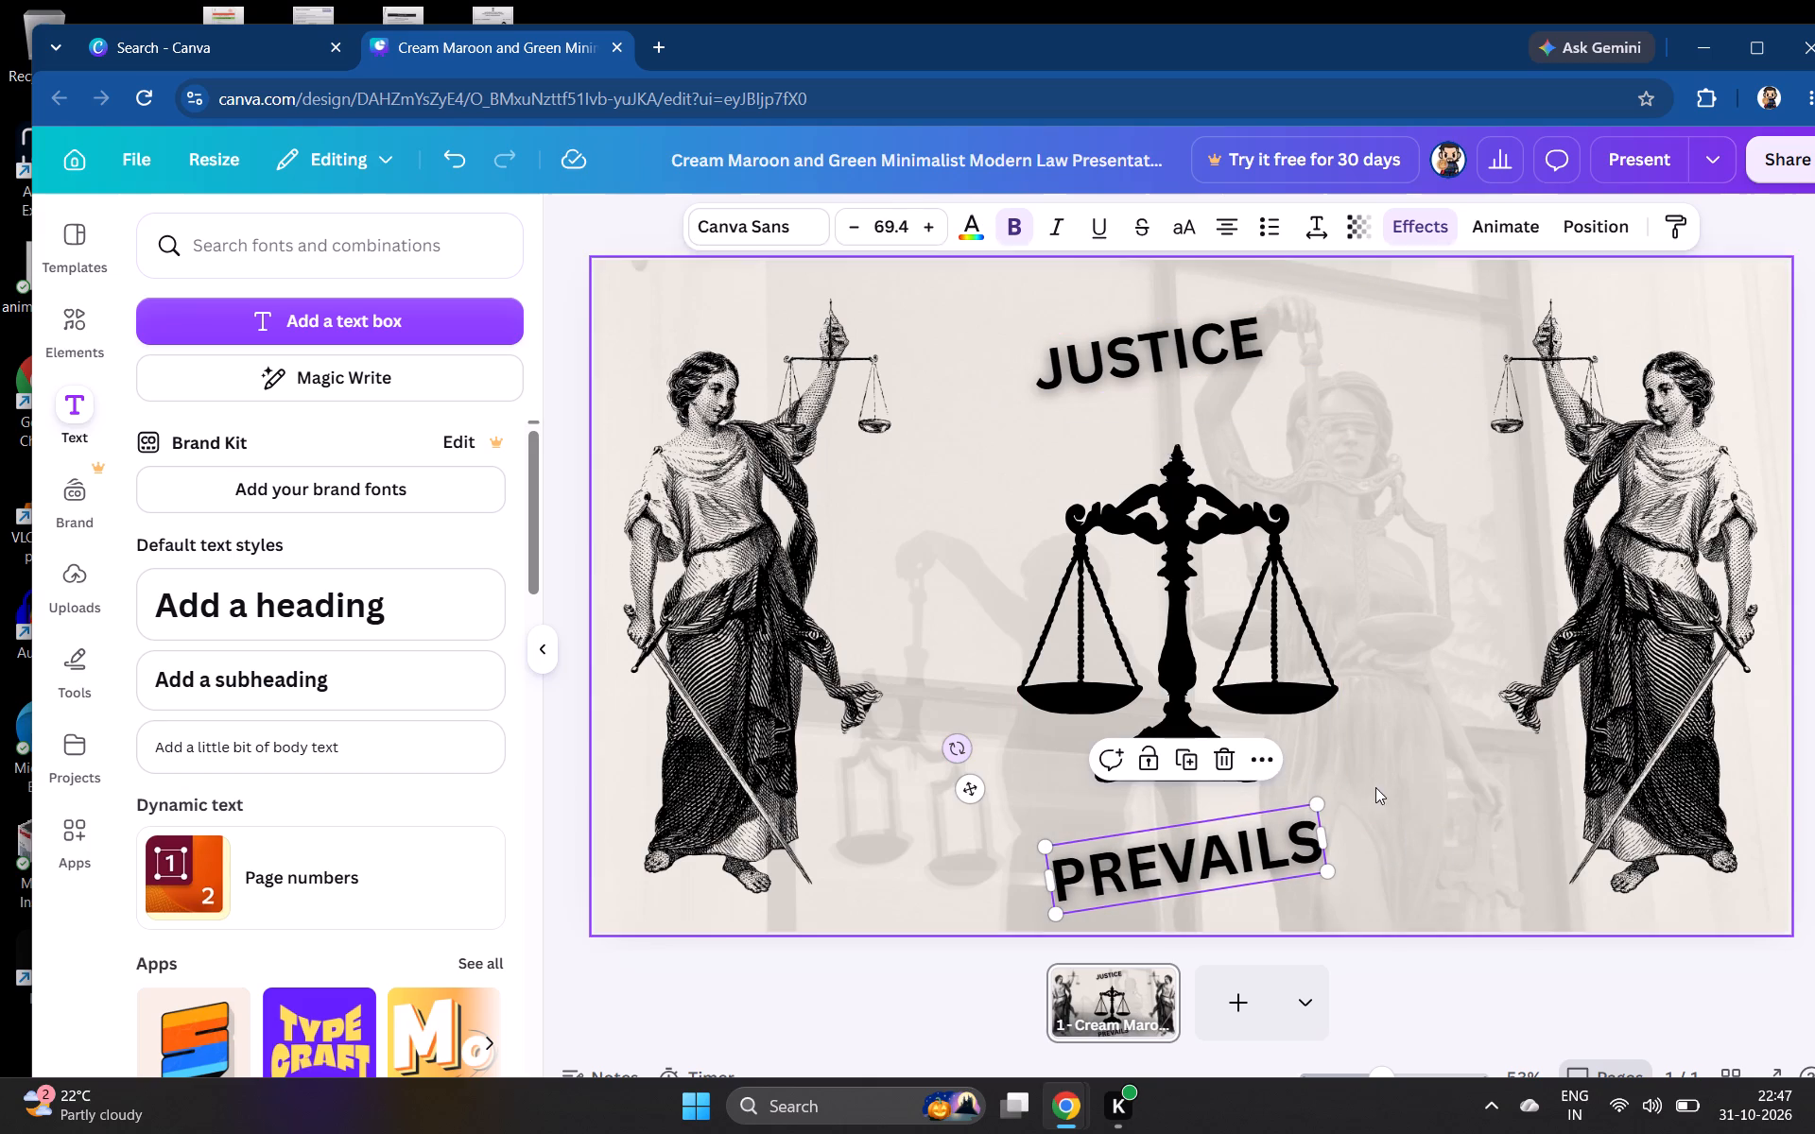
pyautogui.click(1003, 466)
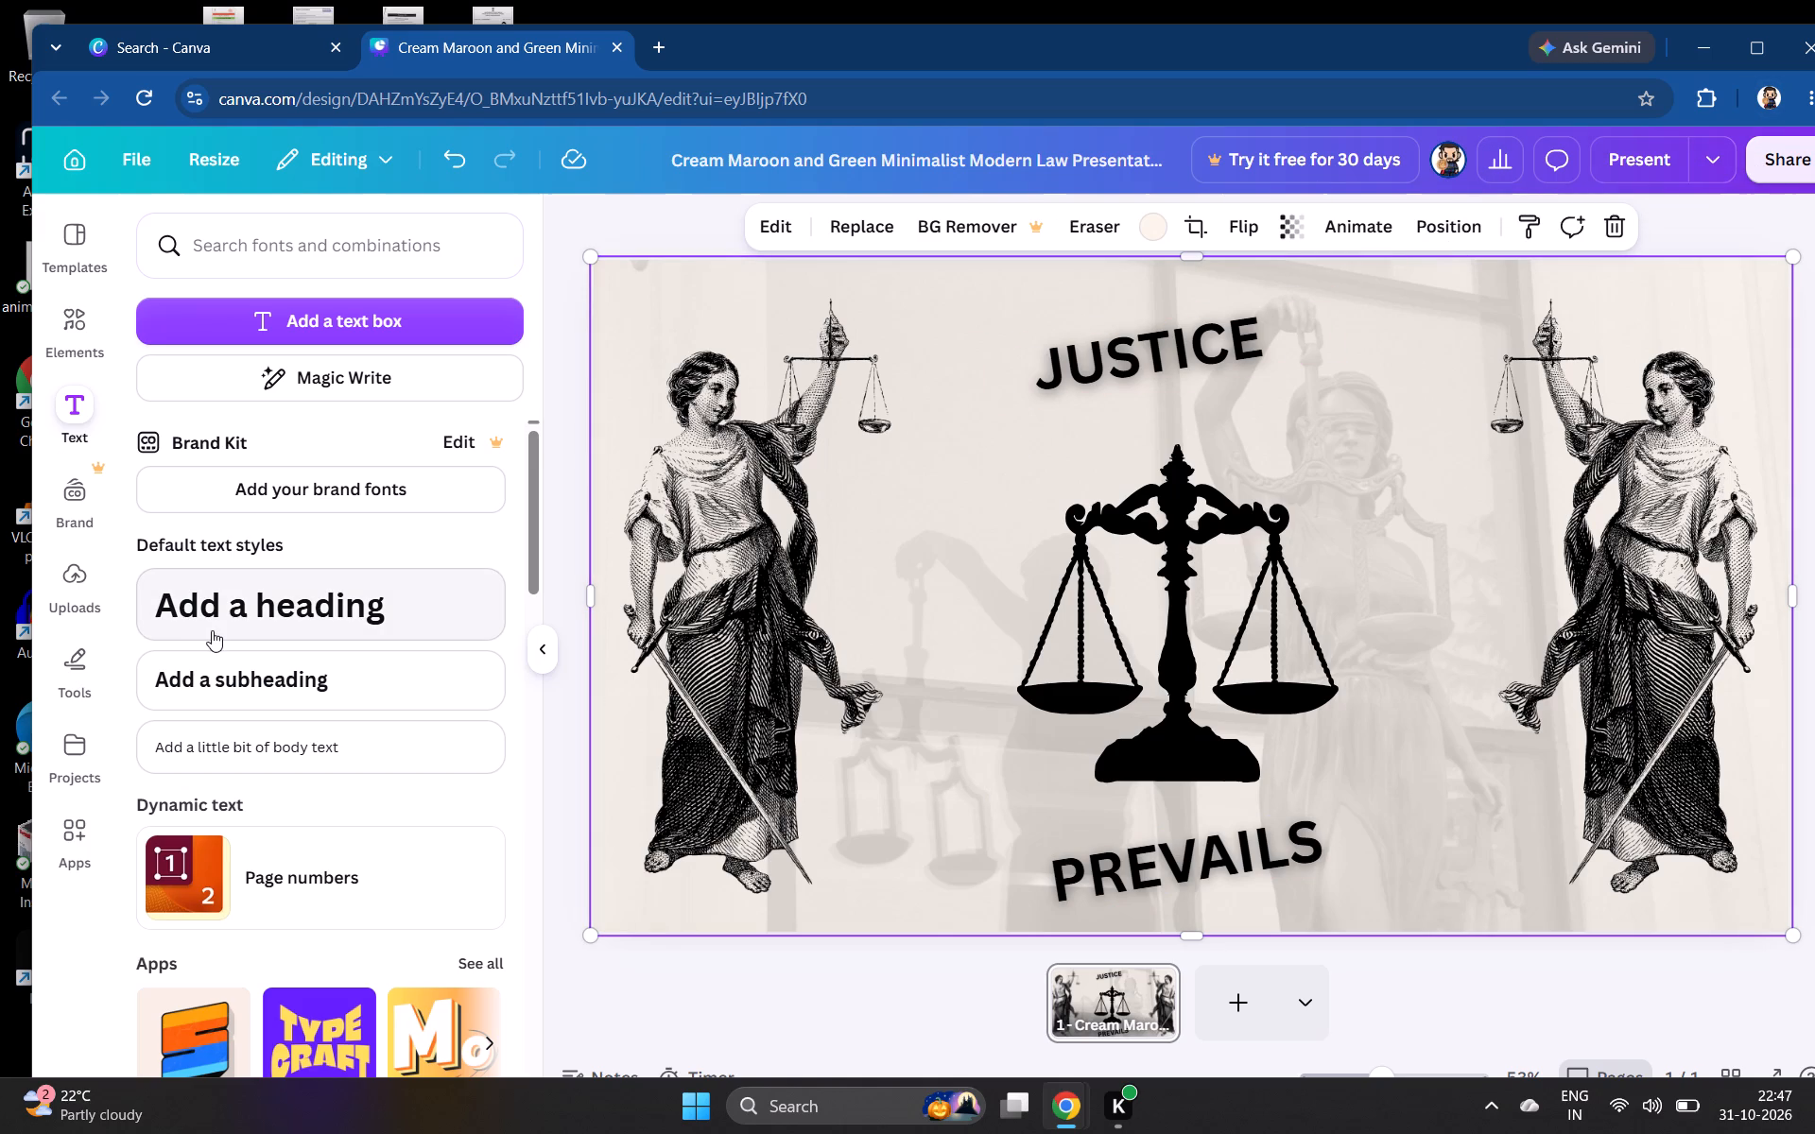
# Download the design as a PDF with the Digital preset and save it in Downloads as CANVA 1.
pyautogui.click(372, 166)
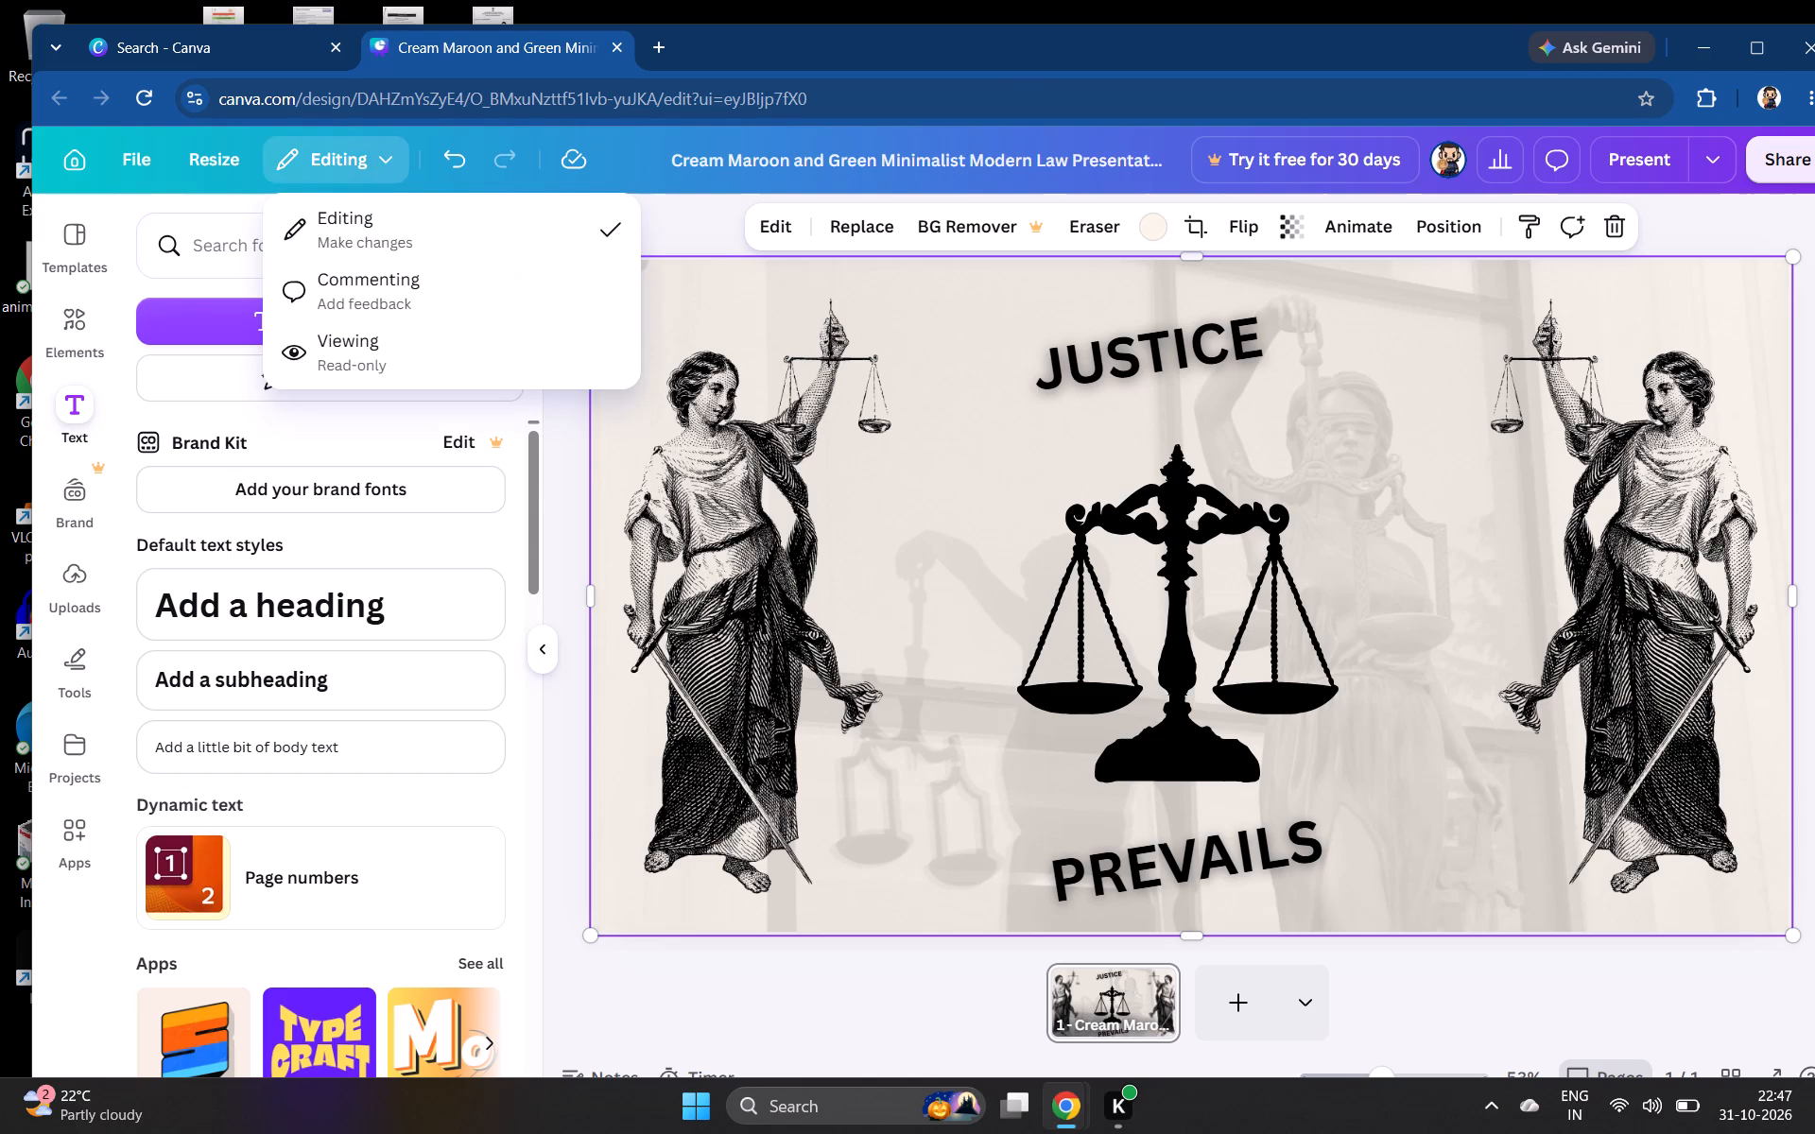
pyautogui.click(1787, 152)
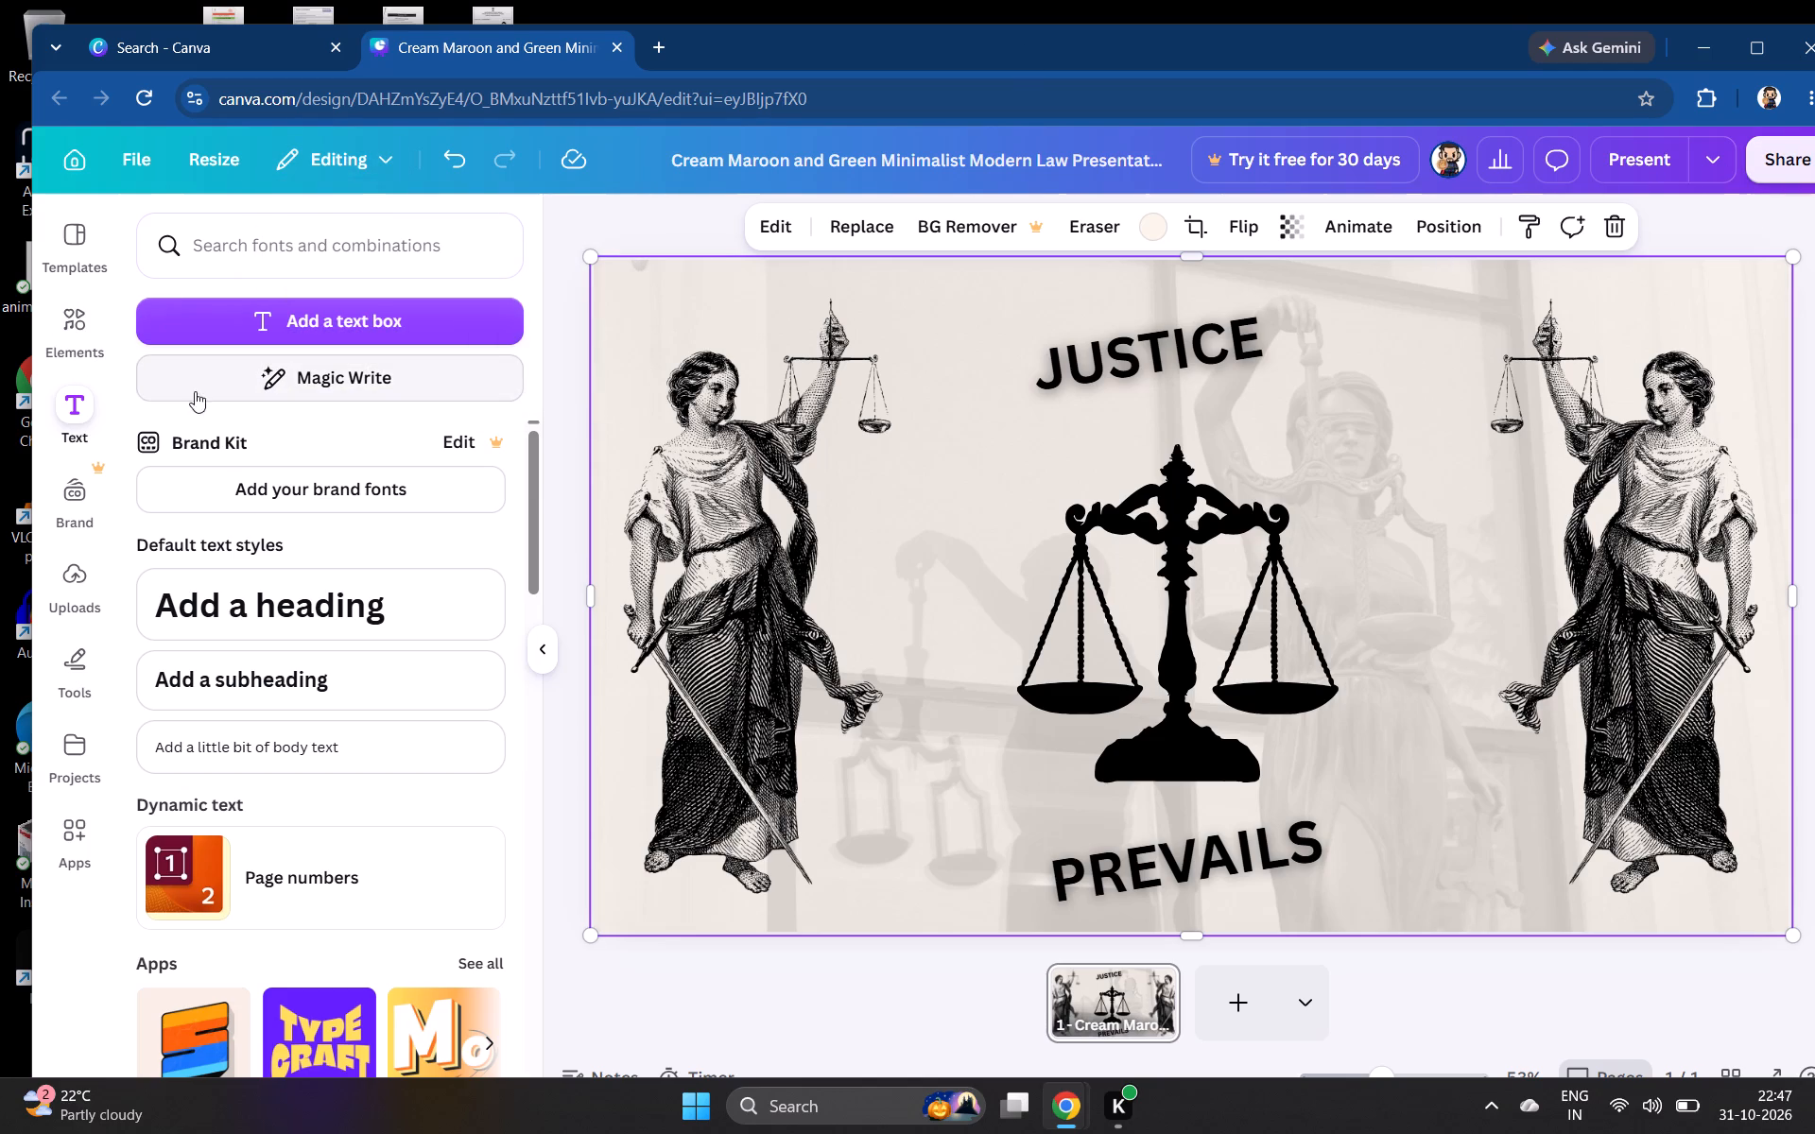
pyautogui.click(1802, 164)
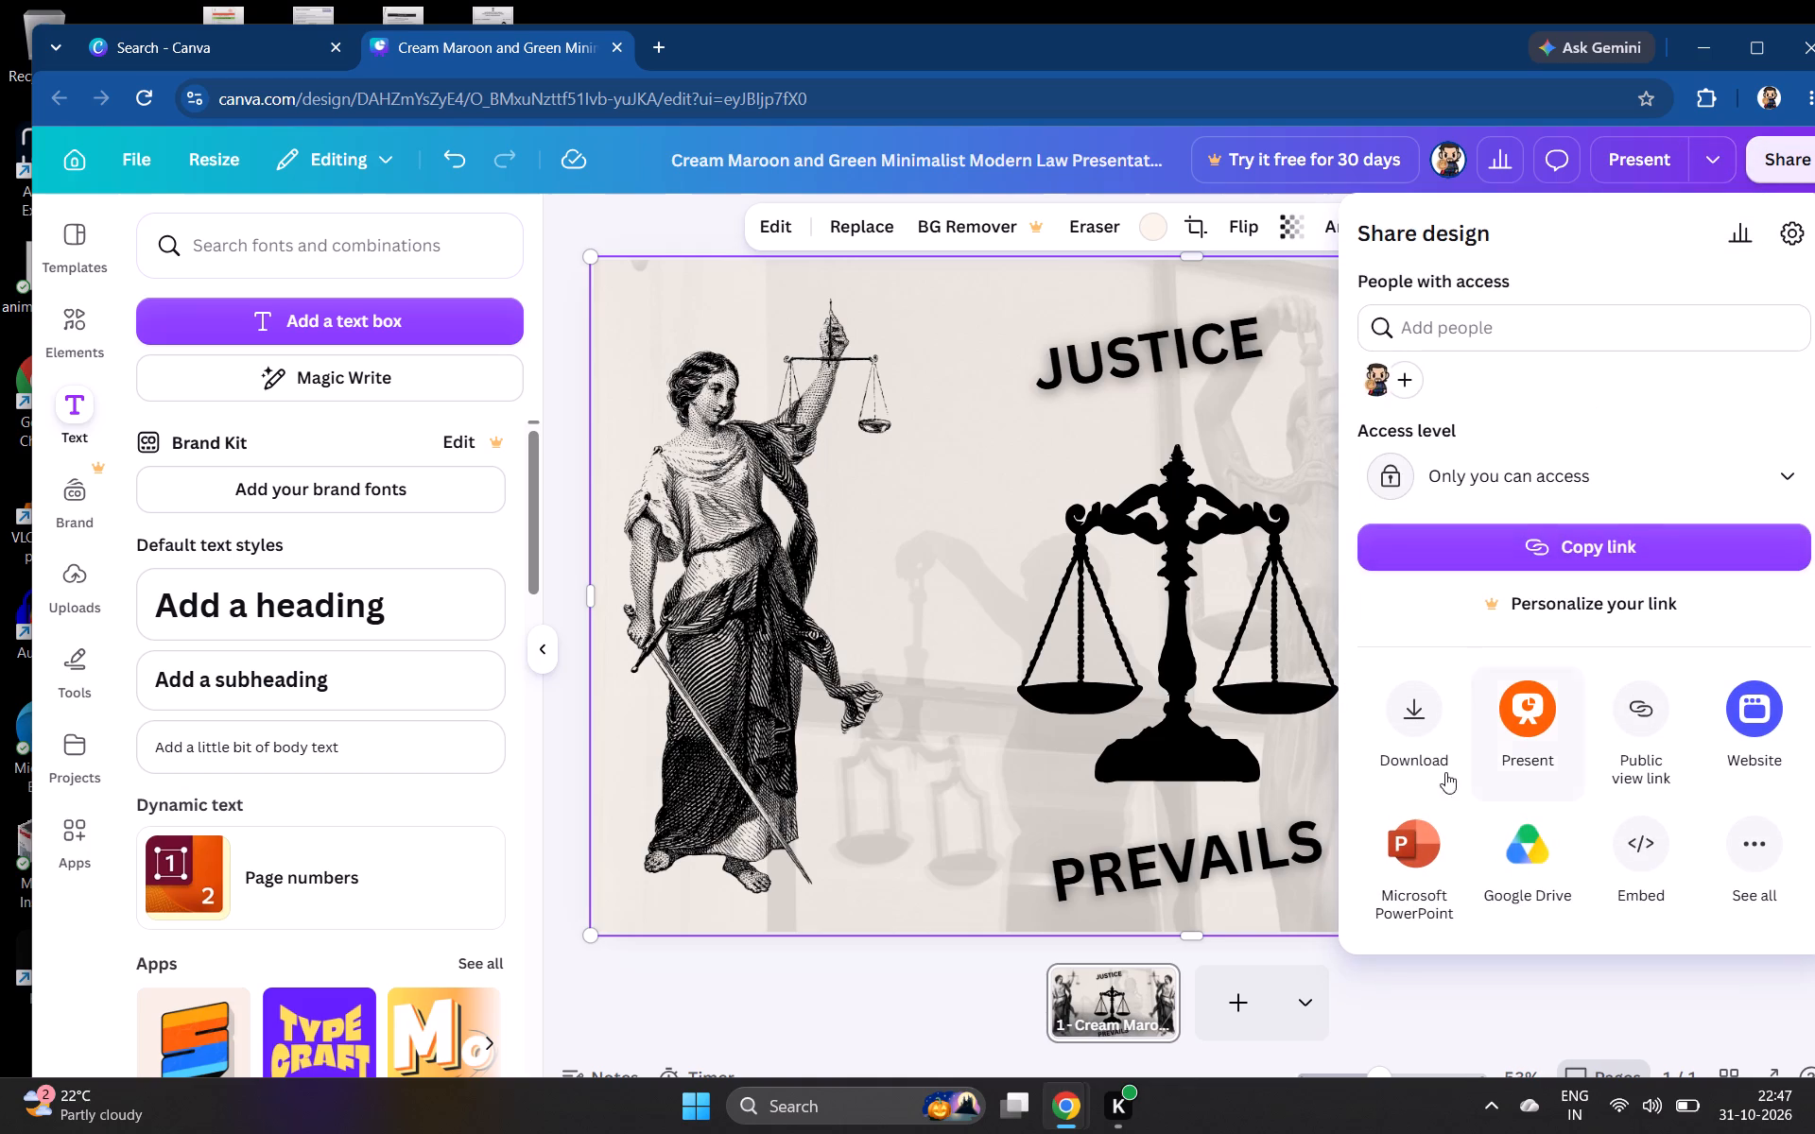
pyautogui.click(1416, 710)
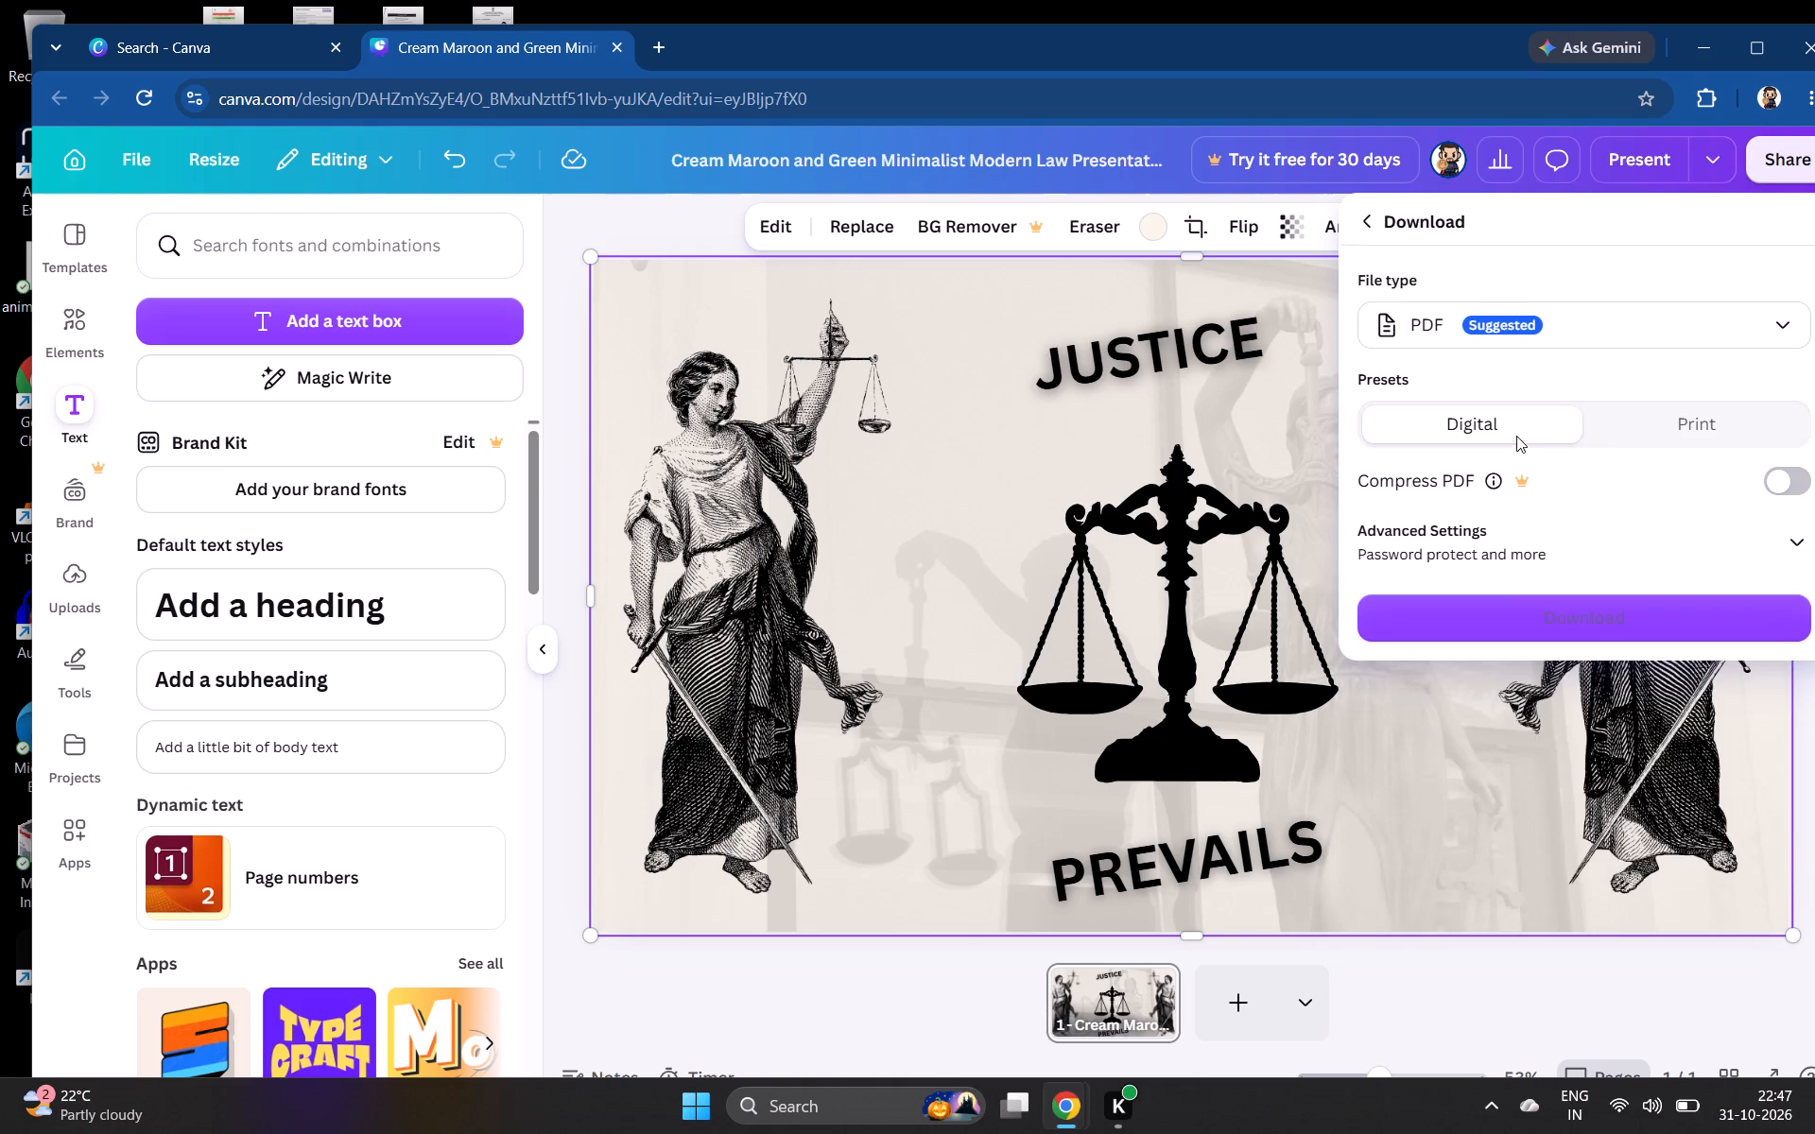
pyautogui.click(1502, 610)
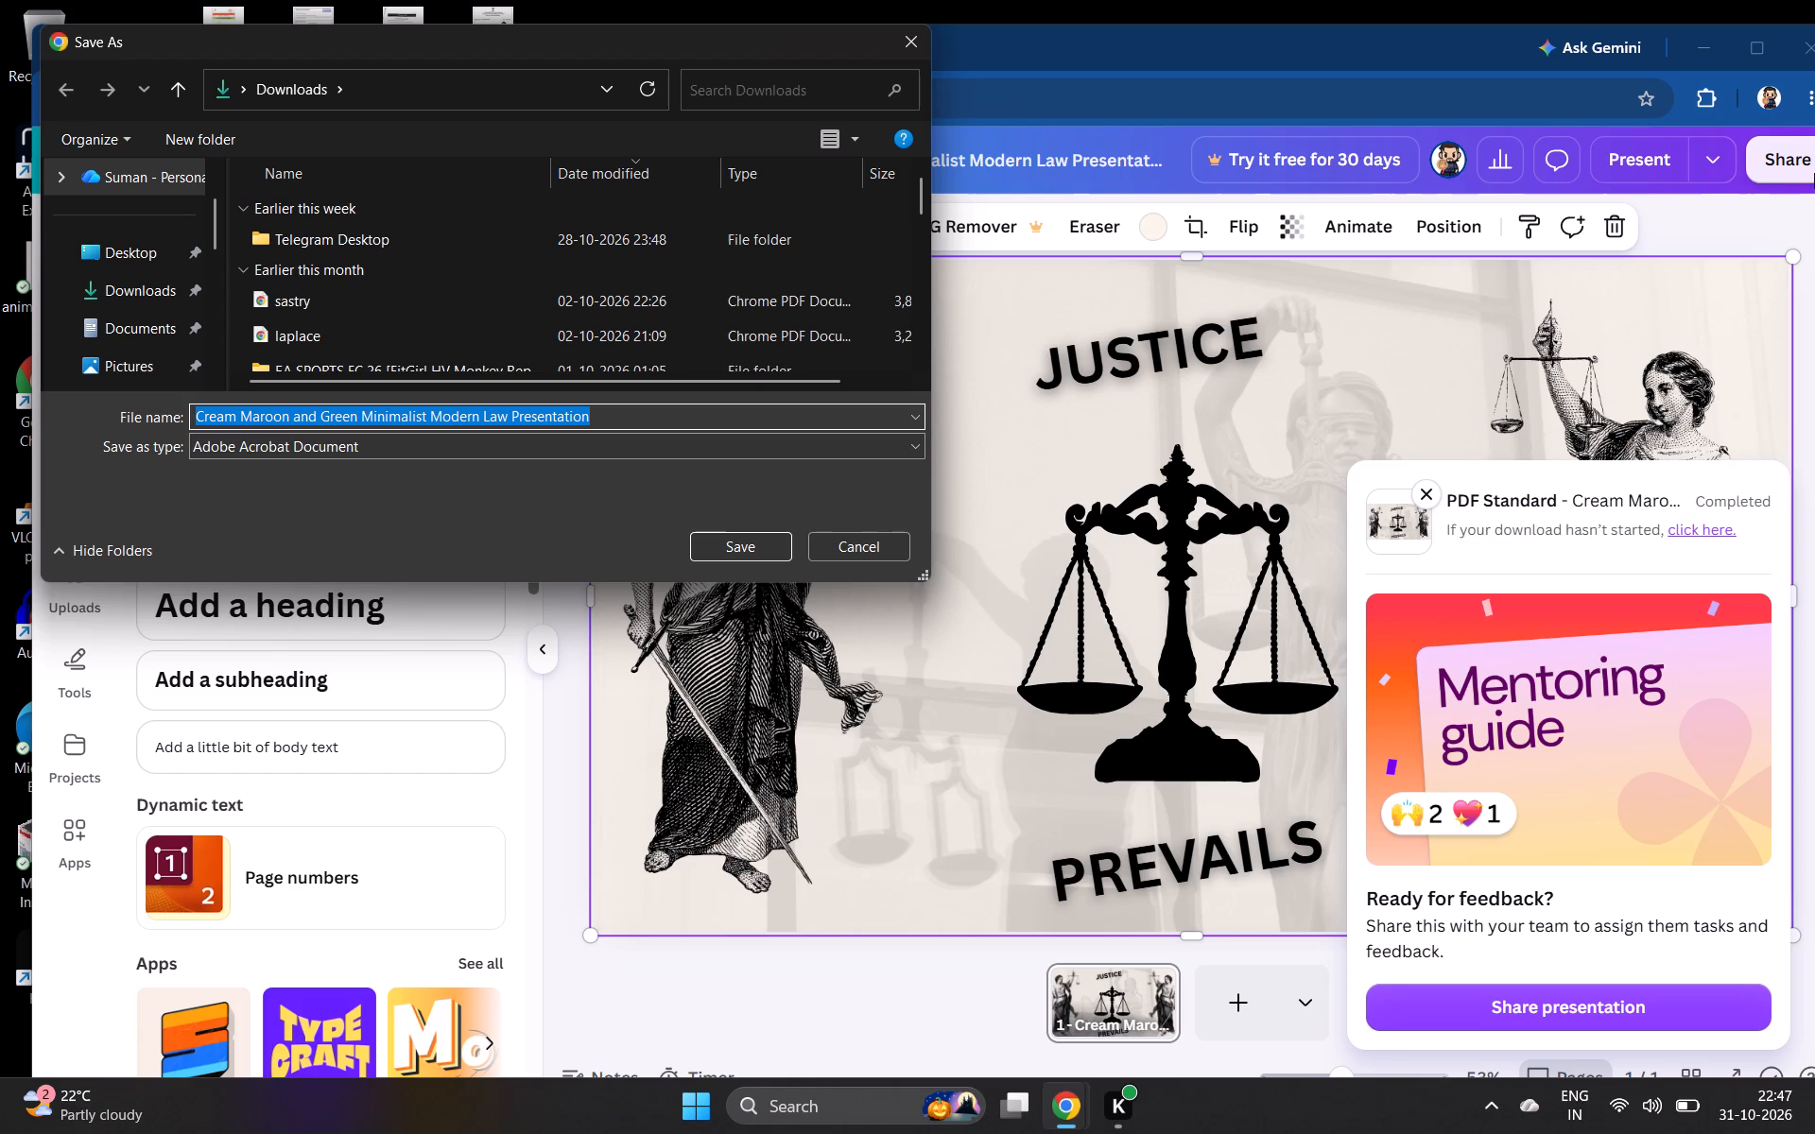
pyautogui.press('BackSpace')
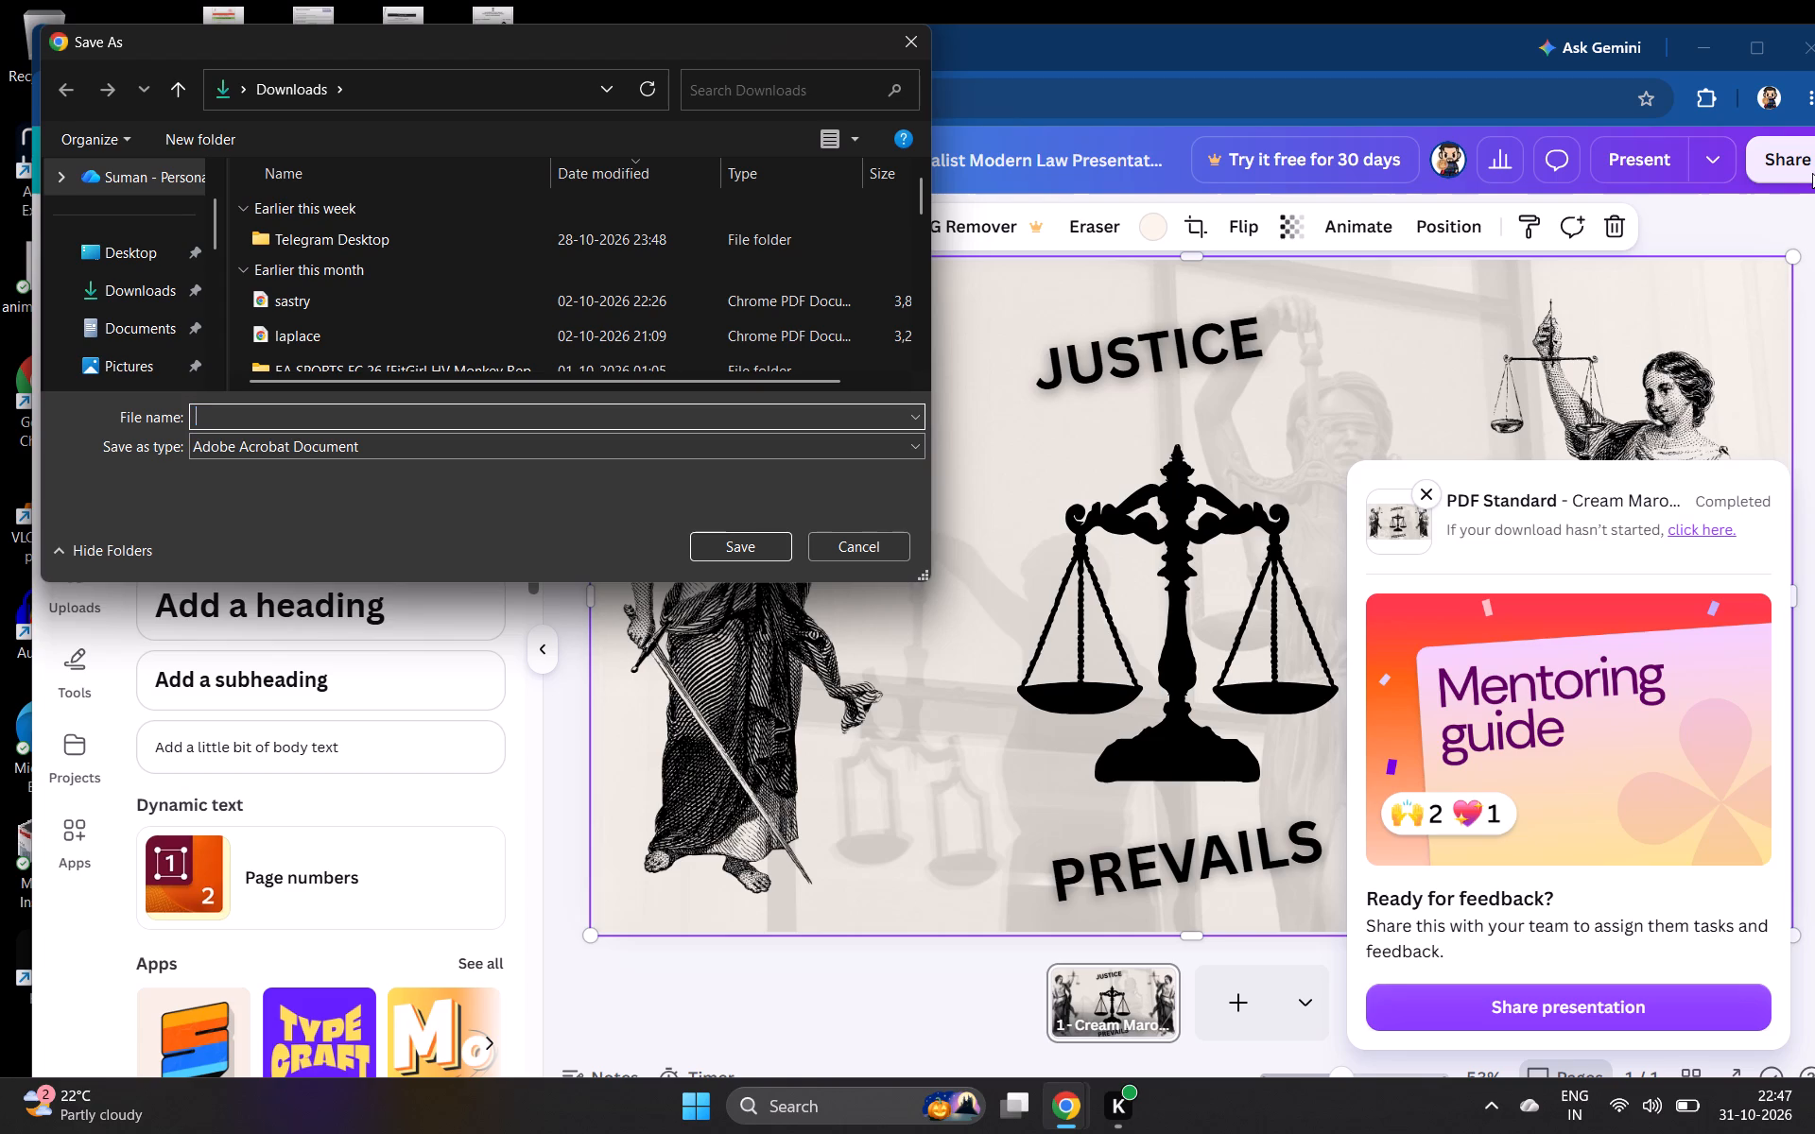
pyautogui.write('JU')
pyautogui.press('BackSpace')
pyautogui.press('BackSpace')
pyautogui.write('CANVA 1')
pyautogui.click(717, 551)
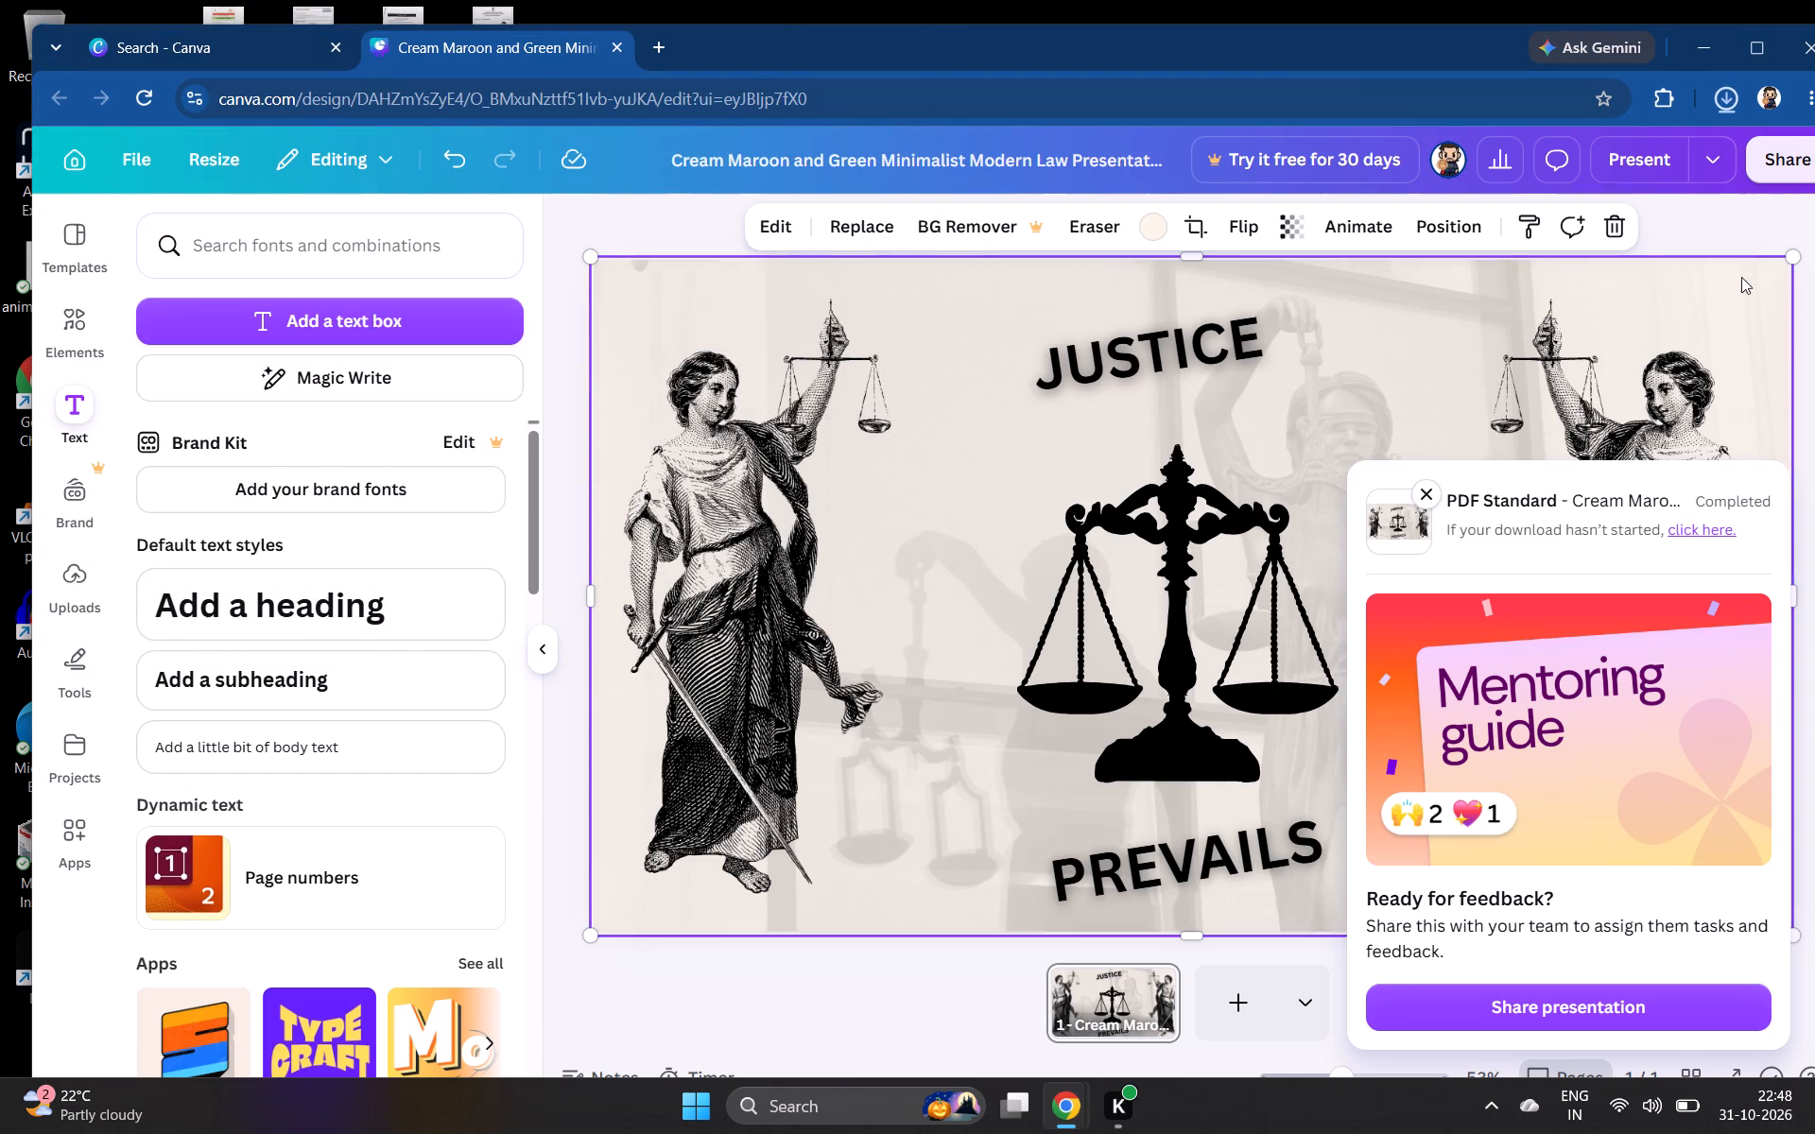
# Close the exported PDF in Adobe Acrobat, return to the Canva design and dismiss the download notice.
pyautogui.click(1139, 27)
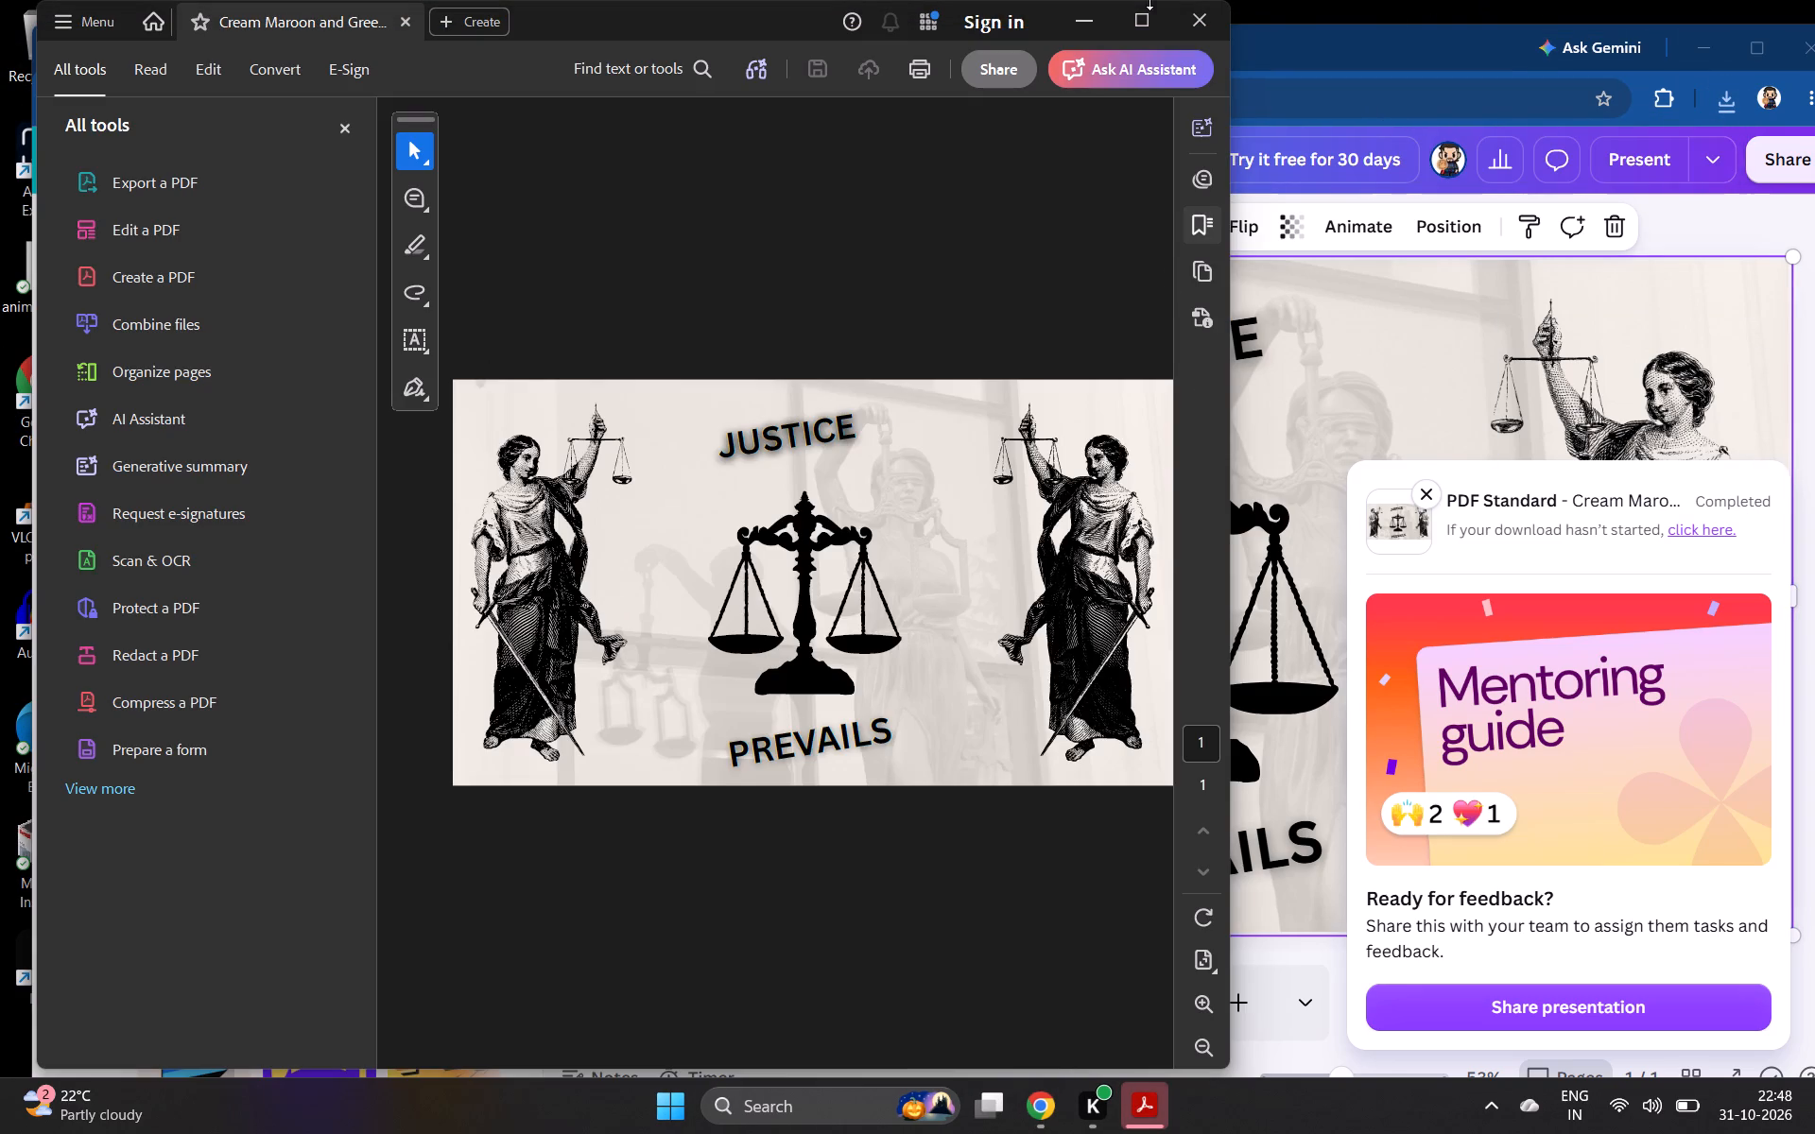
pyautogui.click(1222, 26)
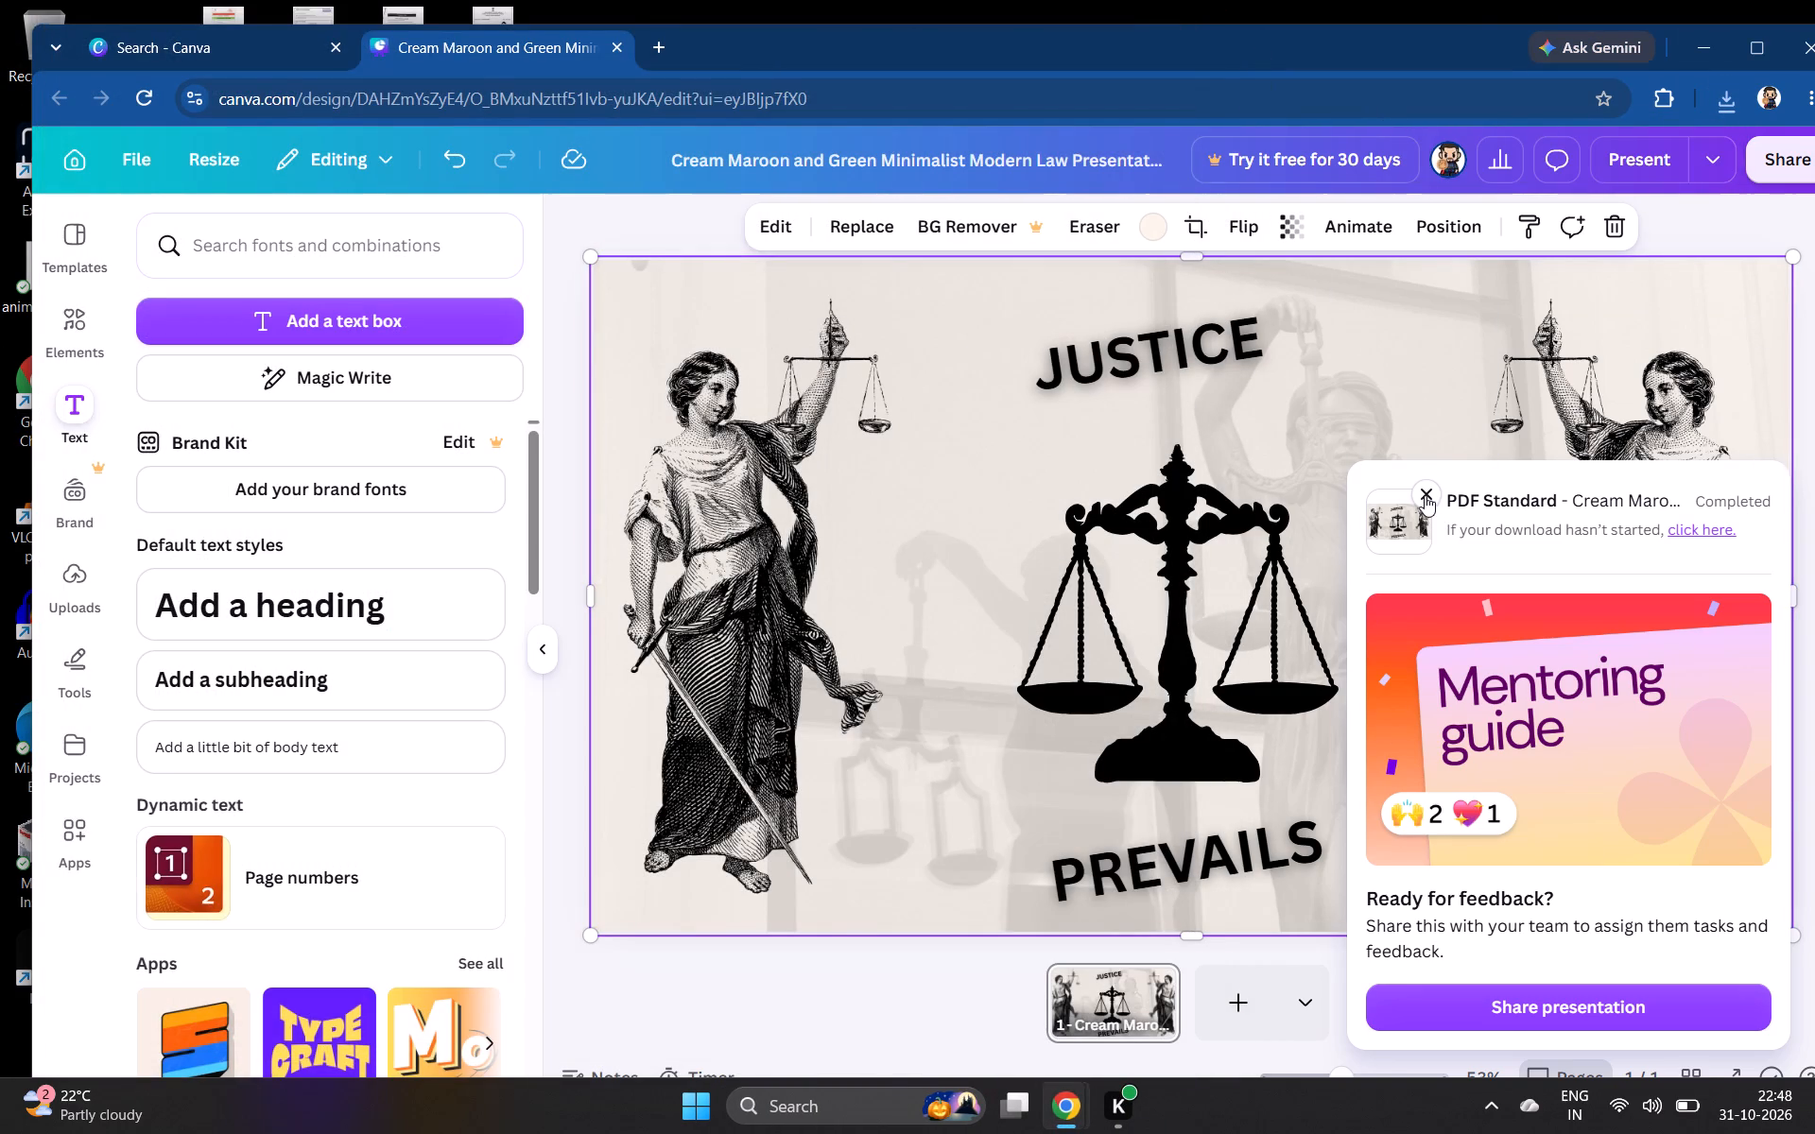
pyautogui.click(1425, 495)
# Show the law presentation's template pages and undo the last two edits to the slide.
pyautogui.click(85, 253)
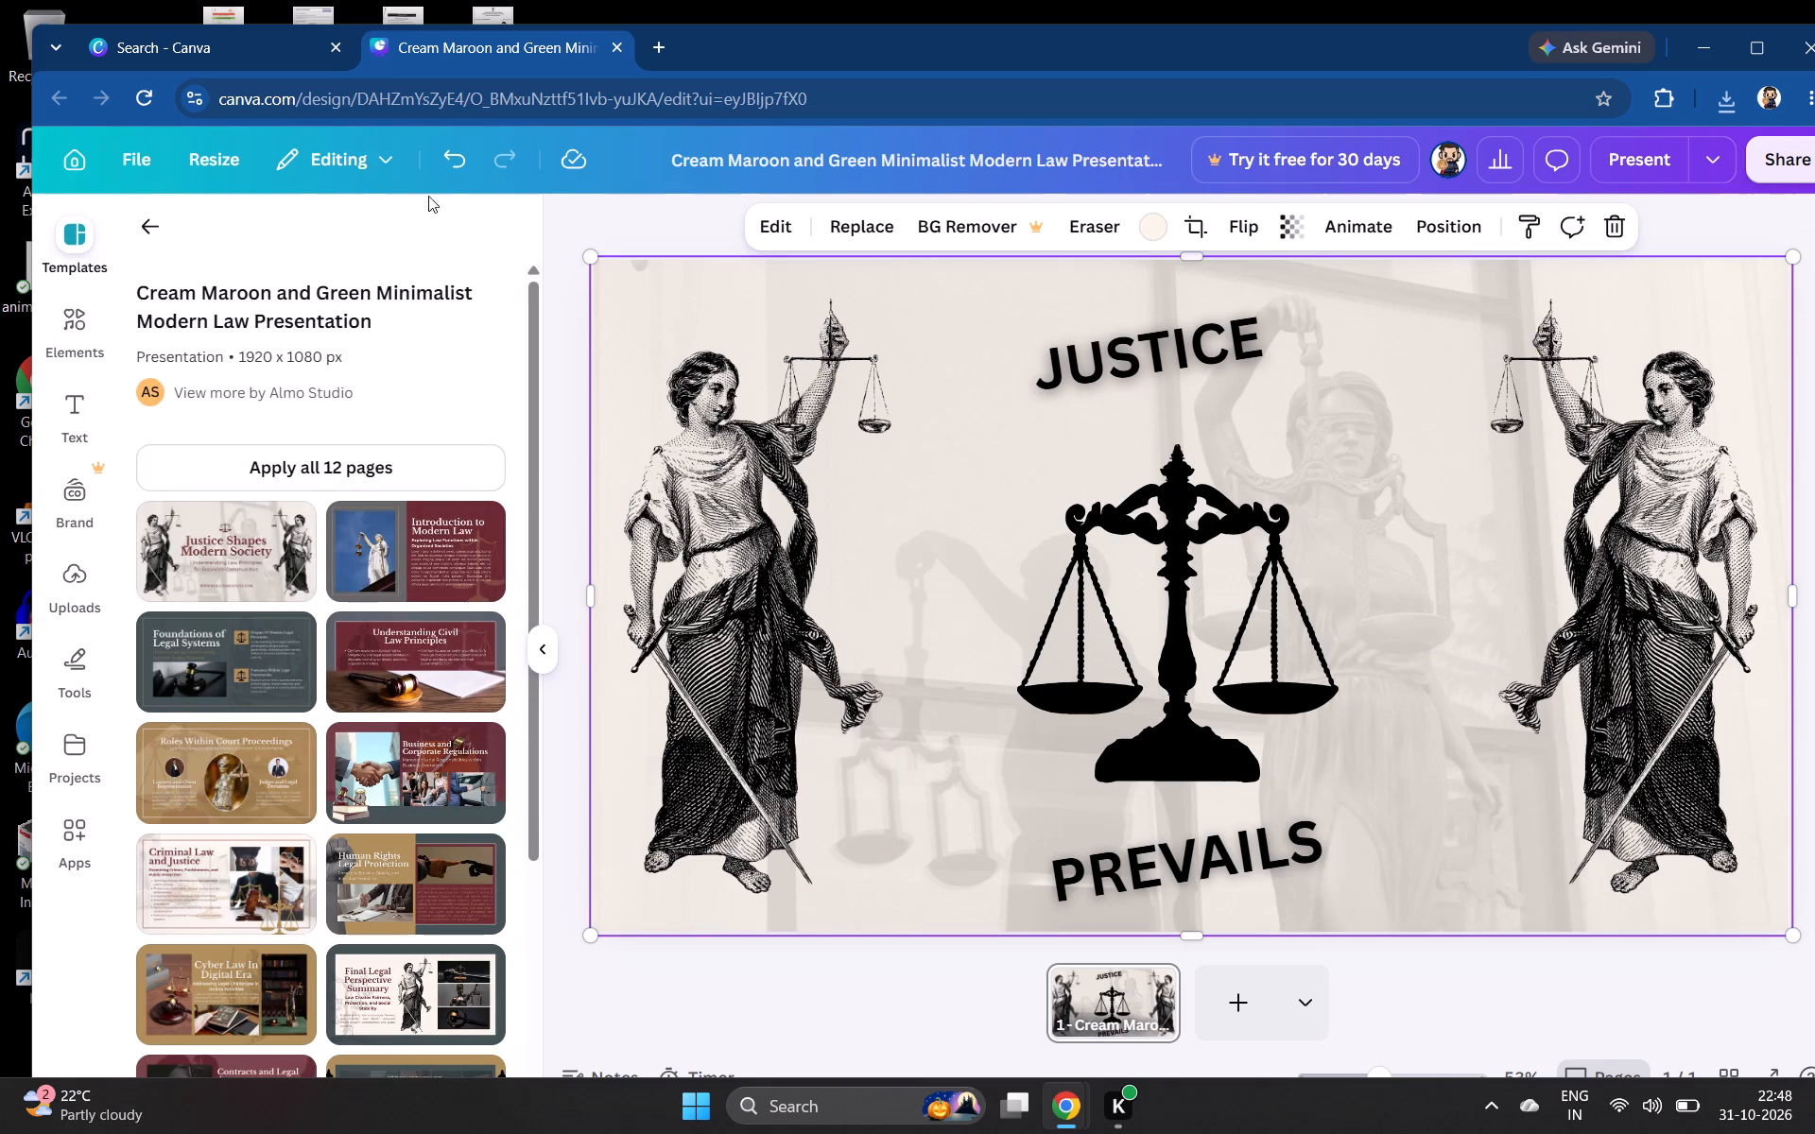
pyautogui.click(450, 176)
pyautogui.click(450, 176)
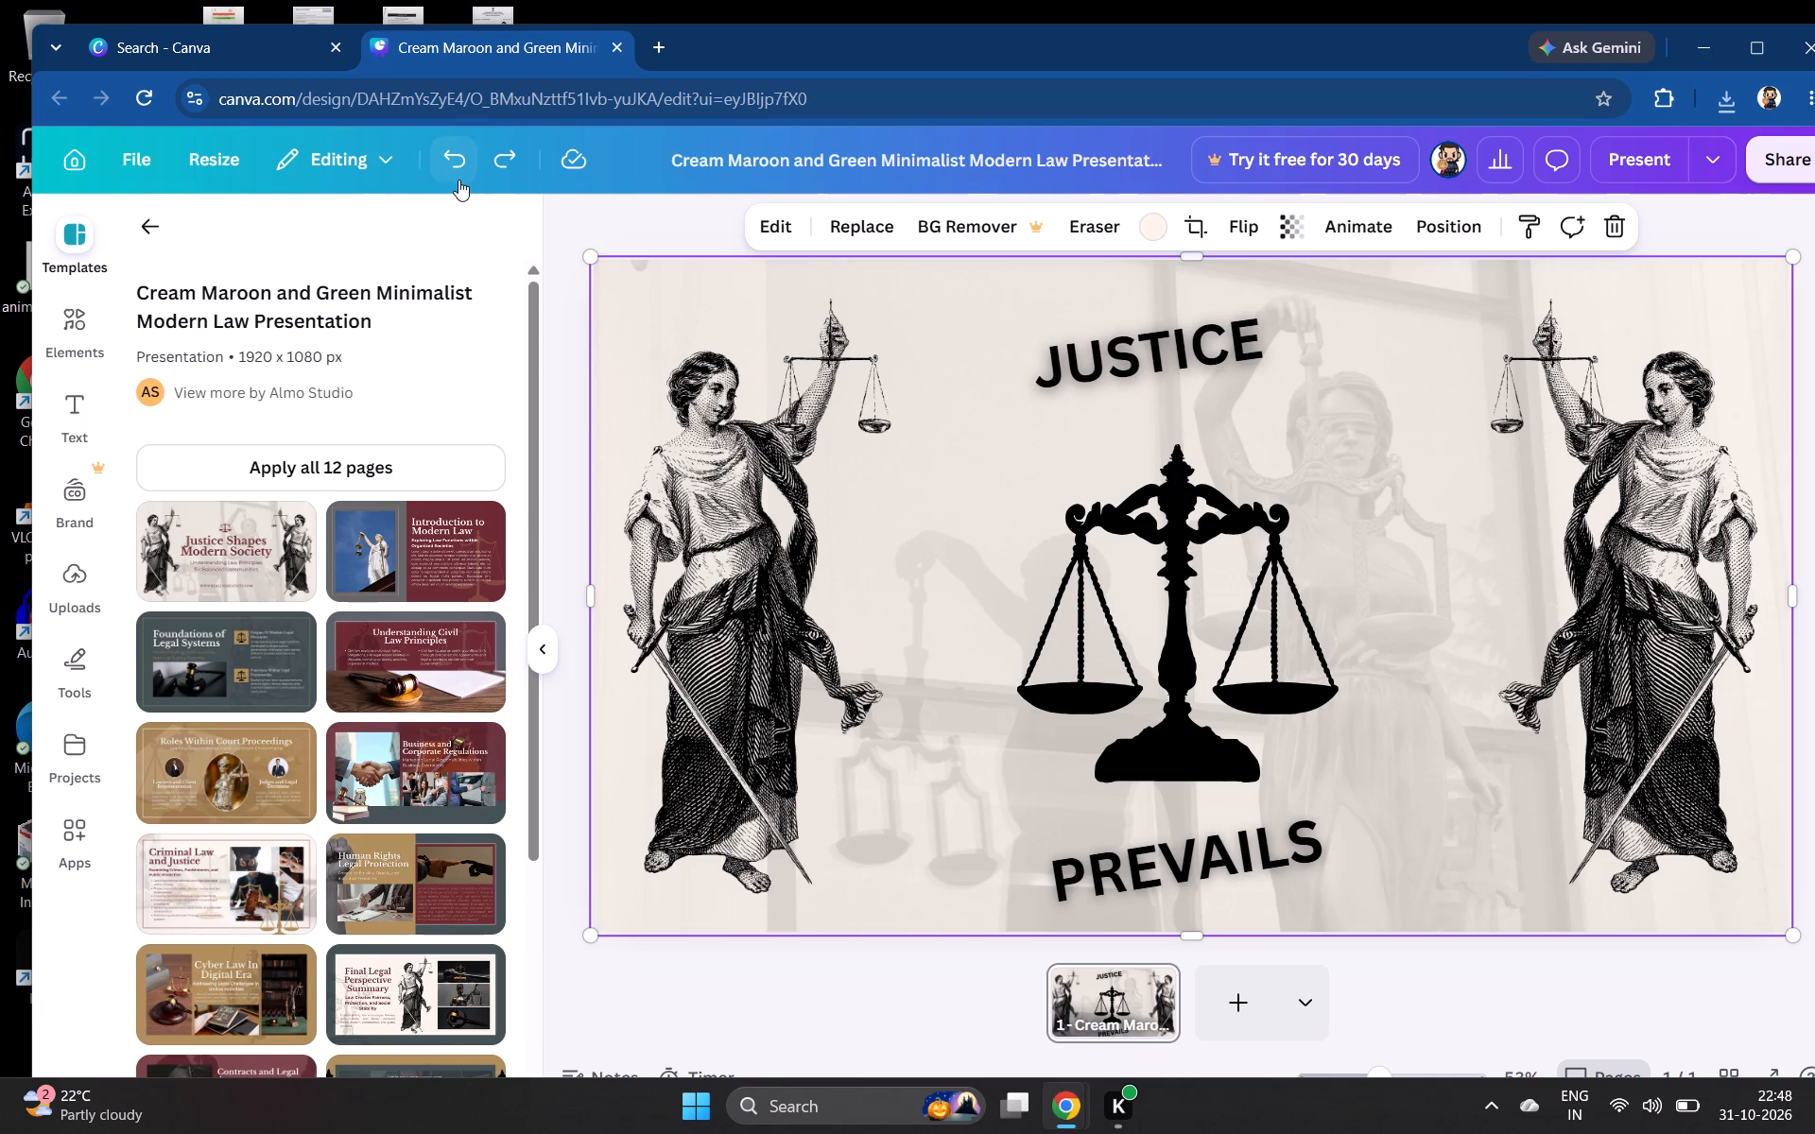
# Switch to the template search tab, close the law template's preview and examine the available presentation templates.
pyautogui.click(198, 43)
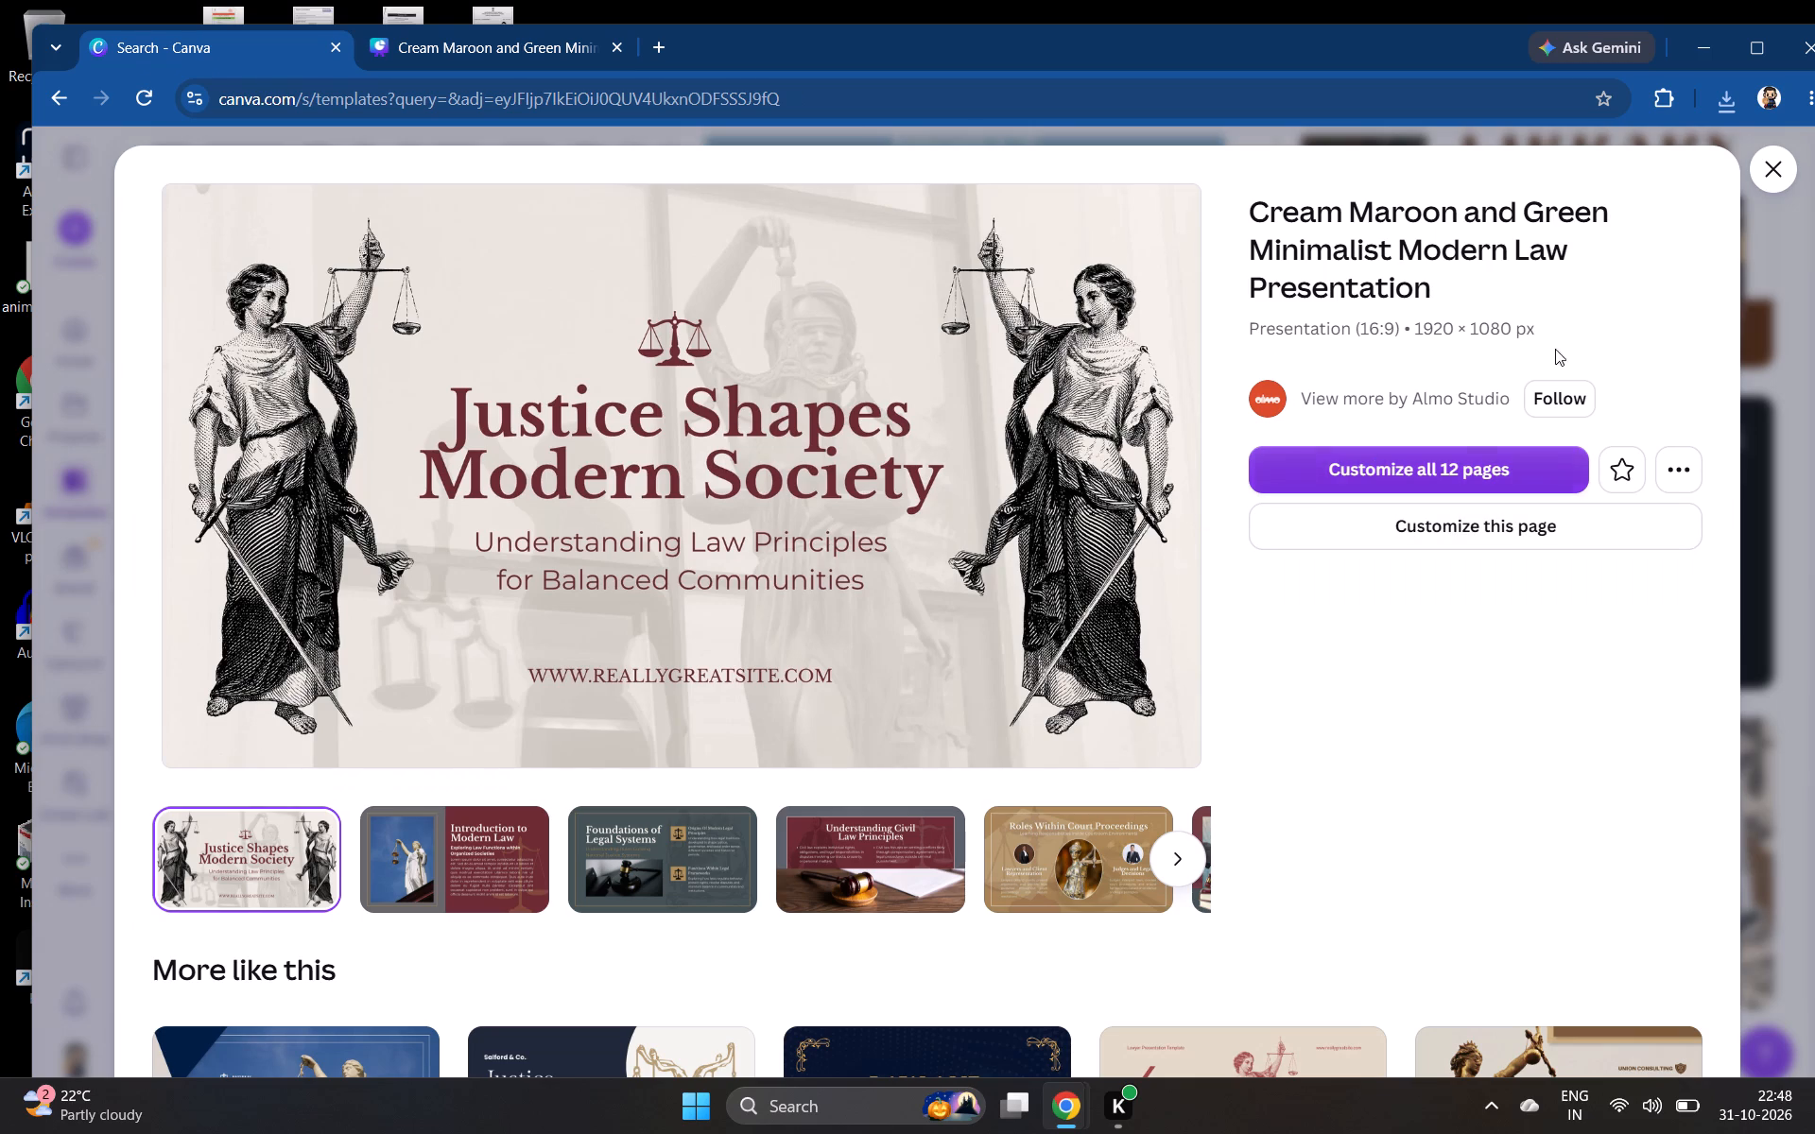
pyautogui.click(1776, 179)
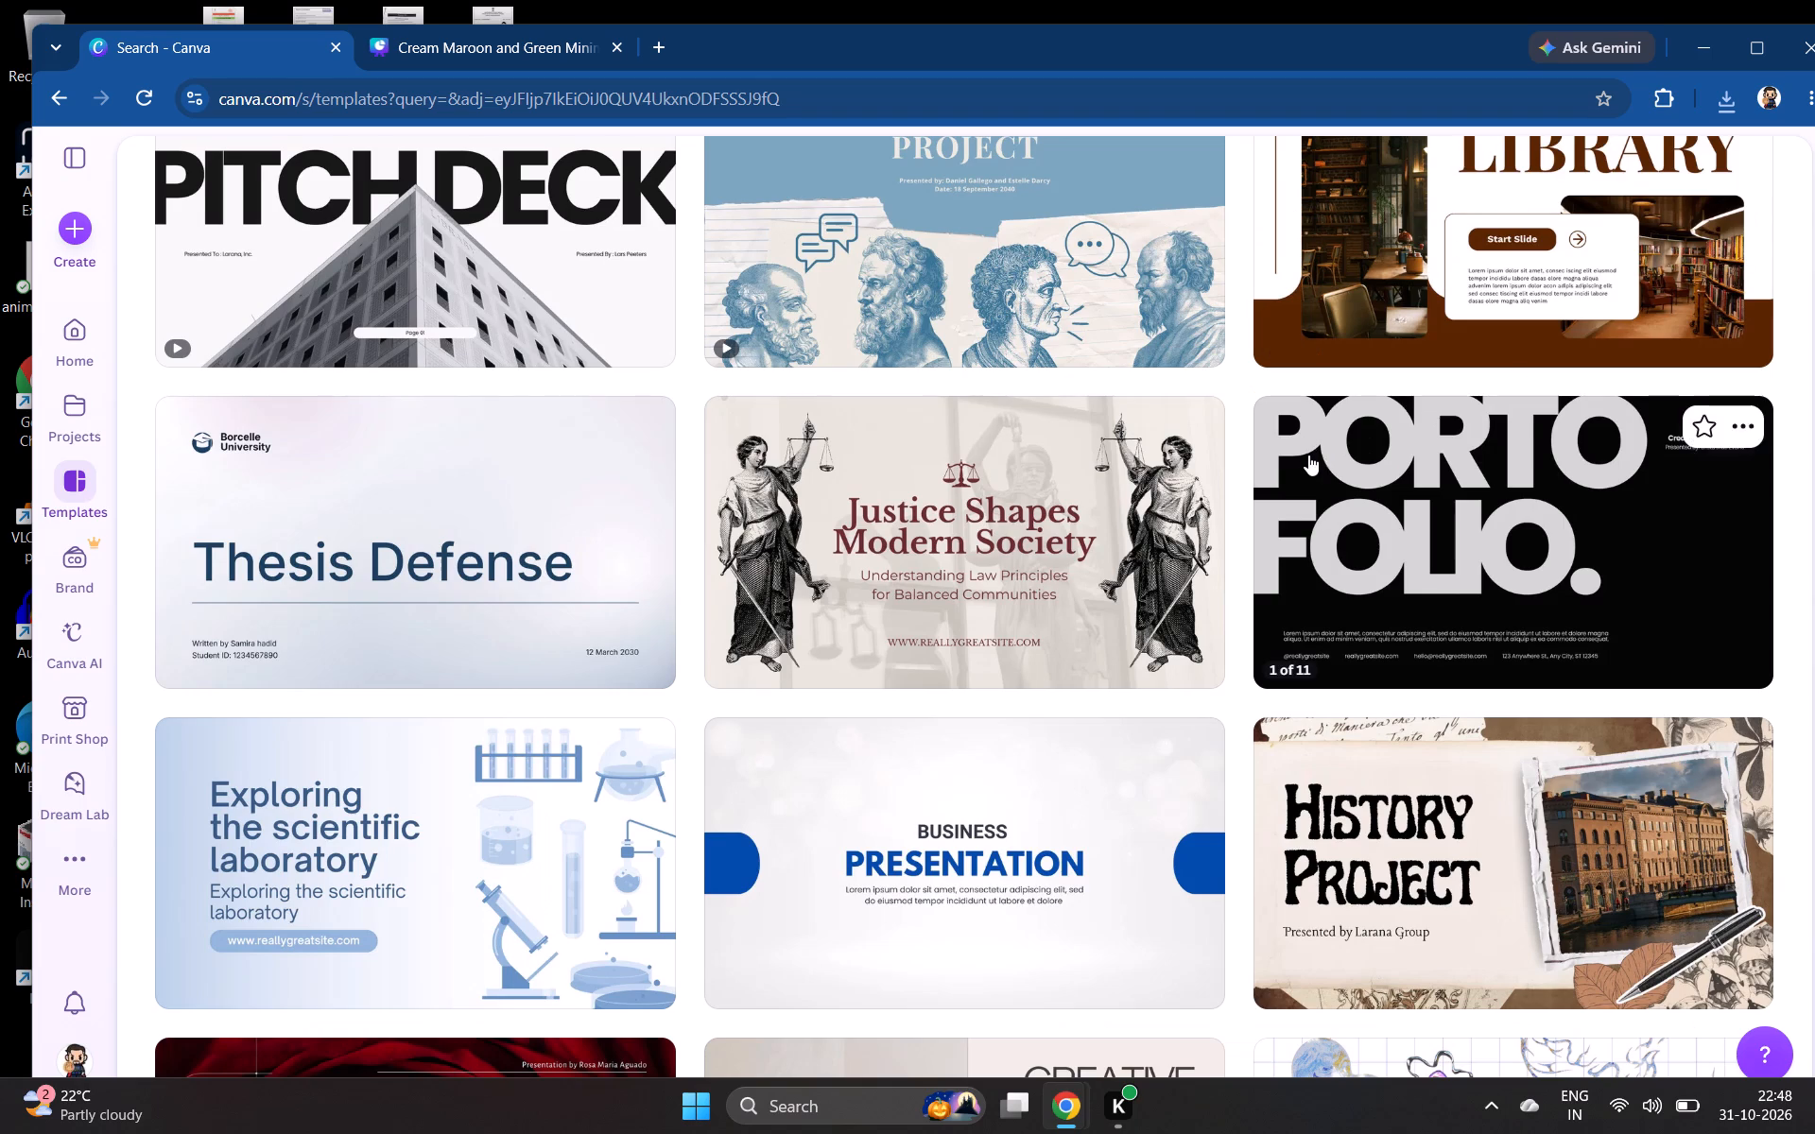
pyautogui.scroll(-6, 1308, 455)
pyautogui.scroll(1, 1308, 447)
pyautogui.scroll(-5, 1312, 440)
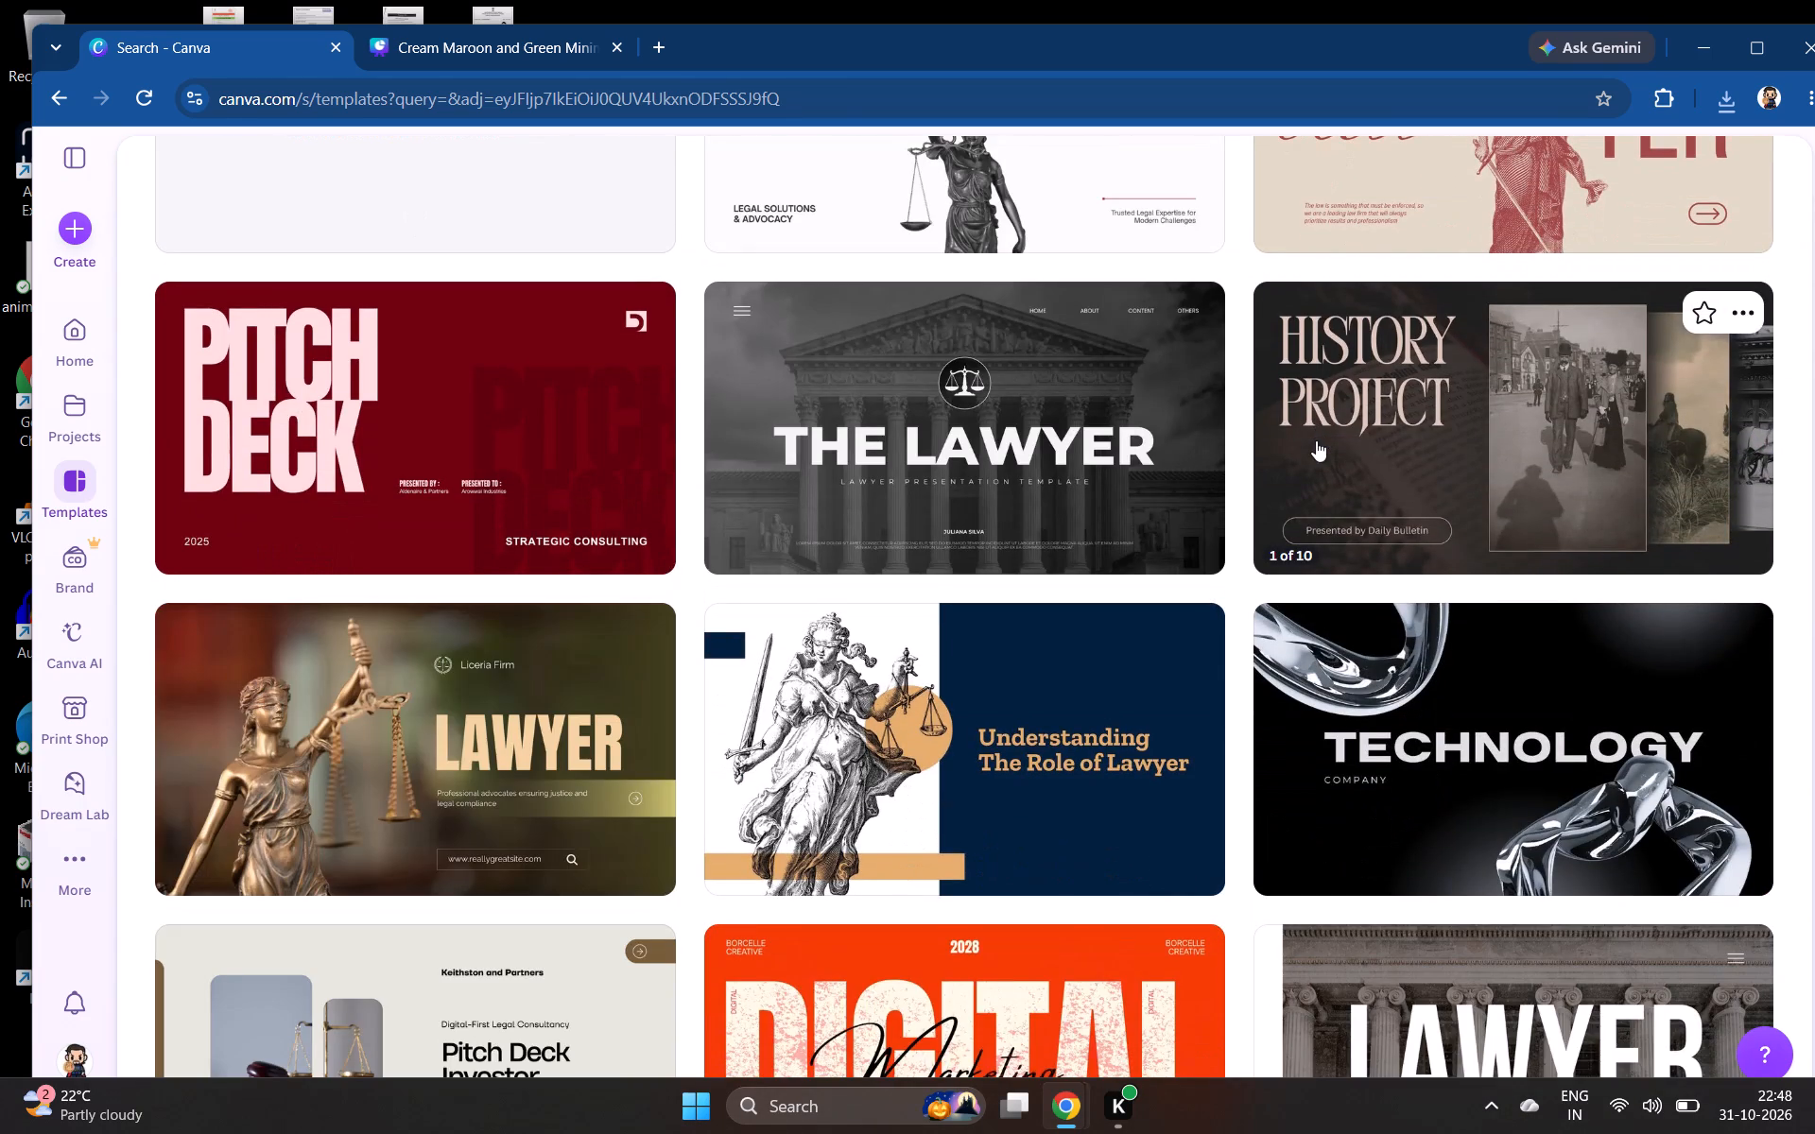
pyautogui.scroll(-10, 1316, 438)
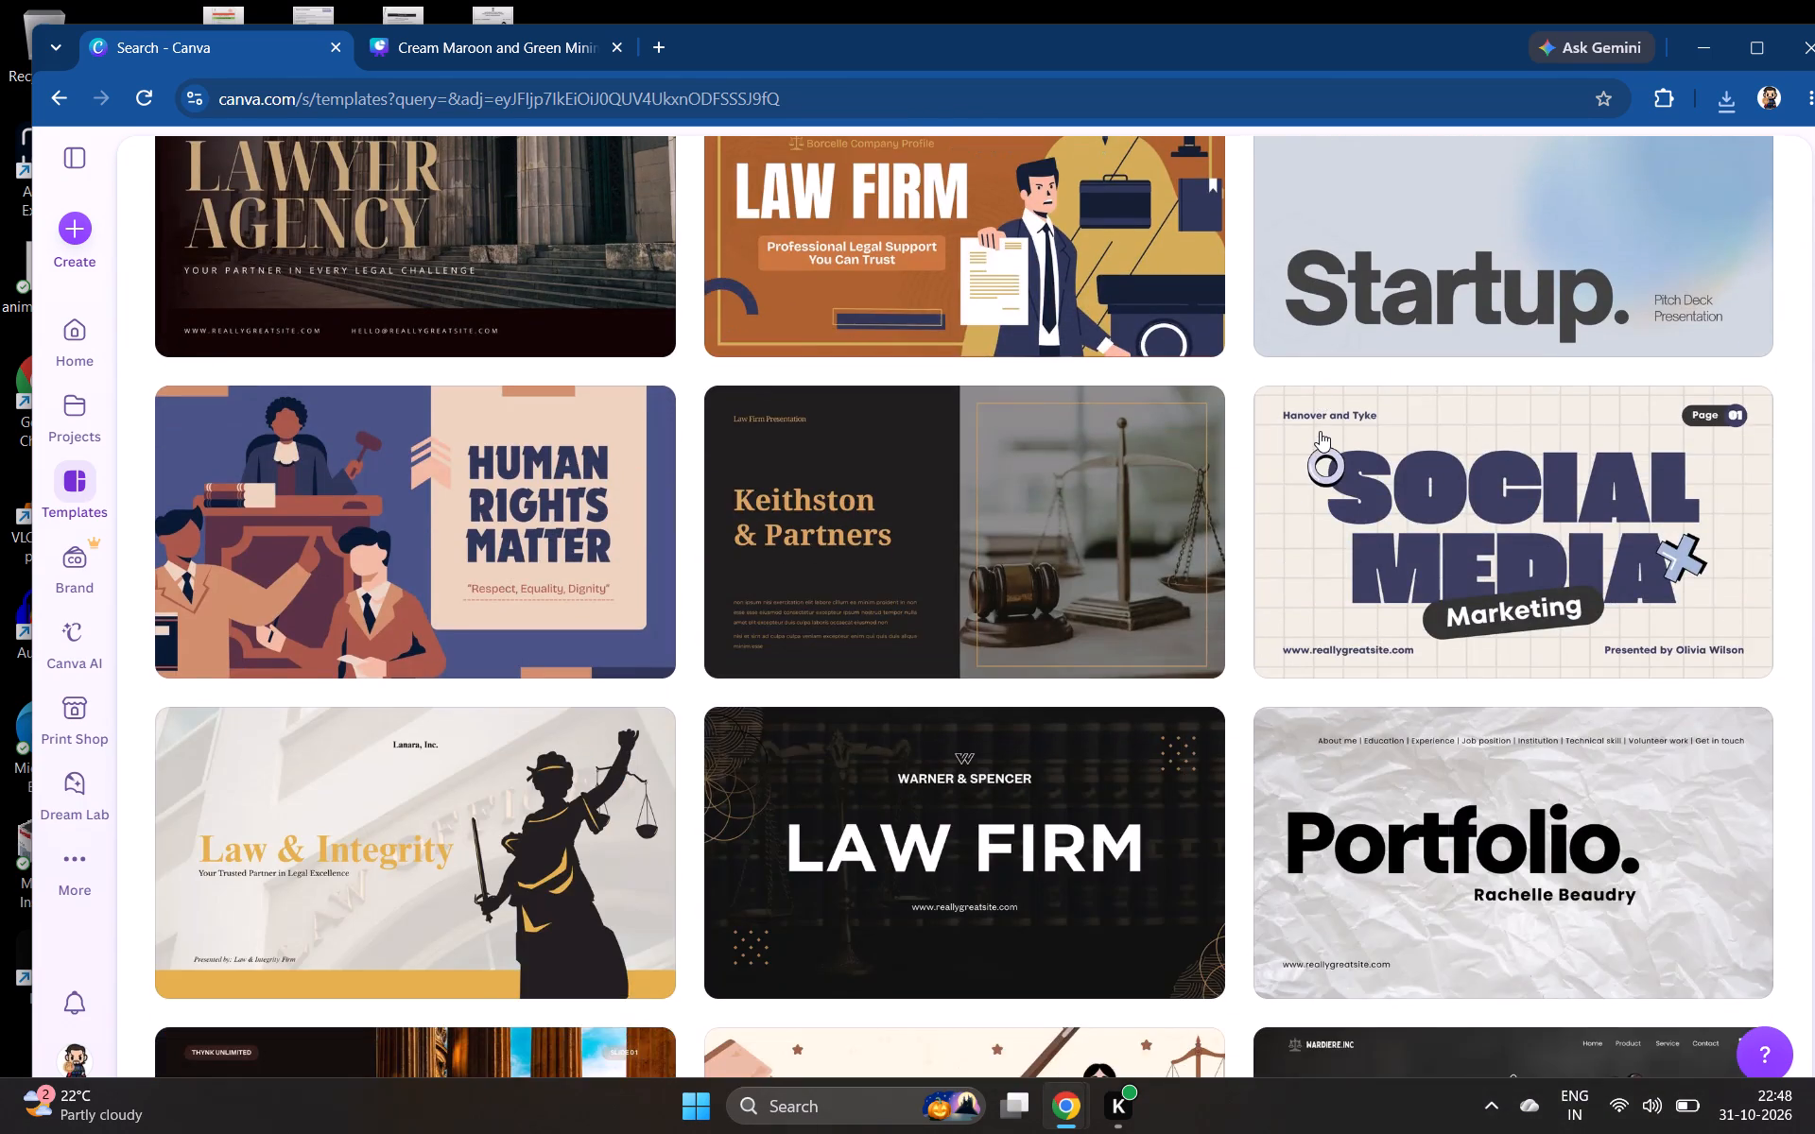
pyautogui.scroll(-20, 1320, 431)
pyautogui.scroll(-15, 1320, 431)
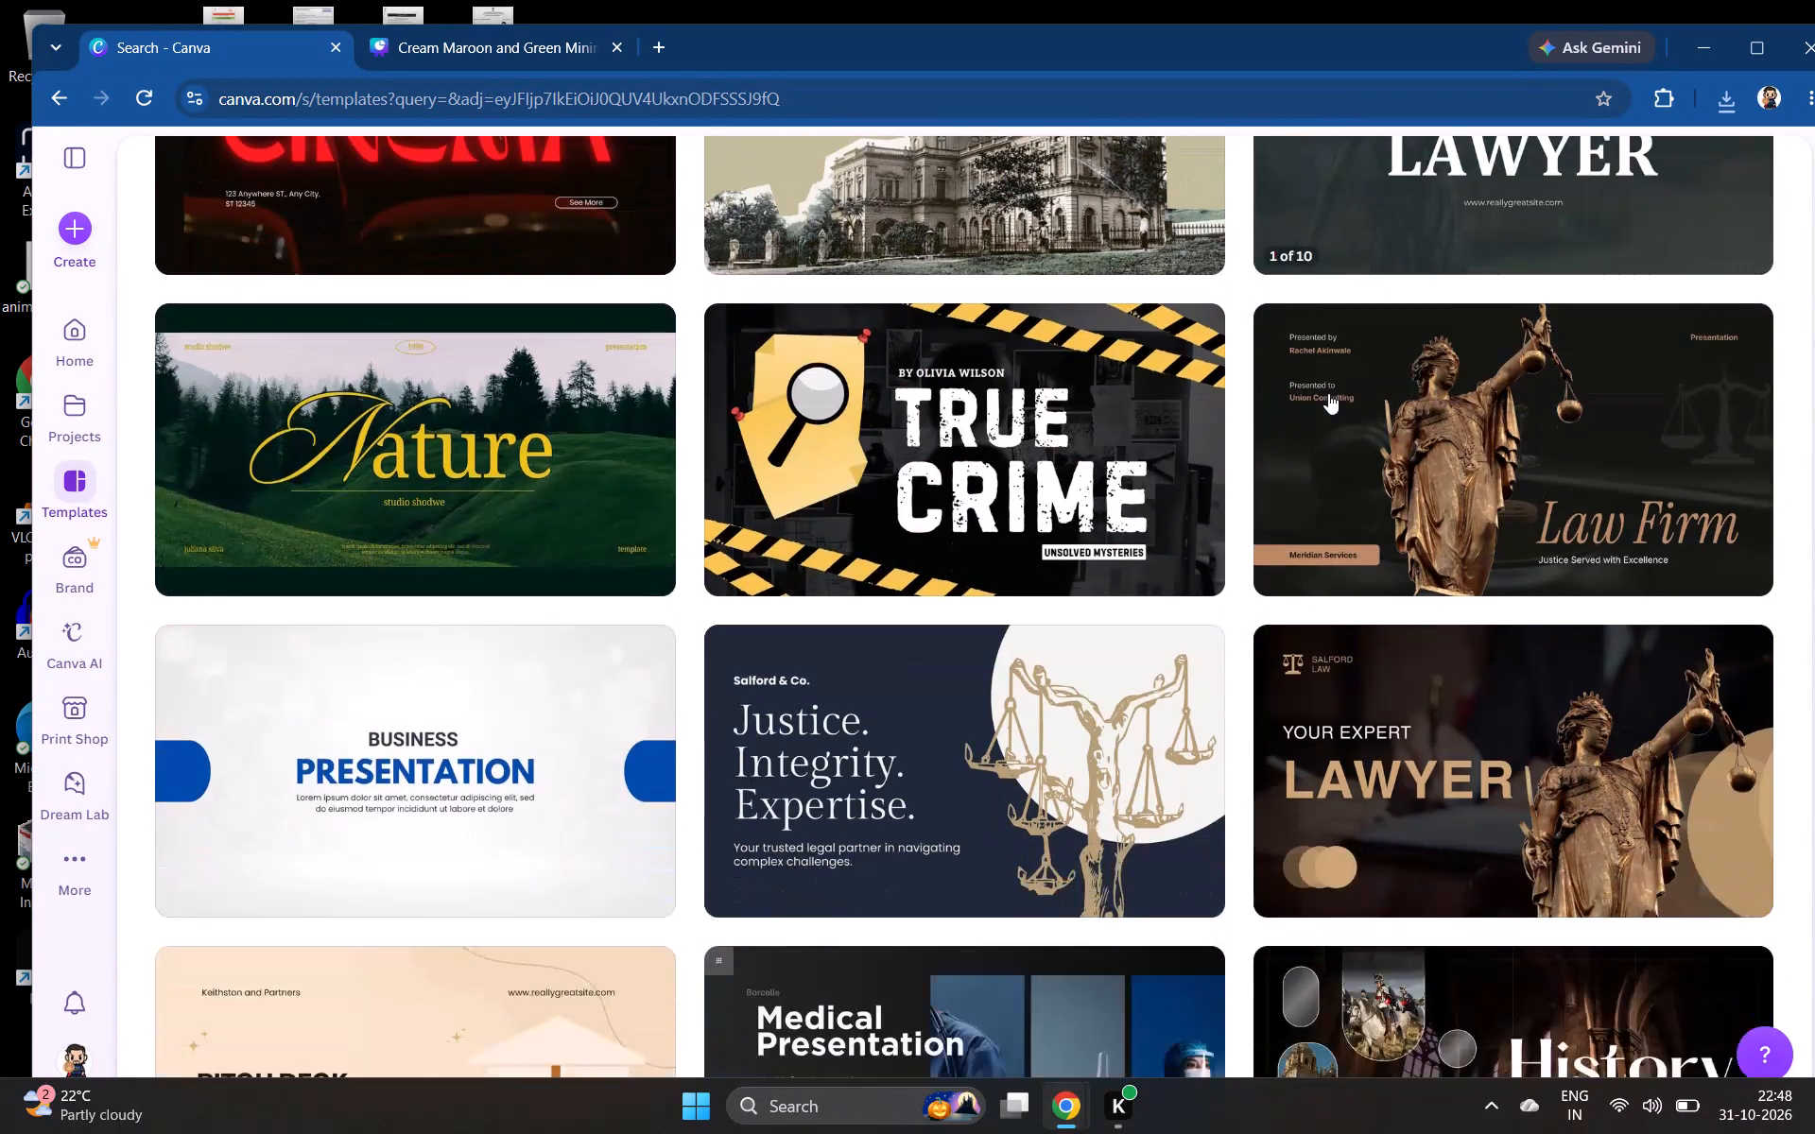
pyautogui.scroll(-20, 1328, 393)
pyautogui.scroll(8, 1340, 396)
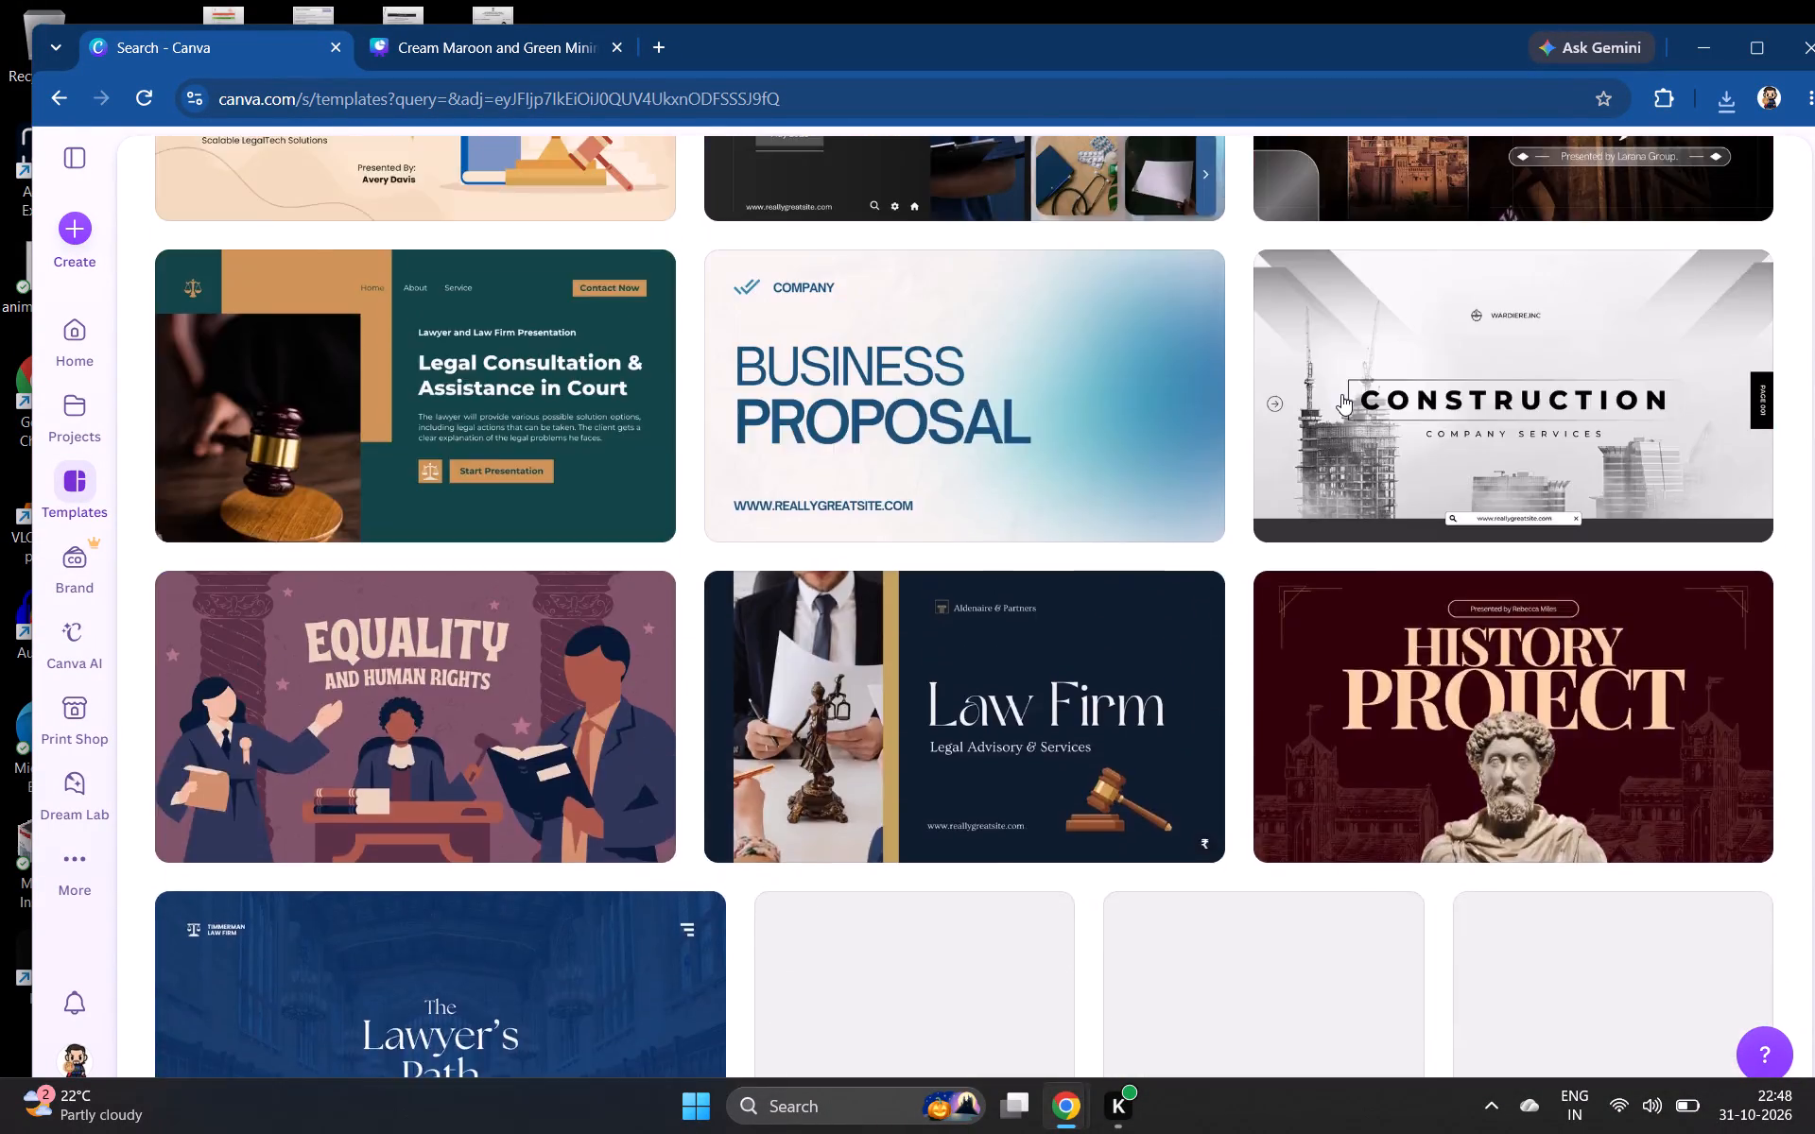
pyautogui.scroll(20, 1341, 394)
pyautogui.scroll(8, 1341, 394)
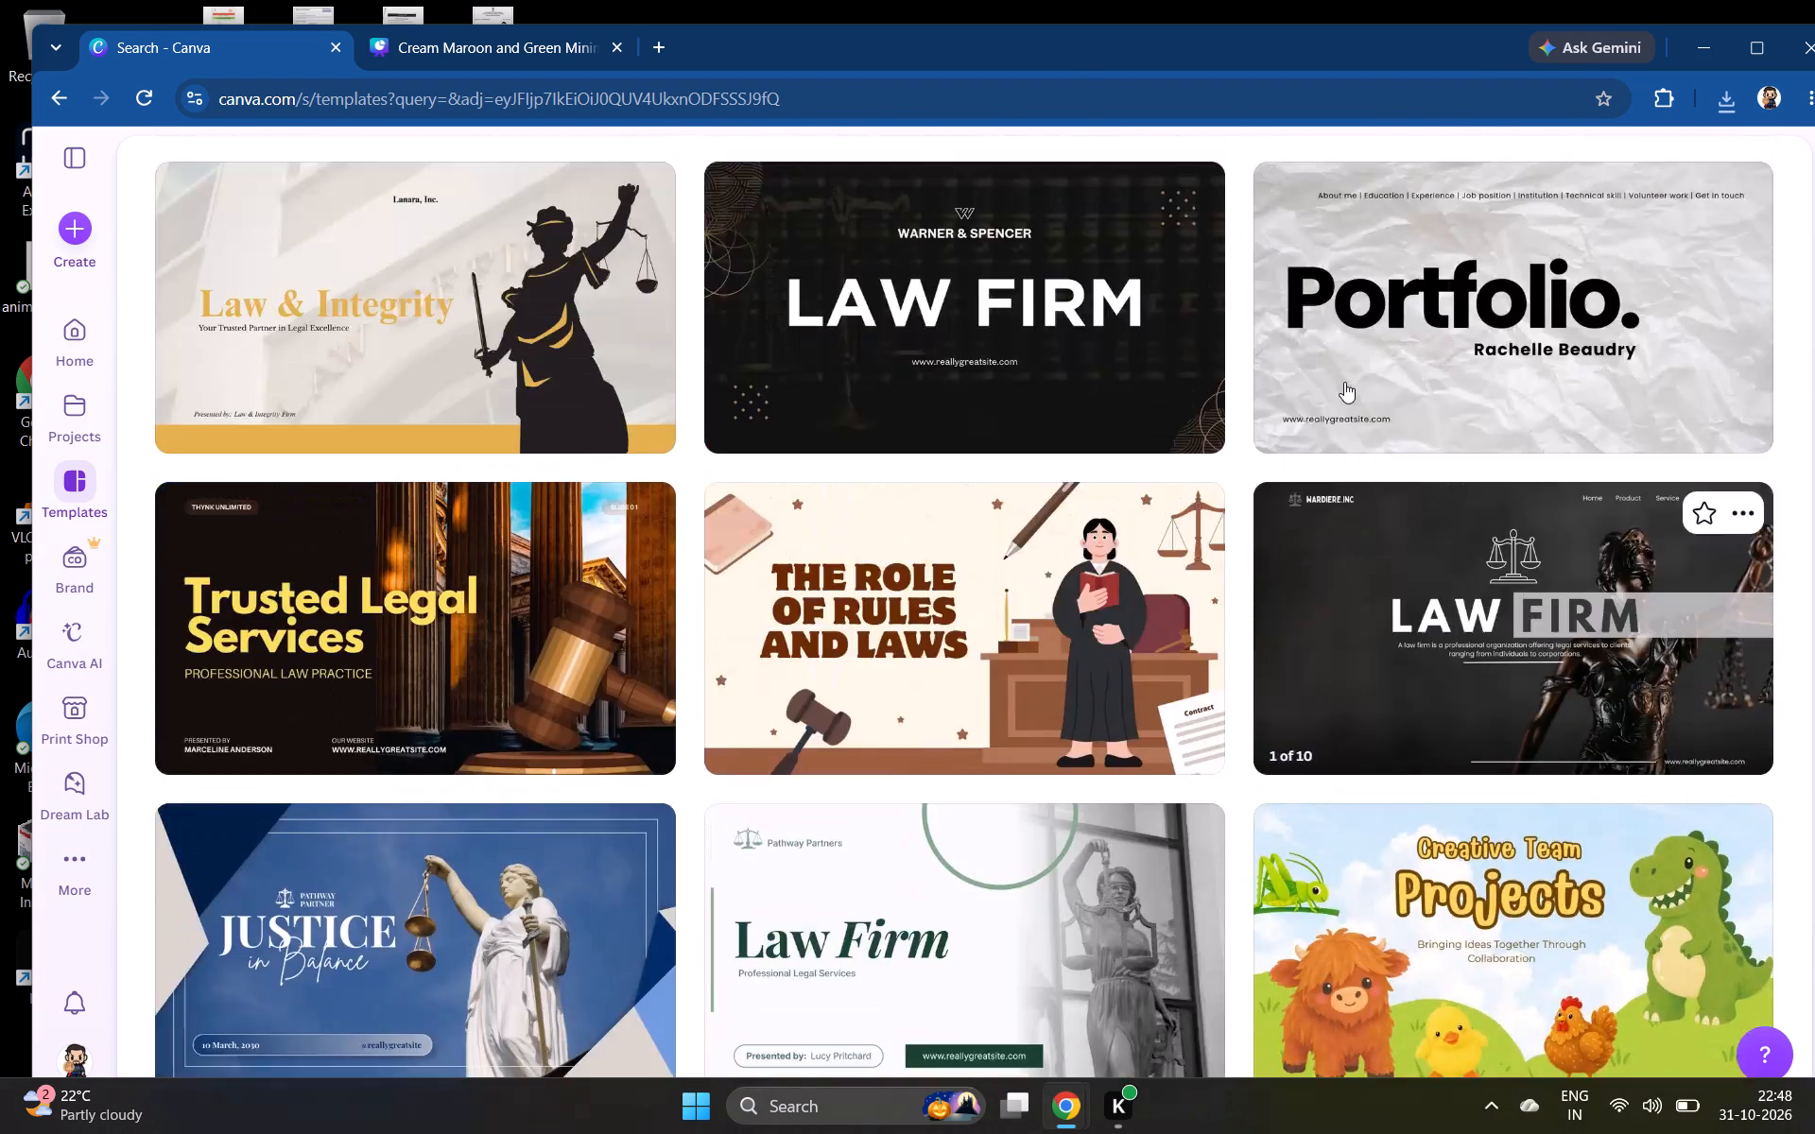
pyautogui.scroll(20, 1344, 382)
pyautogui.scroll(5, 1344, 382)
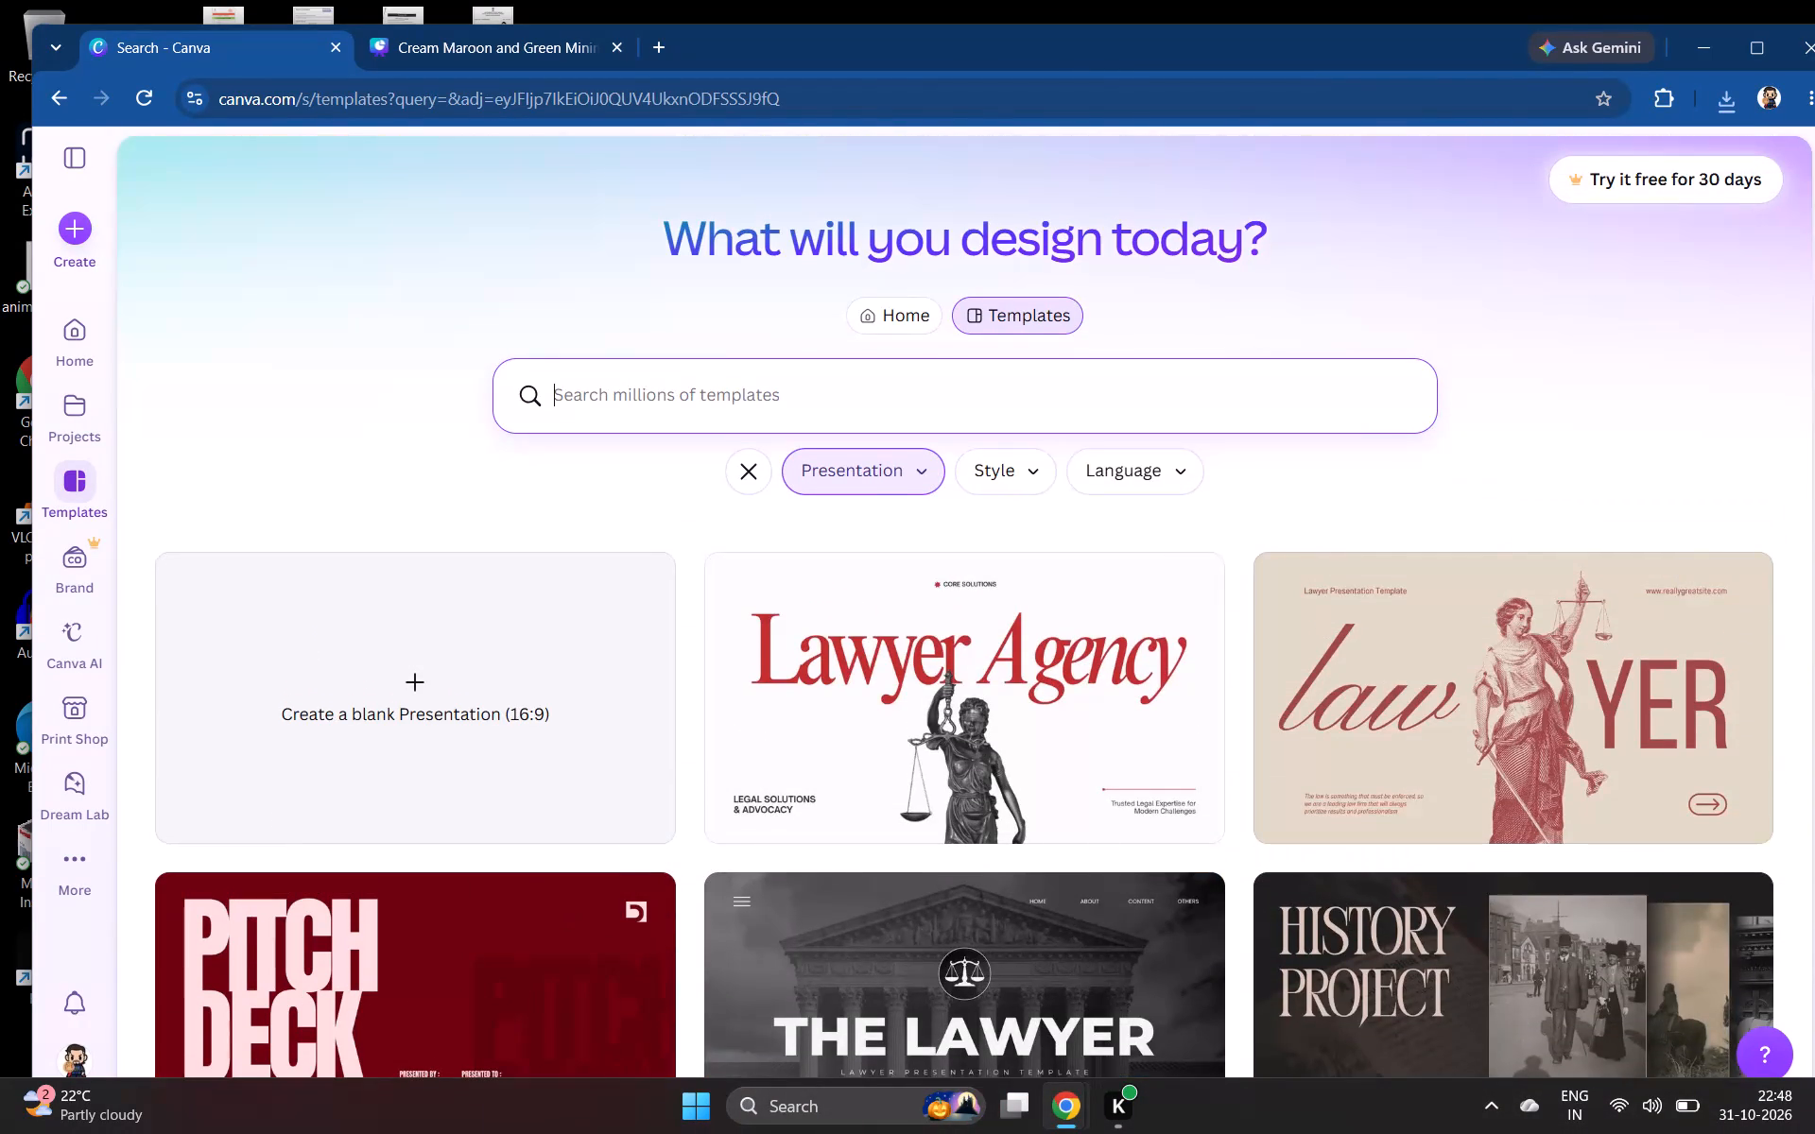
# Filter the presentation templates by the Minimalist style.
pyautogui.click(1017, 482)
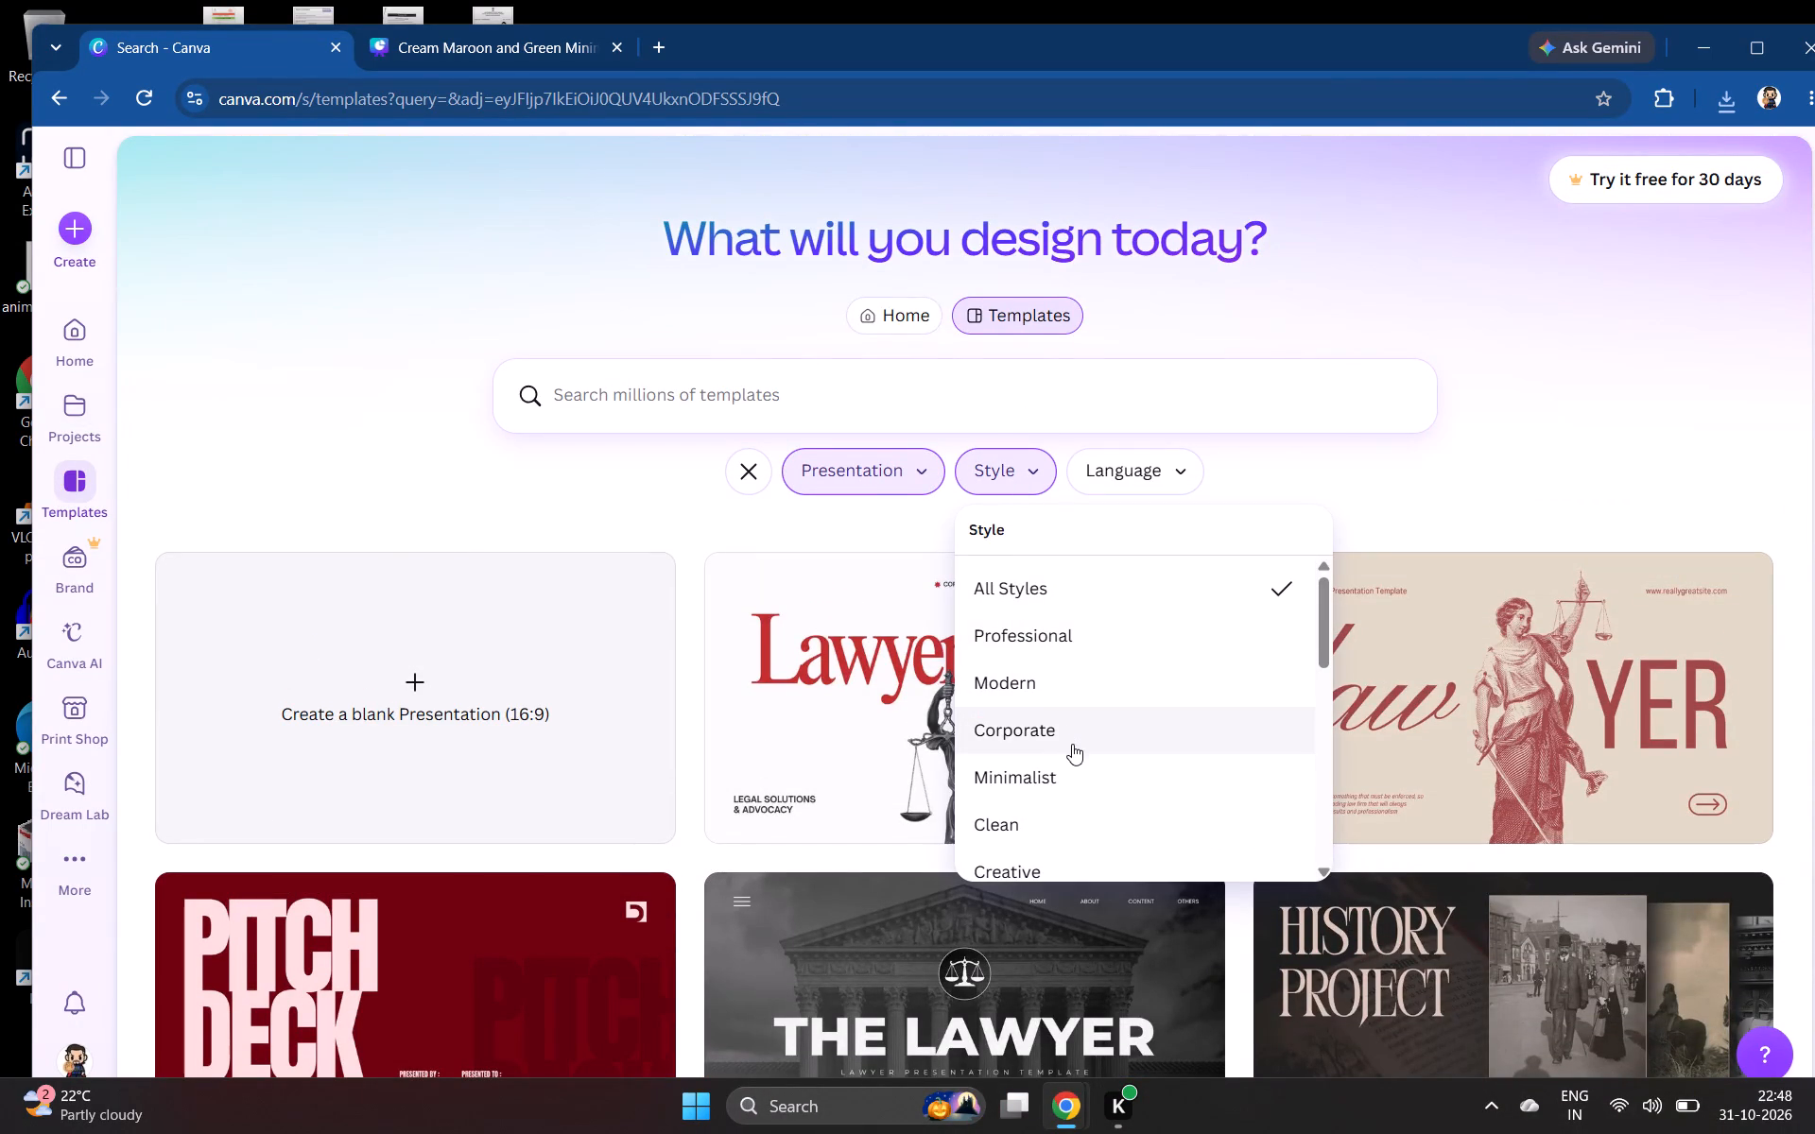
pyautogui.click(1077, 762)
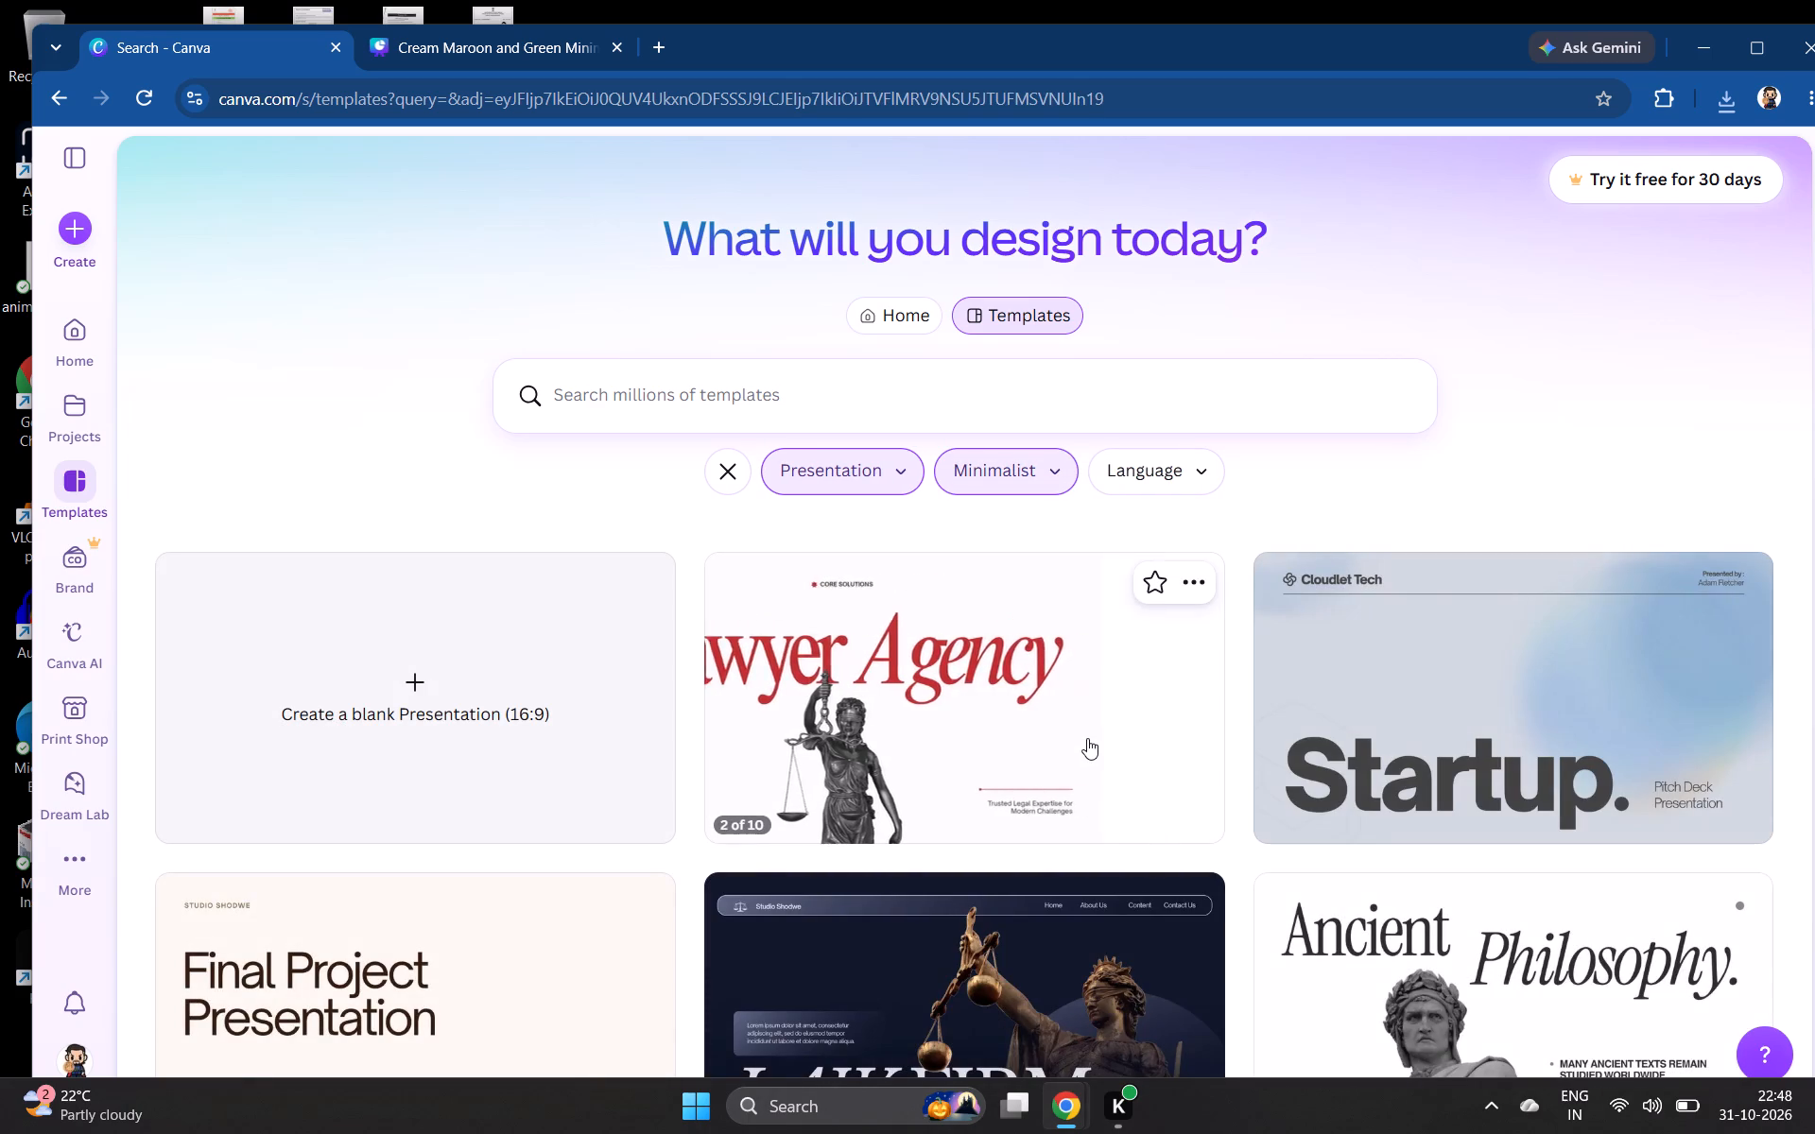
# Examine the Minimalist presentation templates for a suitable design, including the law firm and business layouts.
pyautogui.scroll(-7, 1112, 726)
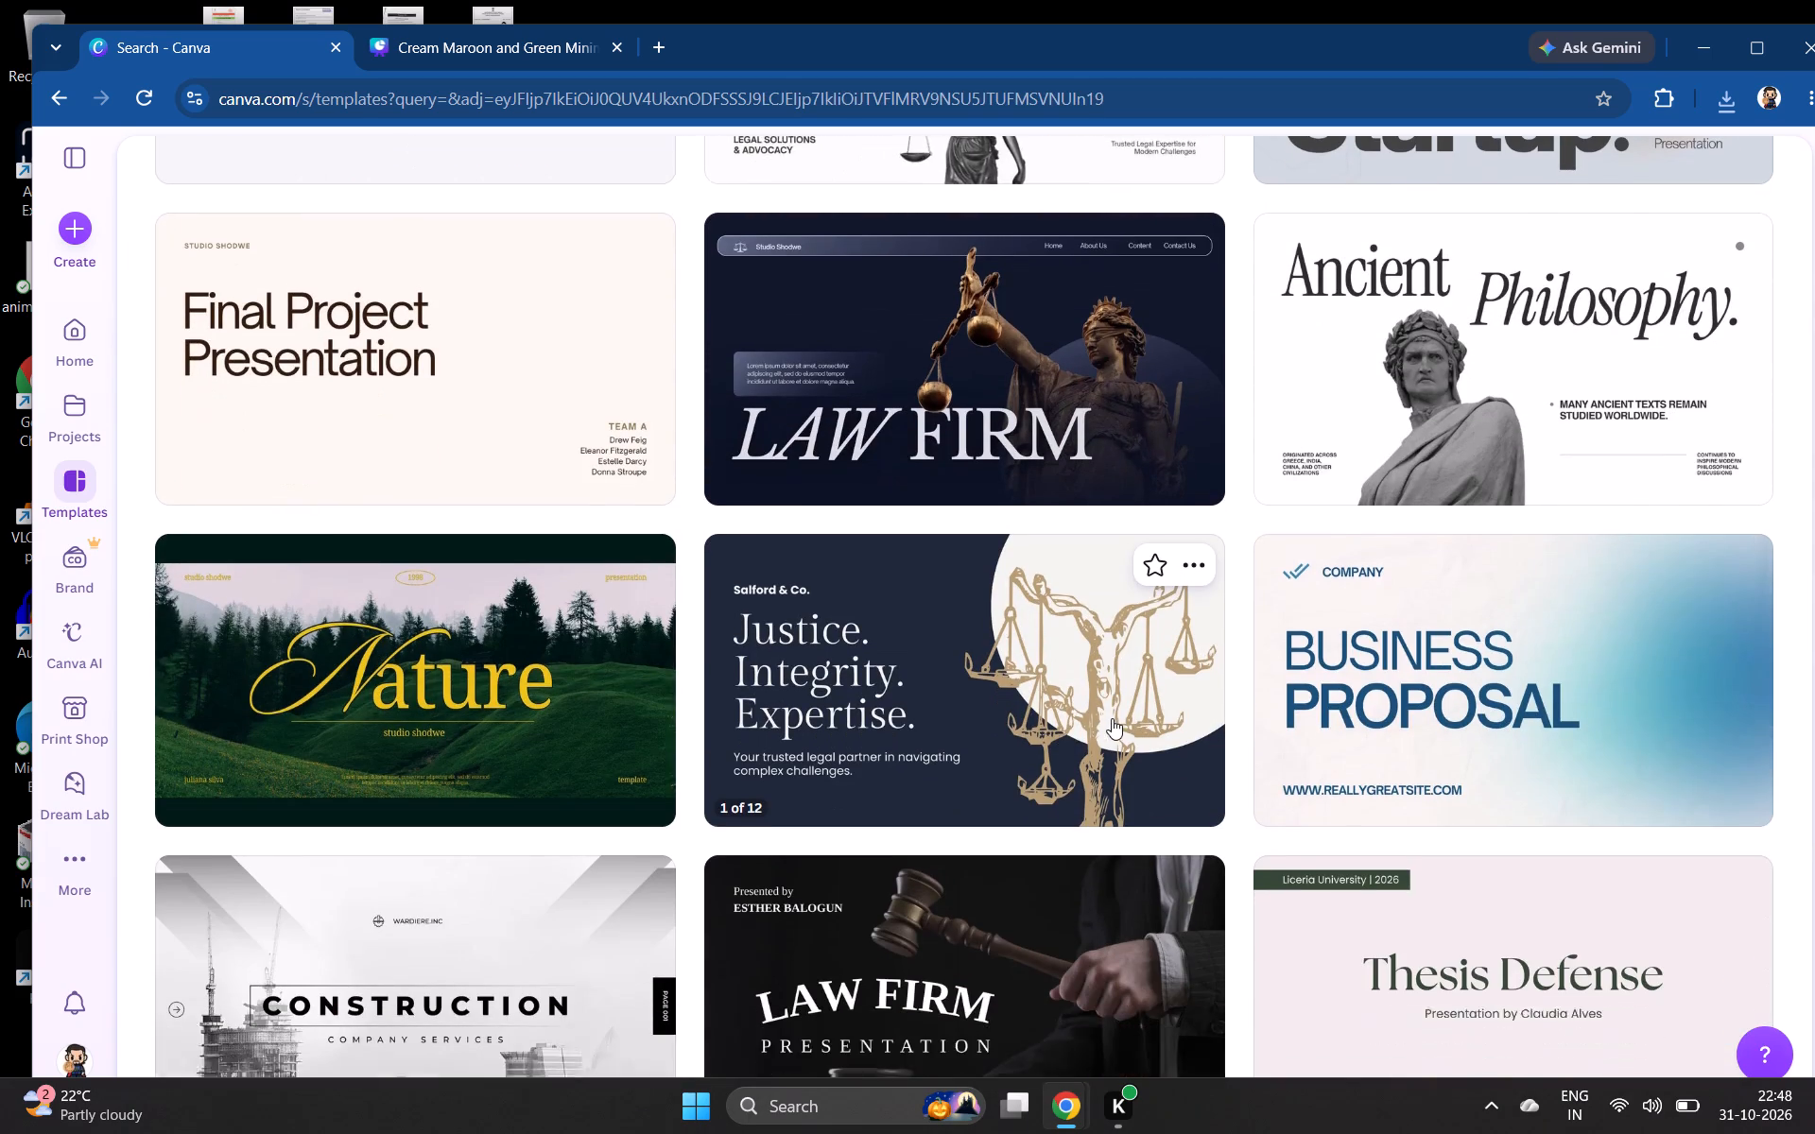
pyautogui.scroll(-18, 1112, 717)
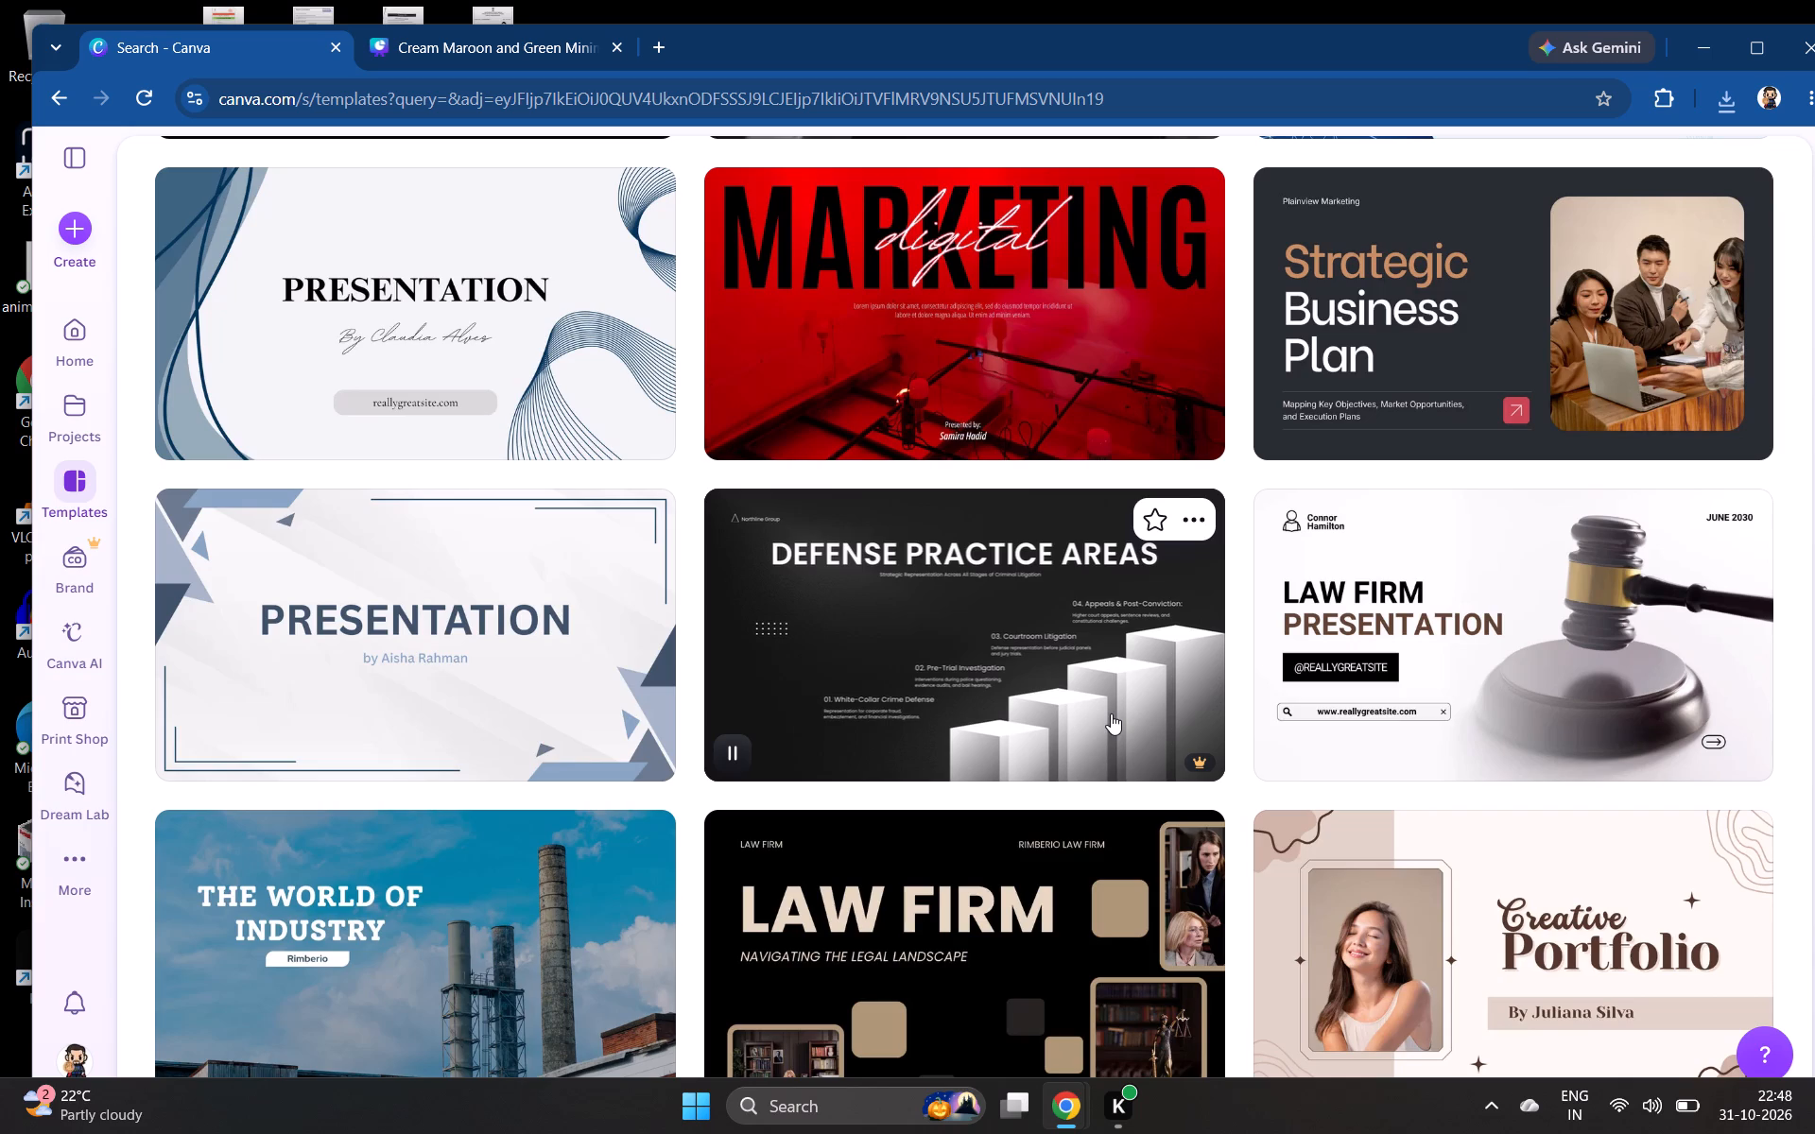
pyautogui.scroll(3, 1111, 713)
pyautogui.scroll(-15, 1109, 711)
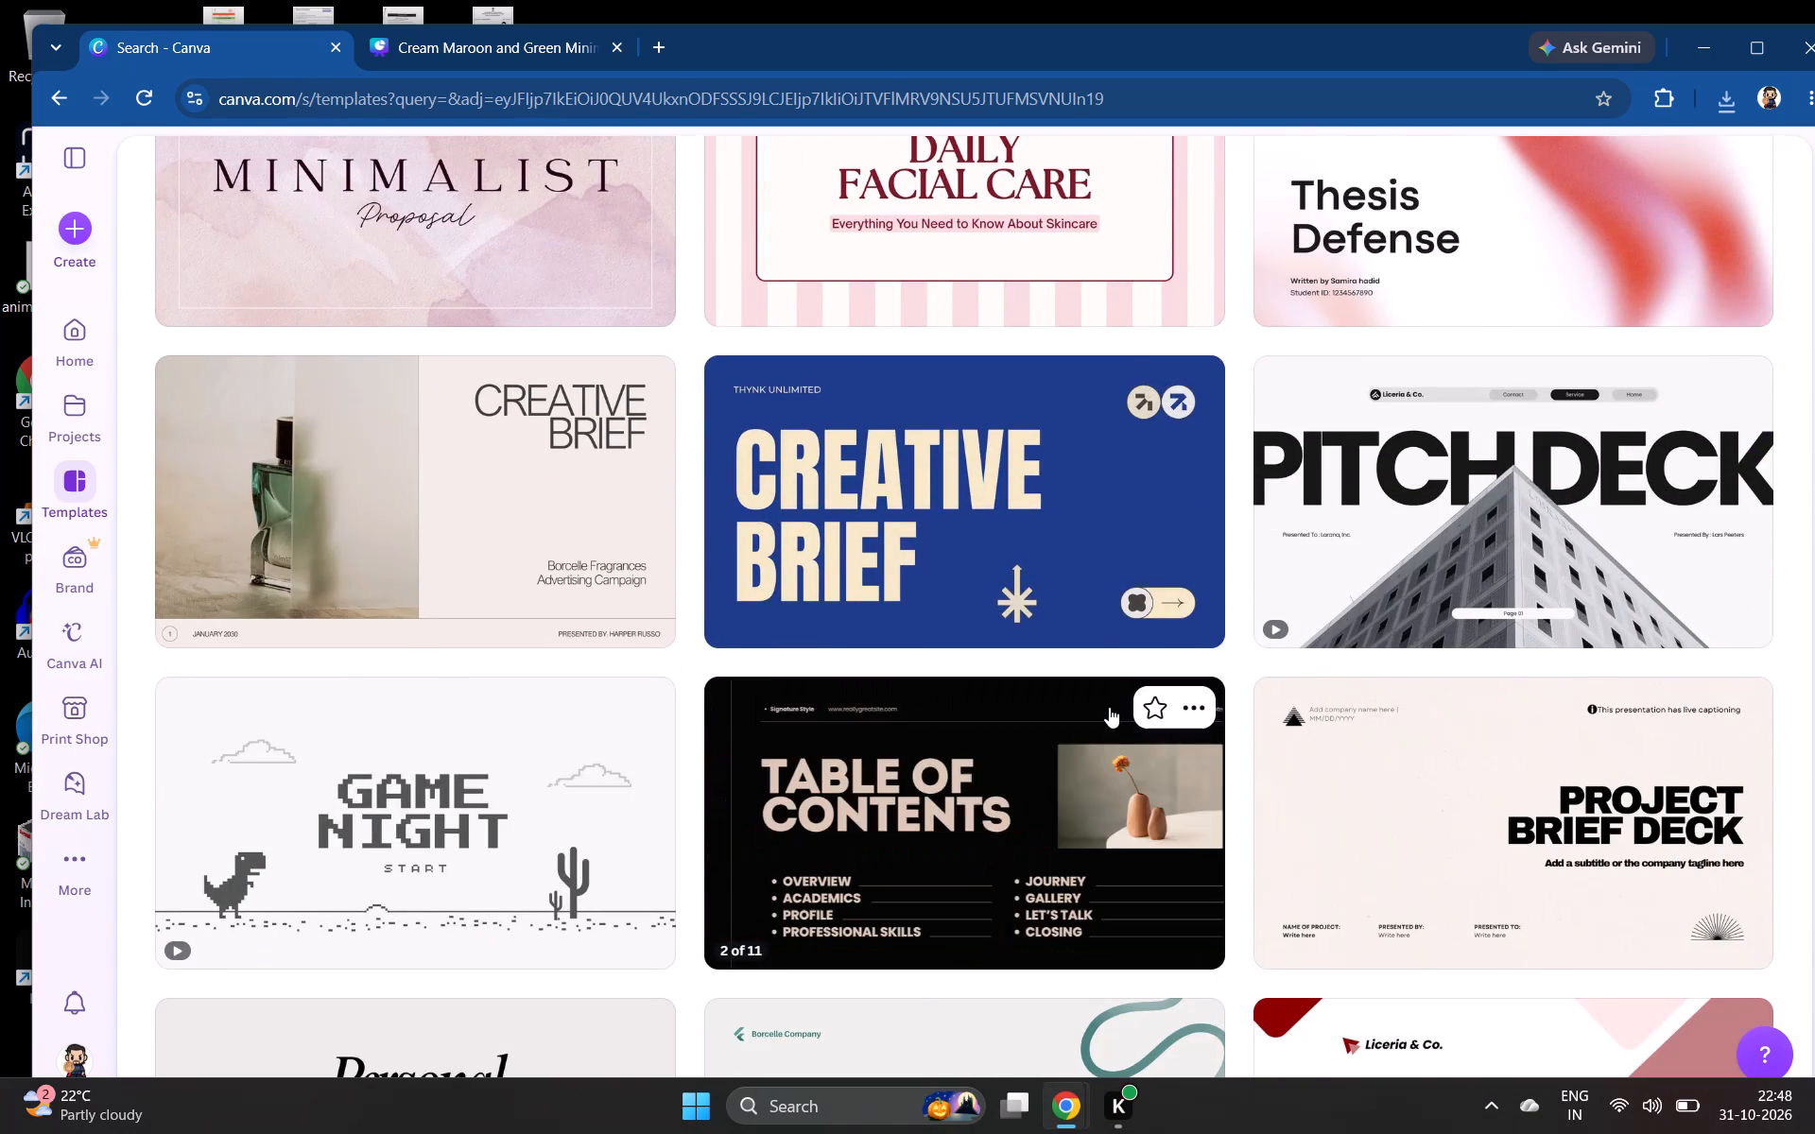
pyautogui.scroll(-9, 1109, 707)
pyautogui.scroll(11, 1109, 707)
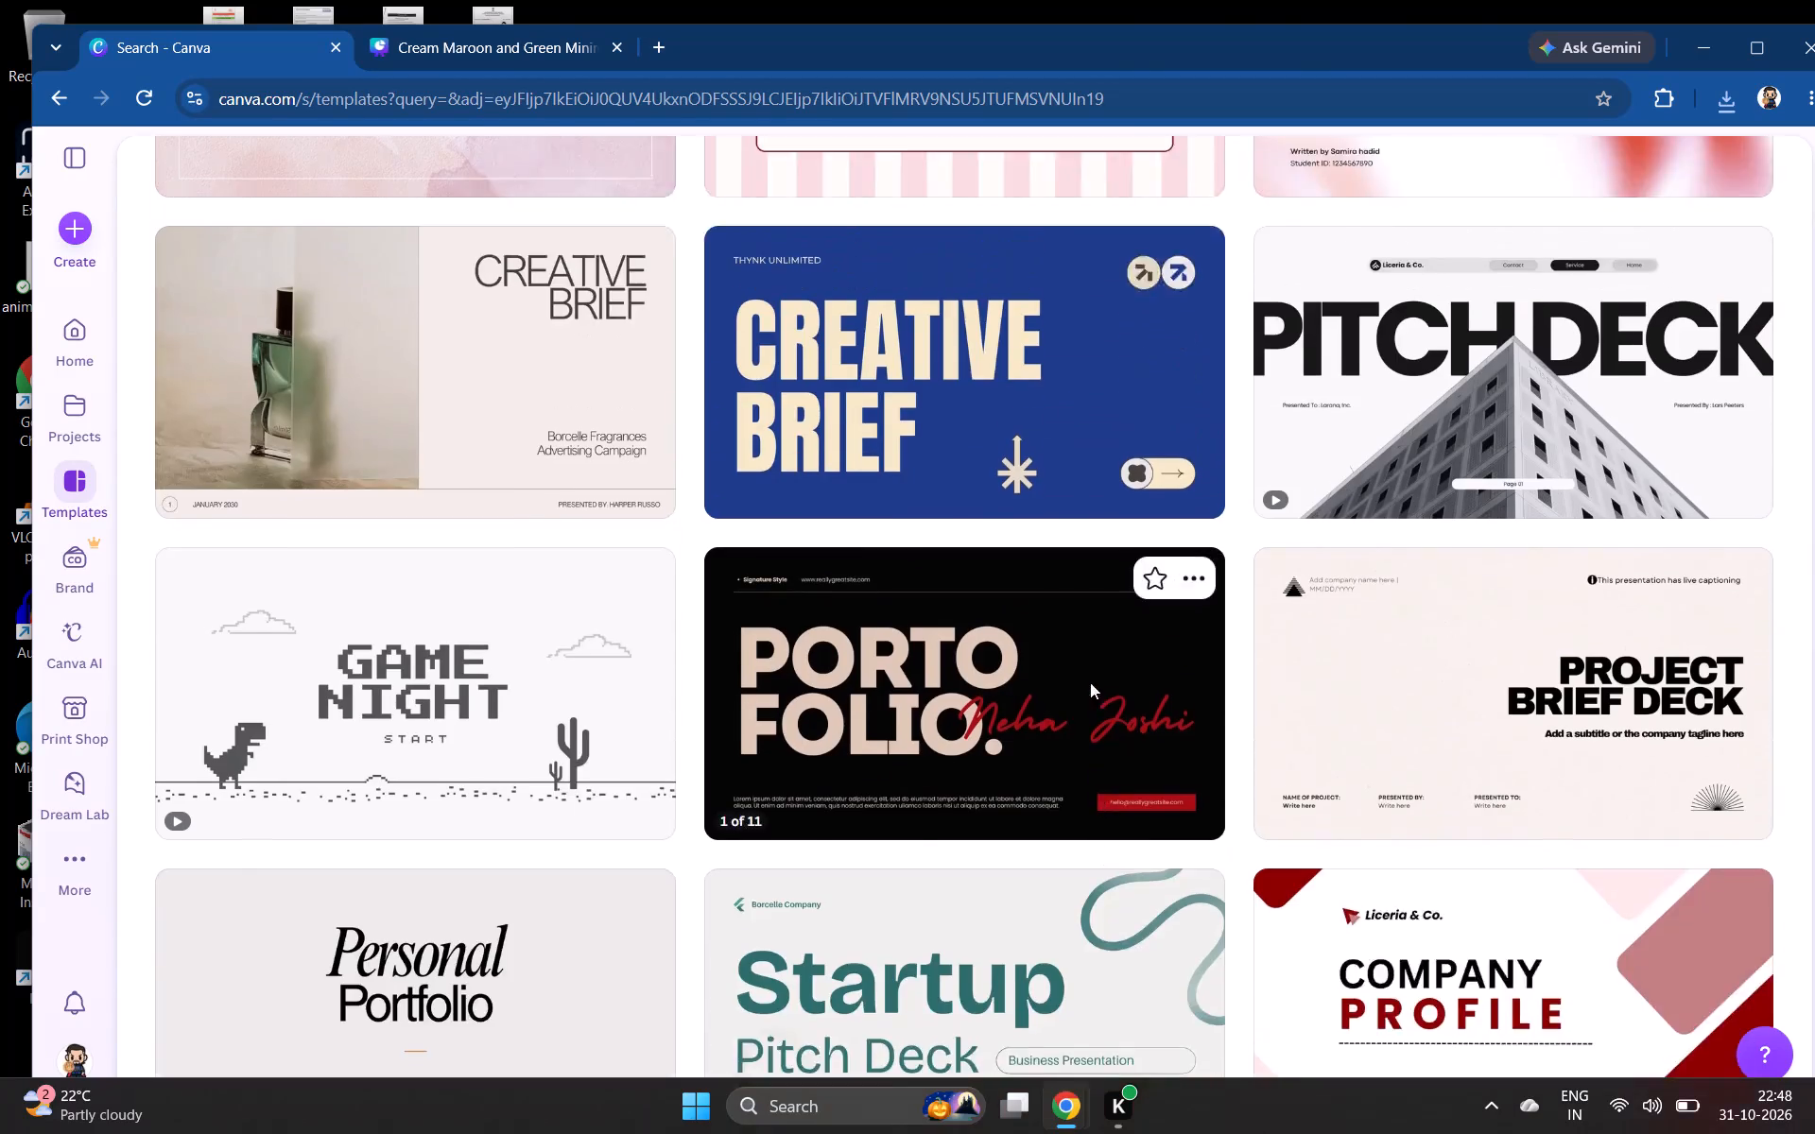
pyautogui.scroll(16, 1090, 682)
pyautogui.middleClick(1063, 659)
pyautogui.scroll(7, 697, 505)
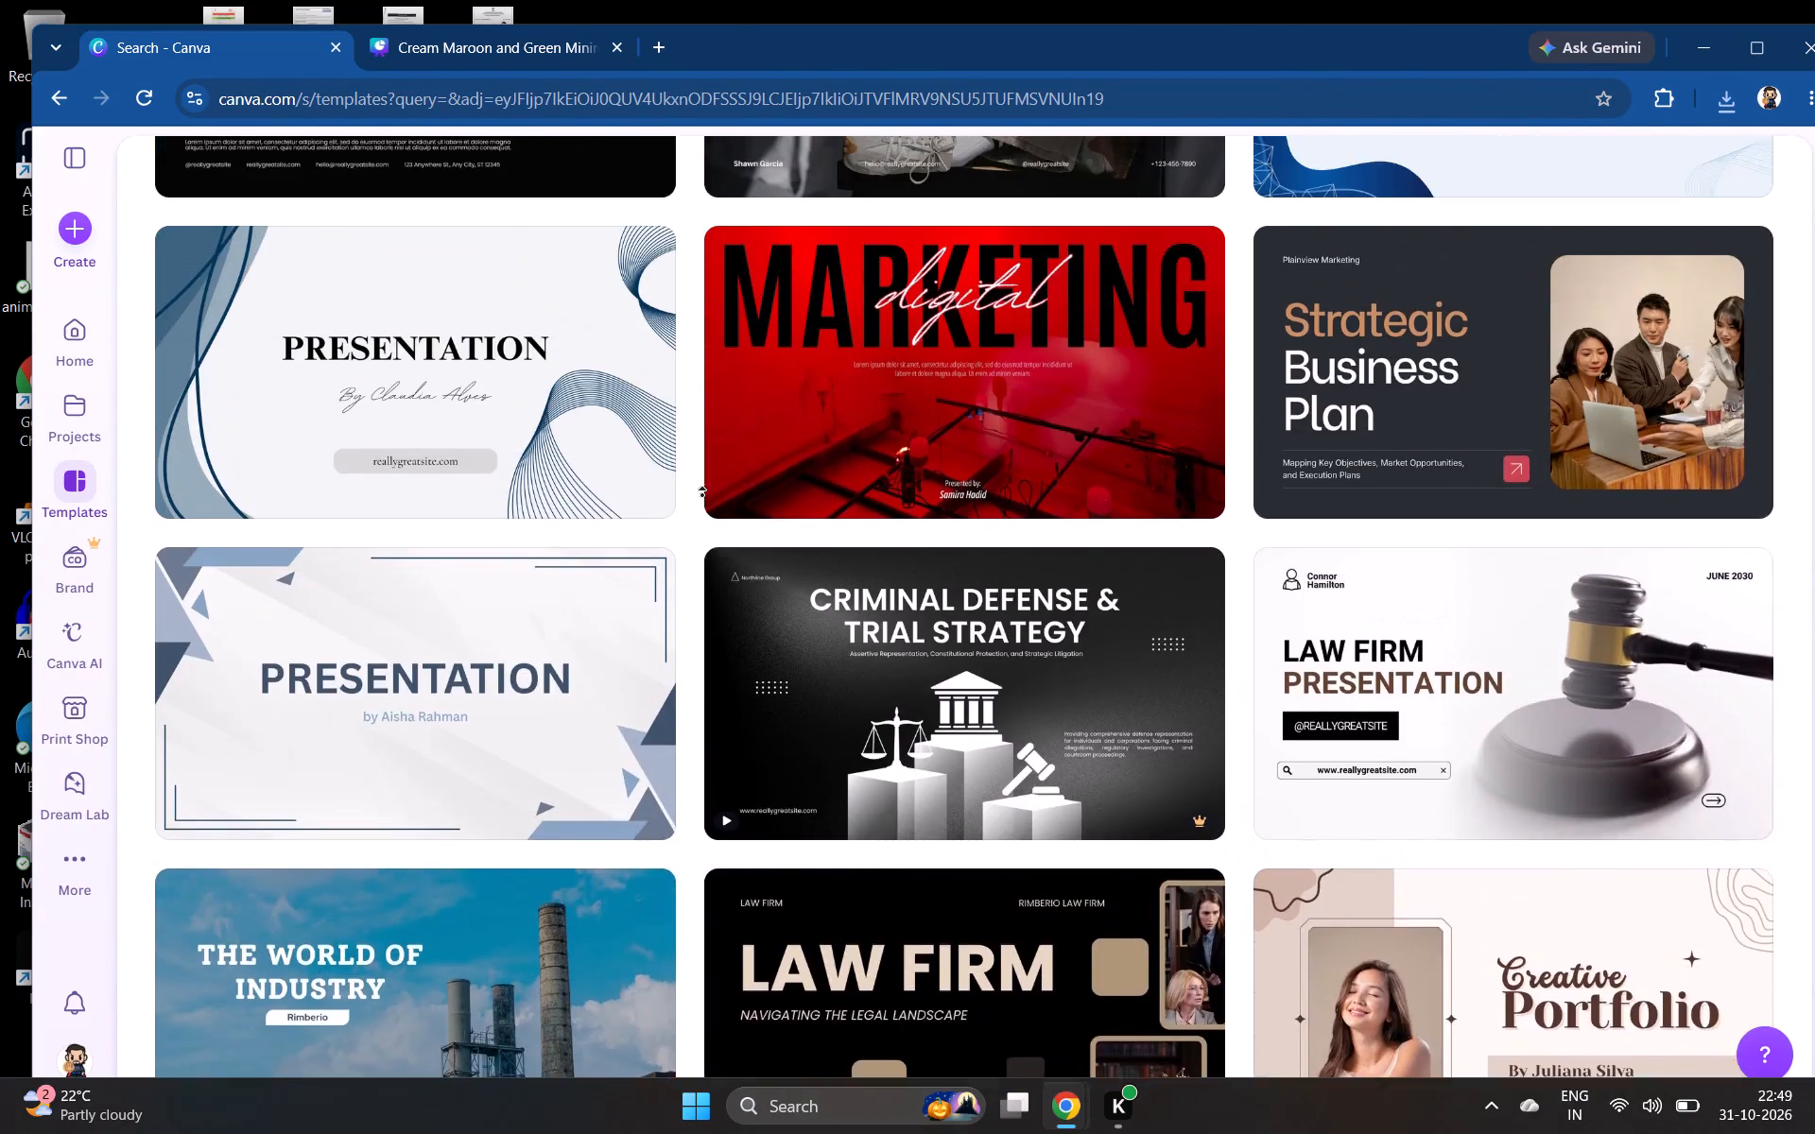
pyautogui.click(973, 456)
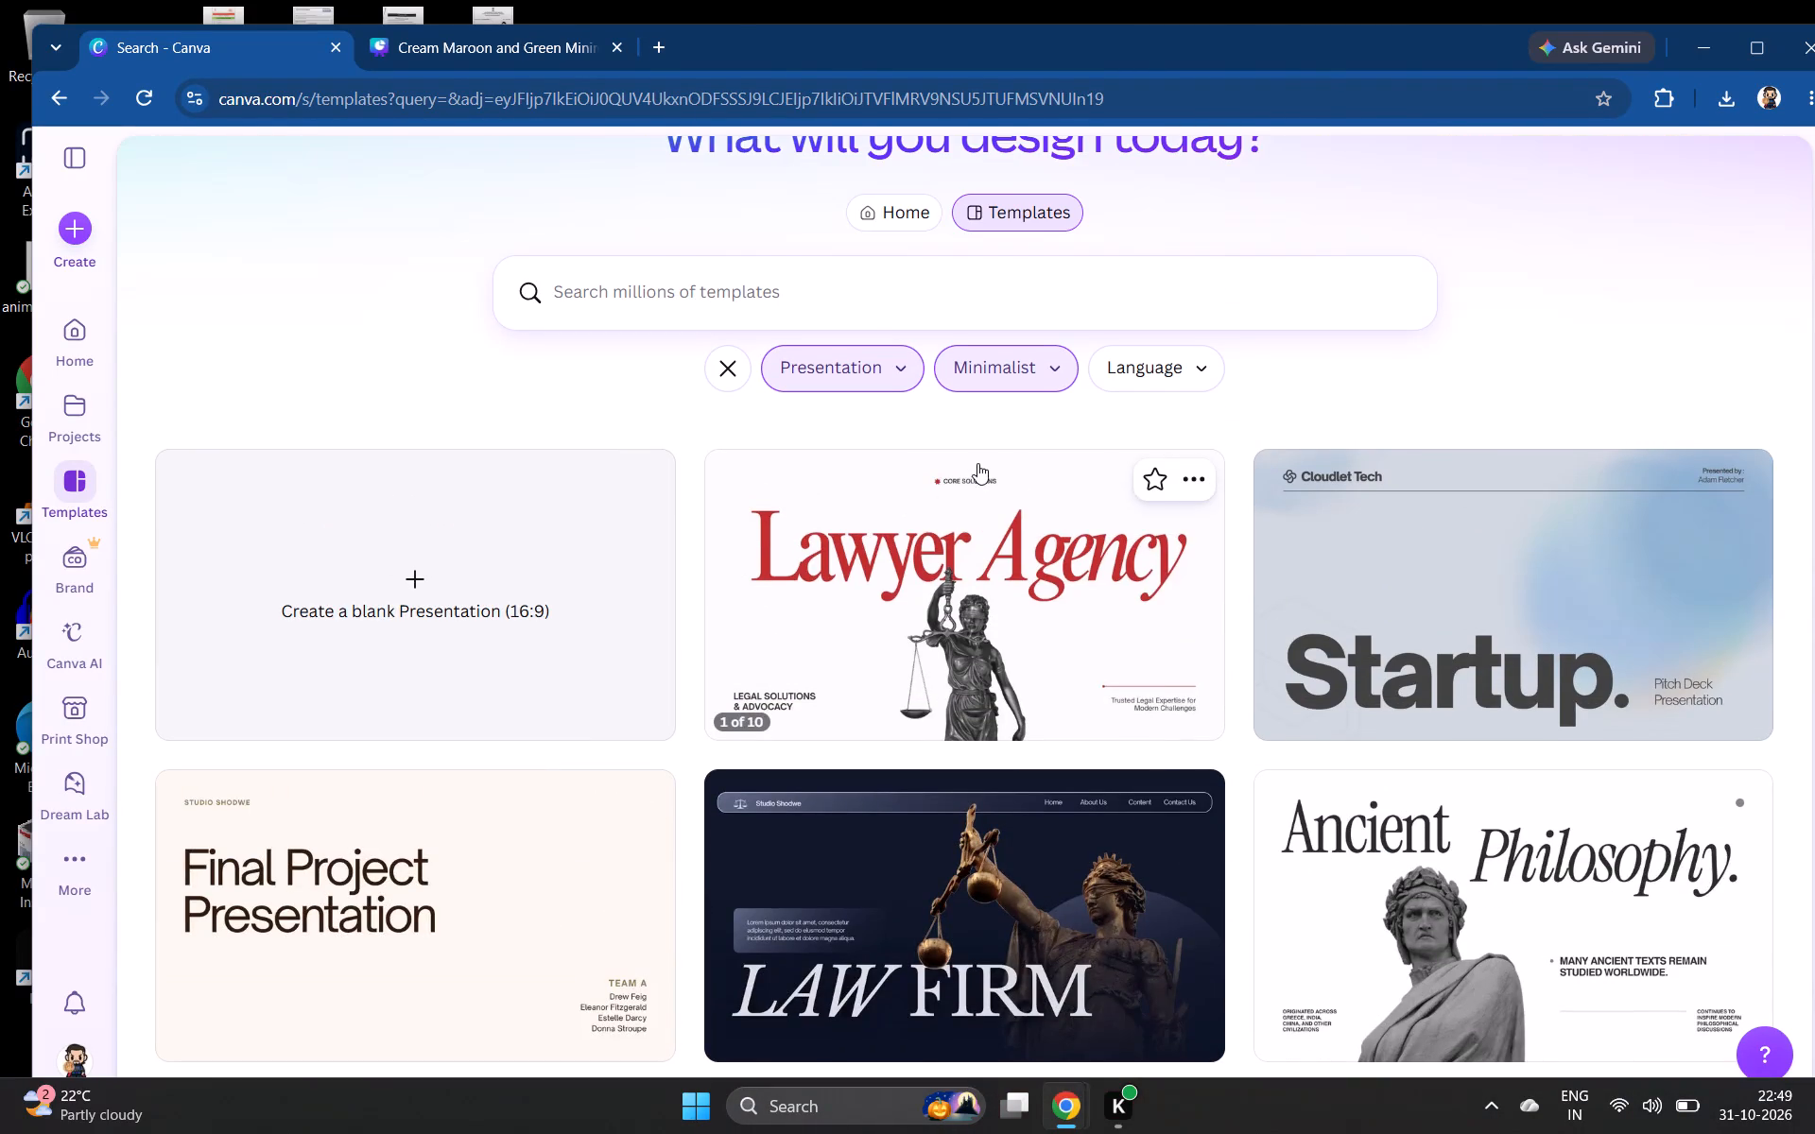
pyautogui.rightClick(1109, 372)
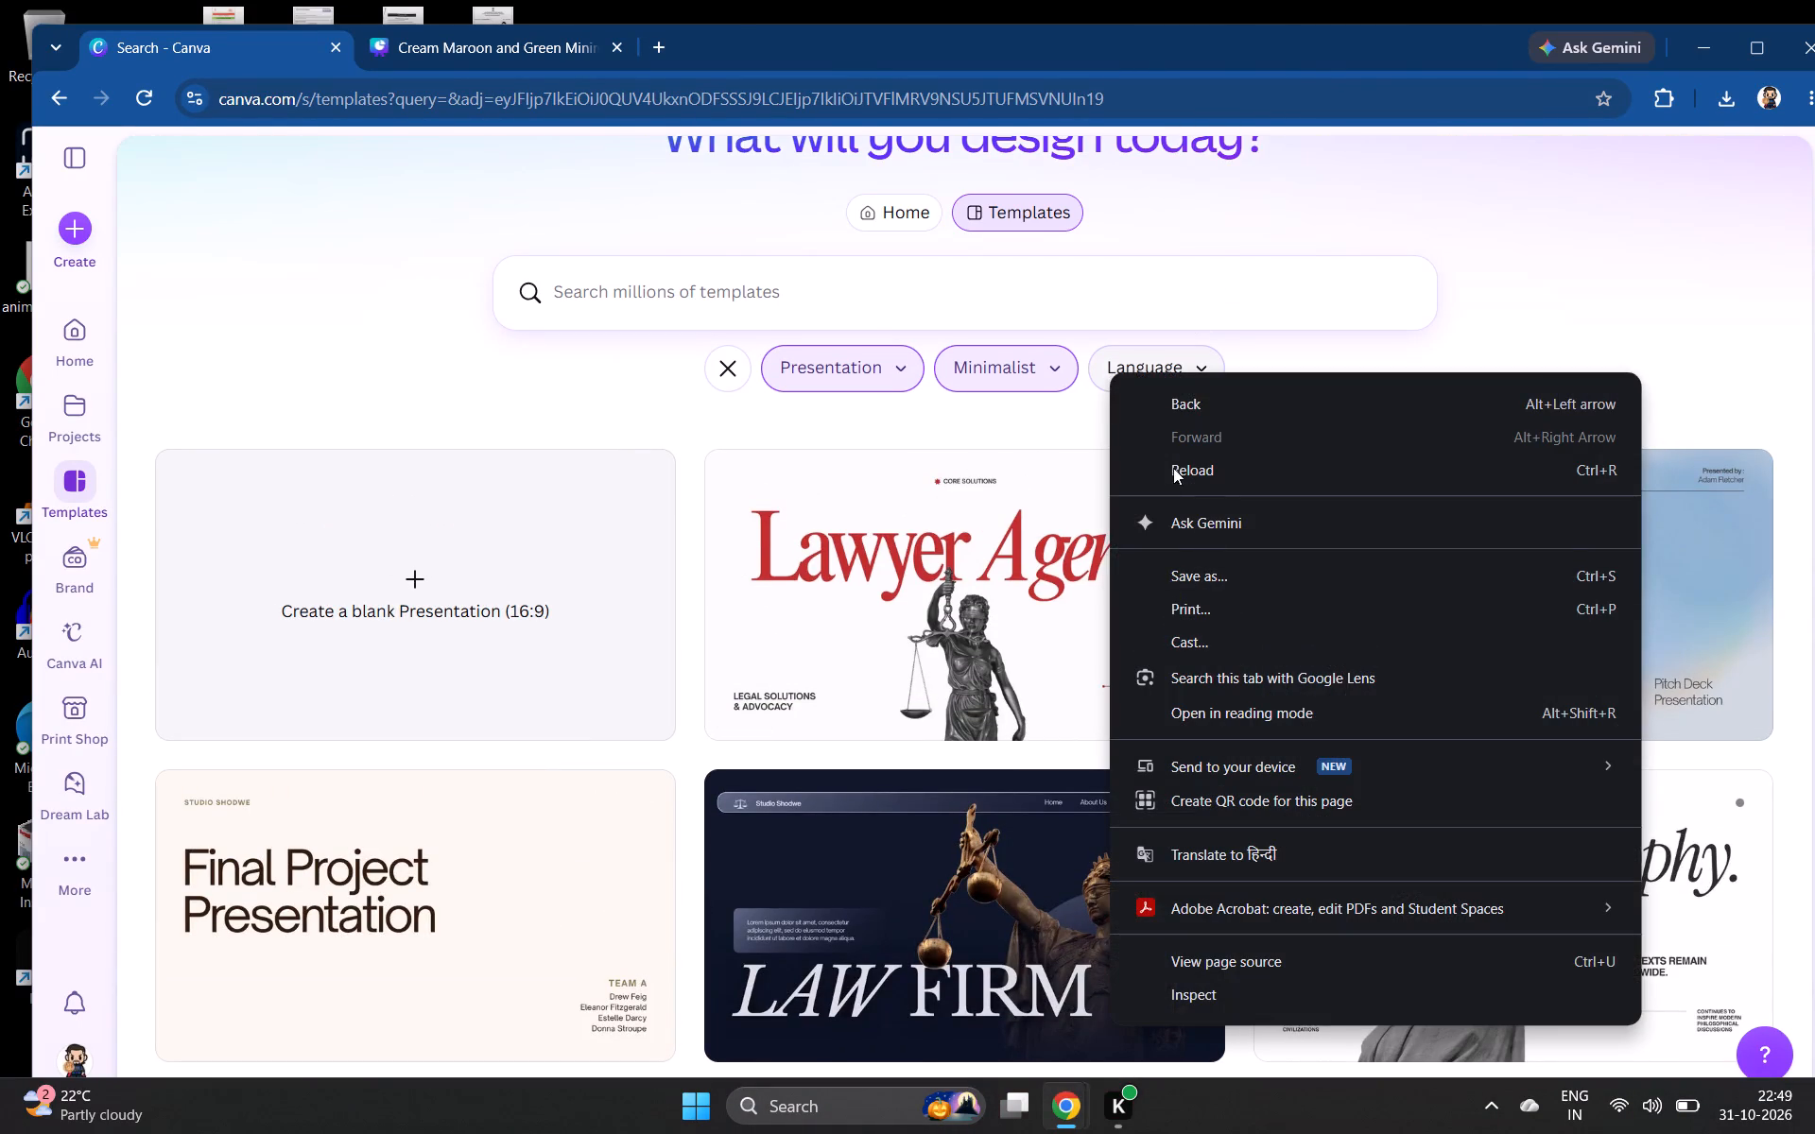
pyautogui.click(1117, 365)
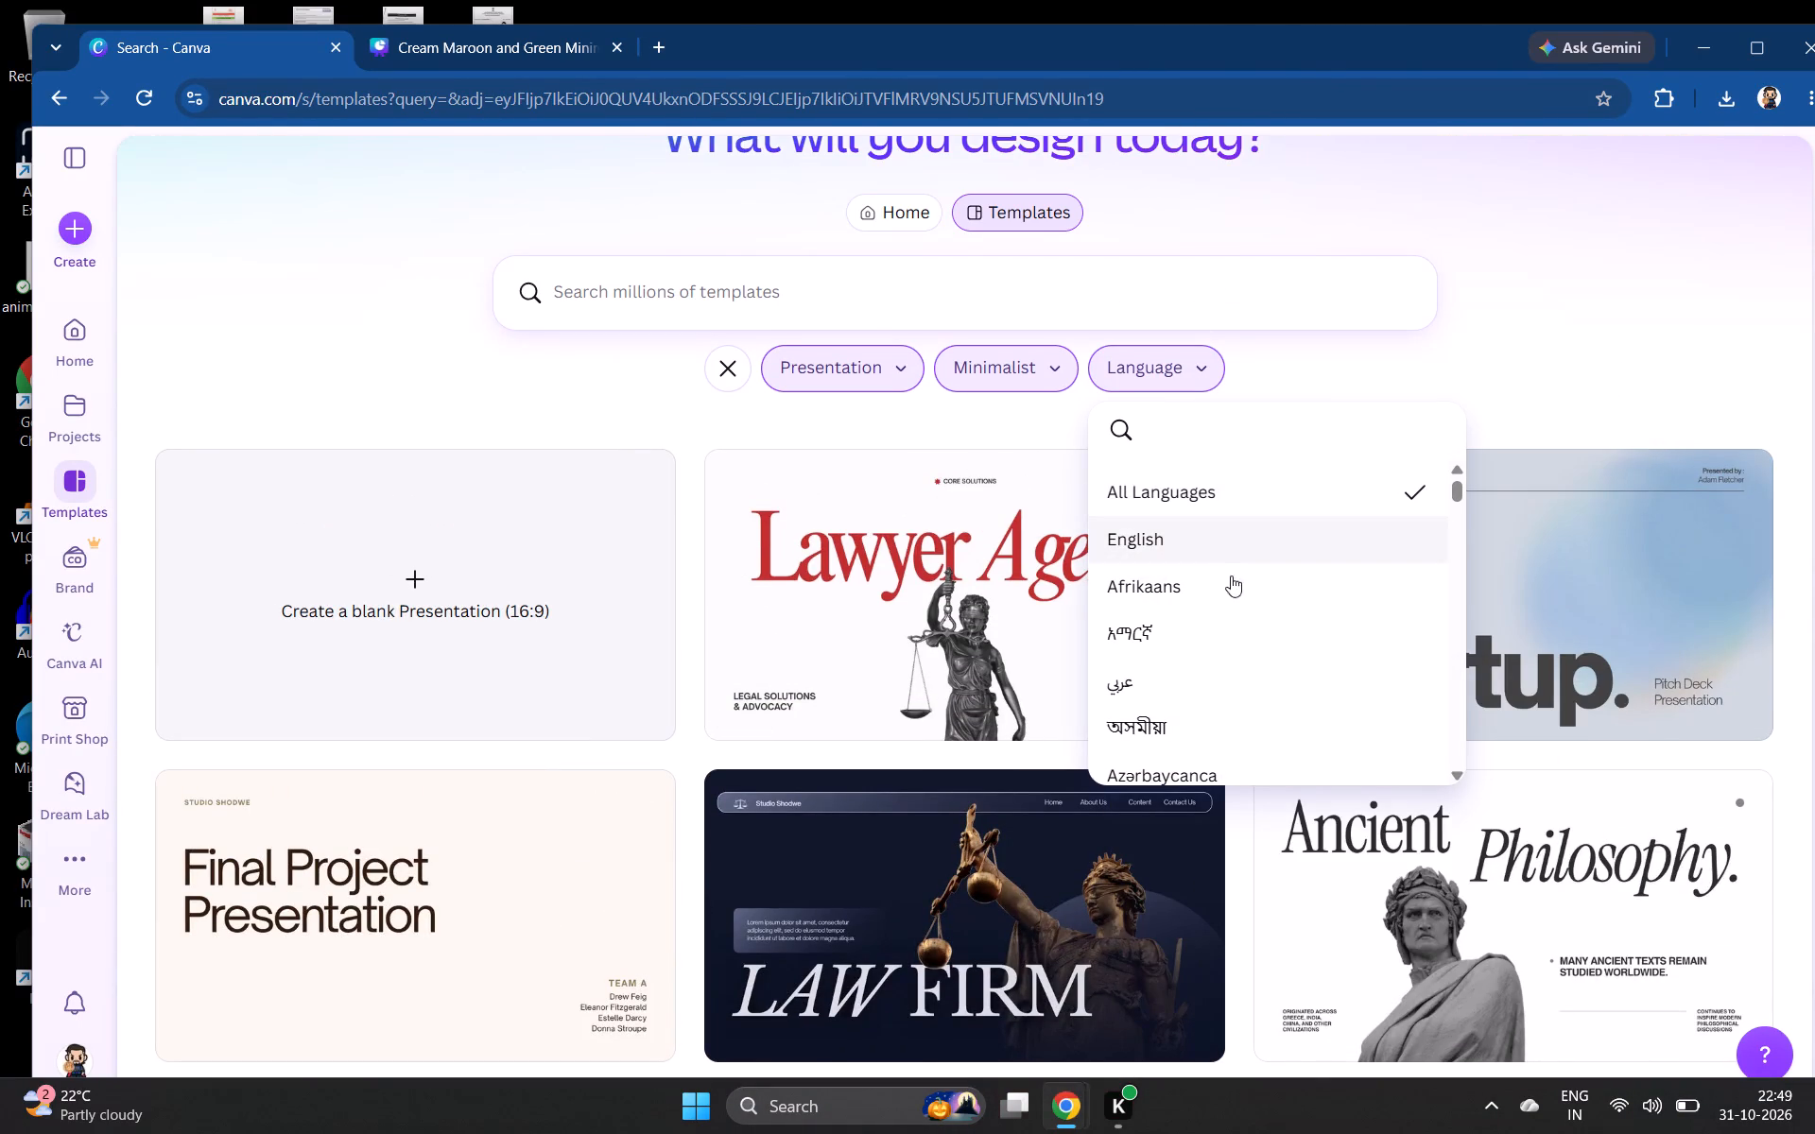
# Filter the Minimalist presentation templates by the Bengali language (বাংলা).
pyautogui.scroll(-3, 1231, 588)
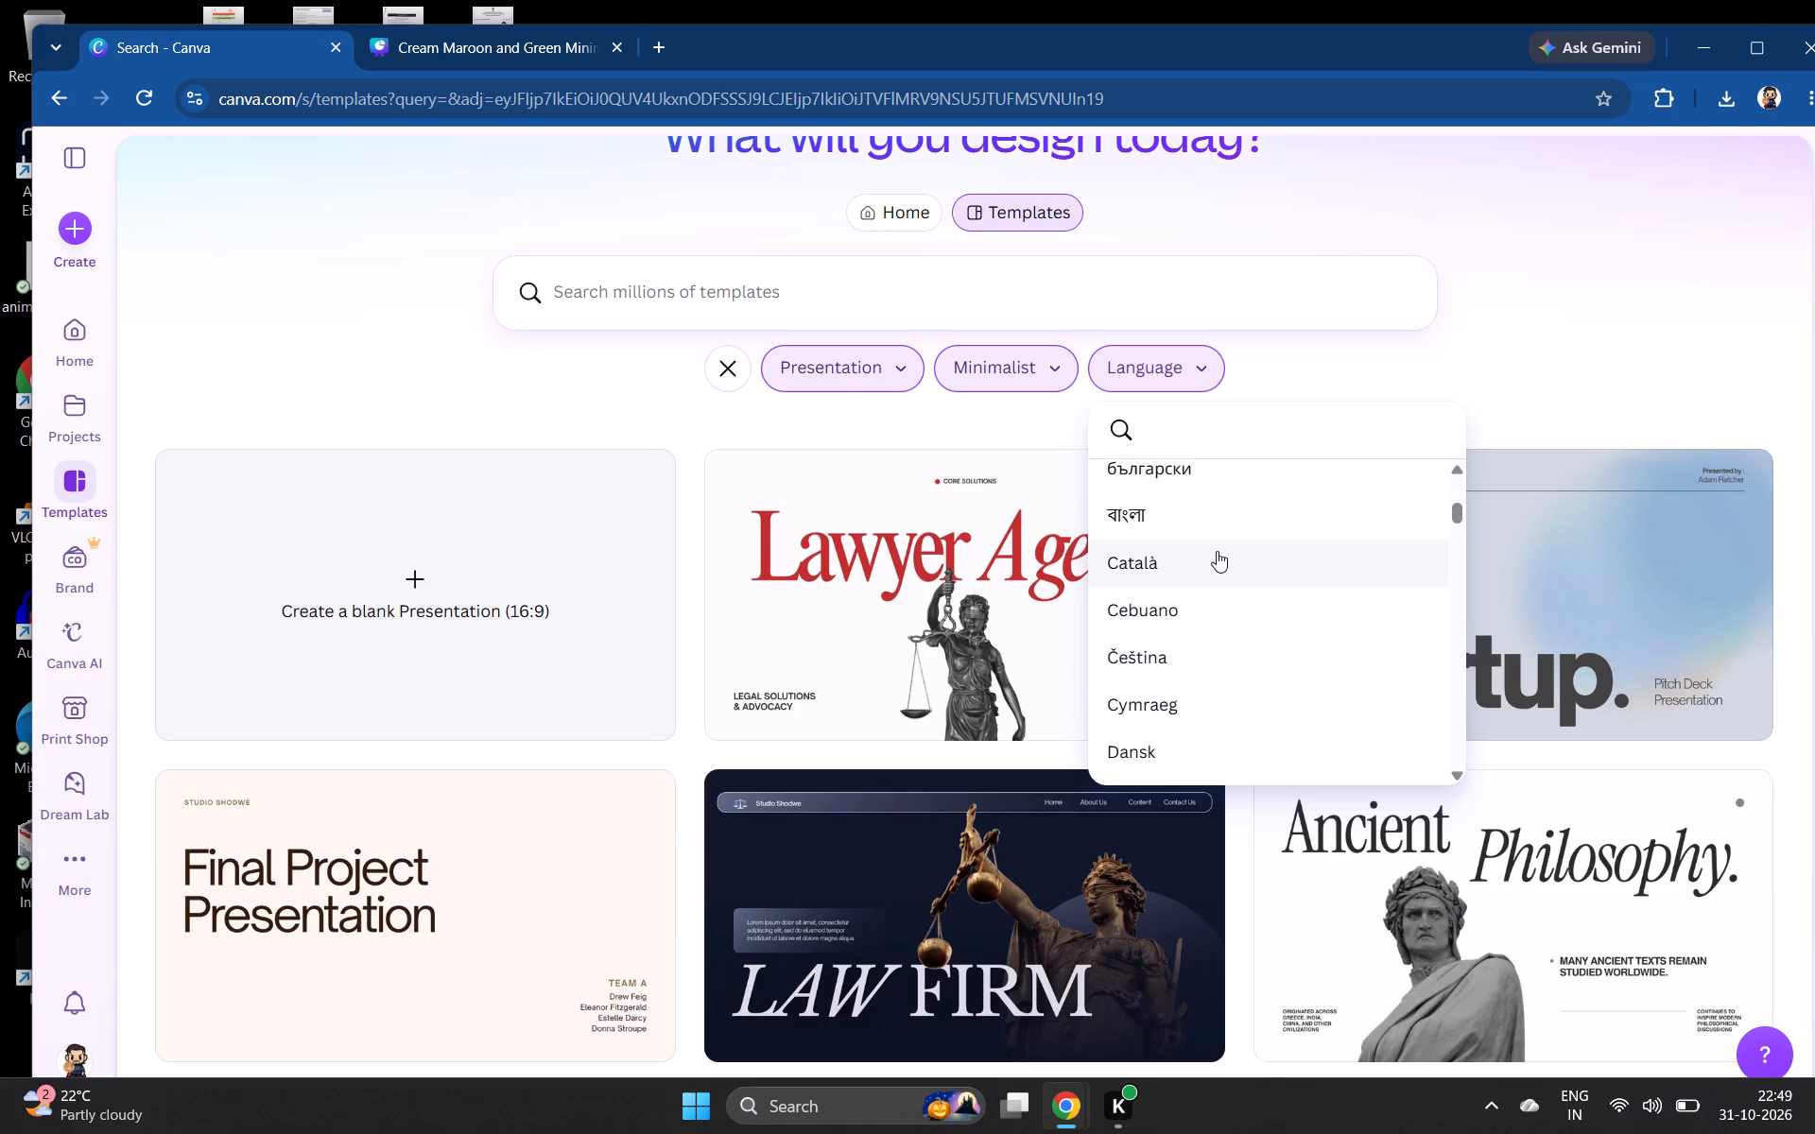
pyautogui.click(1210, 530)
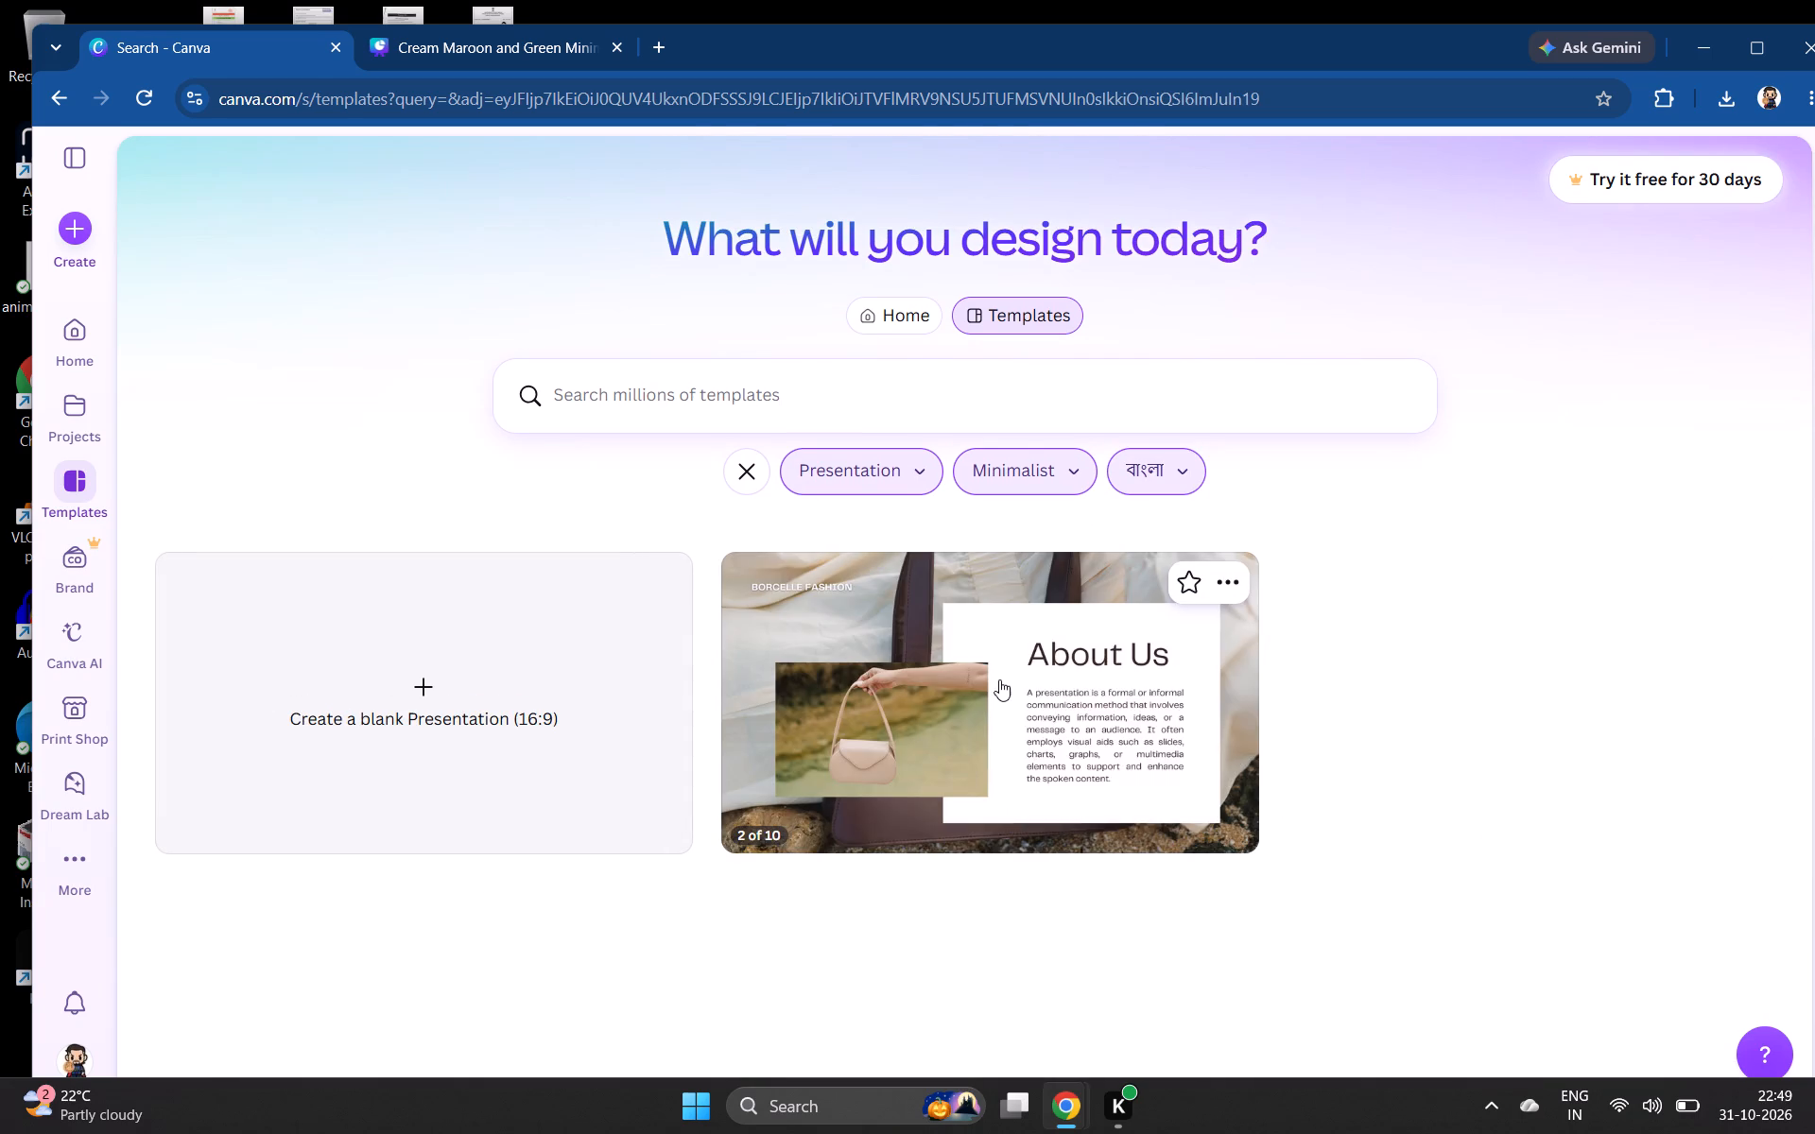
# Reset the style filter to all styles and change the template category to Instagram Post.
pyautogui.click(1039, 469)
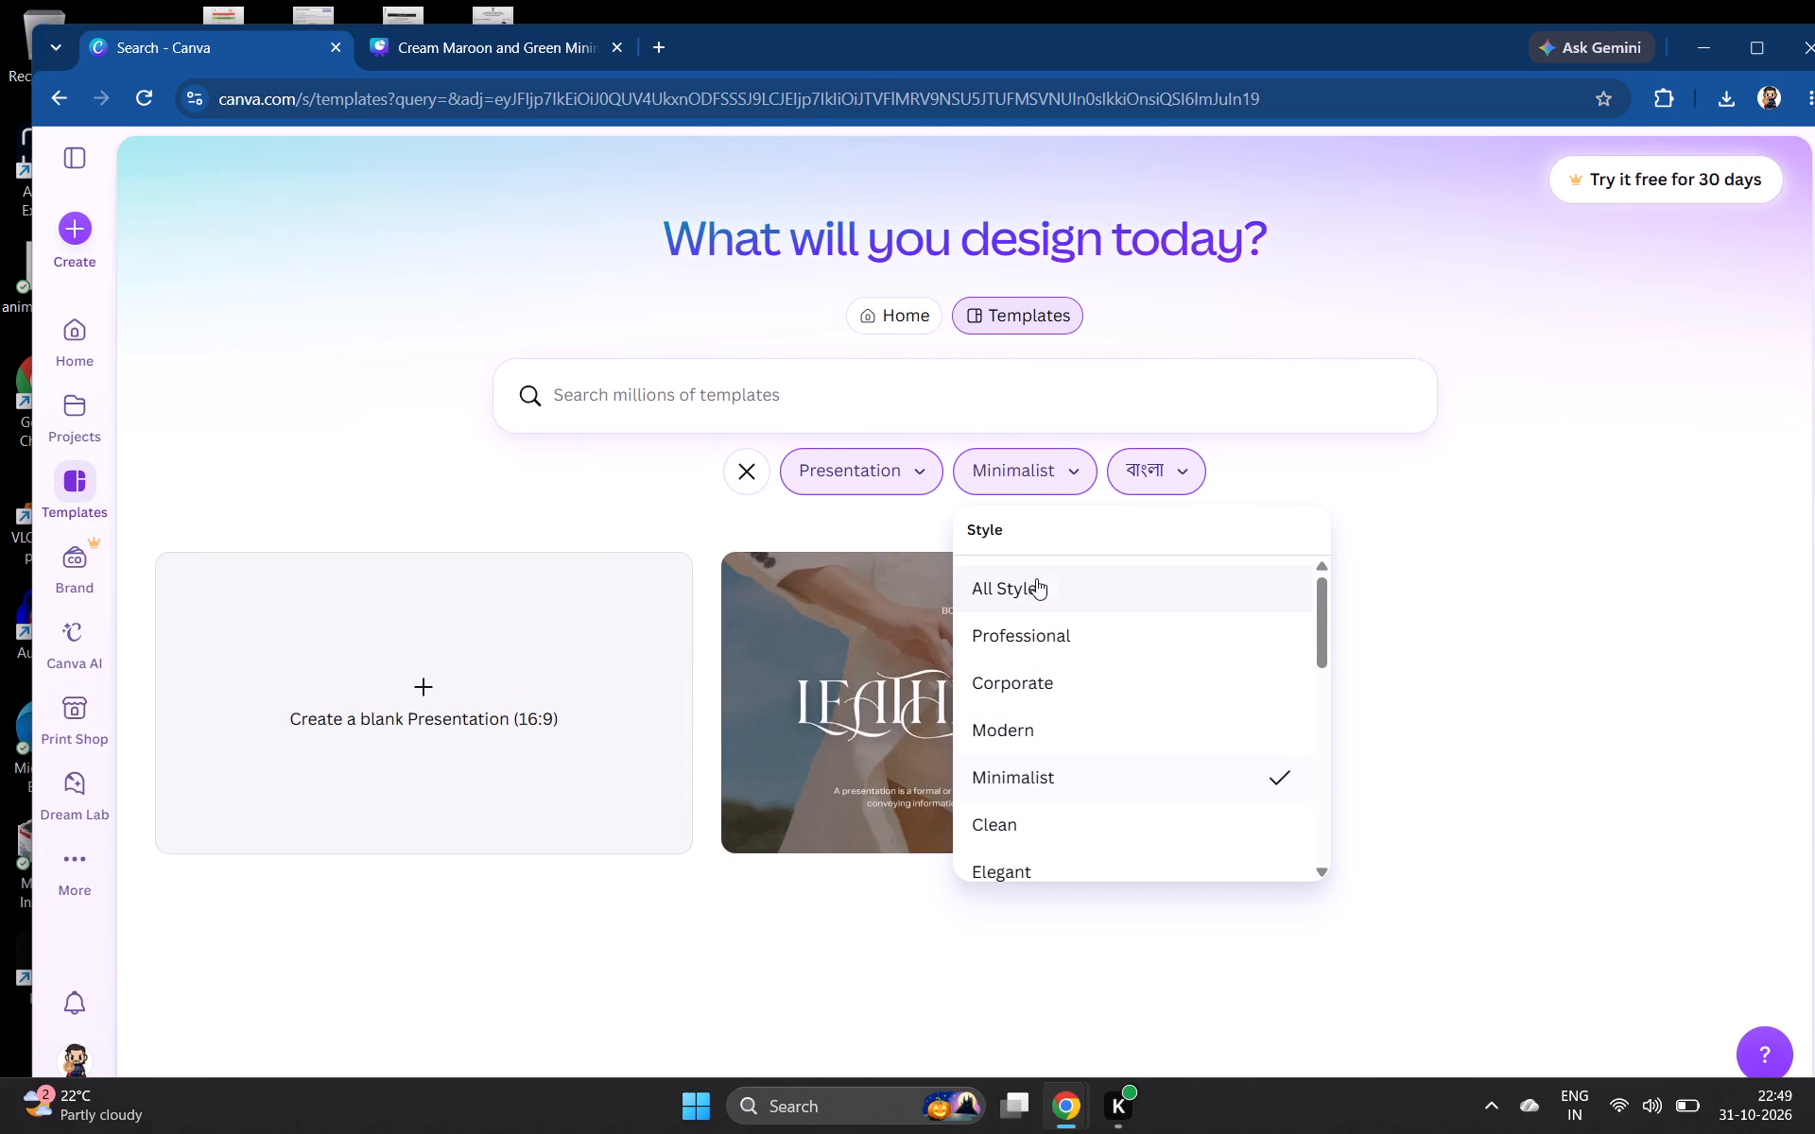
pyautogui.click(1037, 585)
pyautogui.click(912, 484)
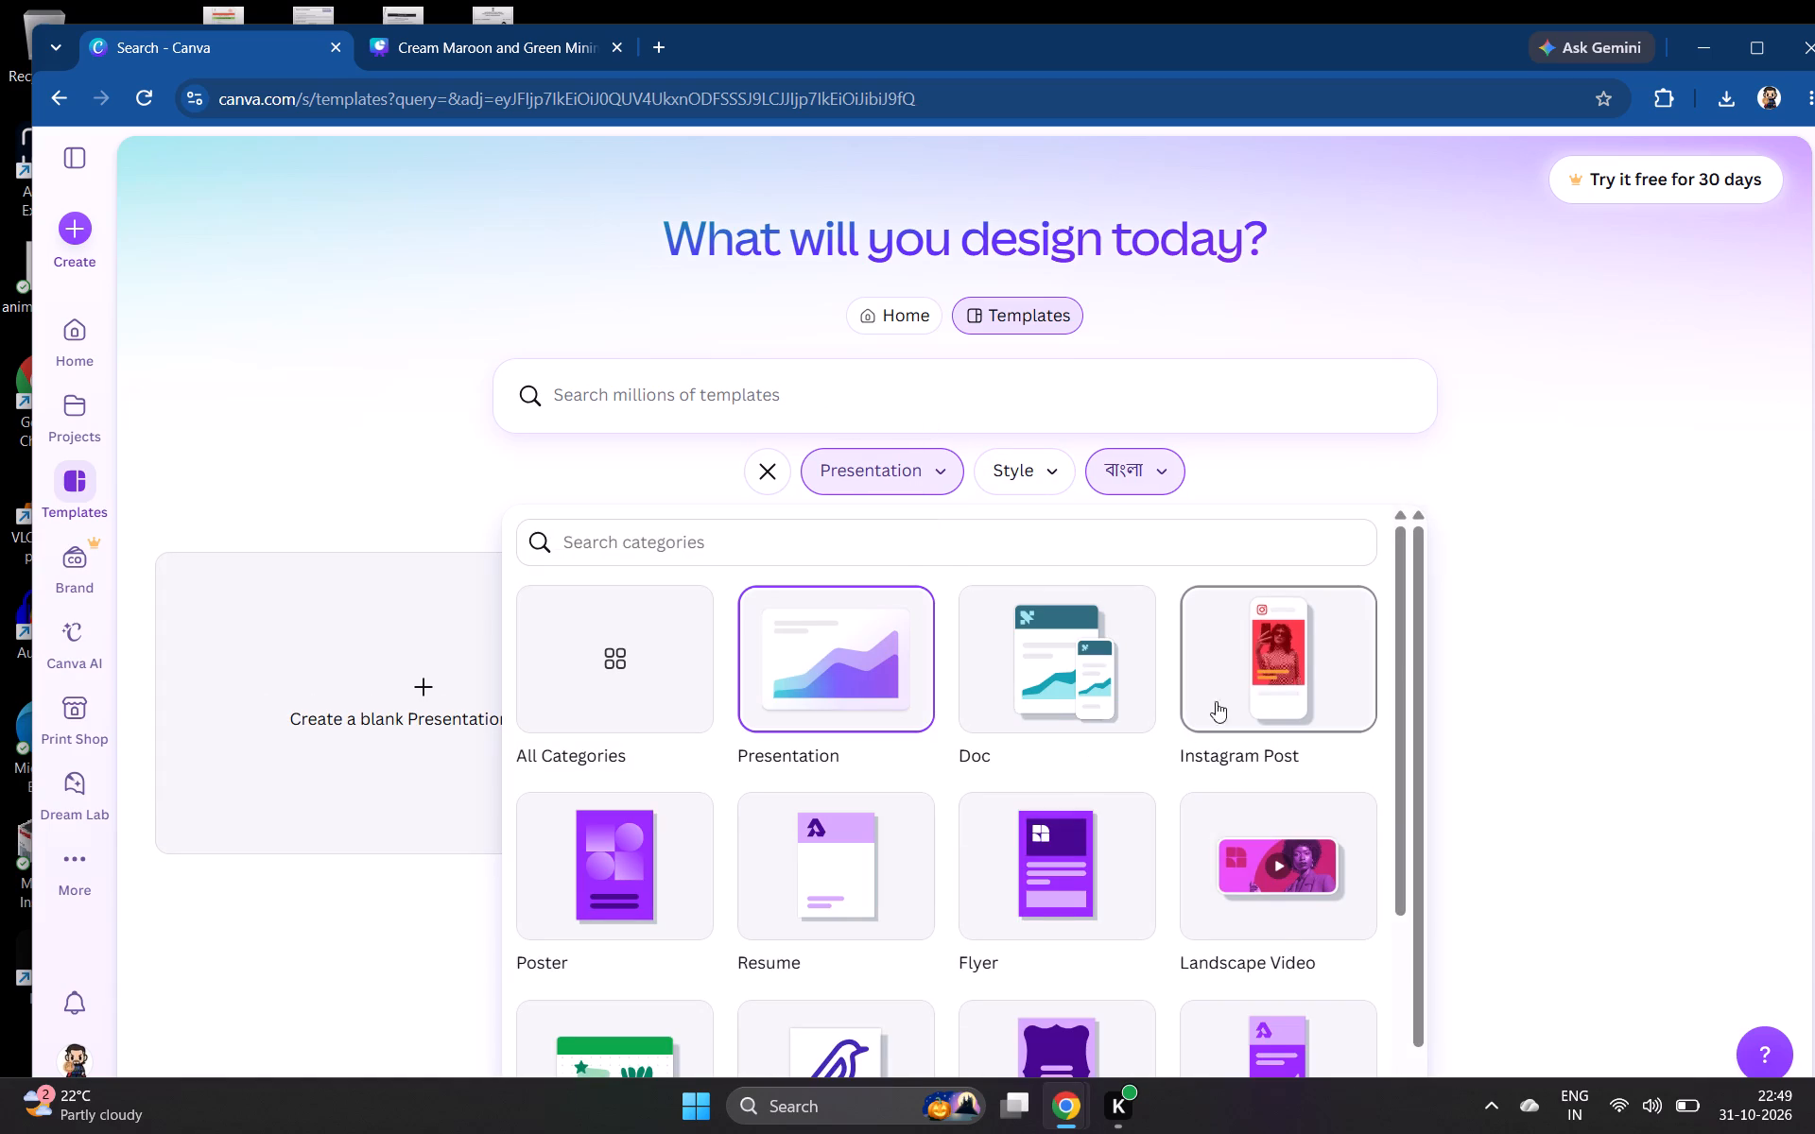
pyautogui.click(1253, 676)
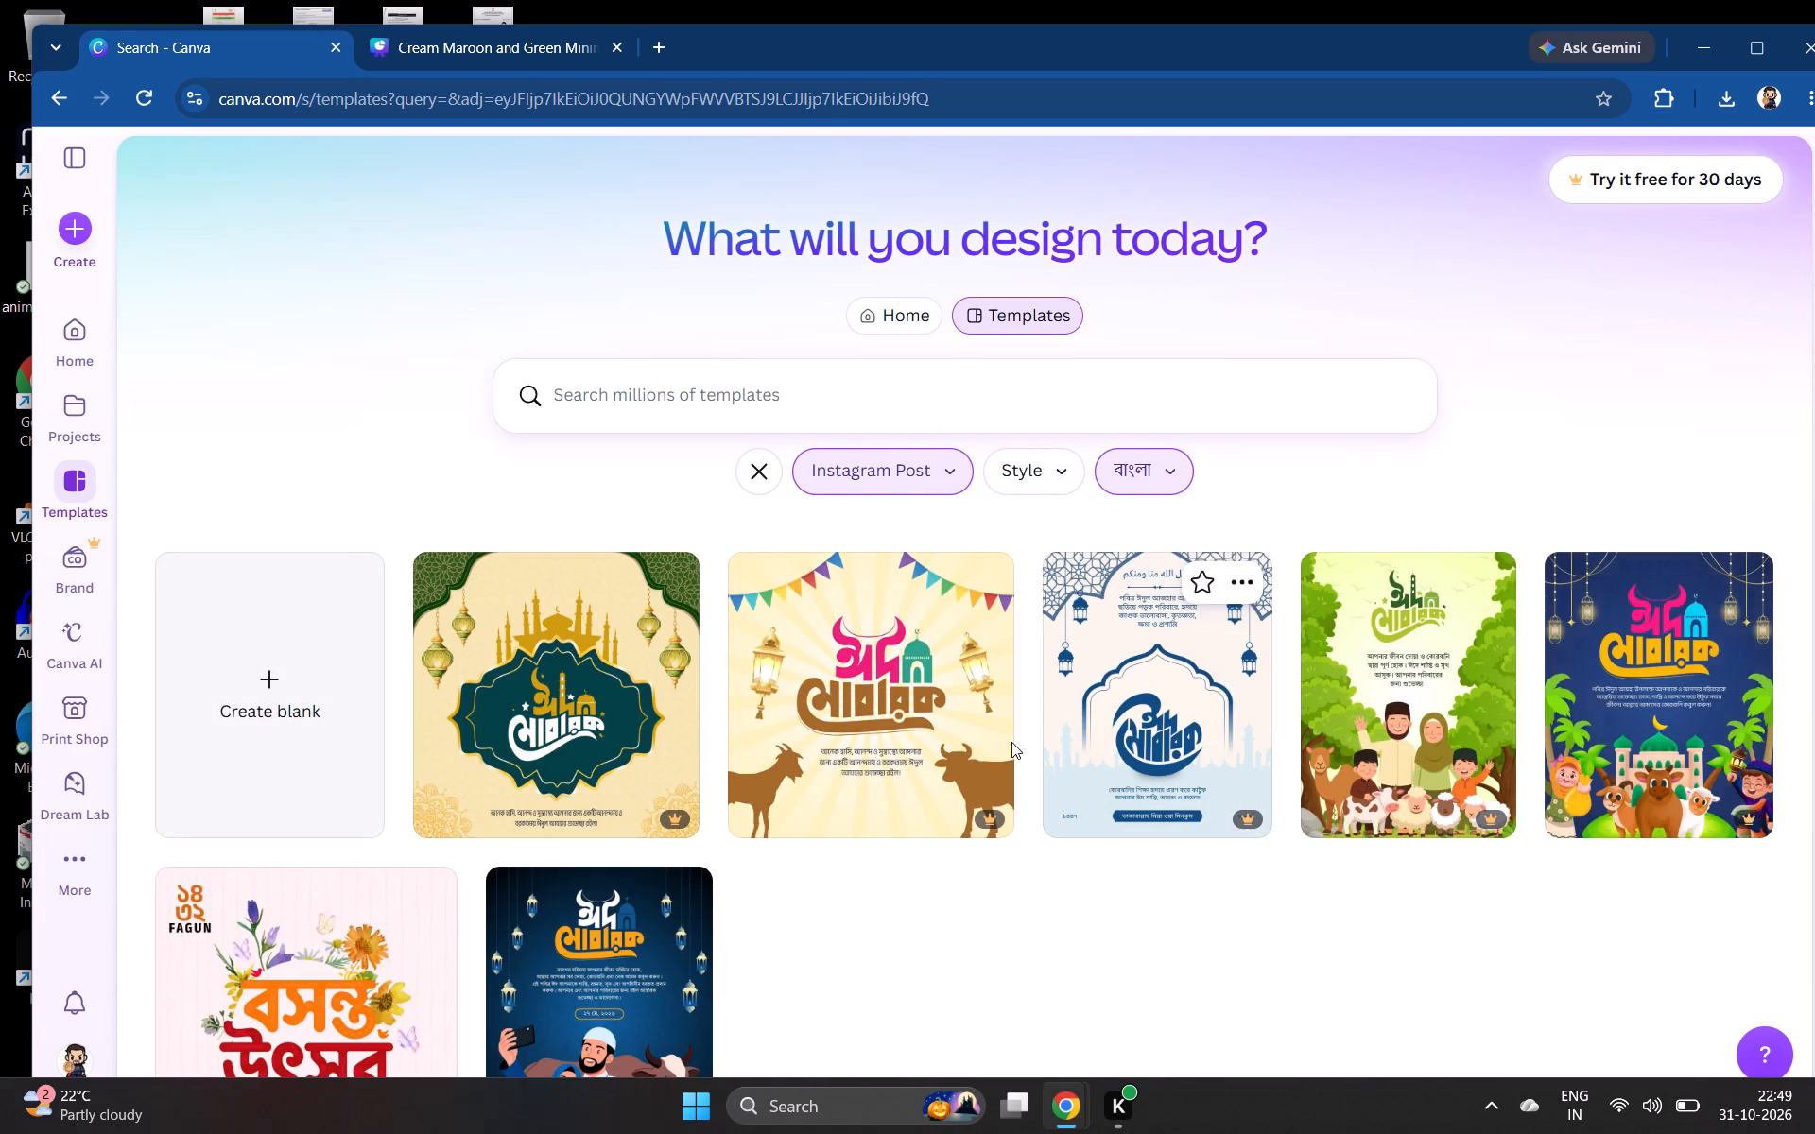
pyautogui.scroll(-2, 843, 677)
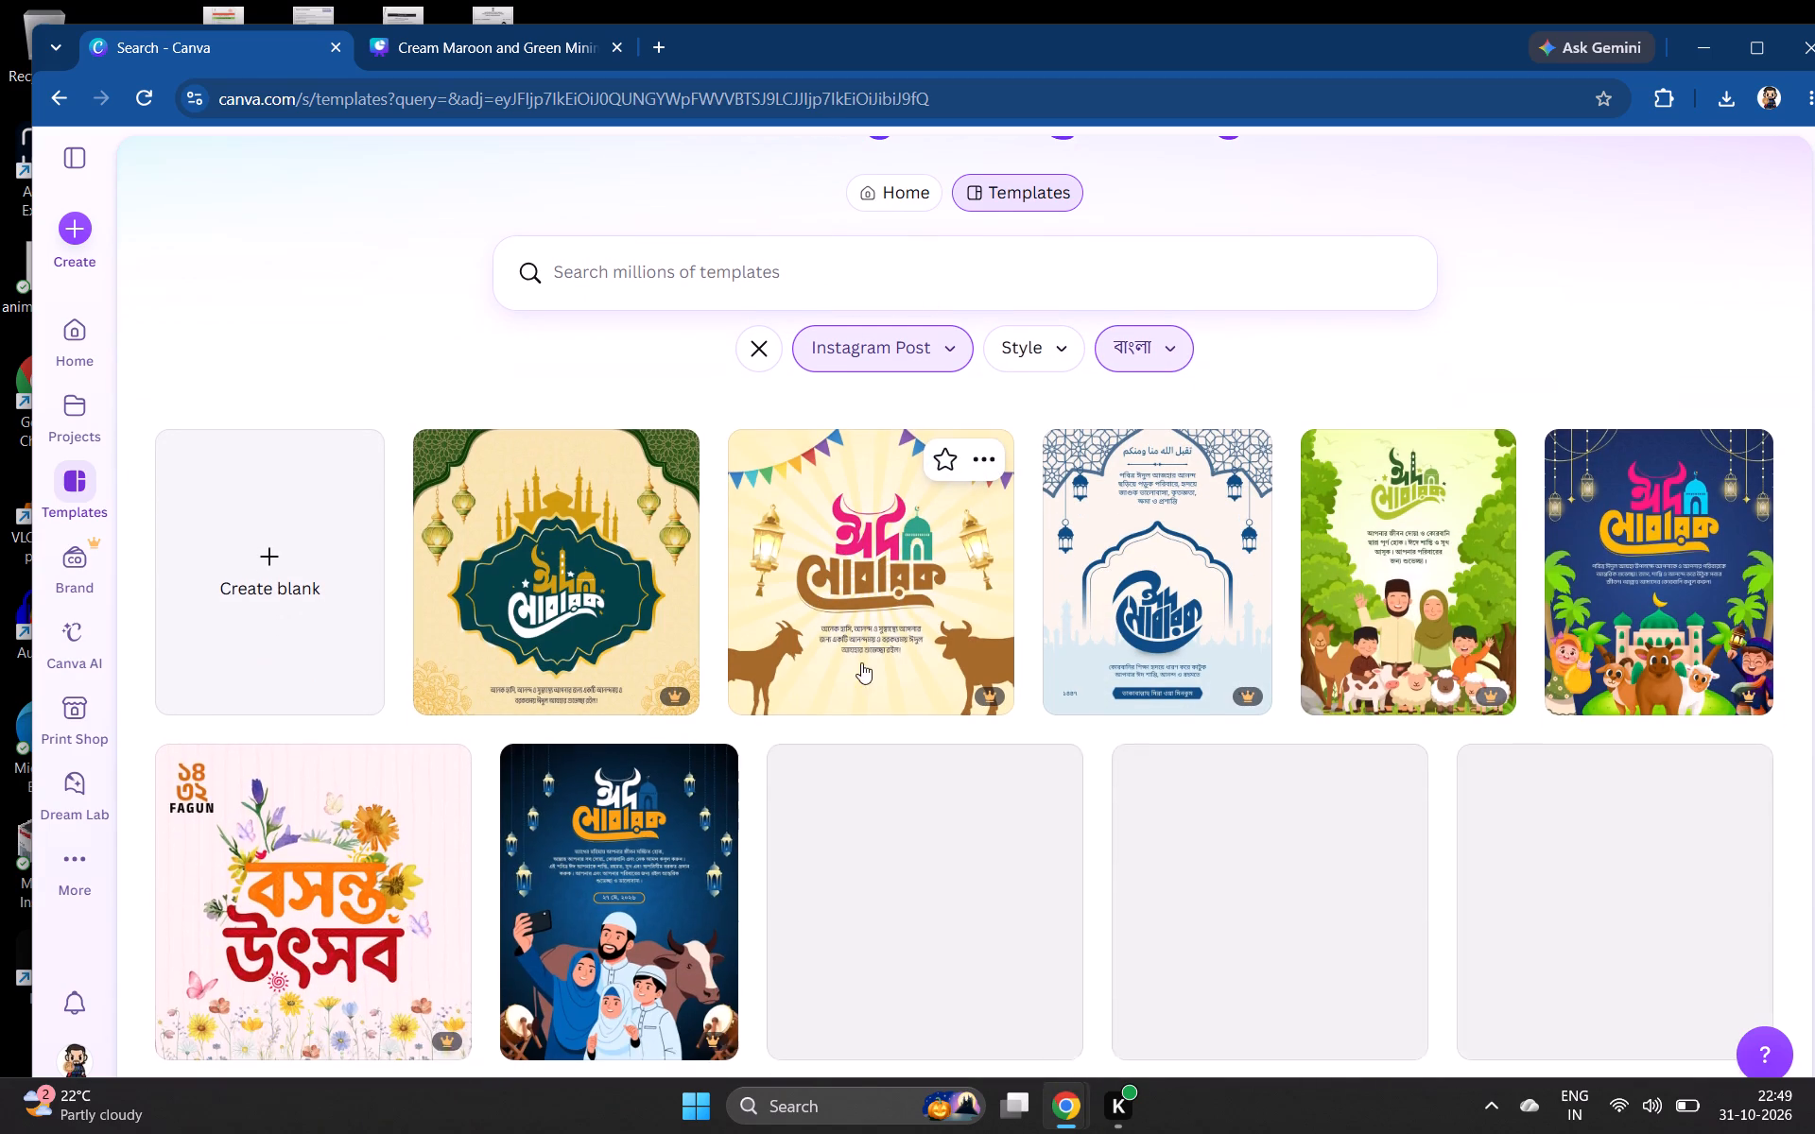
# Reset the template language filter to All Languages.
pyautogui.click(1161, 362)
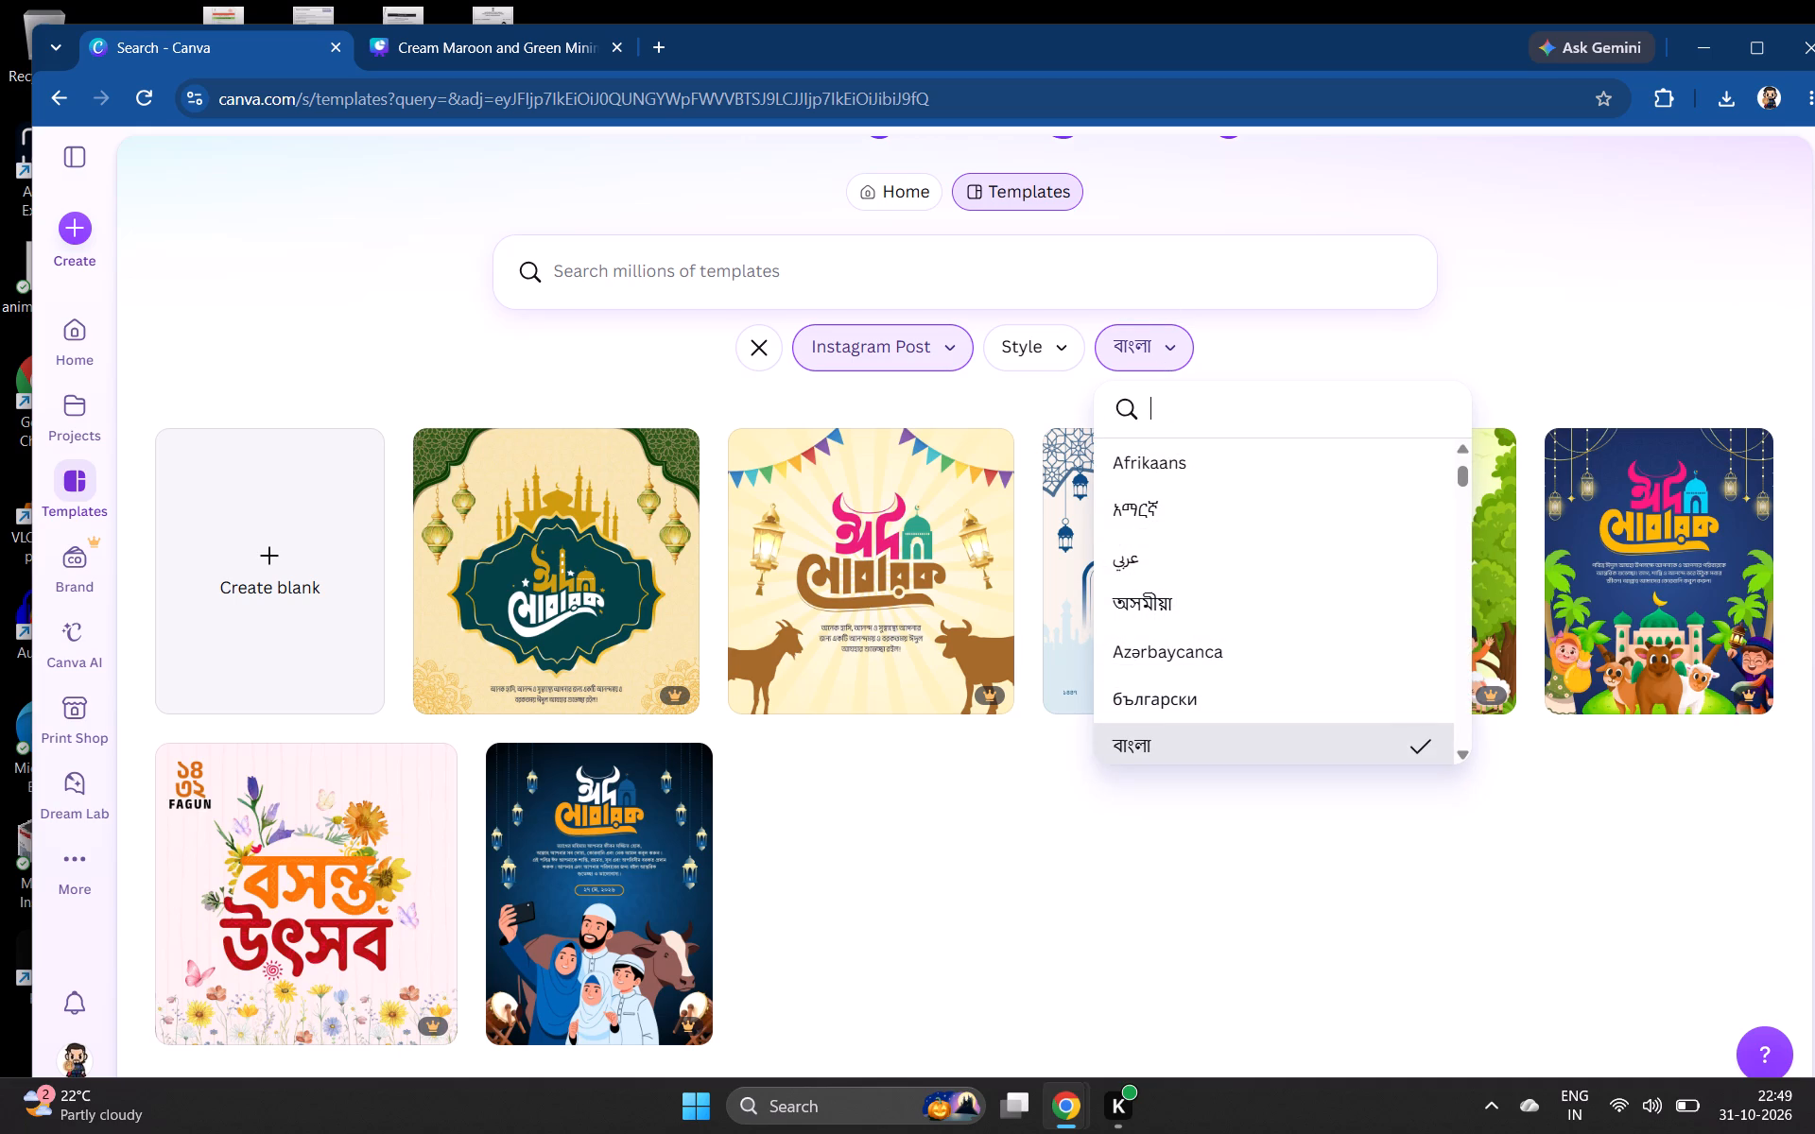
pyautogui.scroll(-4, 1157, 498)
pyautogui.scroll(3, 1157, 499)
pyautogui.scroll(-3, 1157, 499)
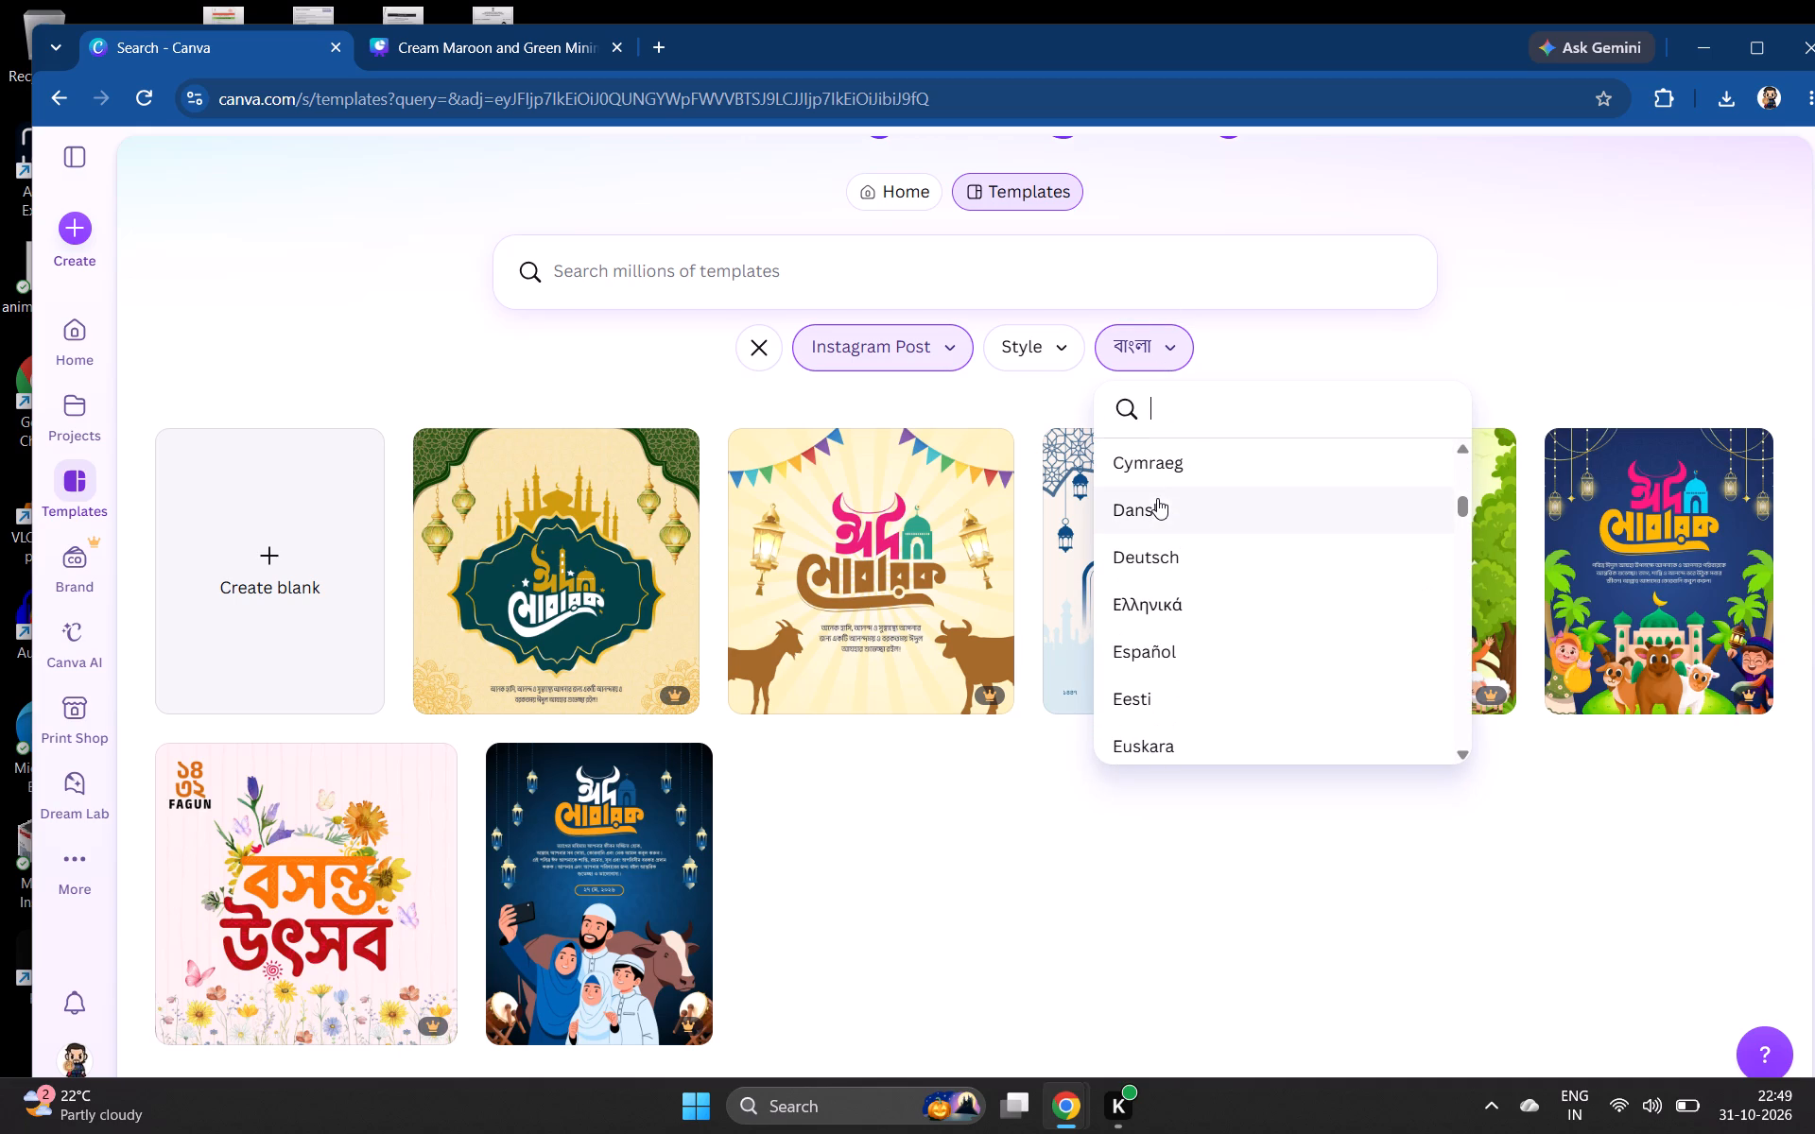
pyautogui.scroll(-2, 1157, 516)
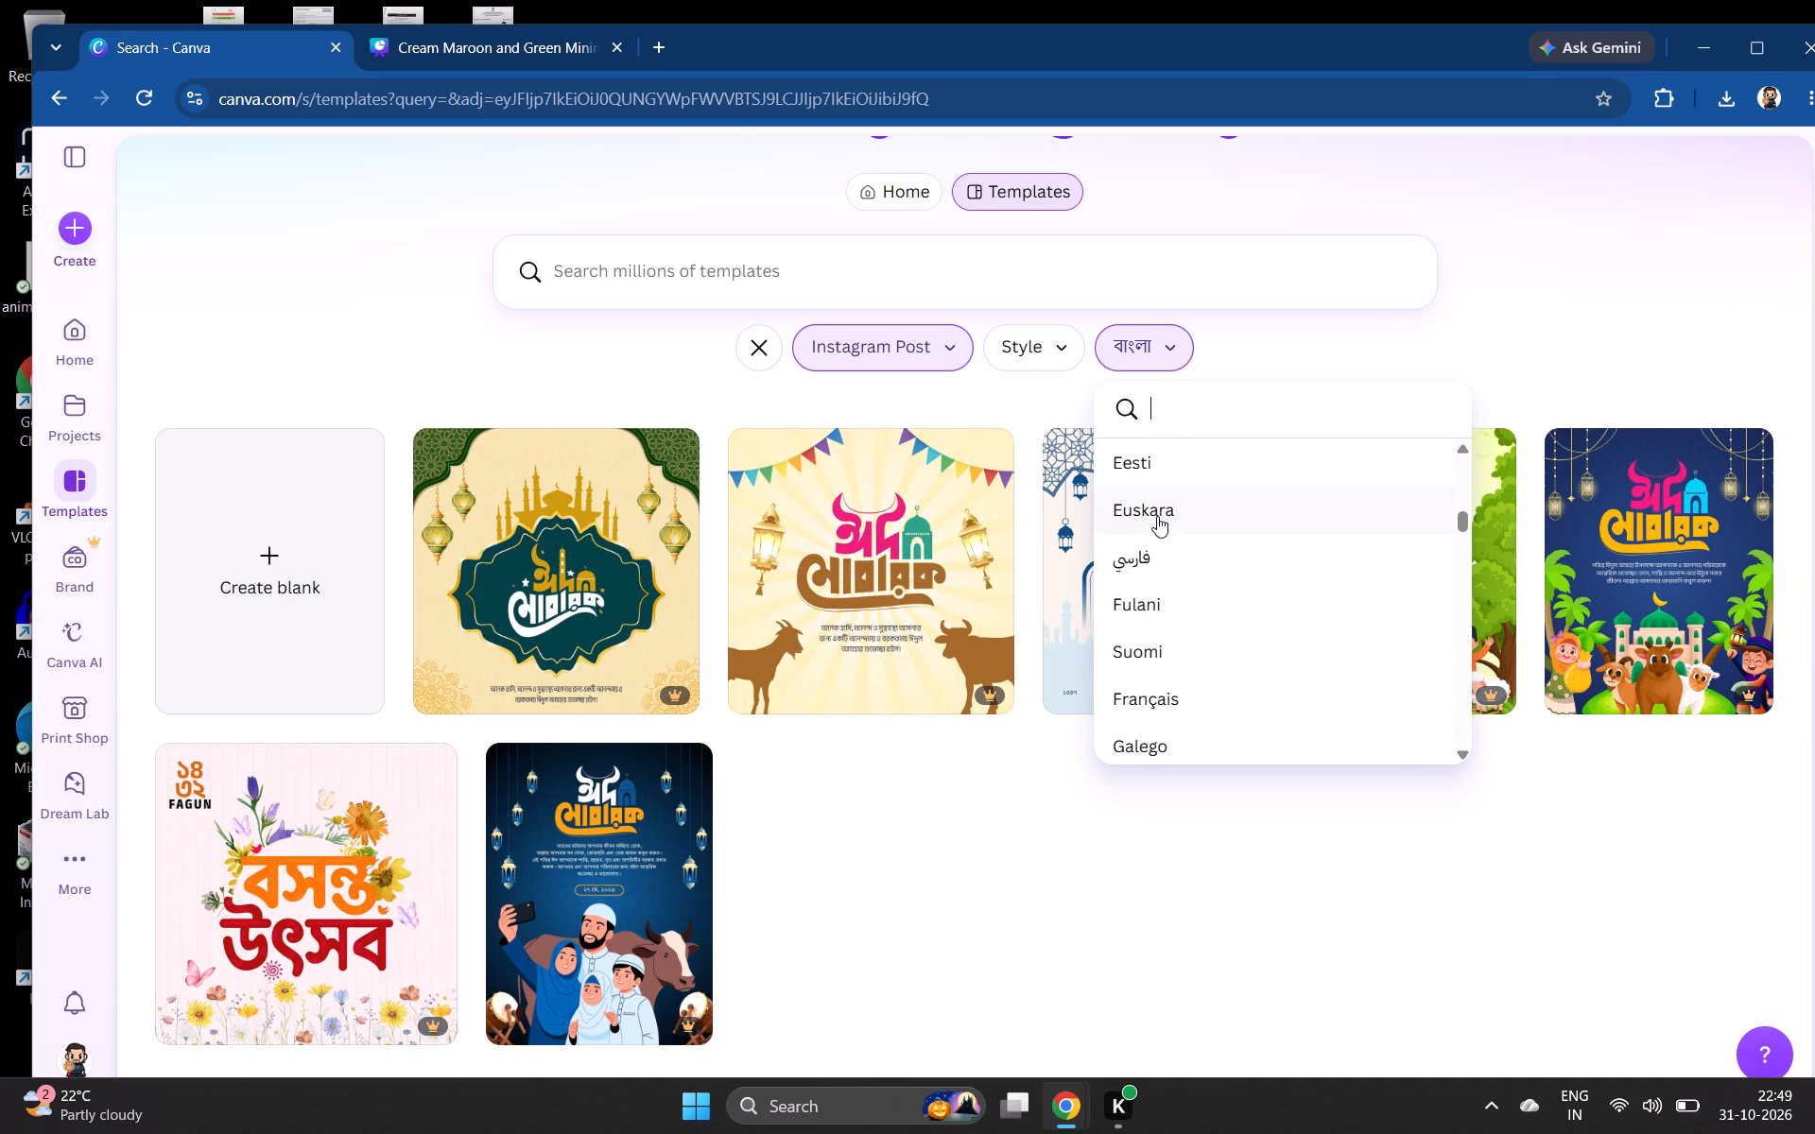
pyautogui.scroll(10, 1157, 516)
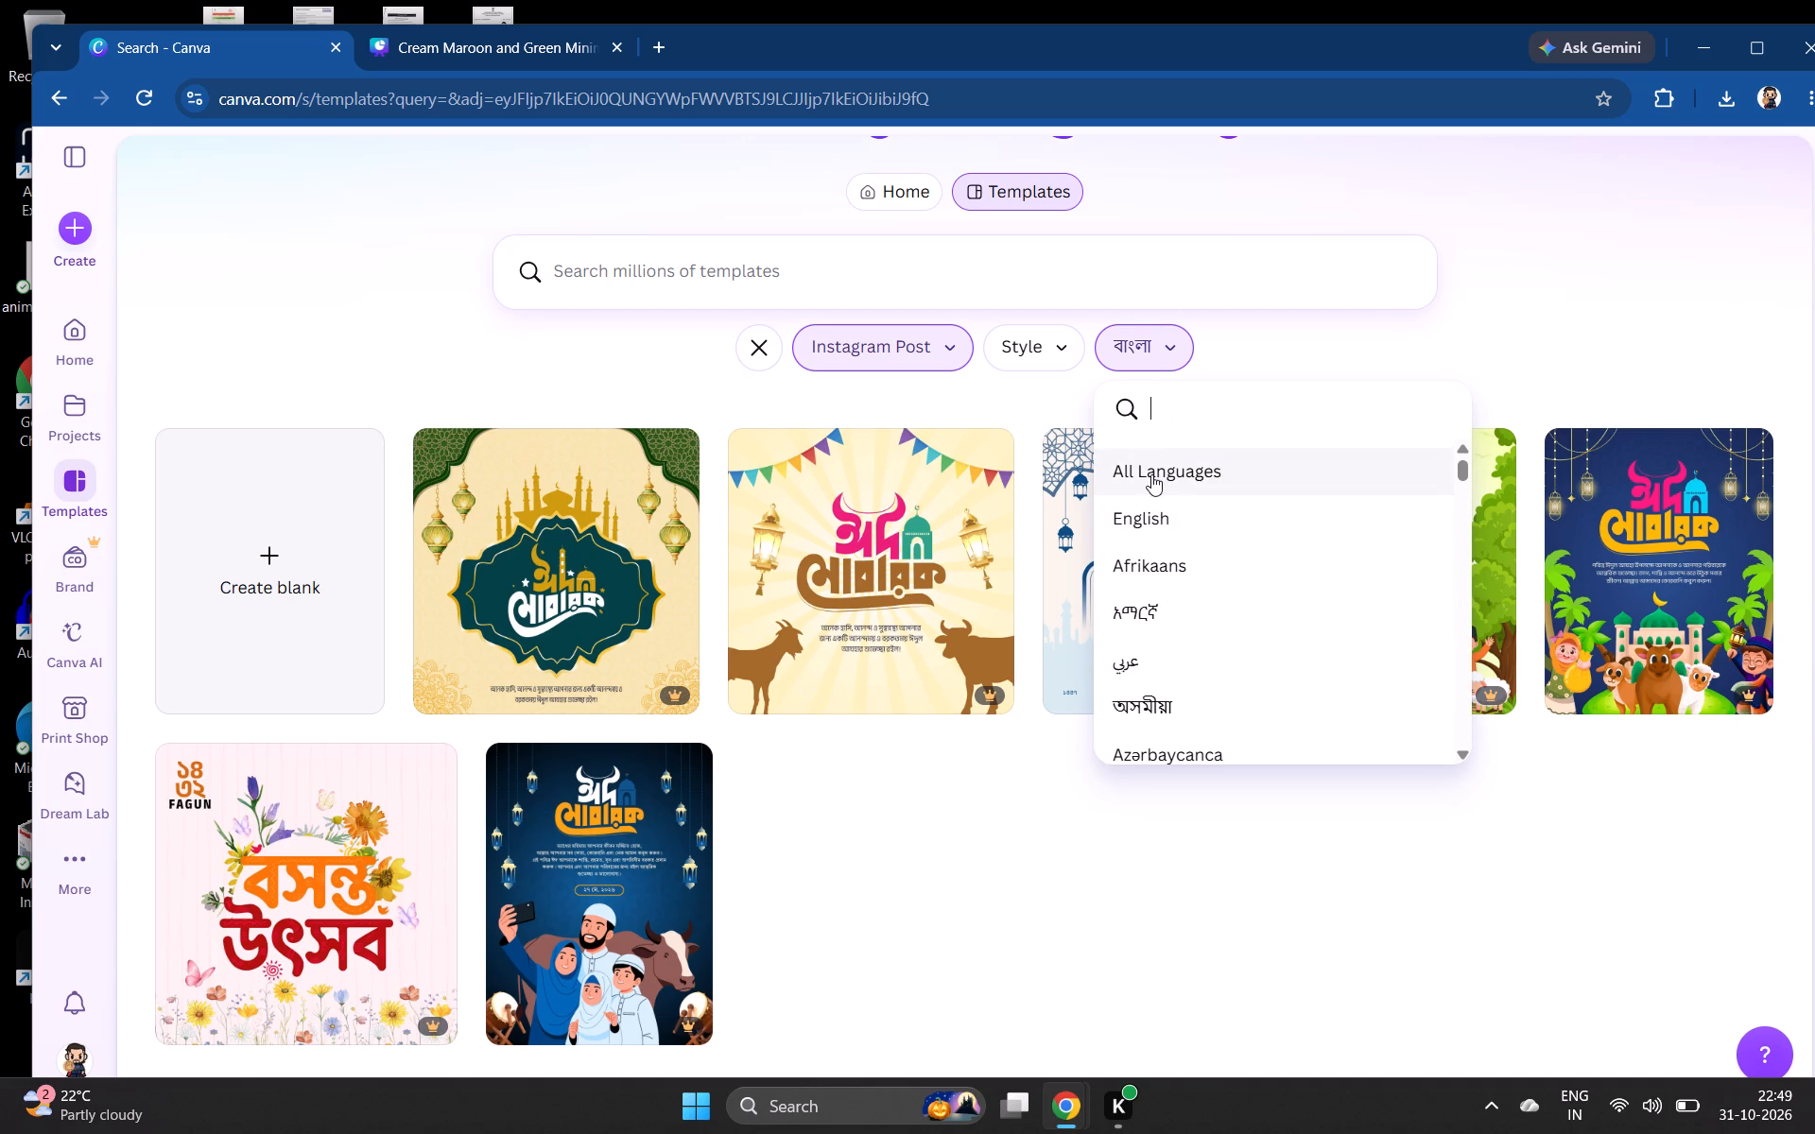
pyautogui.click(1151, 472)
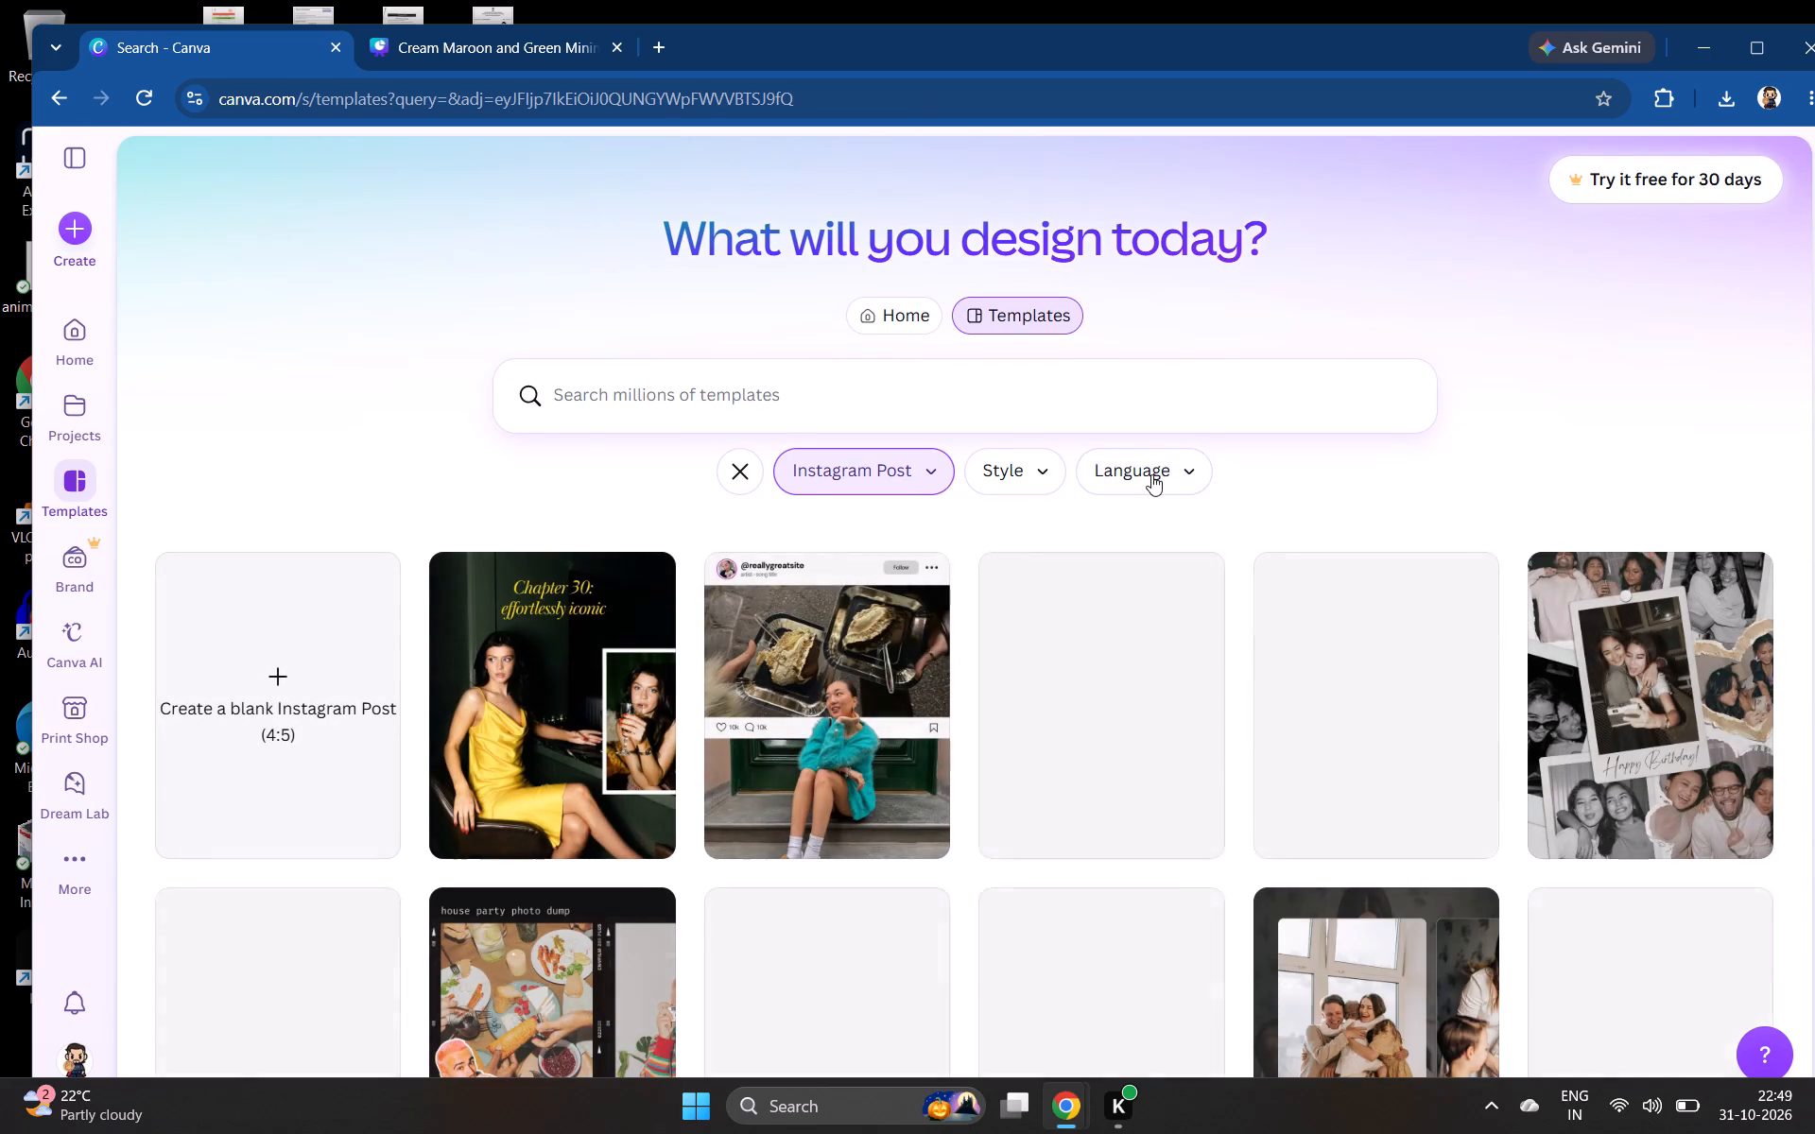
# Examine the Instagram Post templates for a suitable design, including the photo collage and law firm layouts.
pyautogui.scroll(-5, 1021, 619)
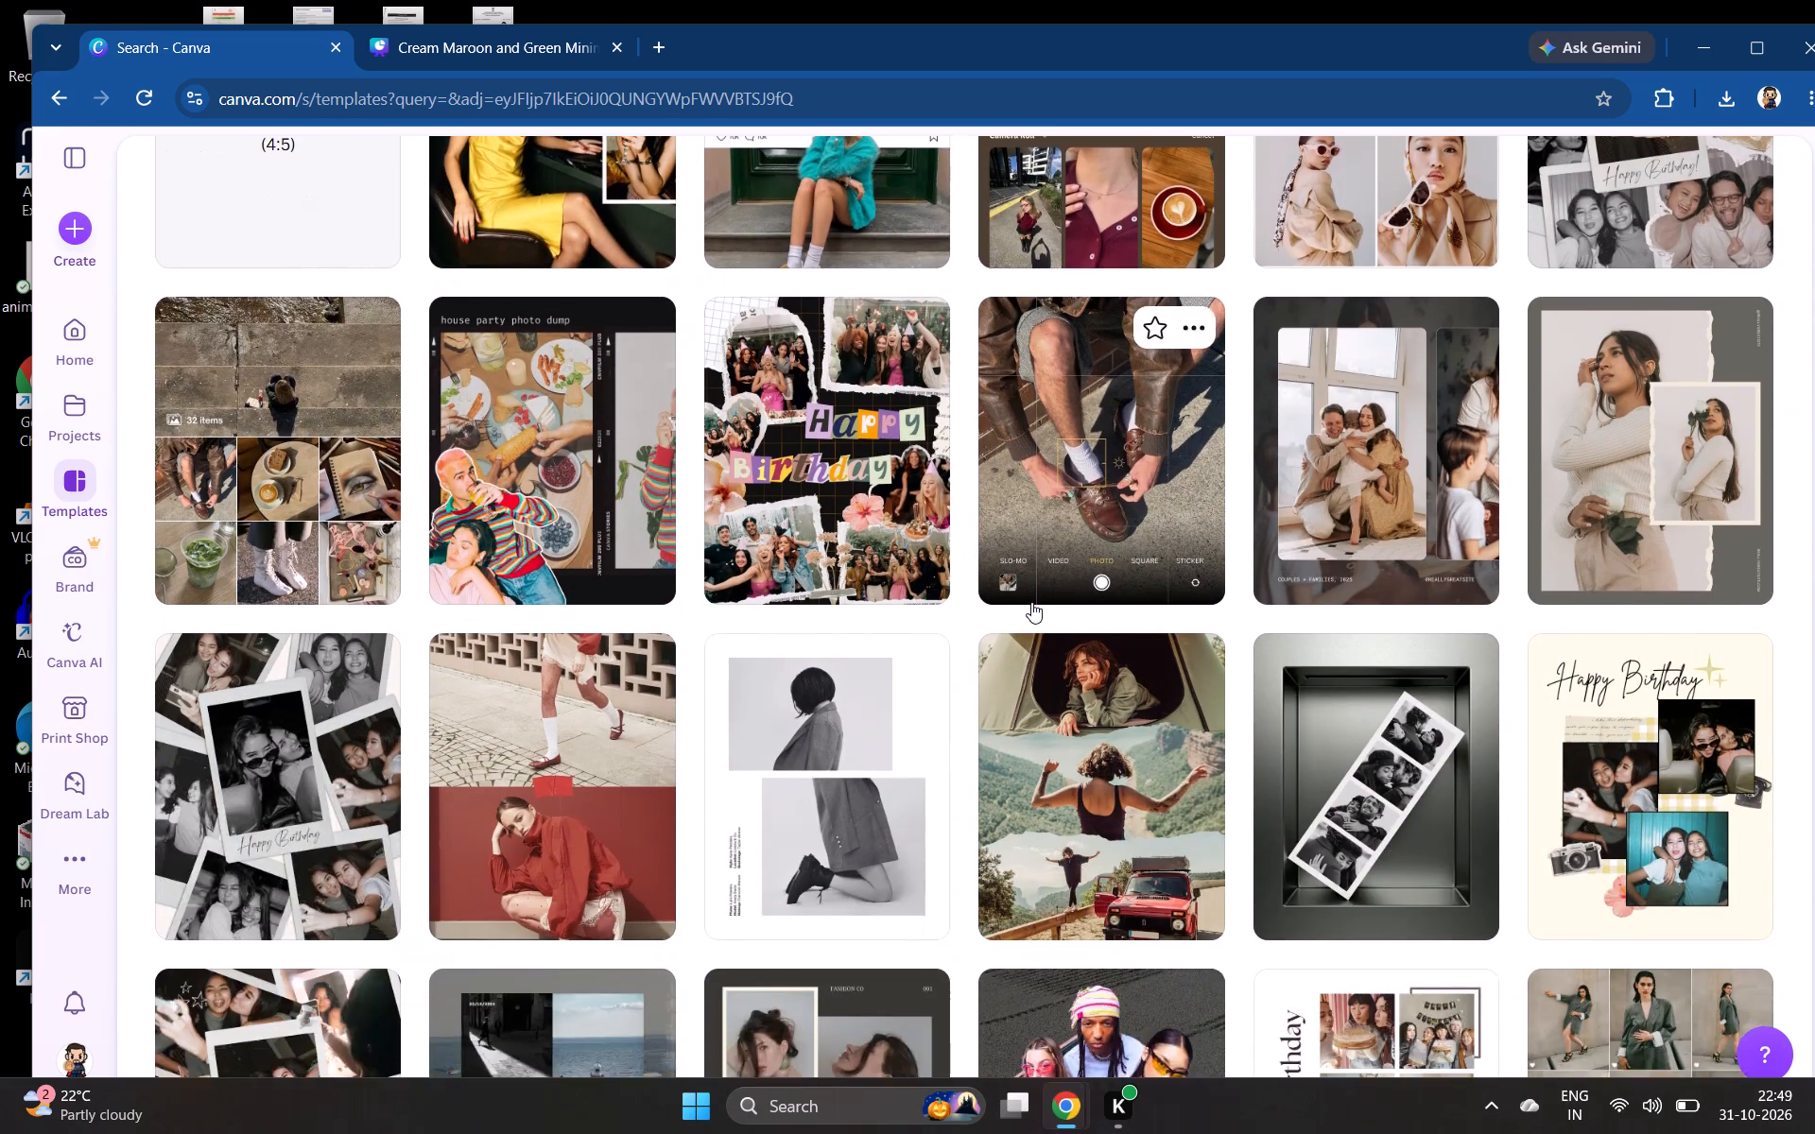
pyautogui.scroll(-16, 1031, 602)
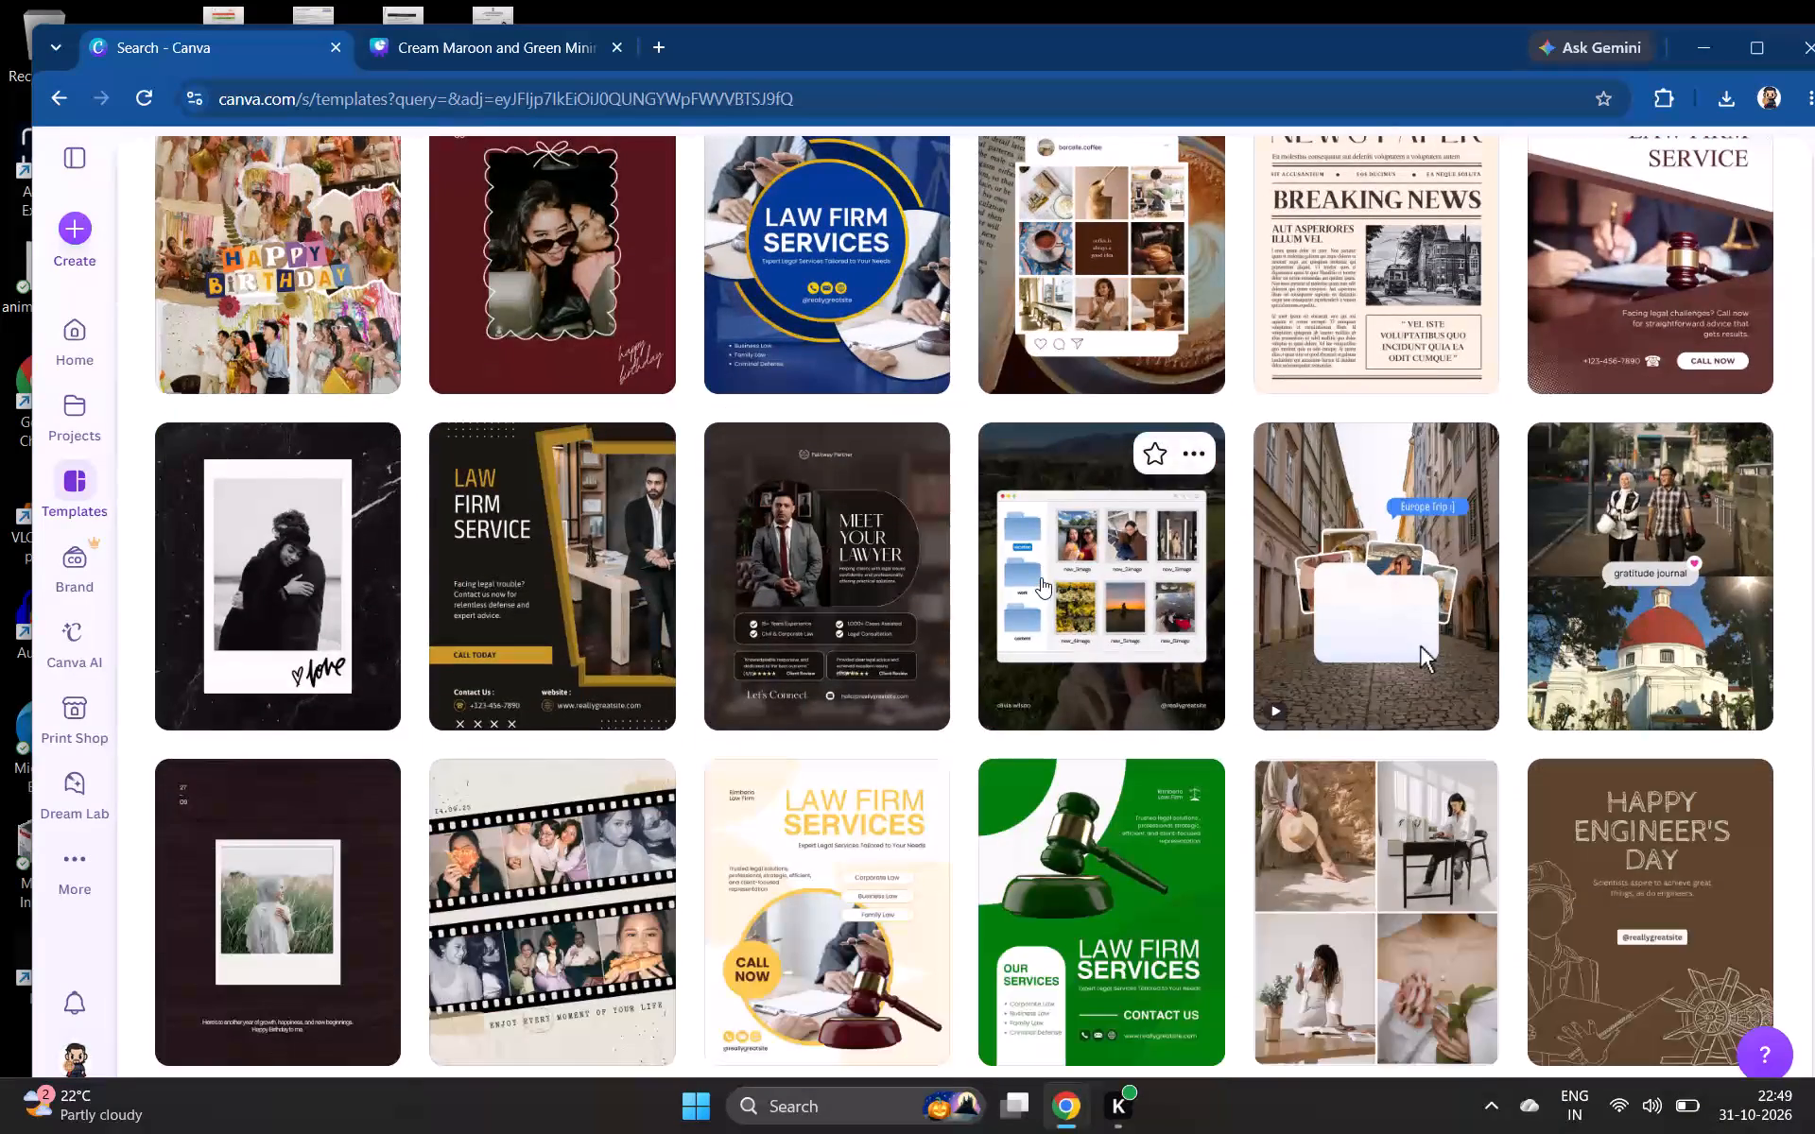
pyautogui.scroll(-7, 1042, 576)
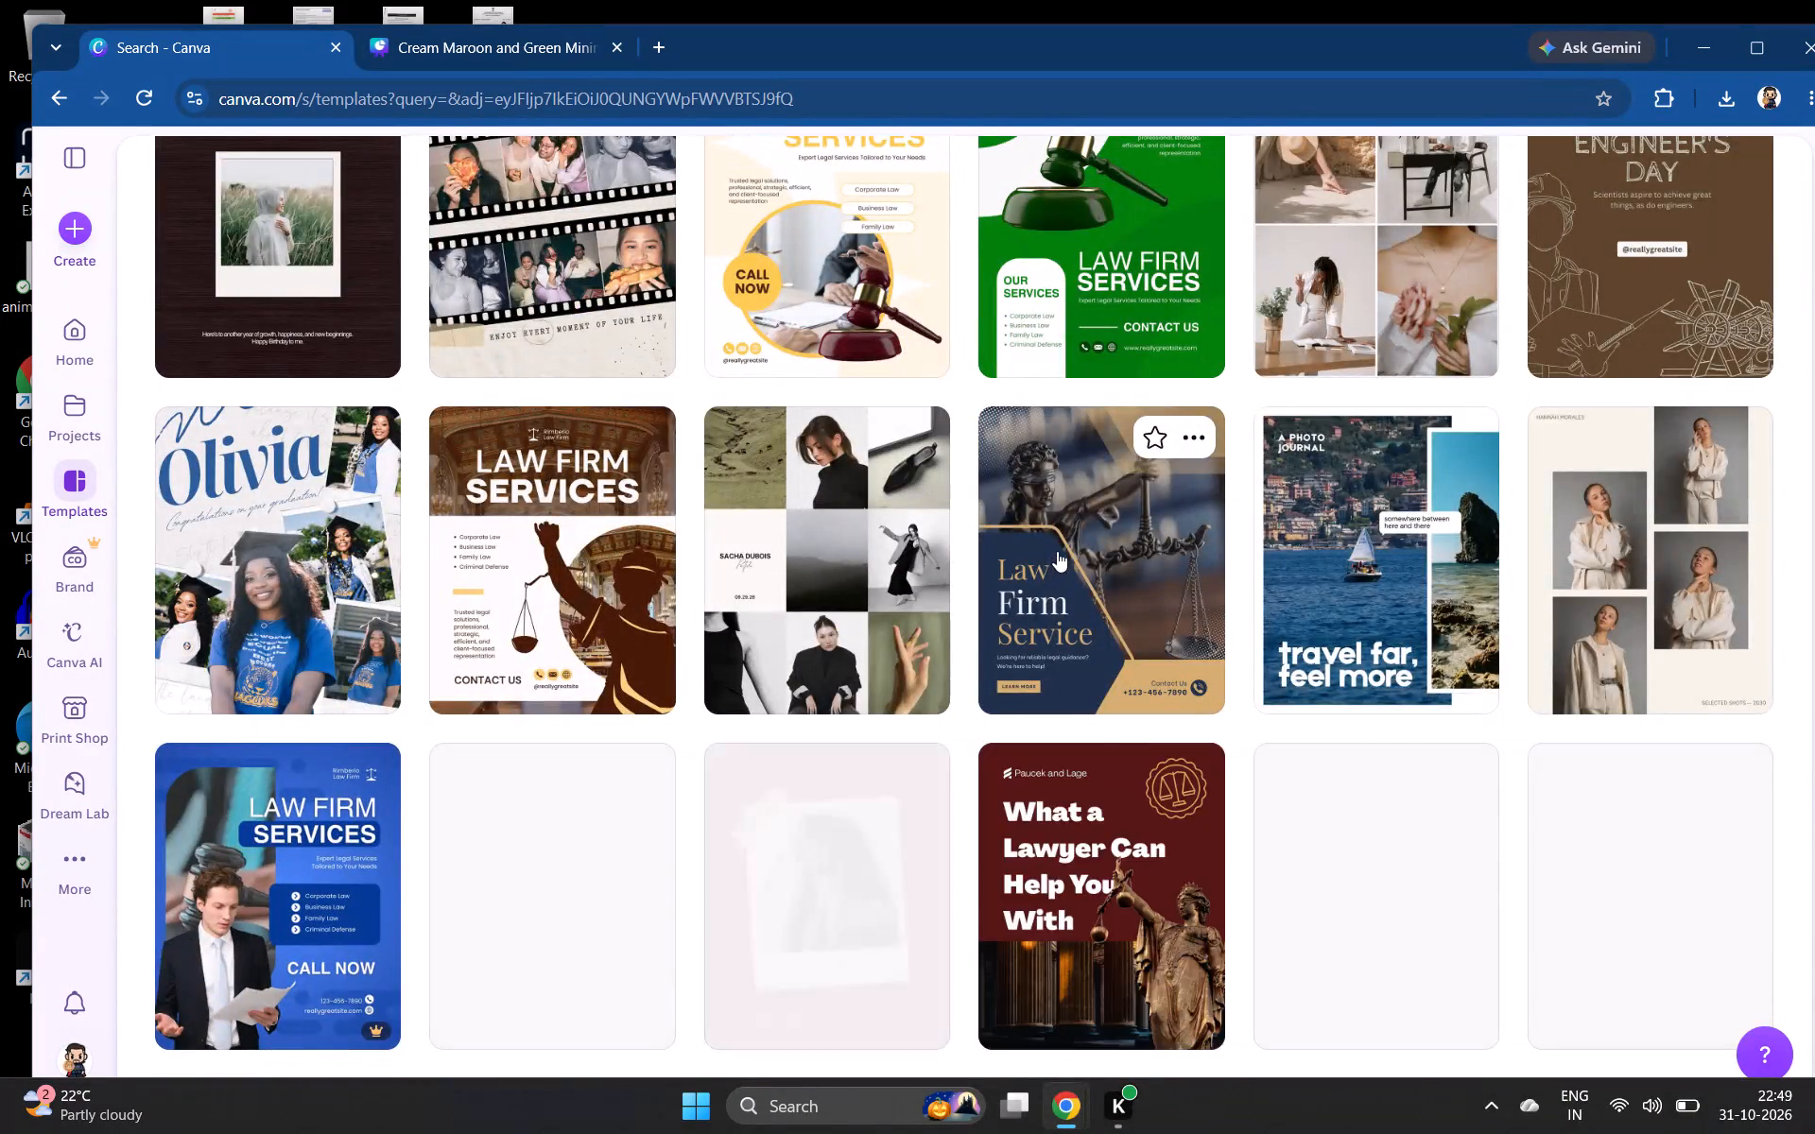
pyautogui.scroll(7, 1057, 551)
pyautogui.scroll(19, 1068, 515)
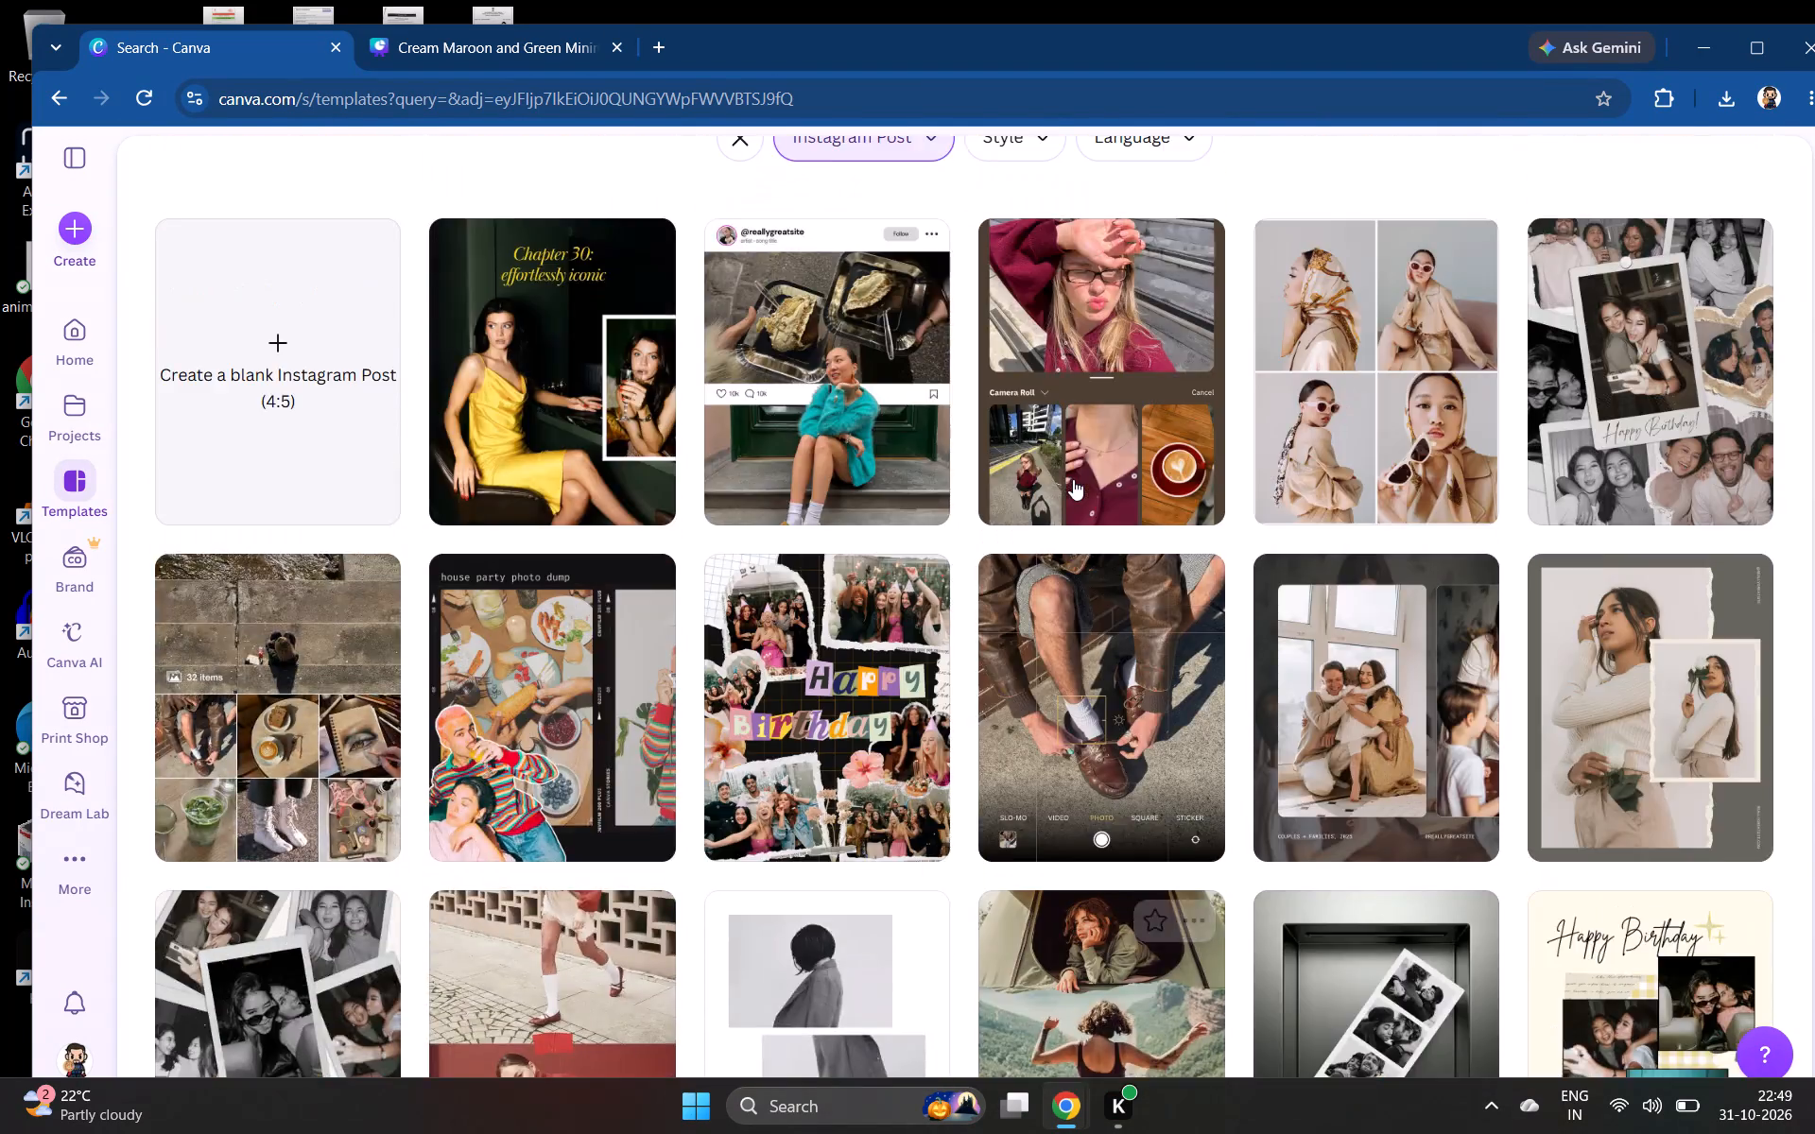
# Filter the Instagram Post templates by the Aesthetic style.
pyautogui.scroll(2, 1073, 479)
pyautogui.click(1047, 459)
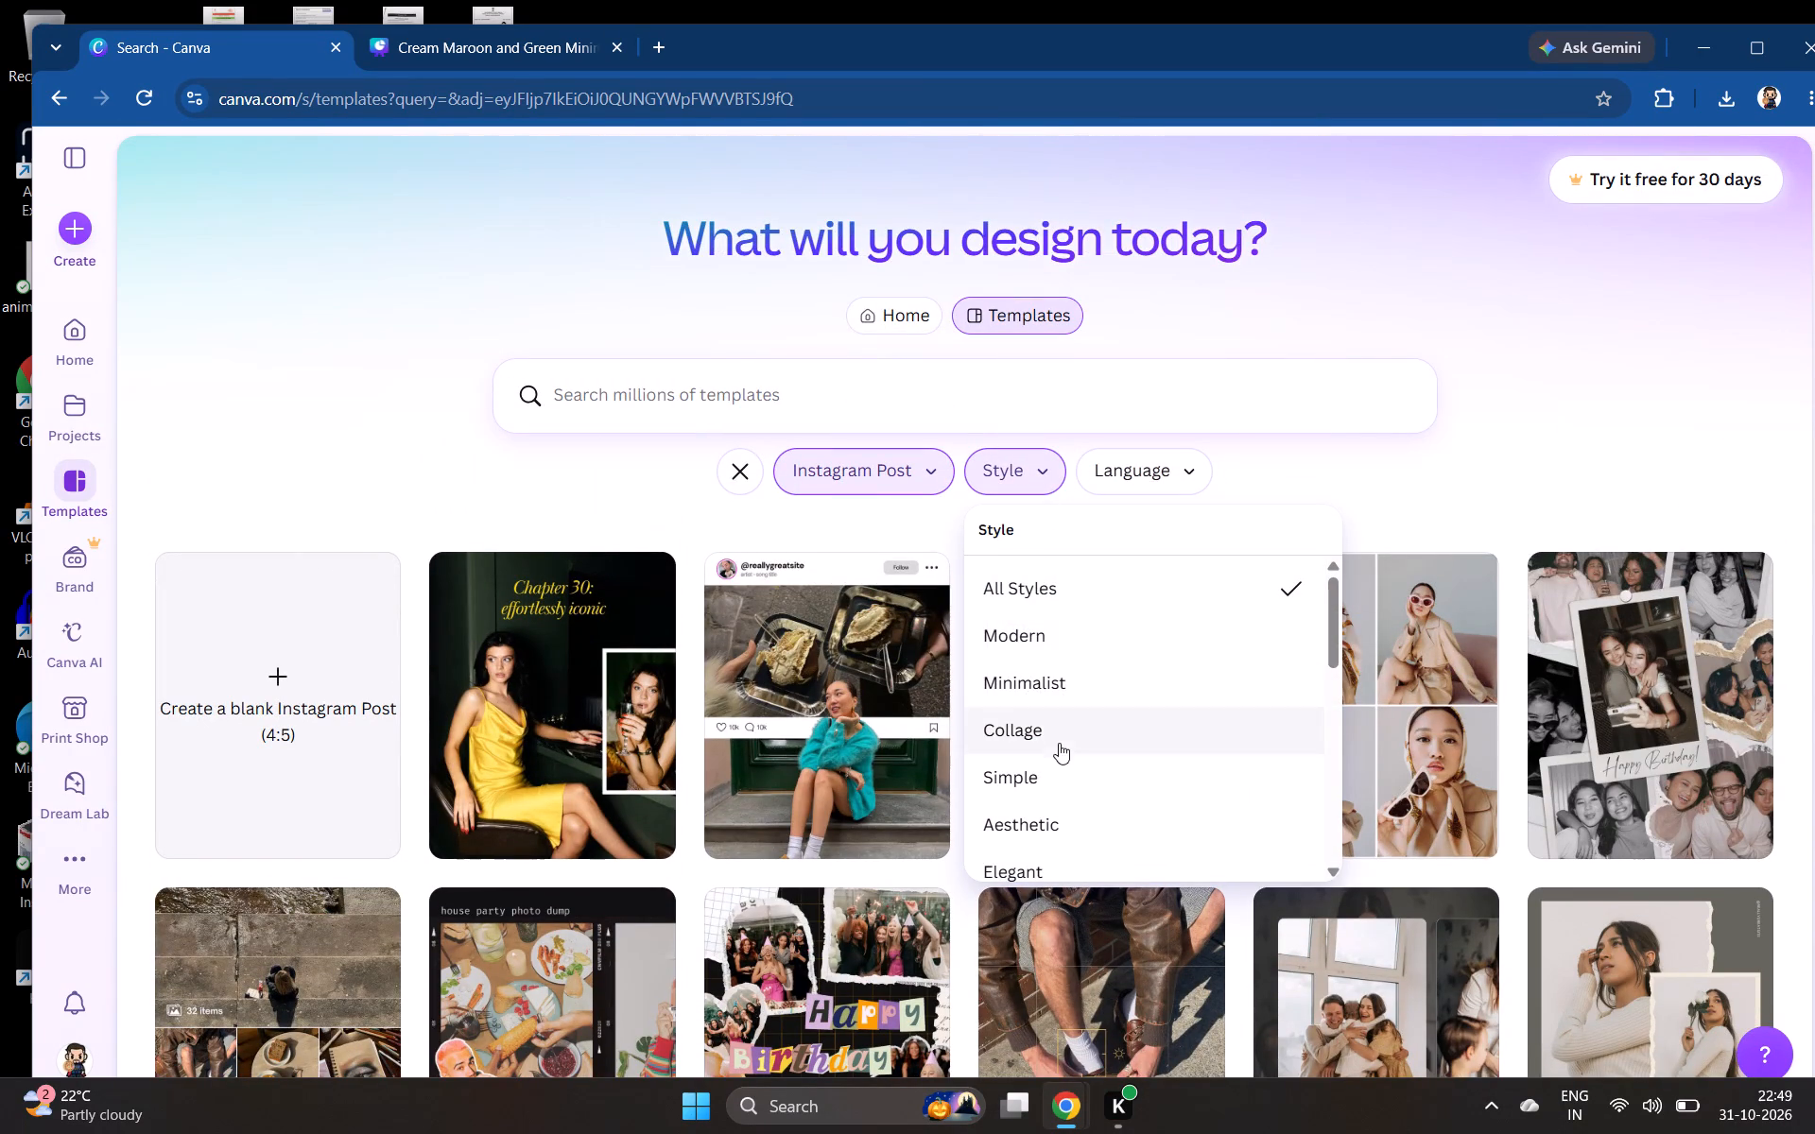
pyautogui.click(1078, 816)
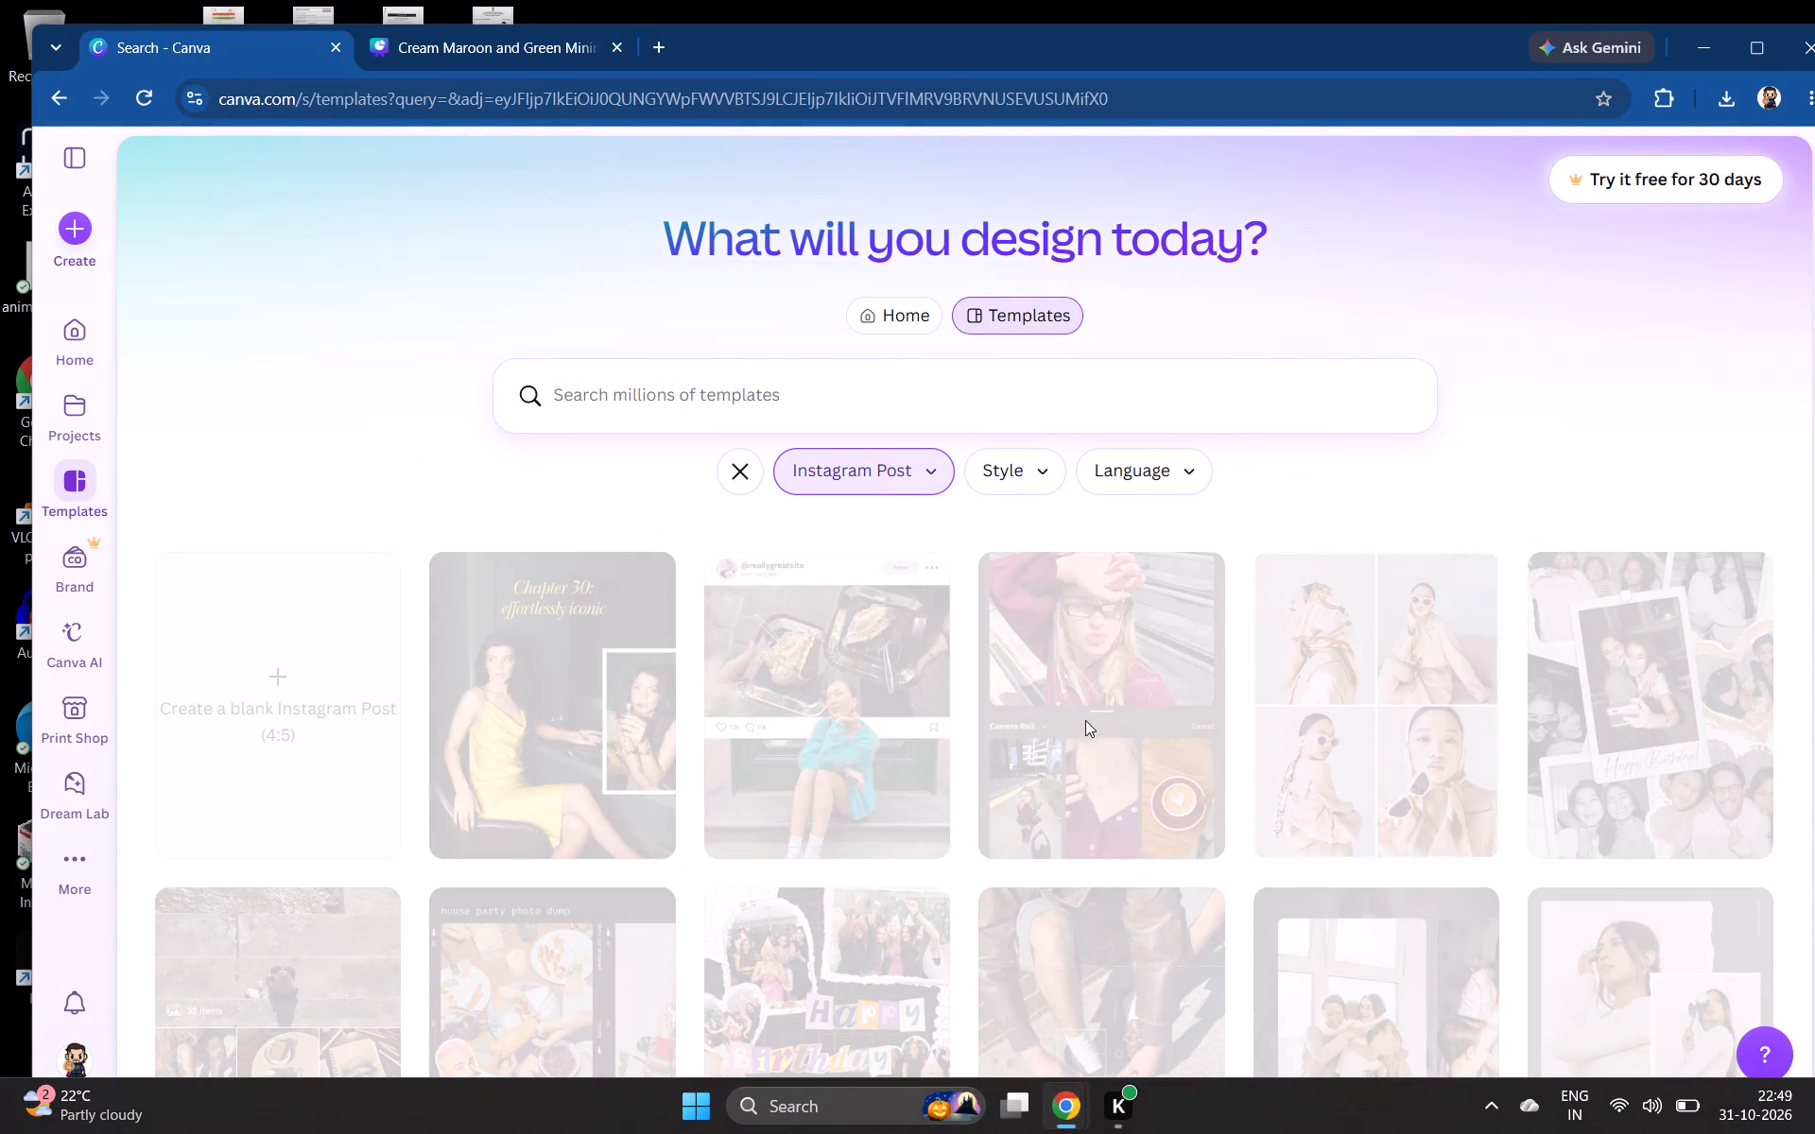
# Examine the Aesthetic Instagram Post templates for a suitable design among the collage, quote and photo layouts.
pyautogui.scroll(-5, 1086, 714)
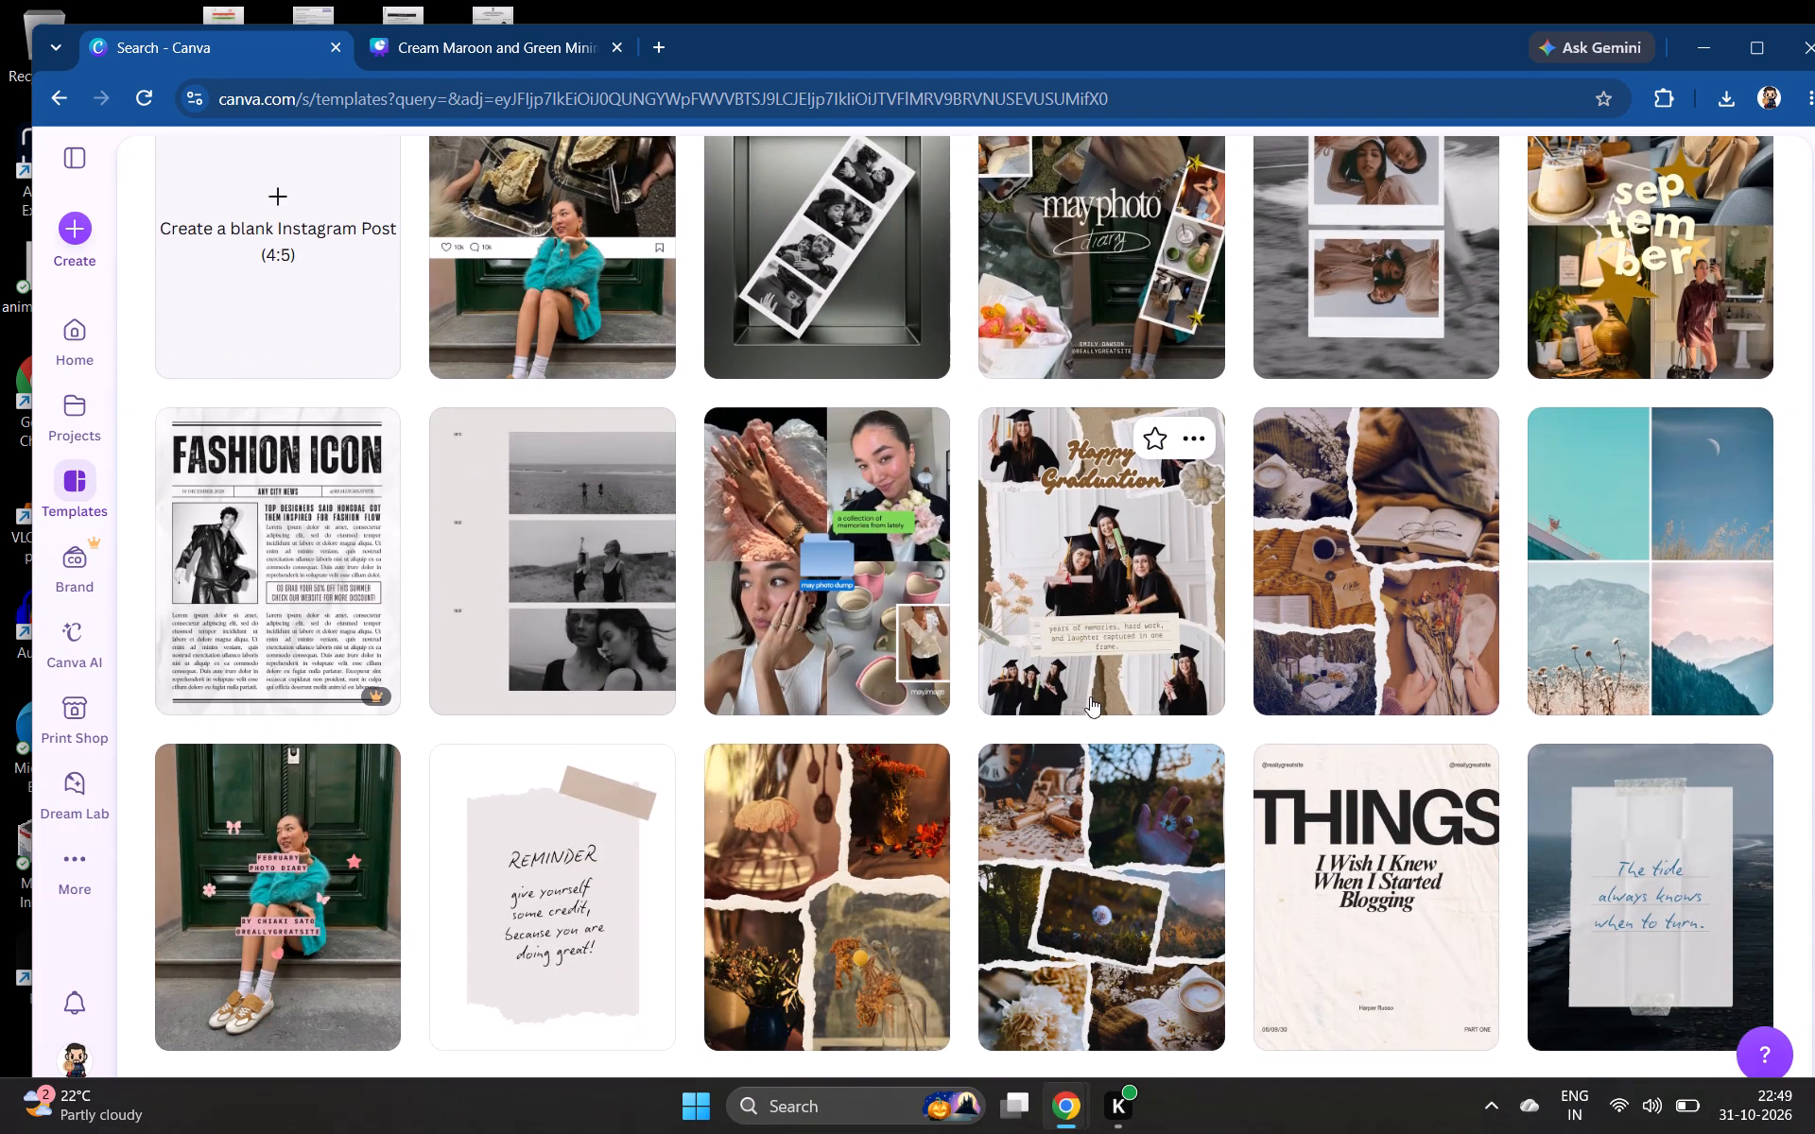
pyautogui.scroll(-5, 1090, 695)
pyautogui.scroll(2, 1092, 679)
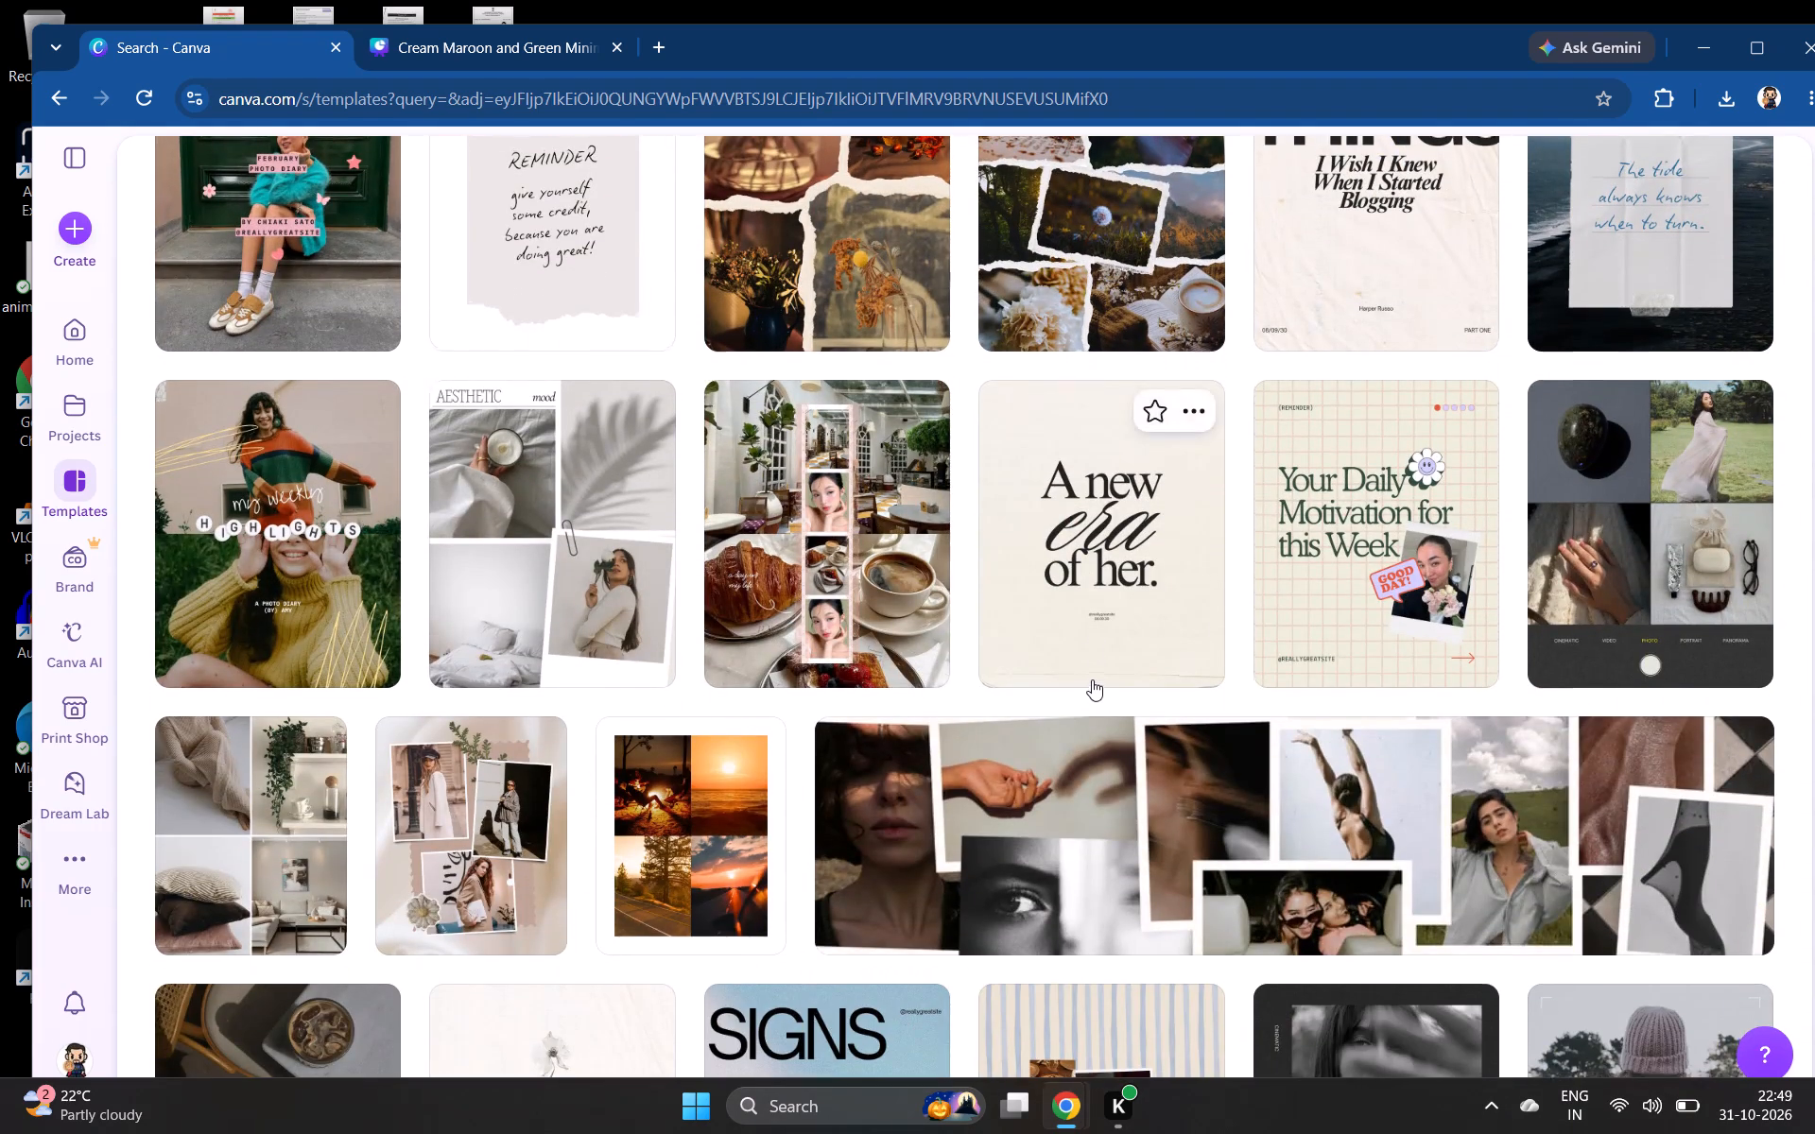
pyautogui.scroll(3, 1092, 679)
pyautogui.scroll(-1, 1092, 678)
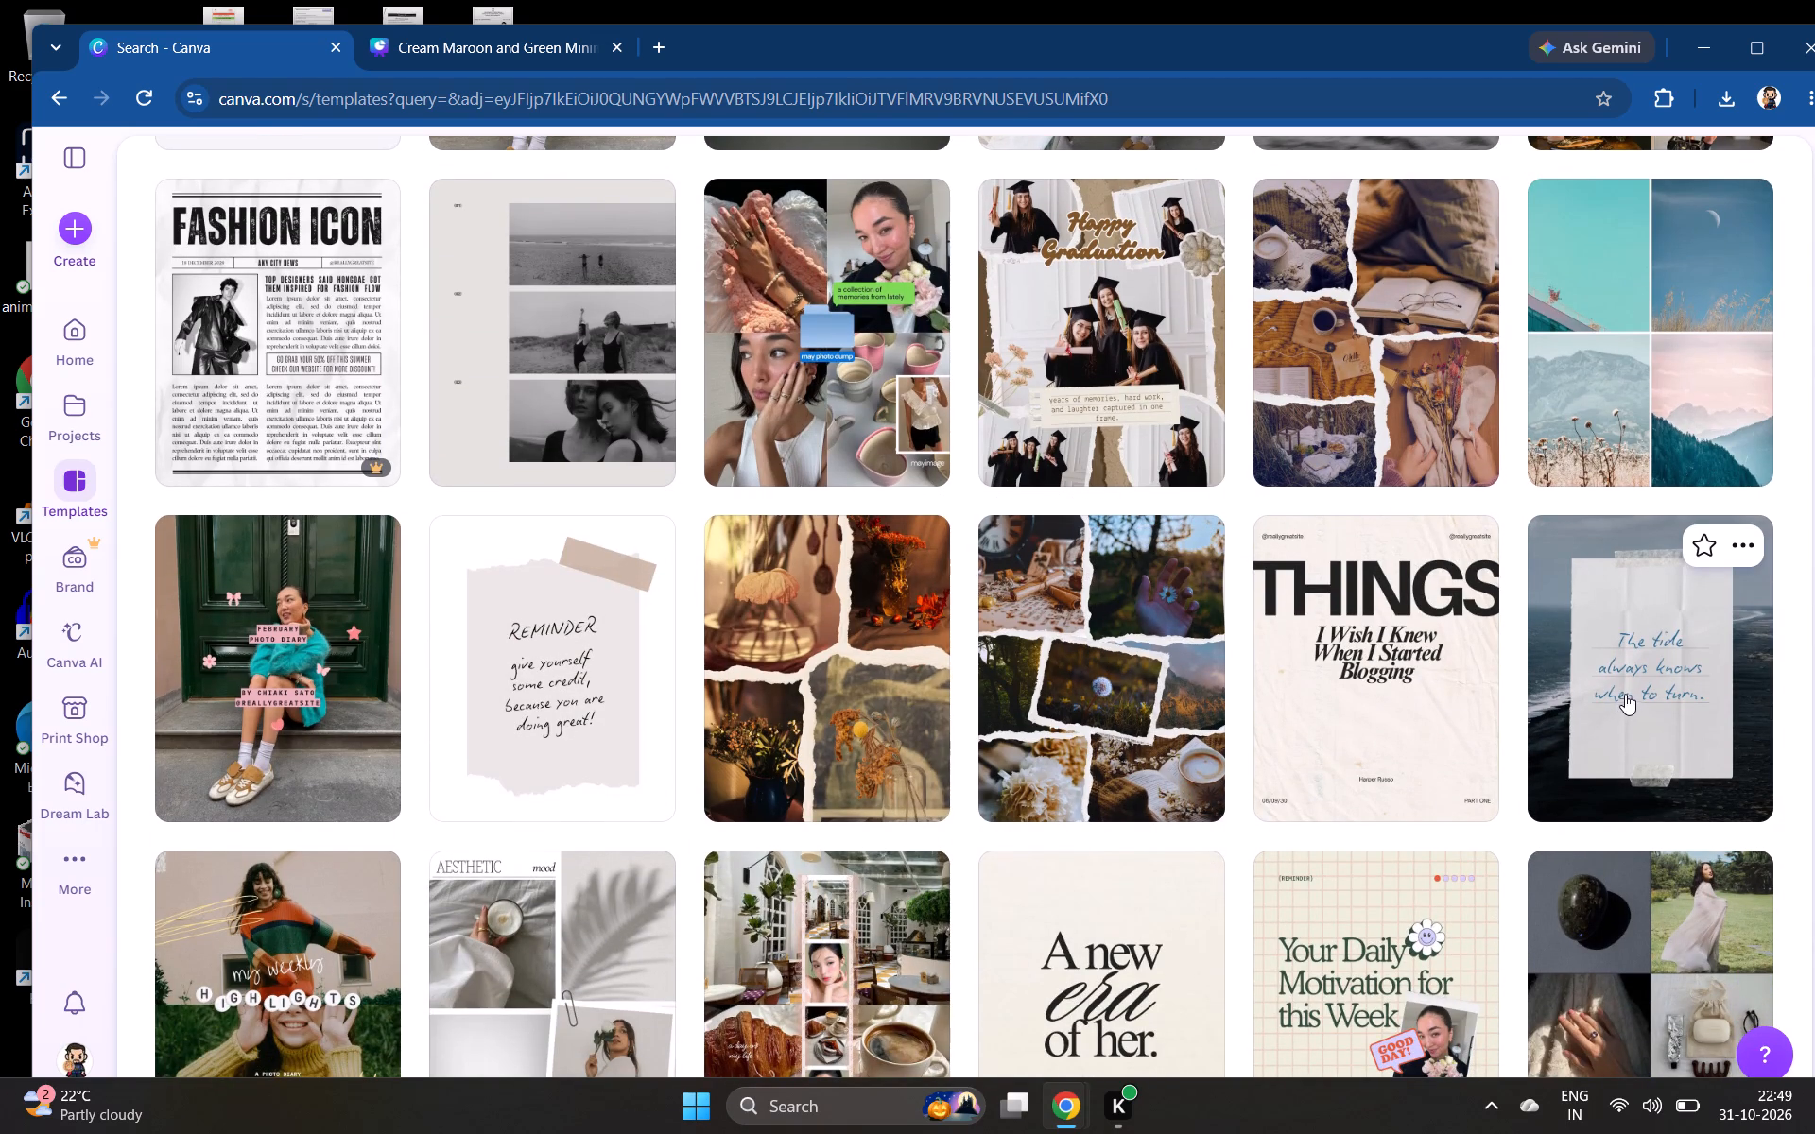
pyautogui.scroll(-7, 1621, 685)
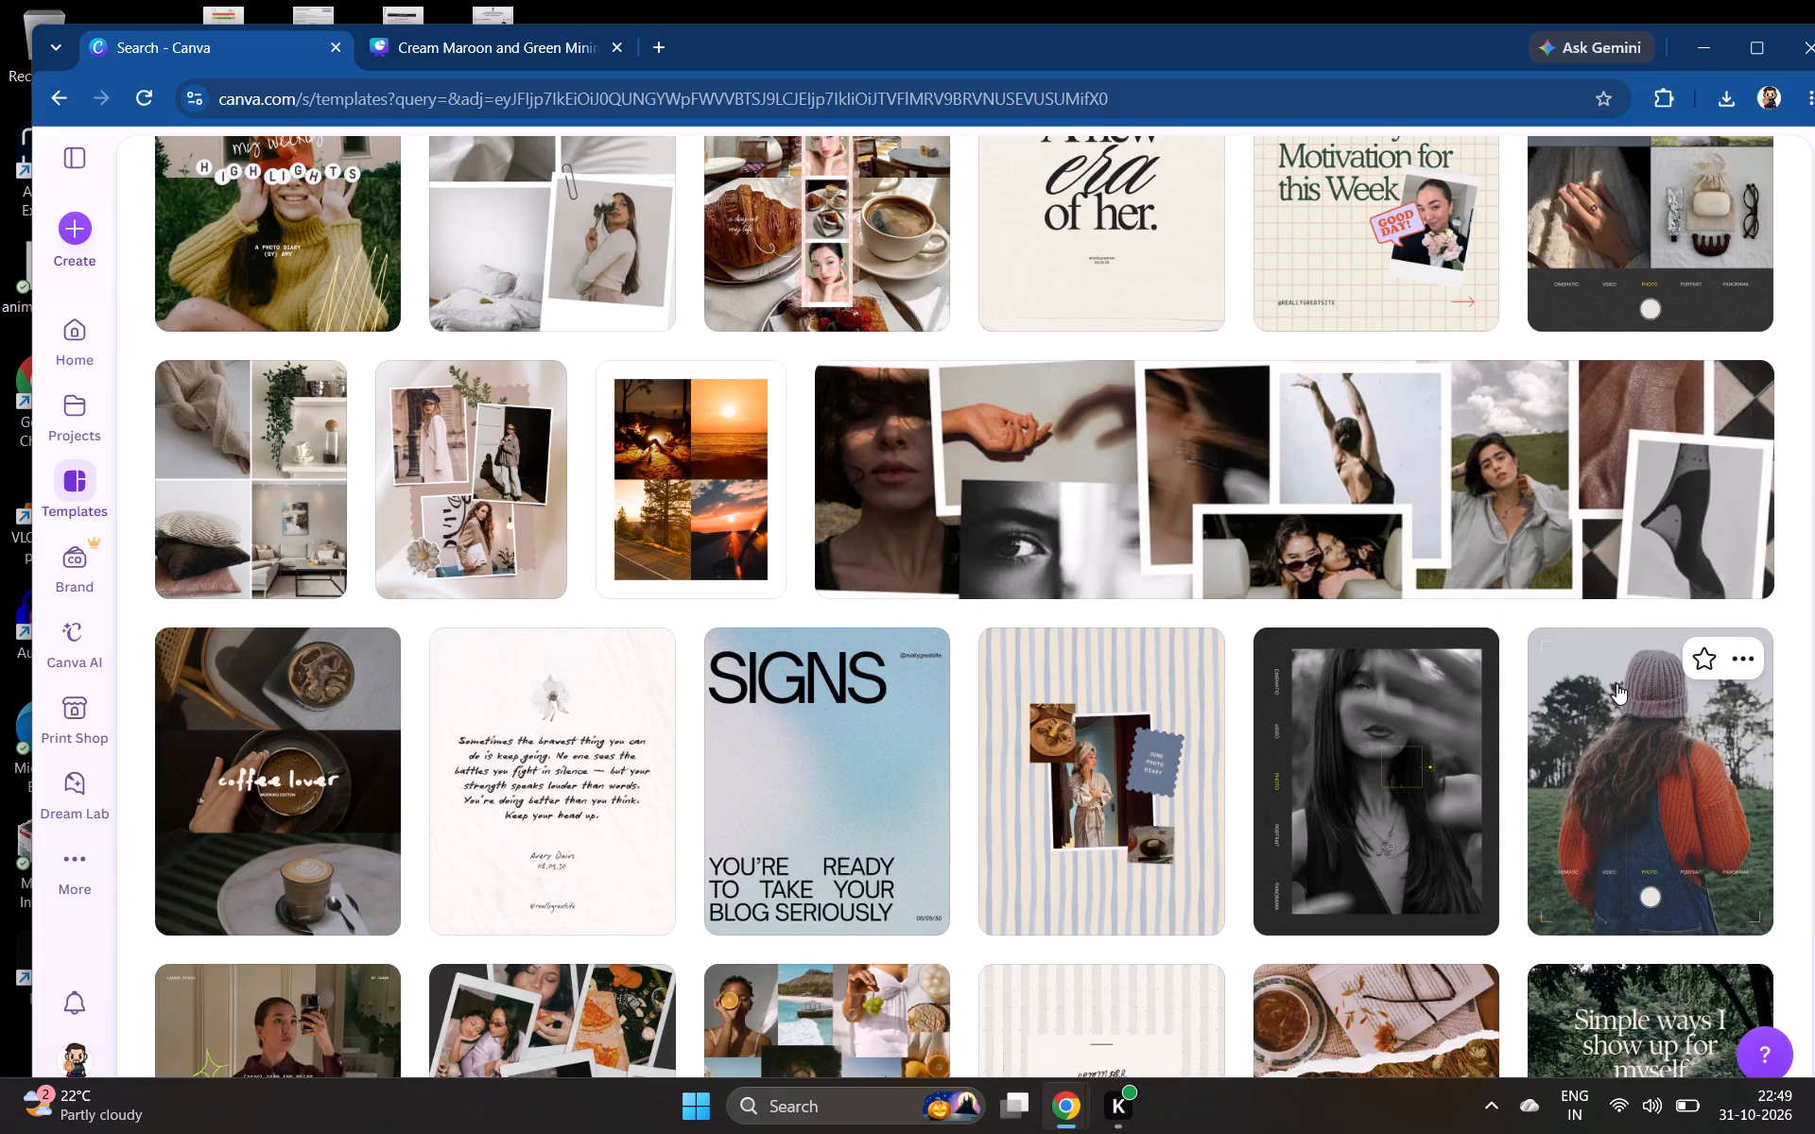
pyautogui.scroll(5, 1615, 680)
pyautogui.scroll(-10, 1614, 679)
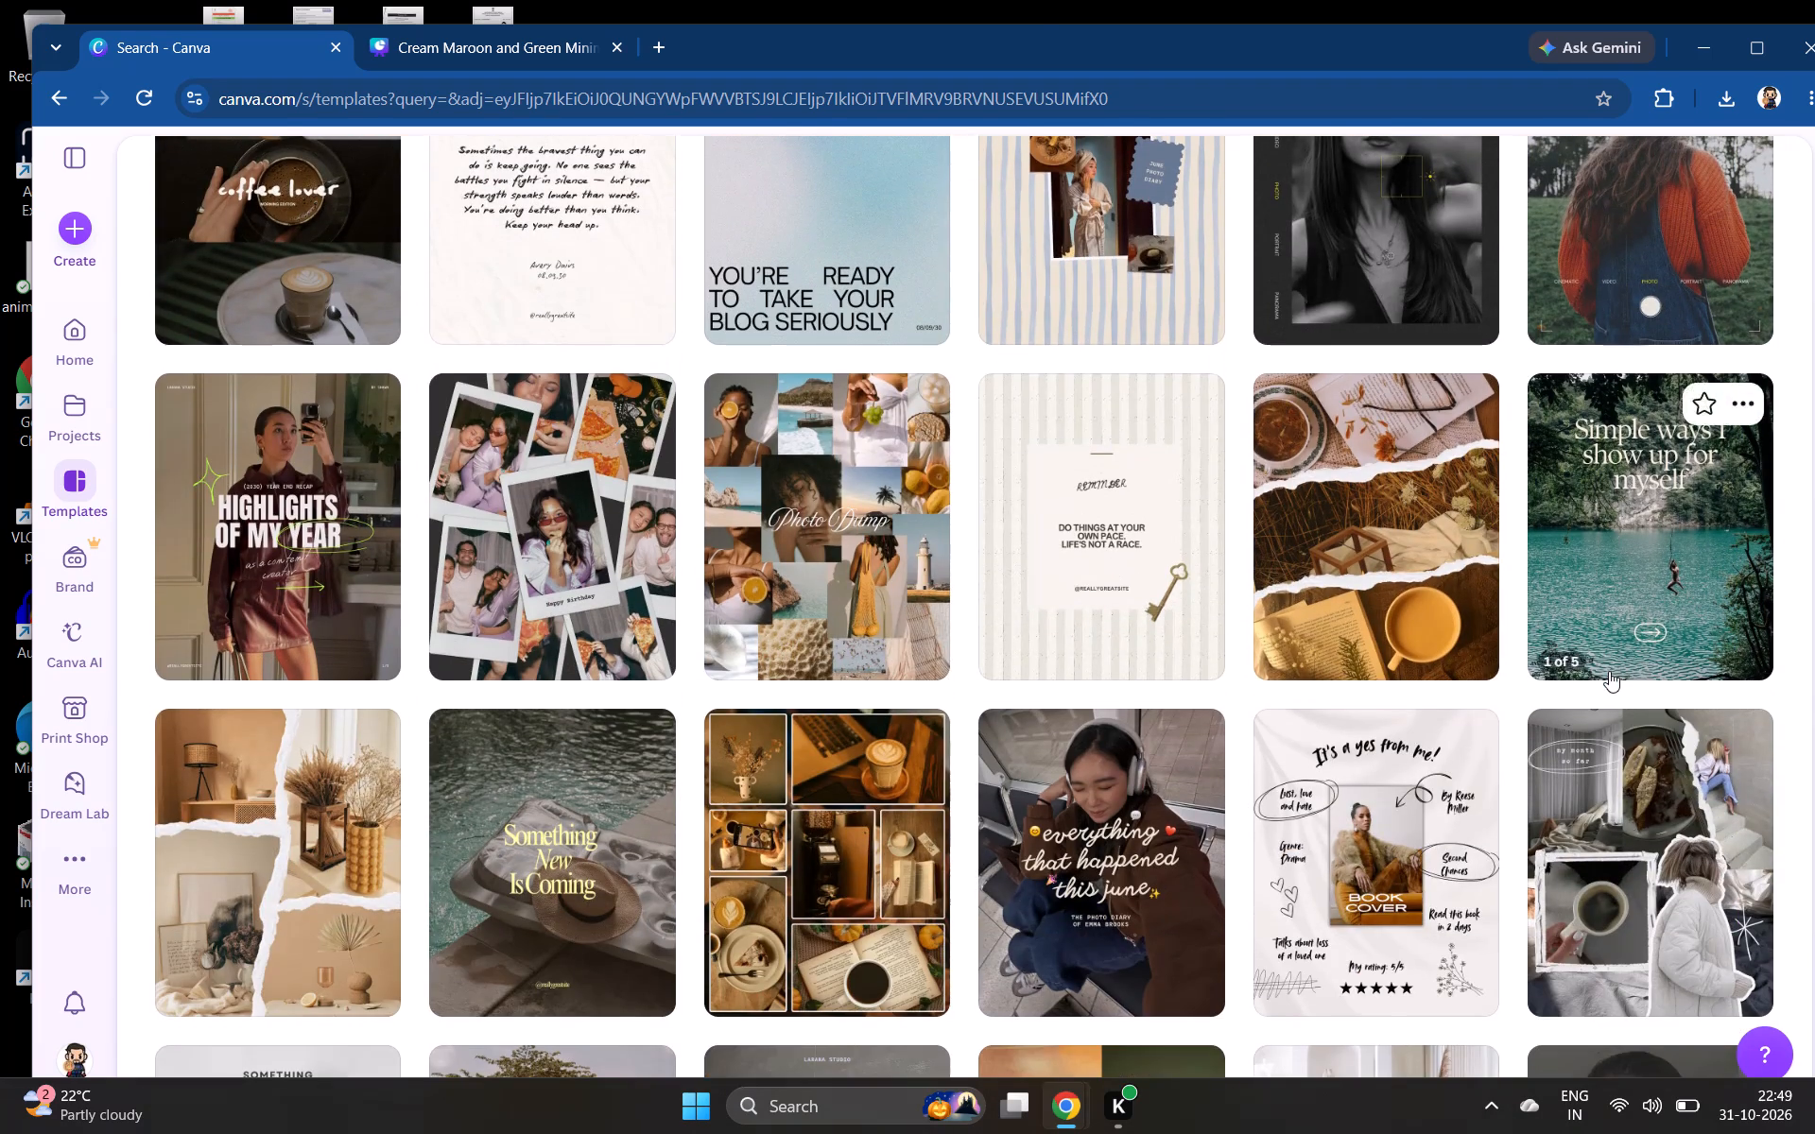
pyautogui.scroll(-7, 1609, 670)
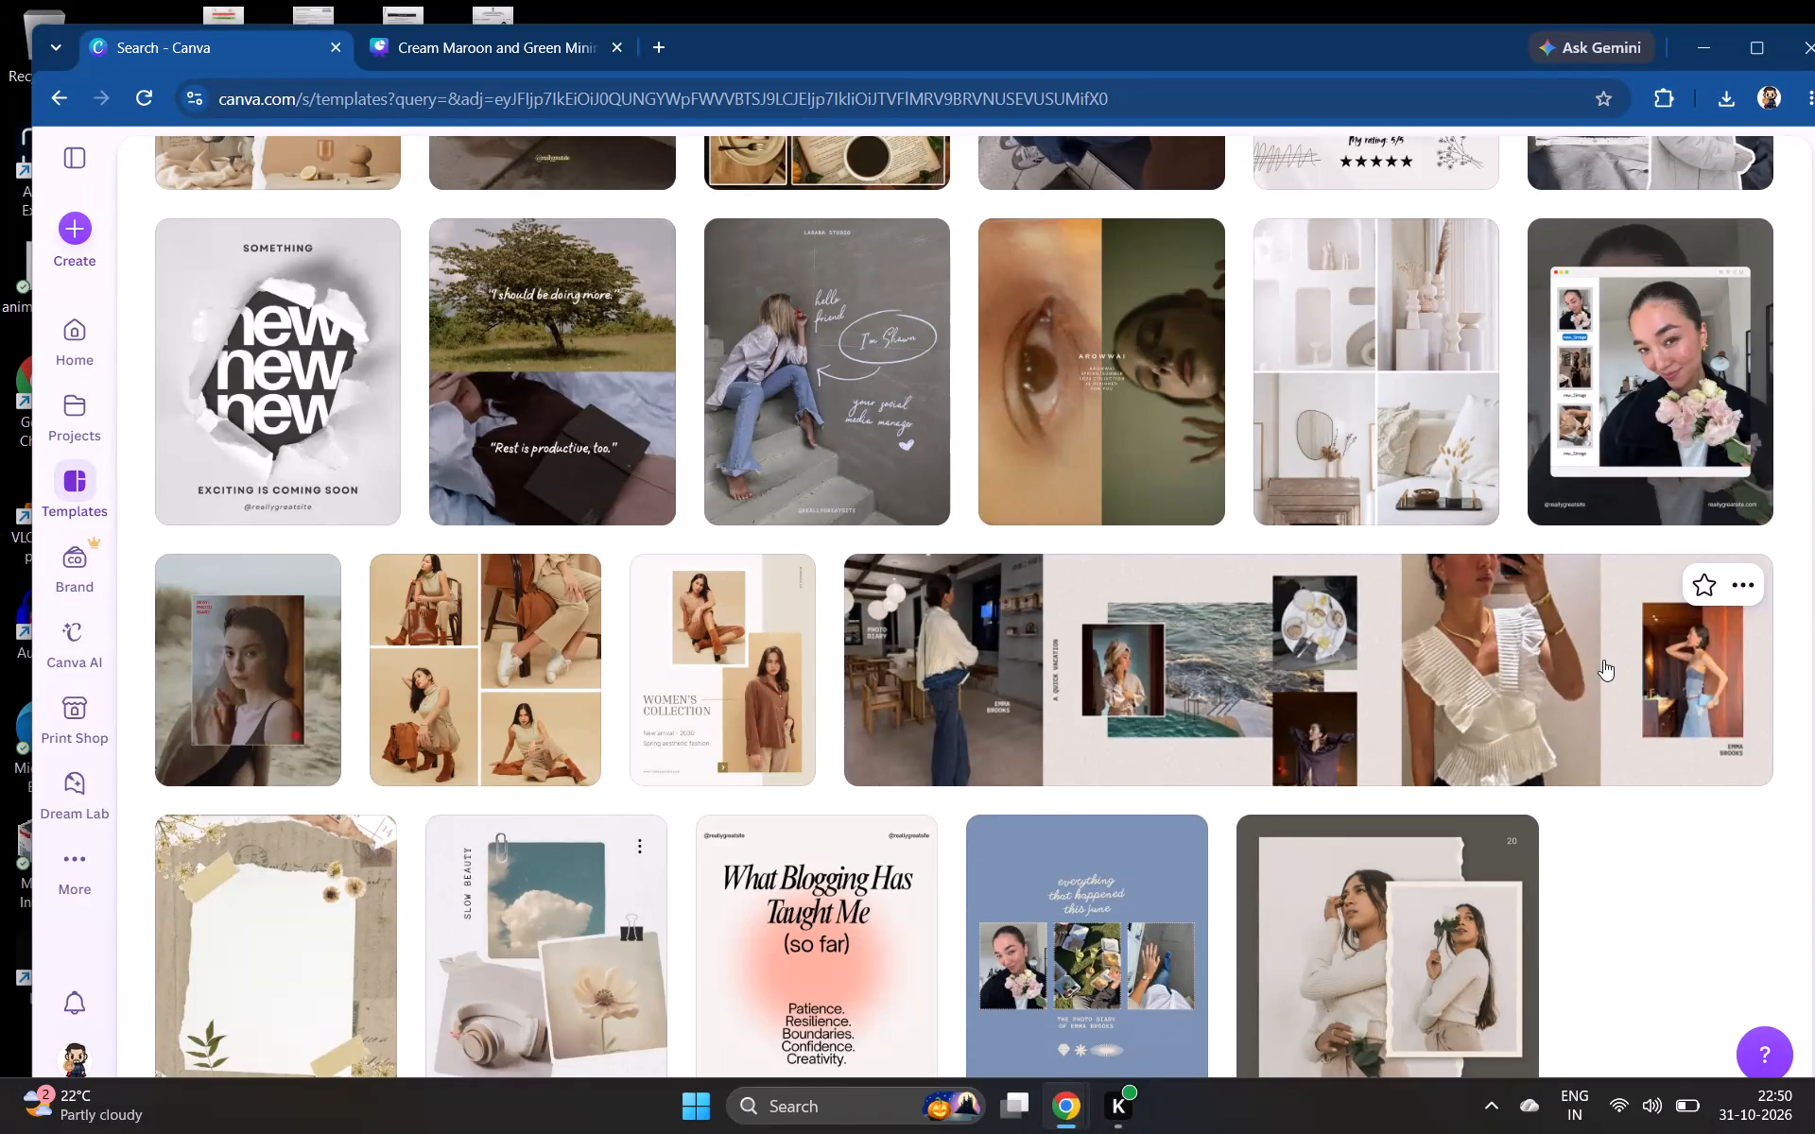
pyautogui.scroll(-5, 624, 523)
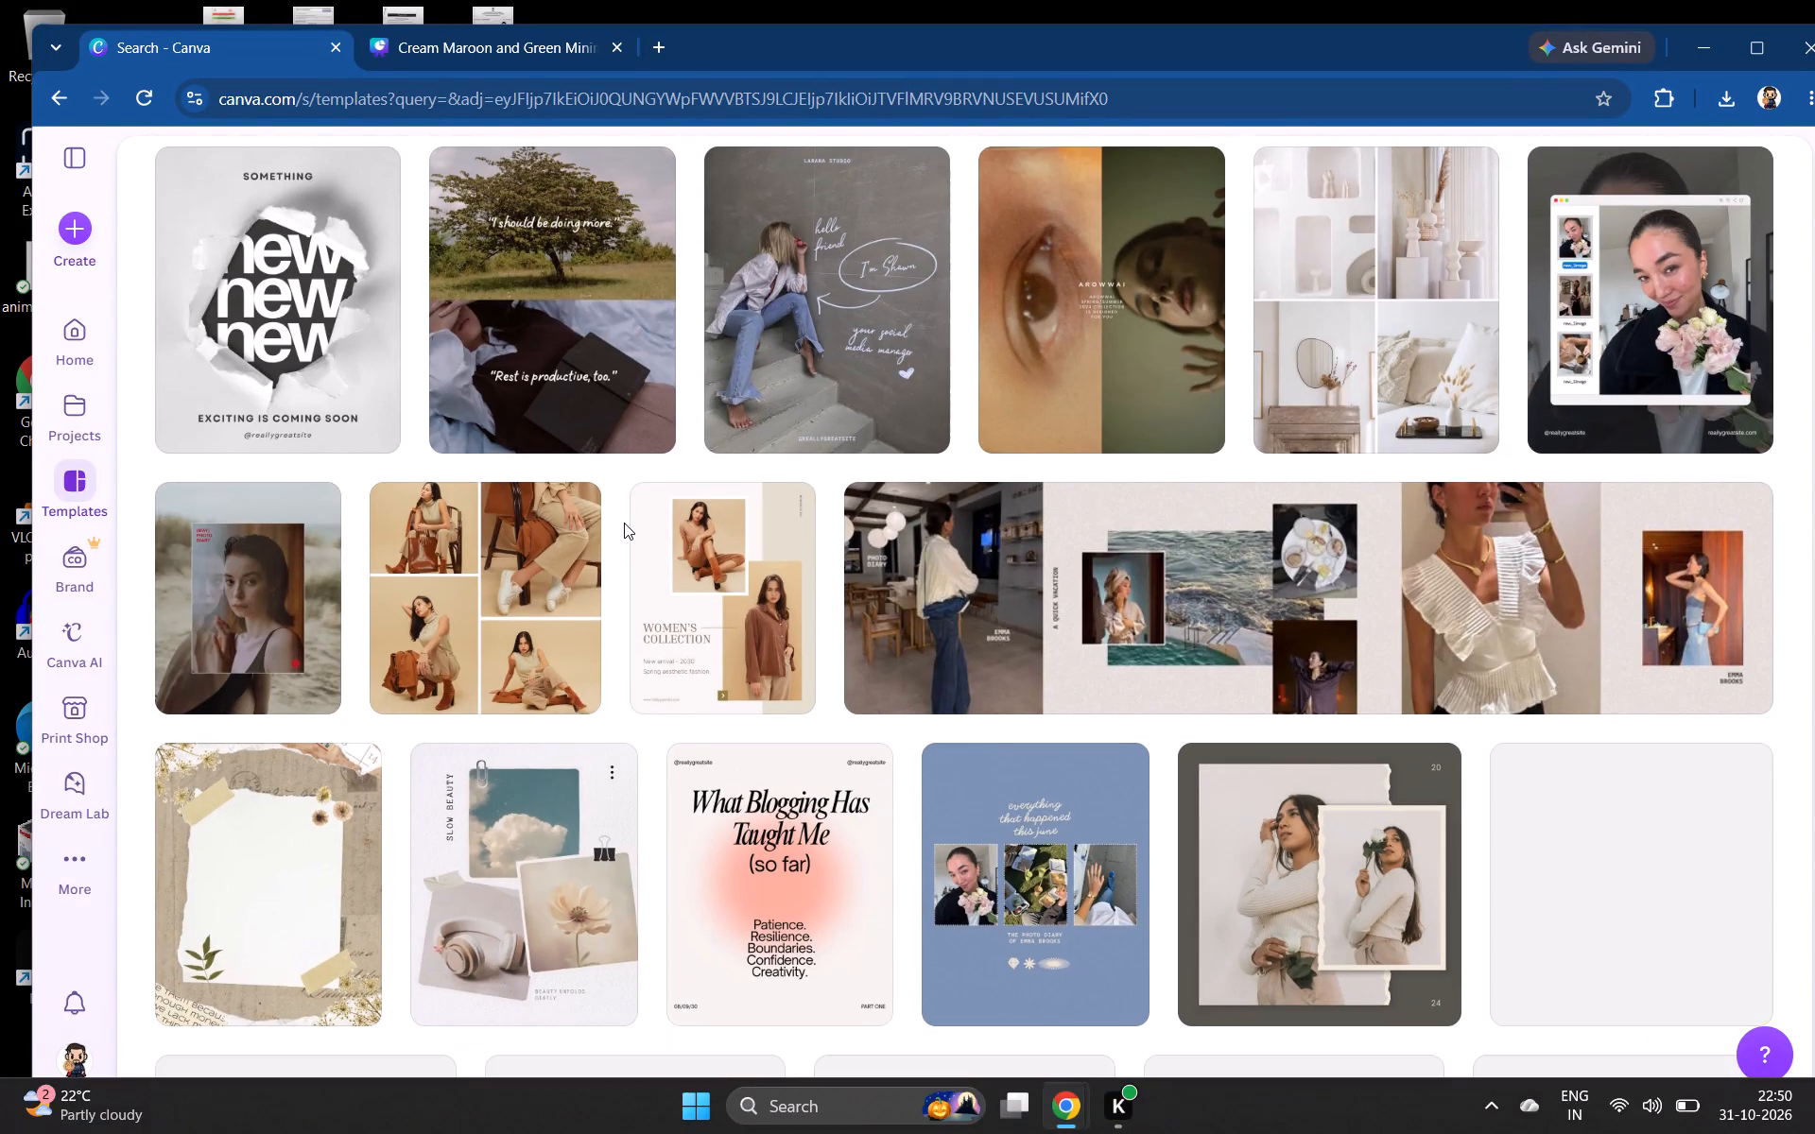
pyautogui.scroll(16, 638, 531)
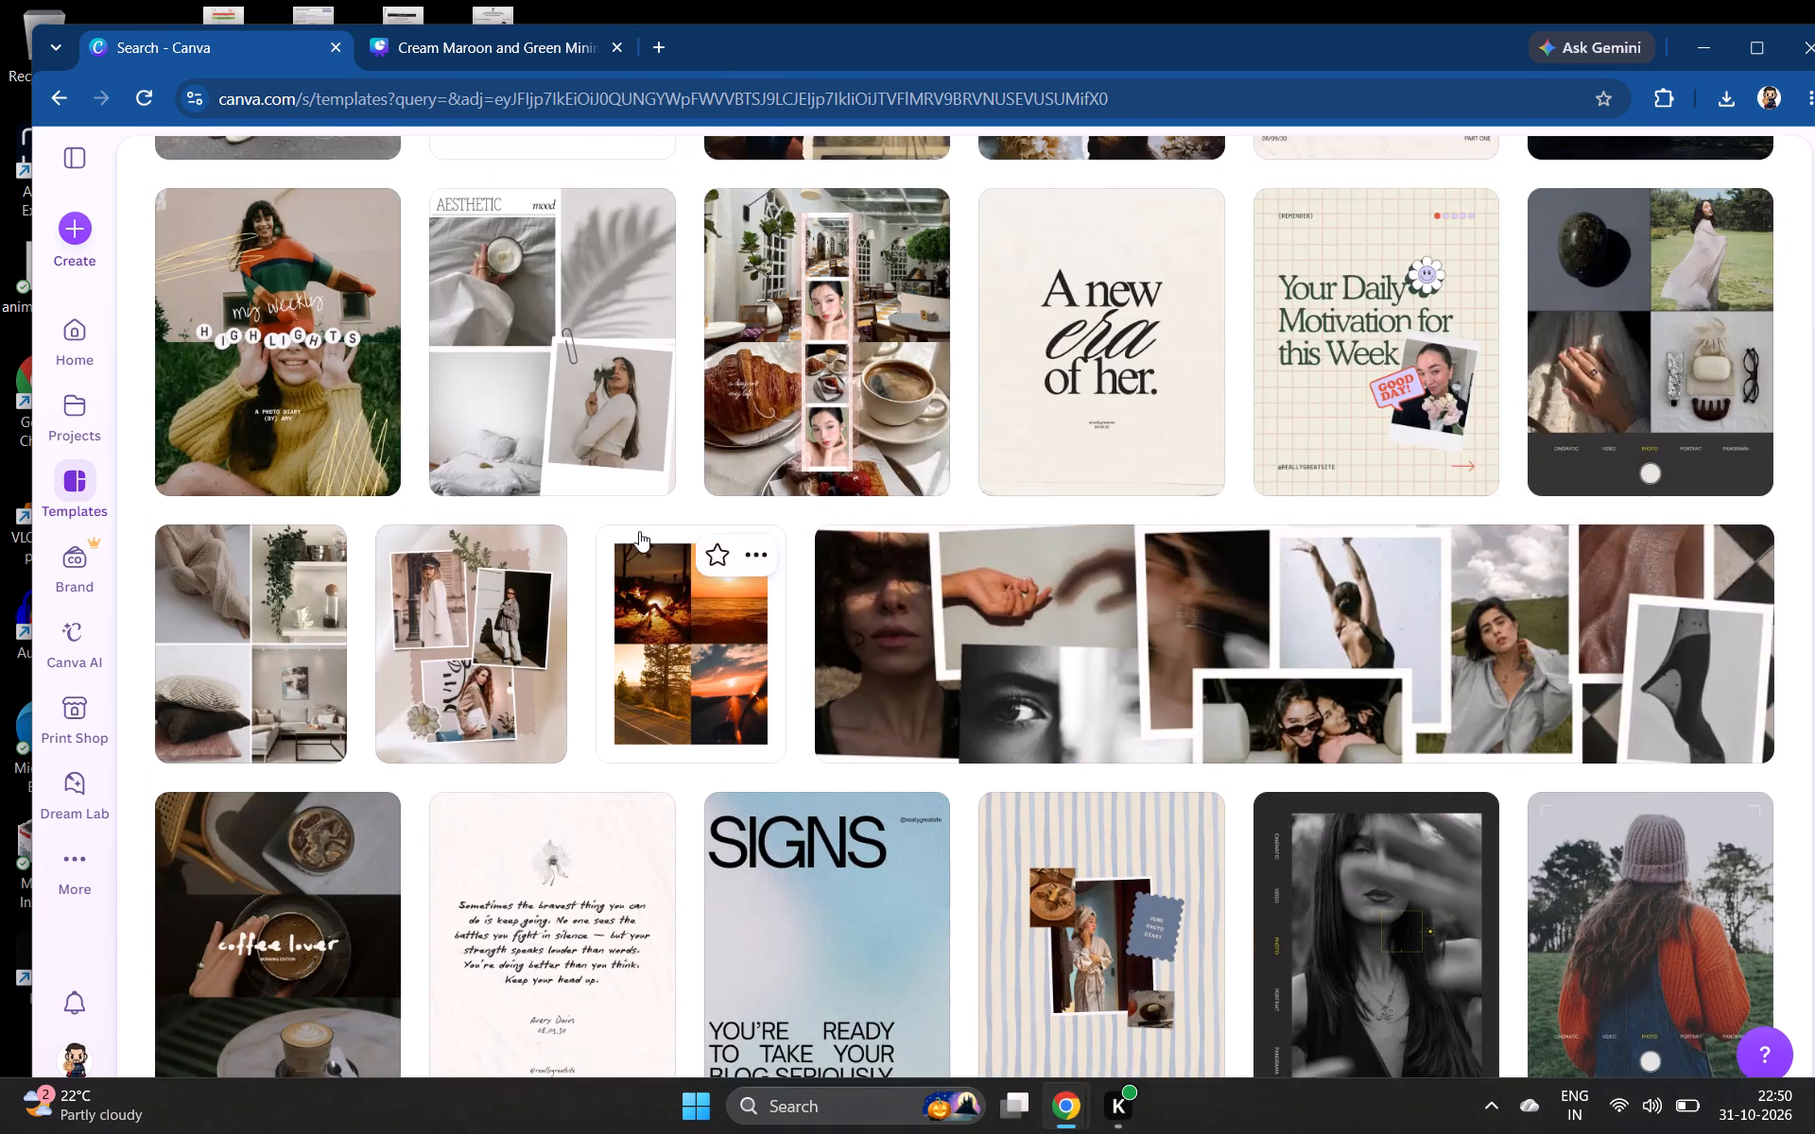
pyautogui.scroll(12, 639, 531)
pyautogui.scroll(-5, 639, 532)
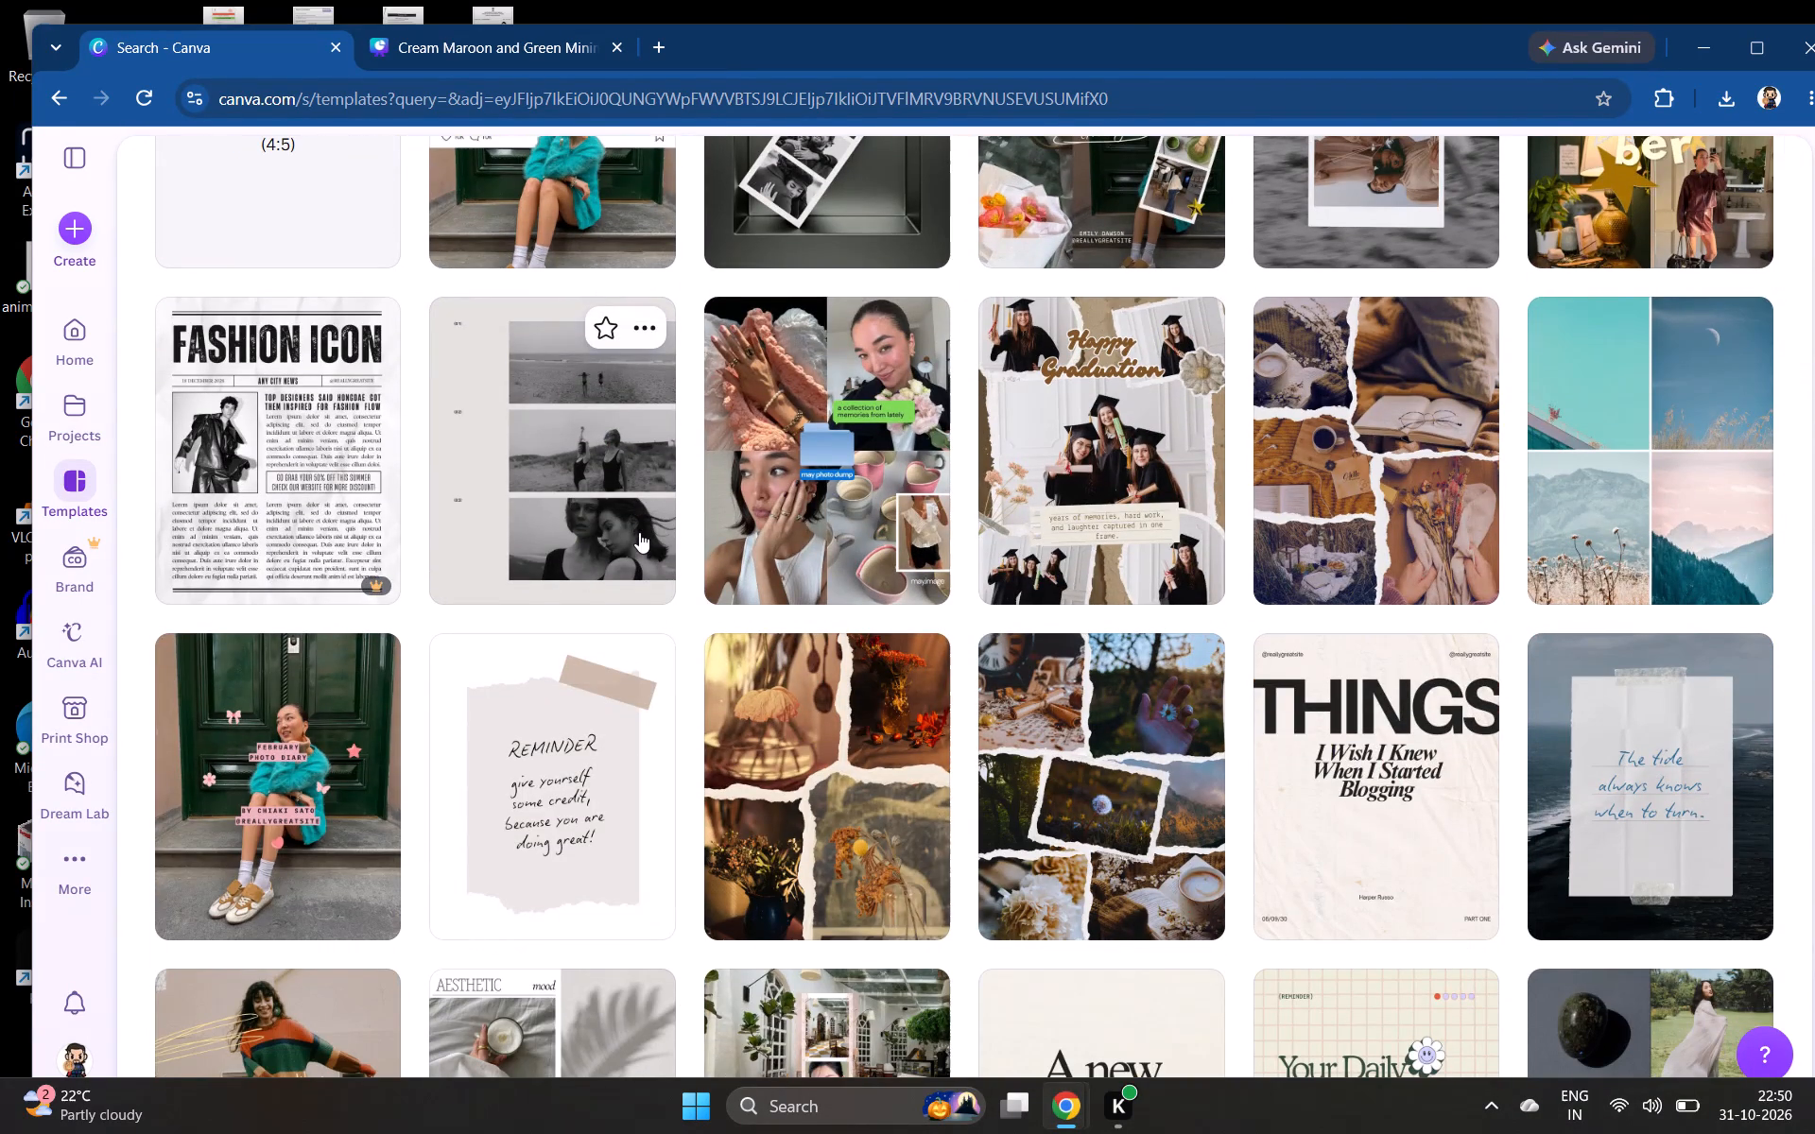
pyautogui.scroll(-2, 640, 539)
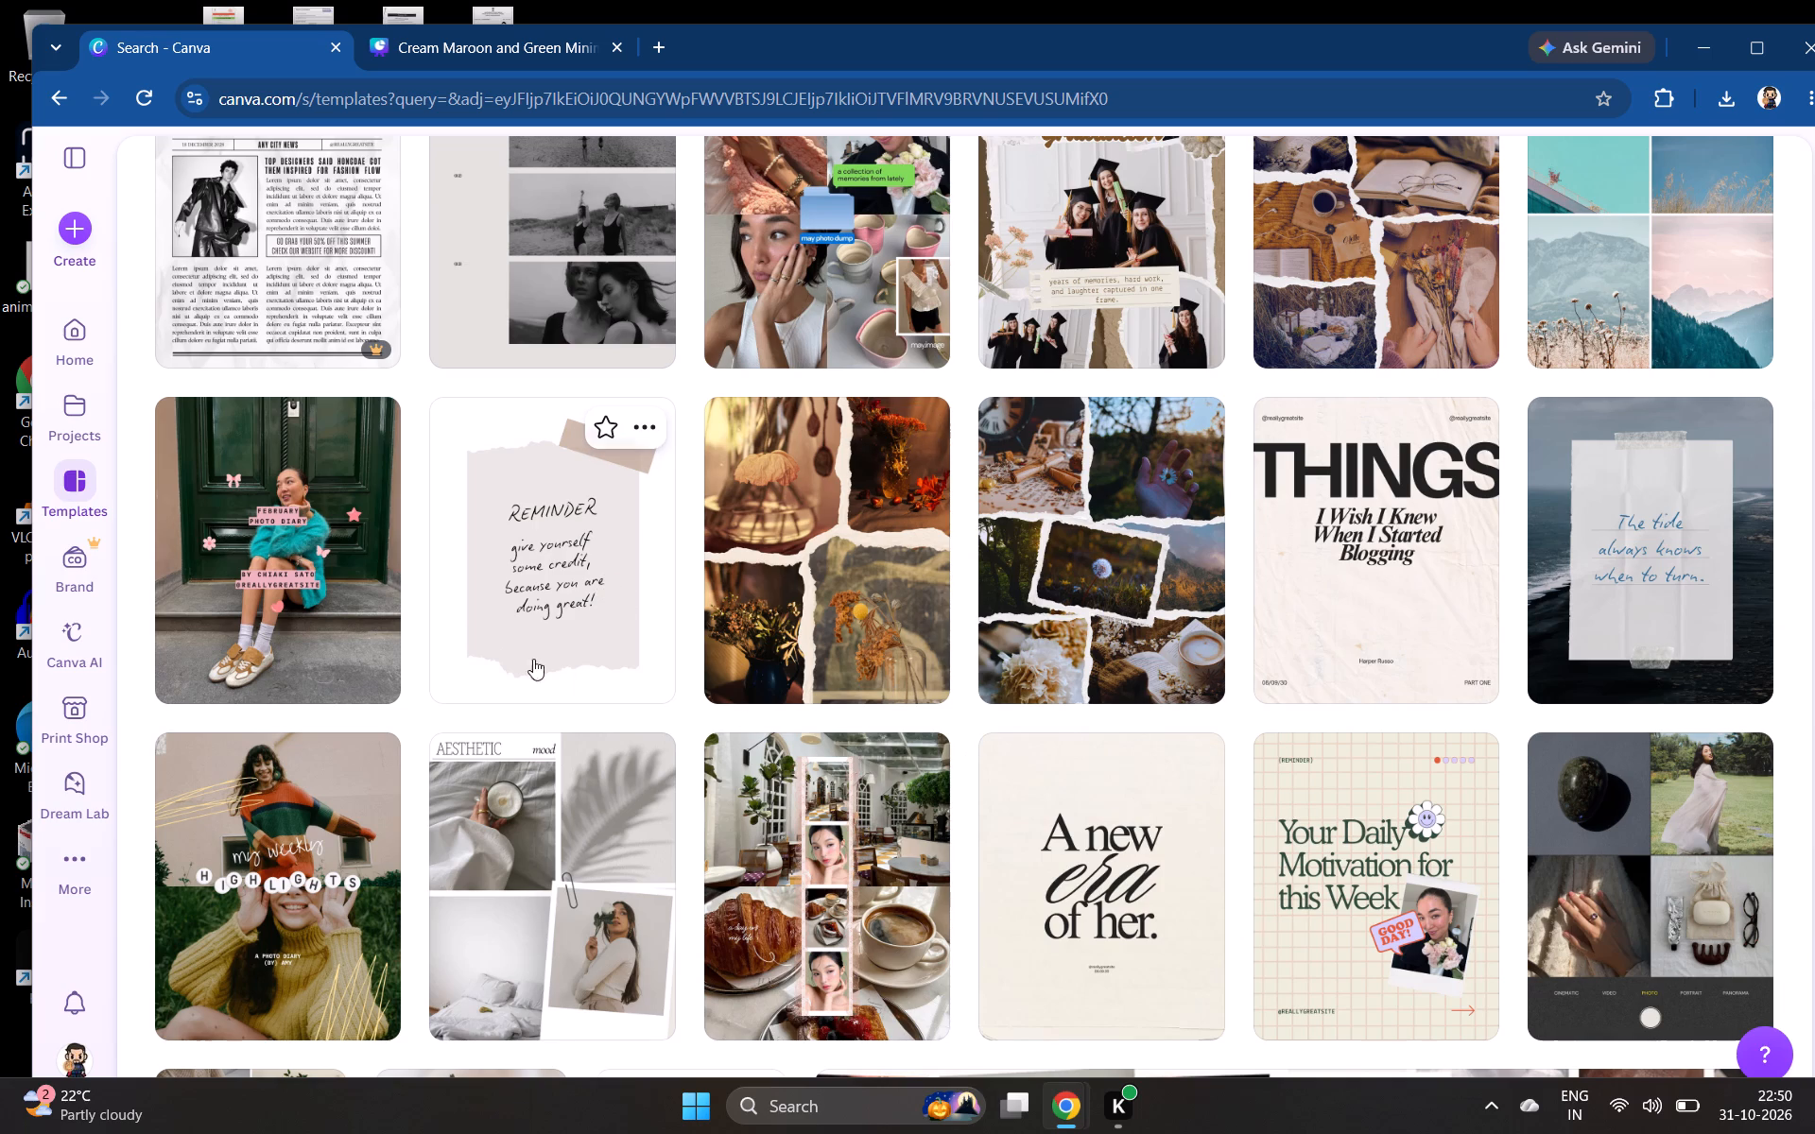
# Preview the Beige Simple Reminder Instagram Post template and examine the similar templates suggested with it.
pyautogui.click(484, 601)
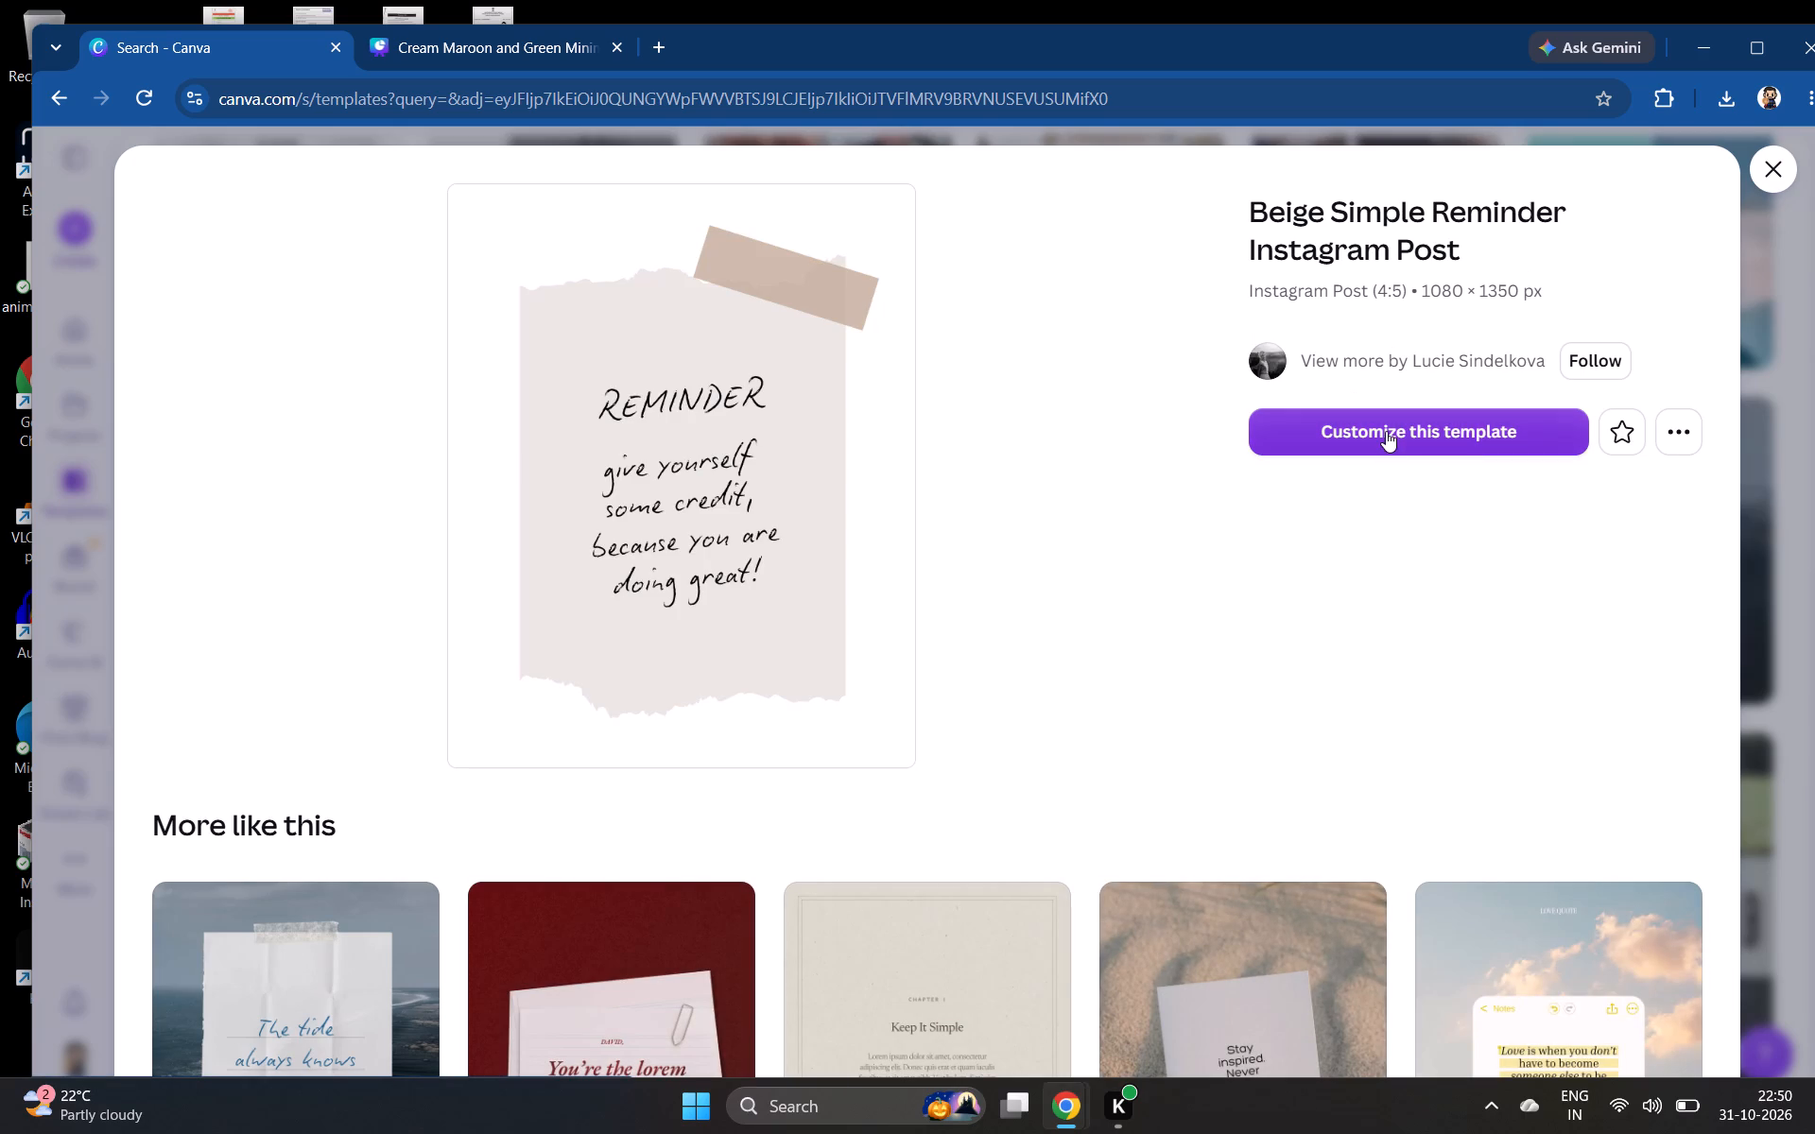
pyautogui.scroll(-3, 1386, 431)
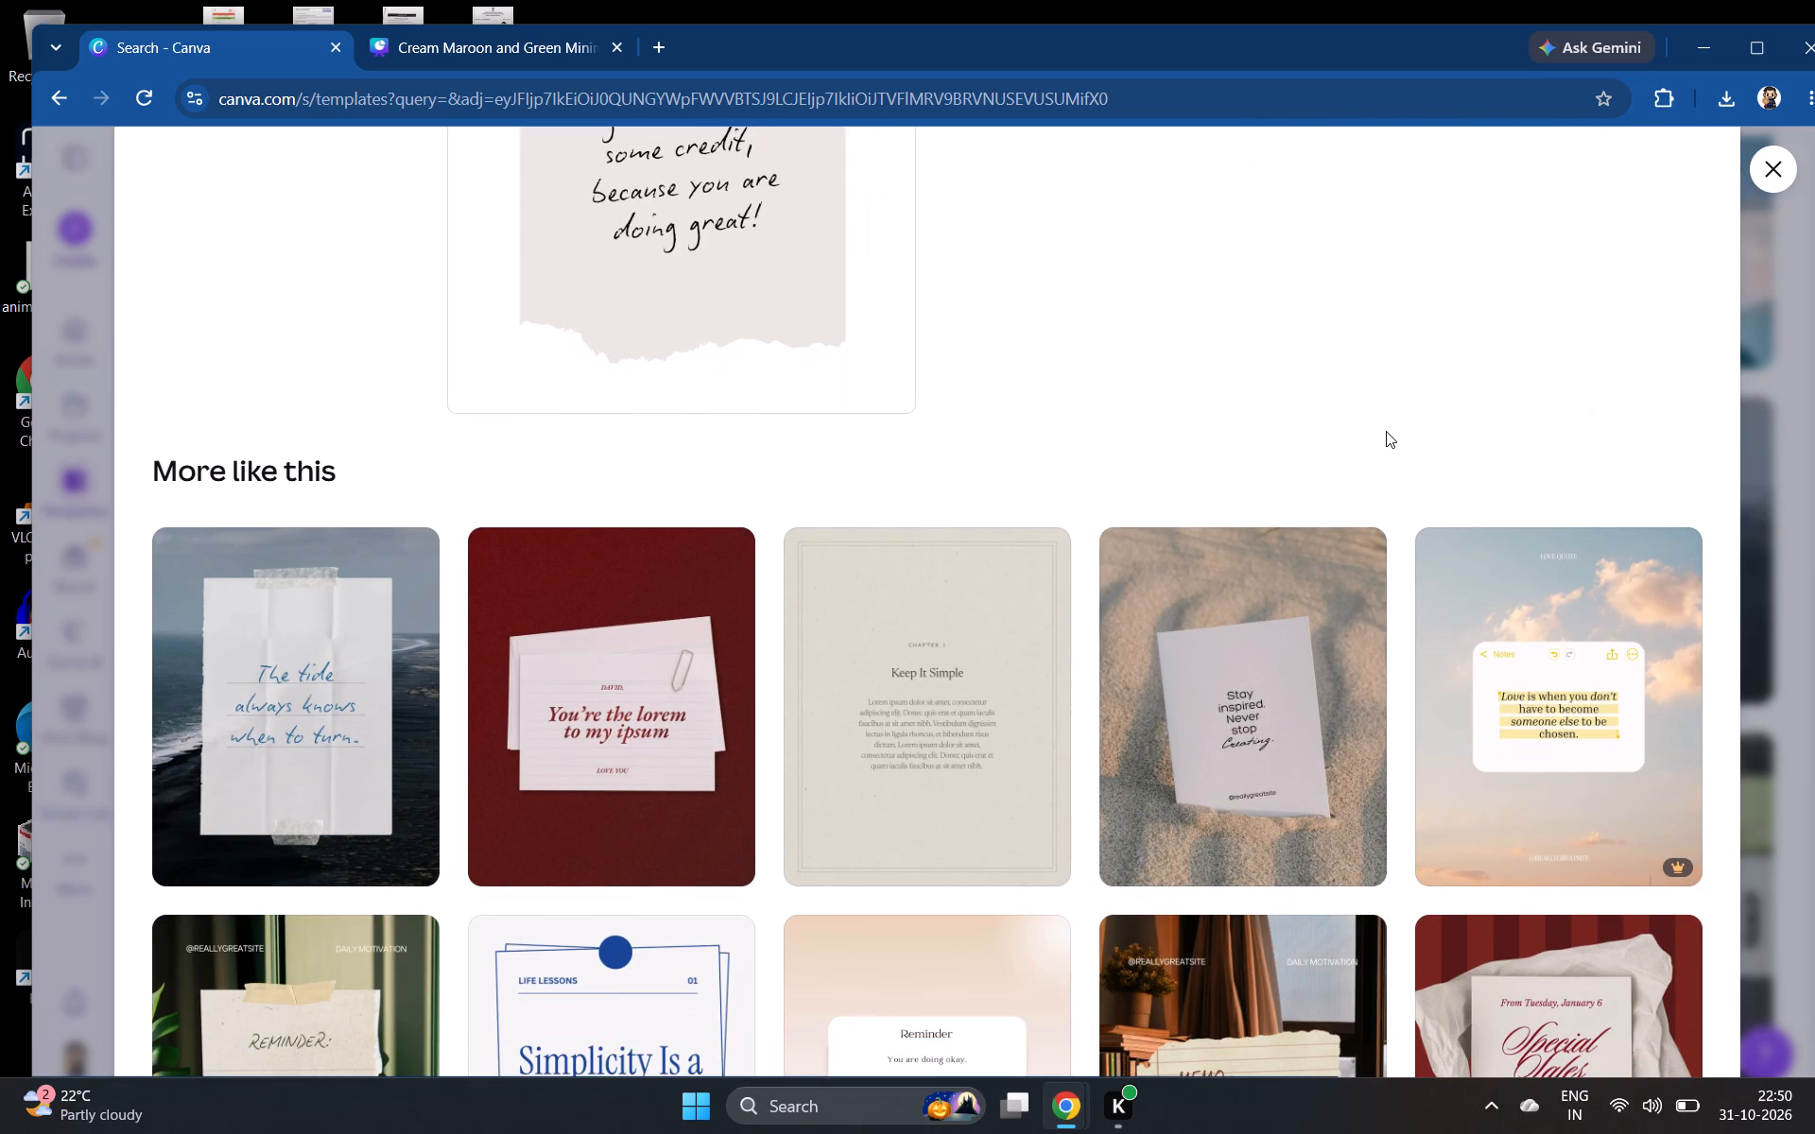
pyautogui.scroll(5, 1386, 431)
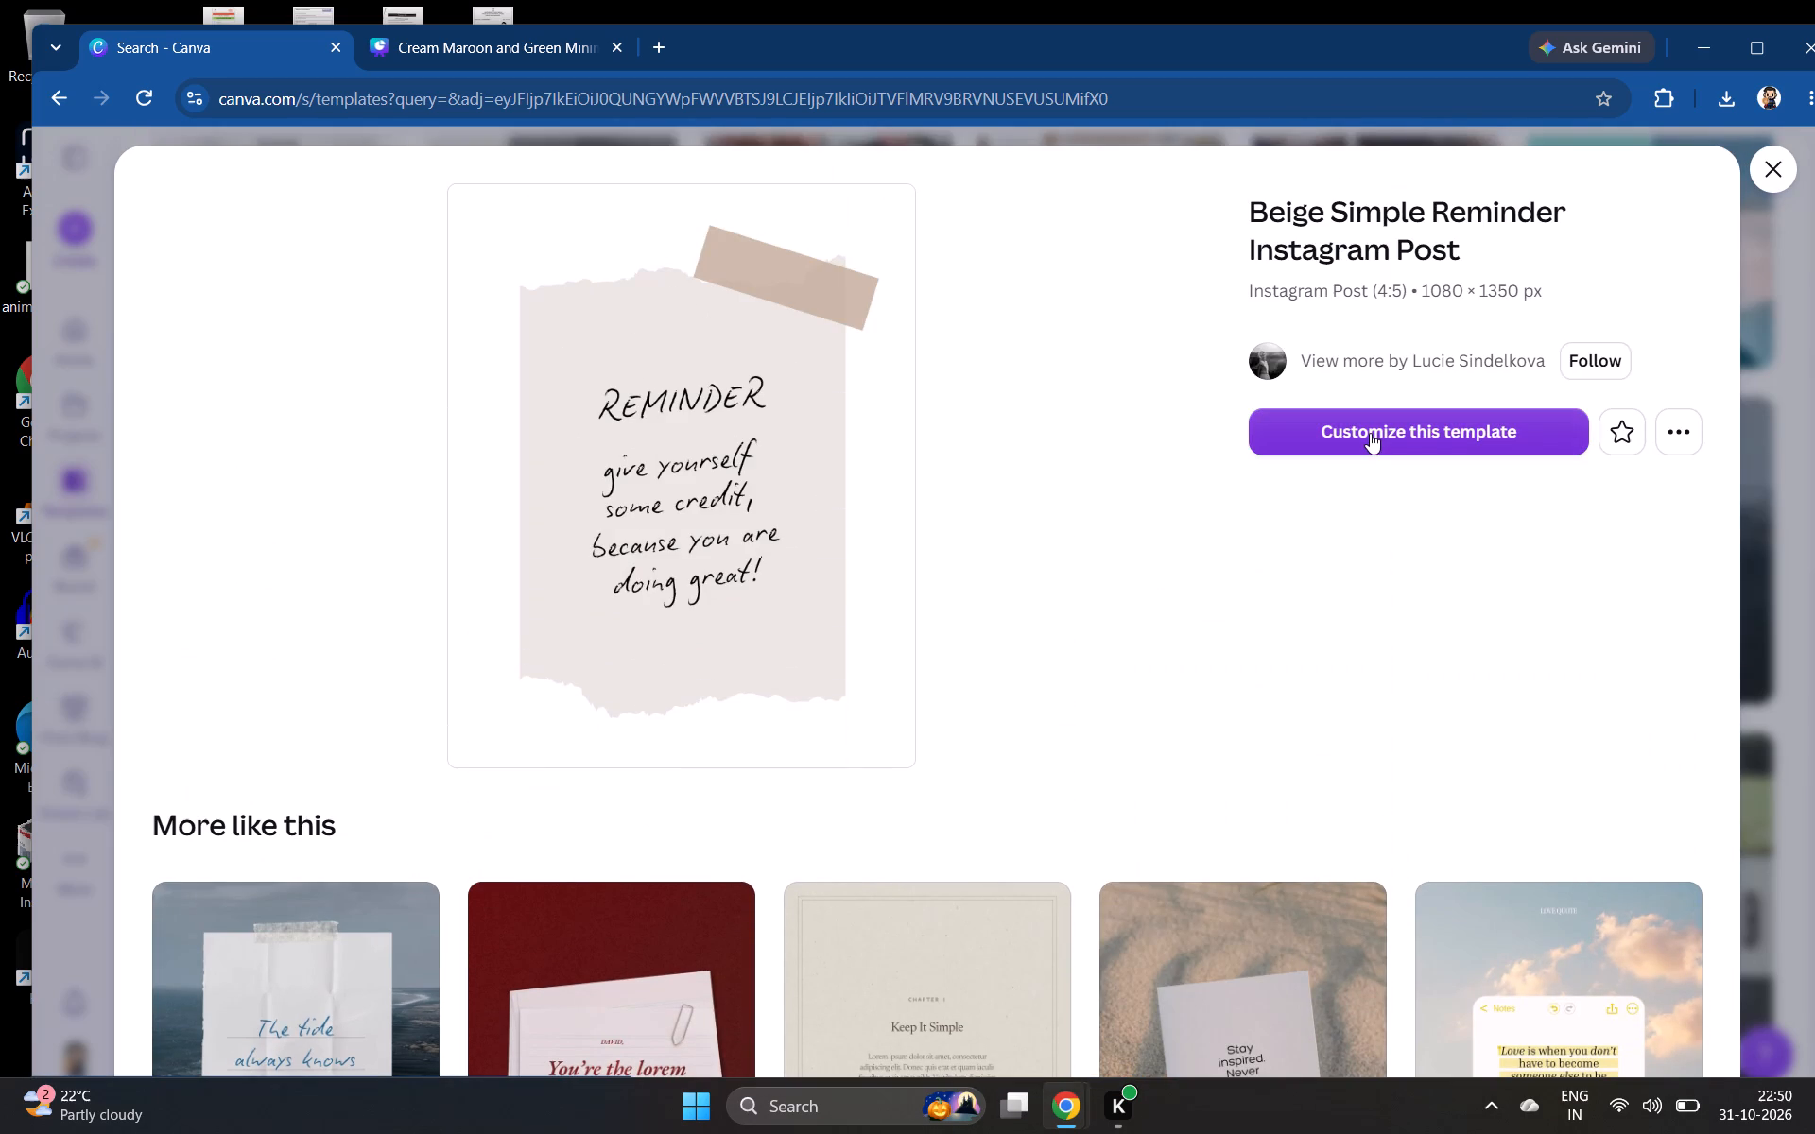
pyautogui.scroll(-5, 1369, 433)
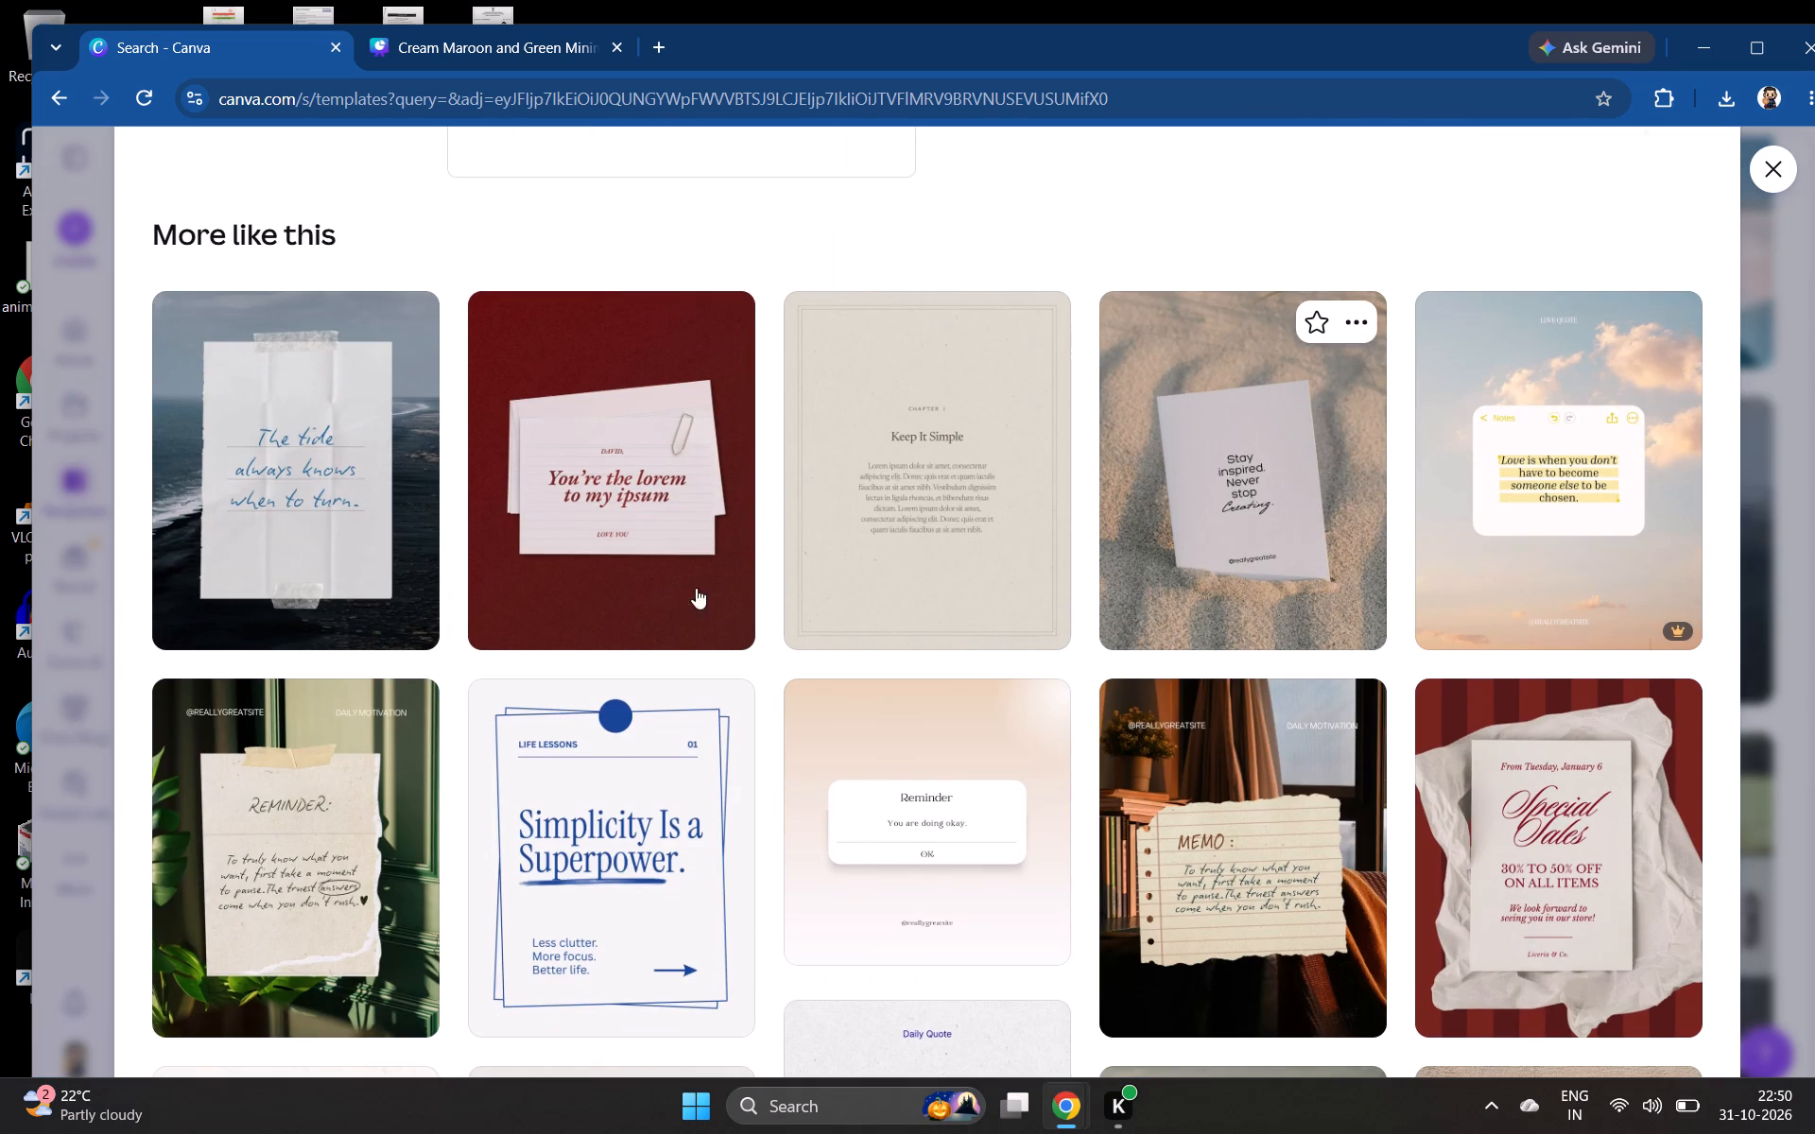
# Preview the Red and White Simple Love You Notes template, examine its similar designs and close the preview.
pyautogui.click(518, 492)
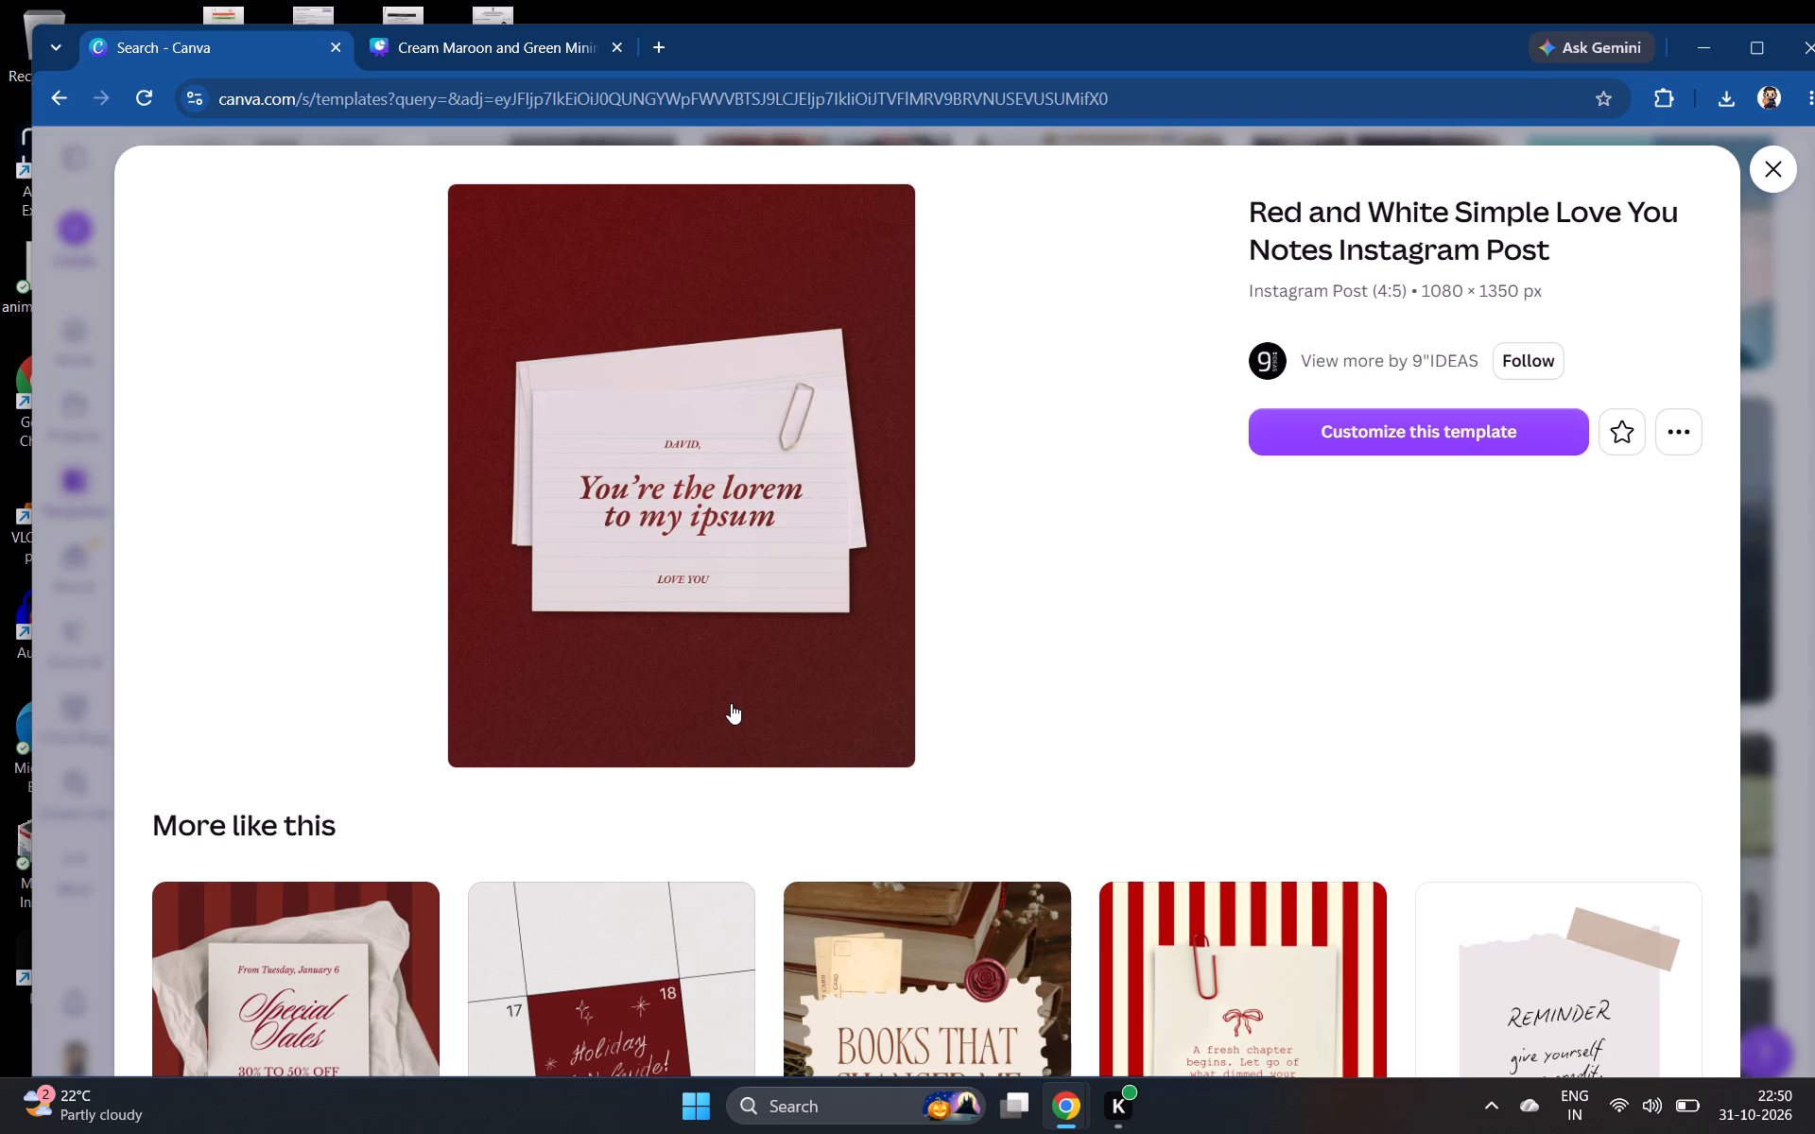
pyautogui.scroll(-4, 731, 685)
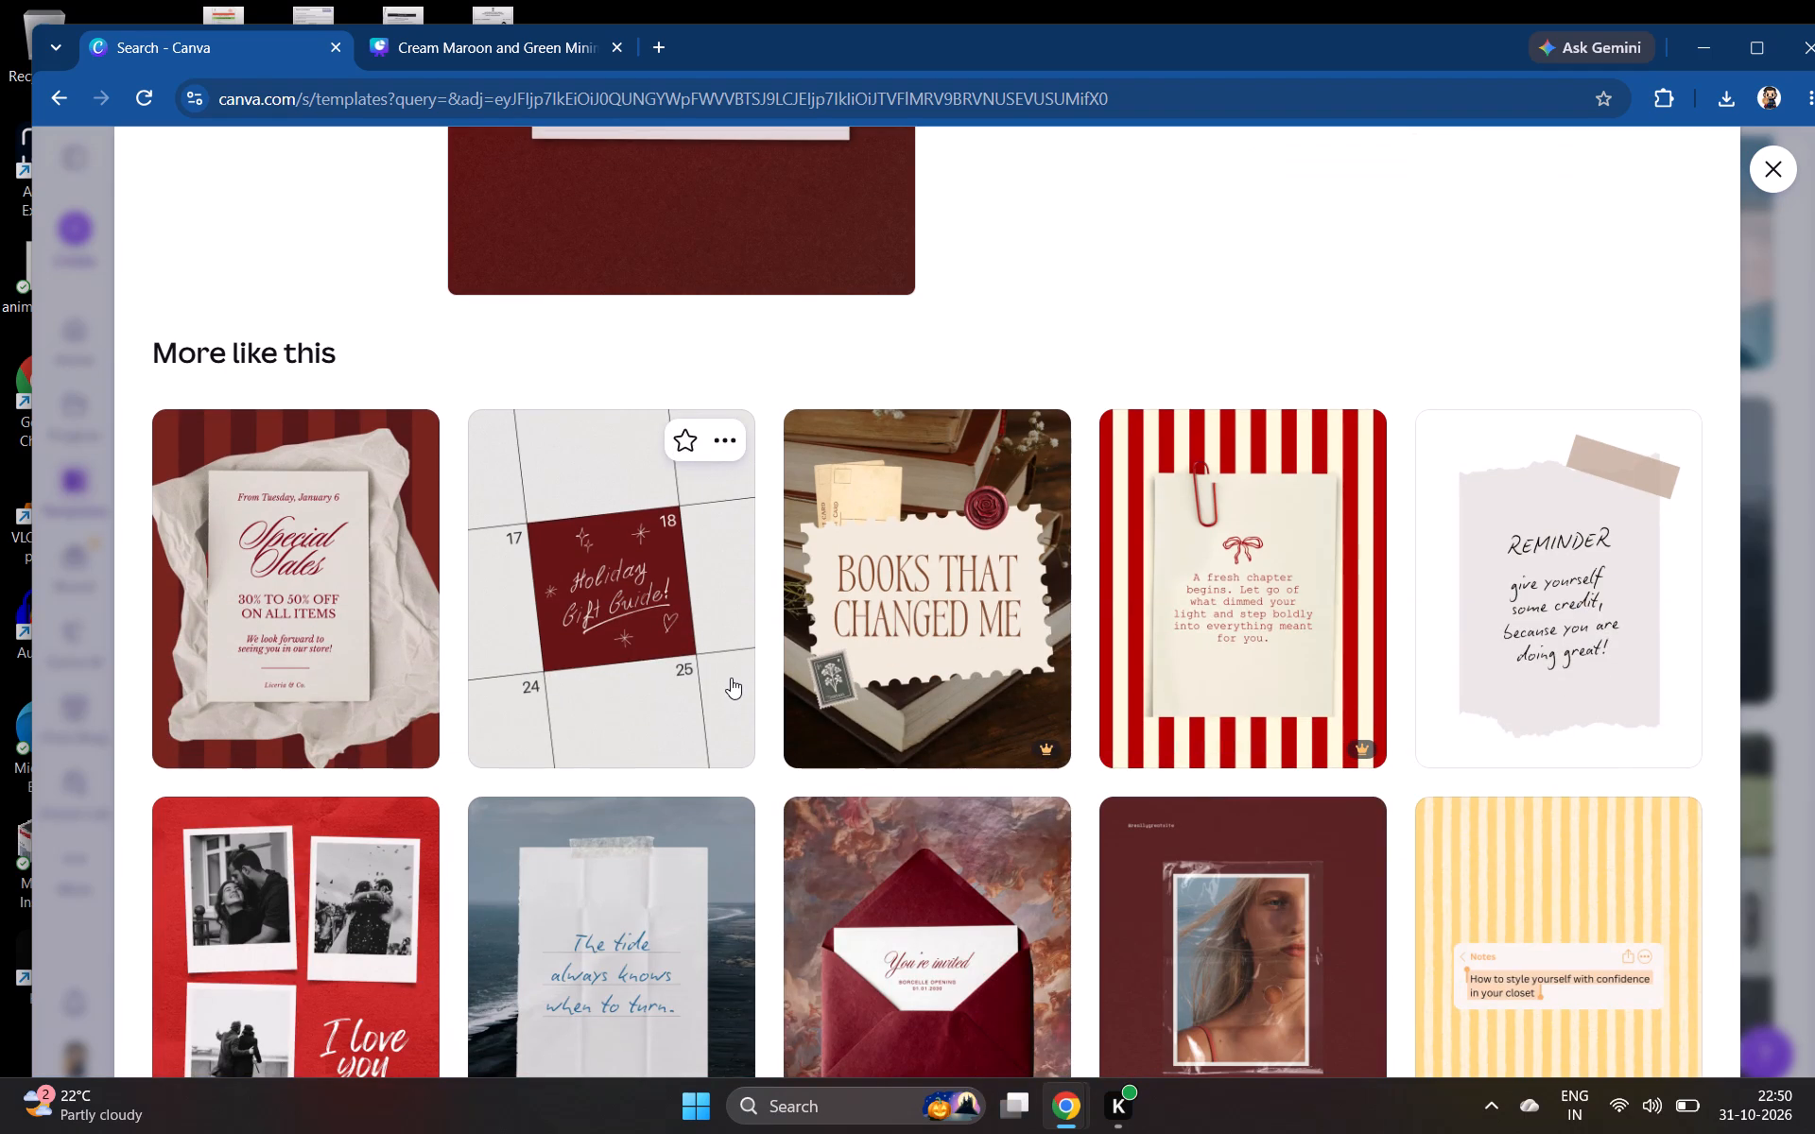
pyautogui.scroll(-8, 731, 678)
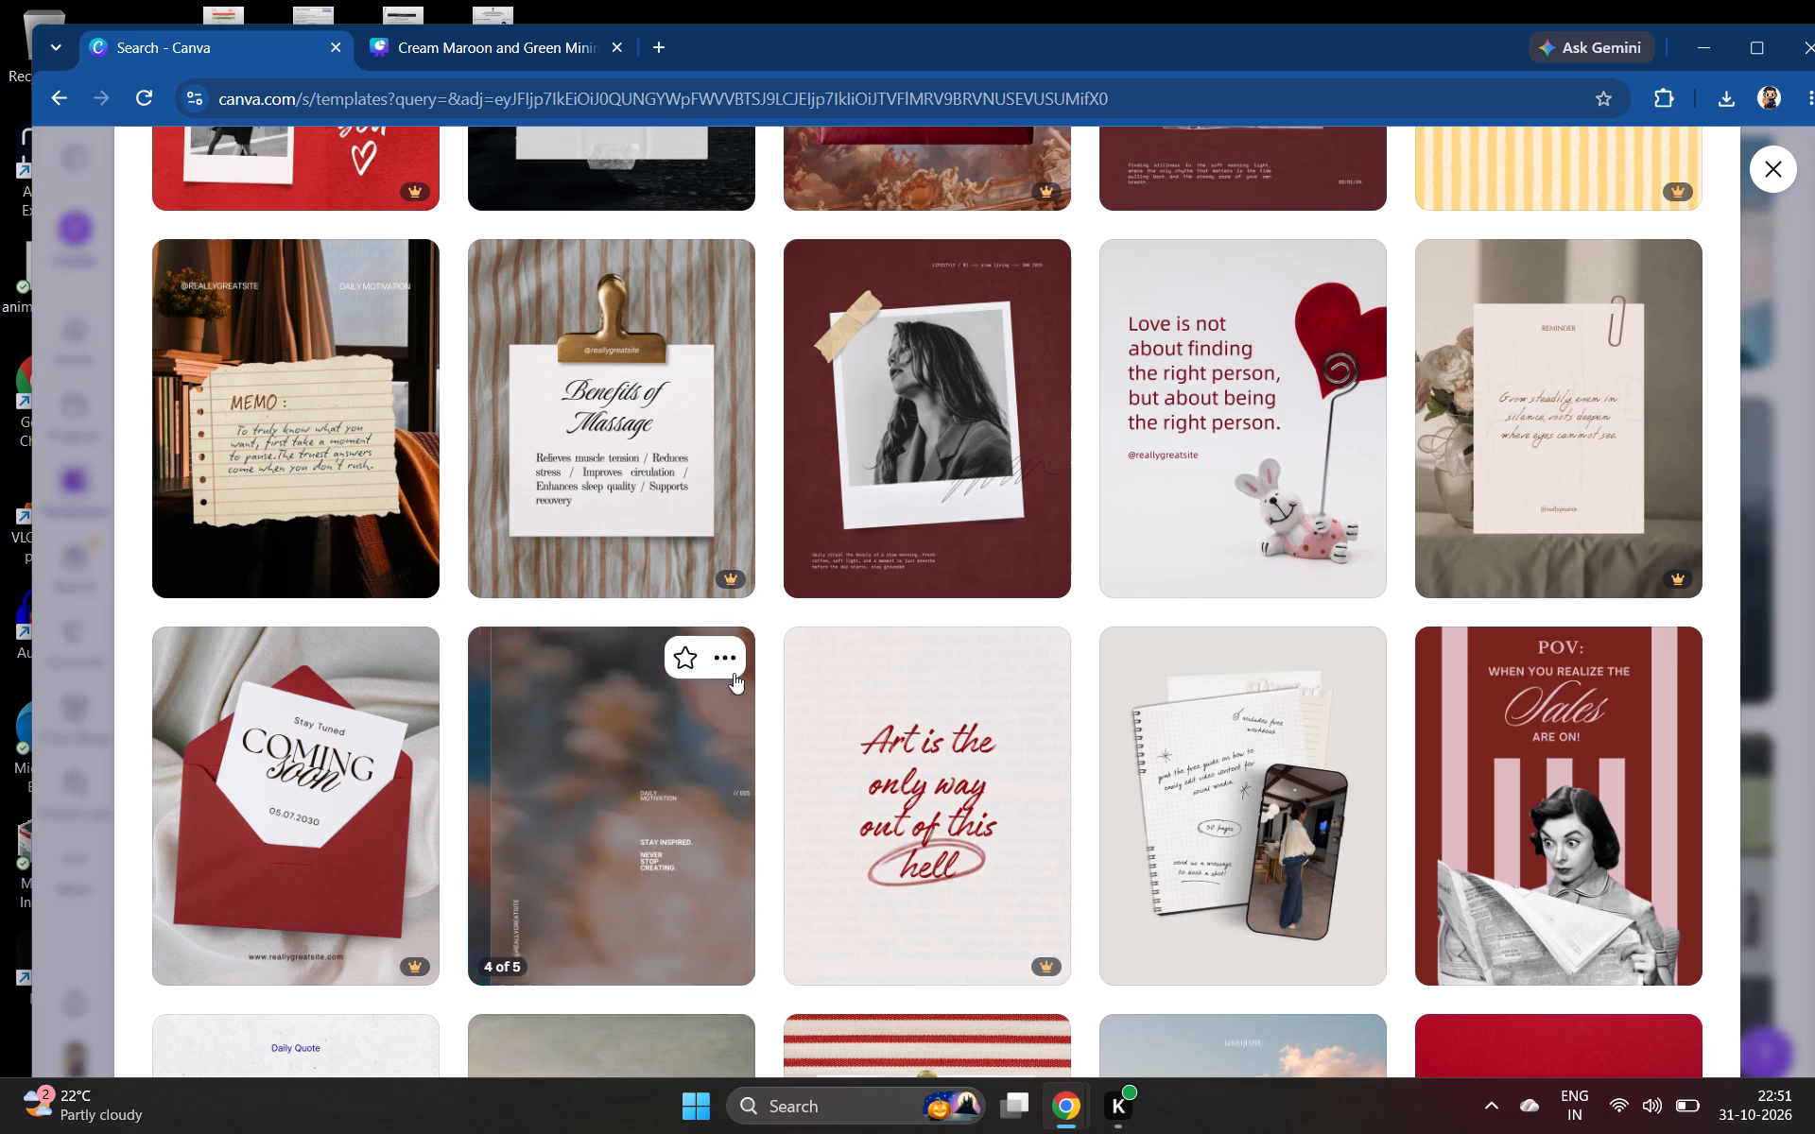
pyautogui.scroll(-6, 1174, 702)
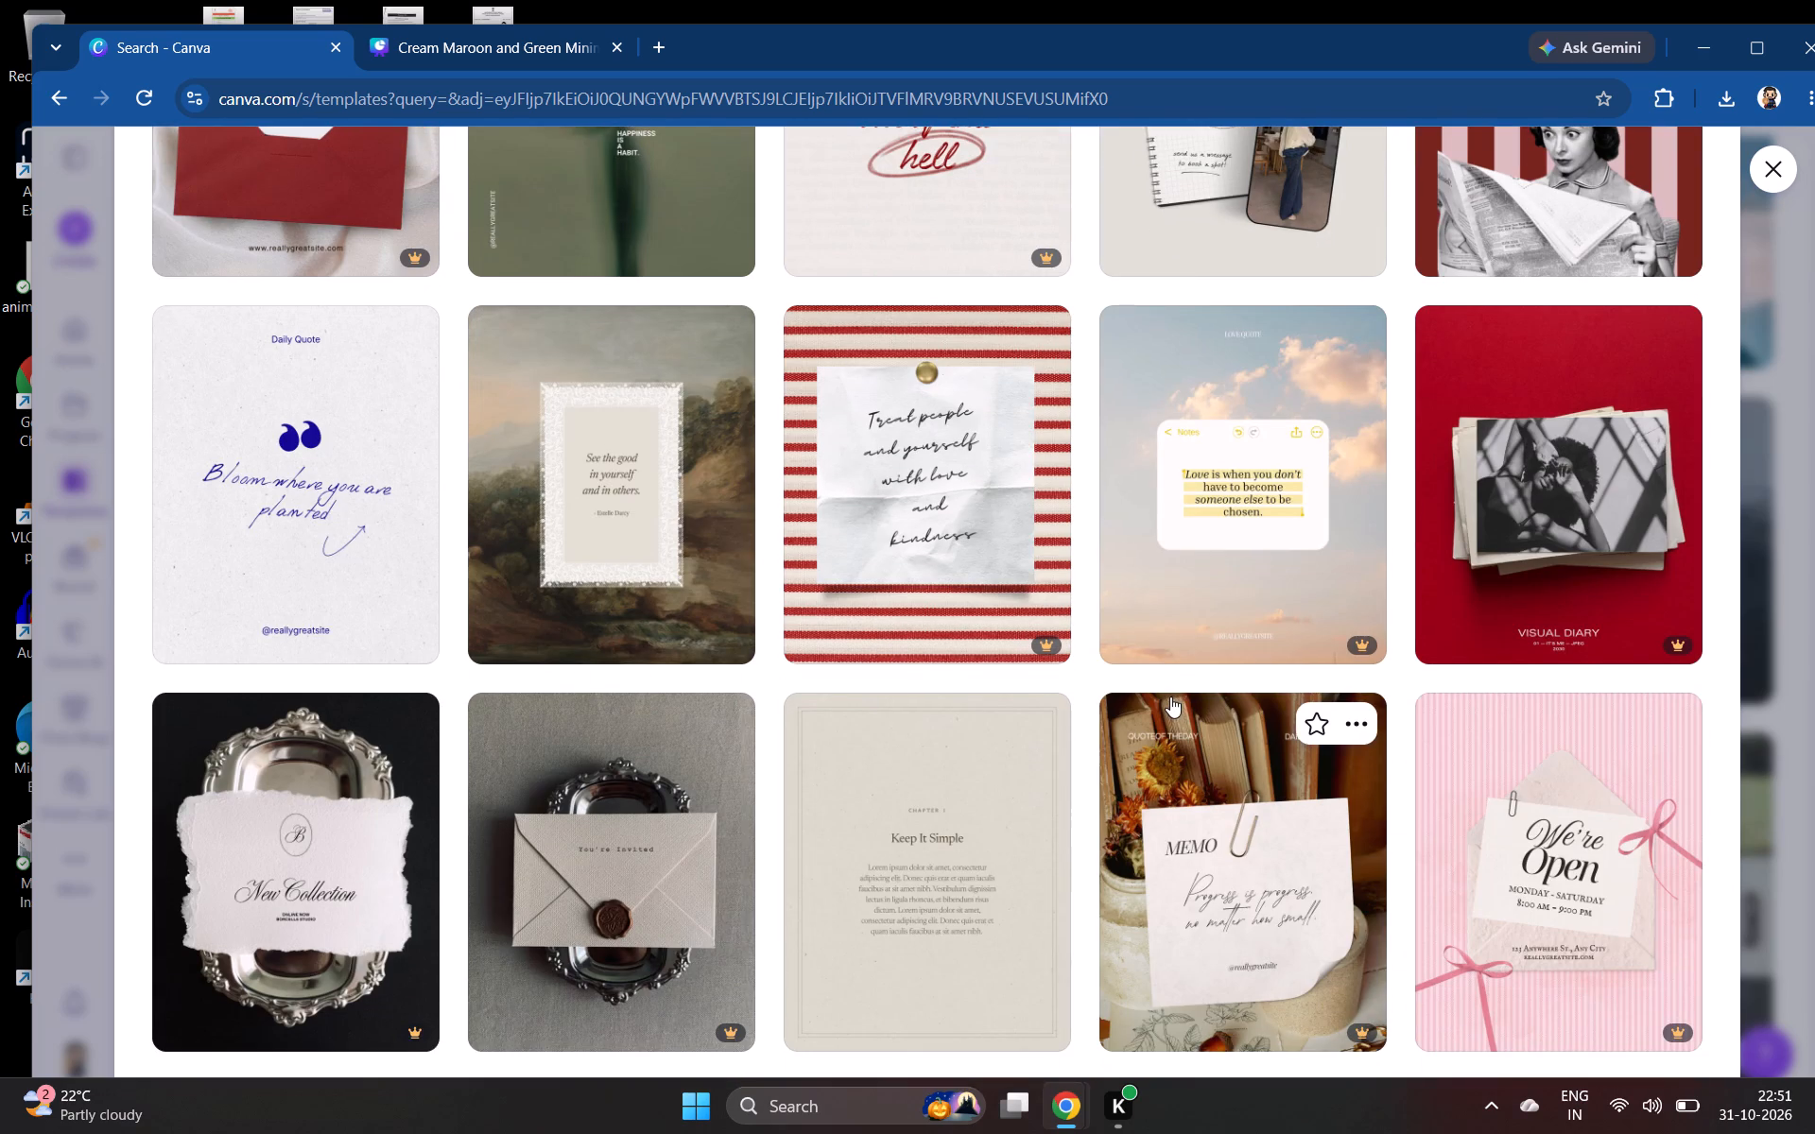
pyautogui.scroll(-6, 1170, 696)
pyautogui.scroll(16, 1167, 692)
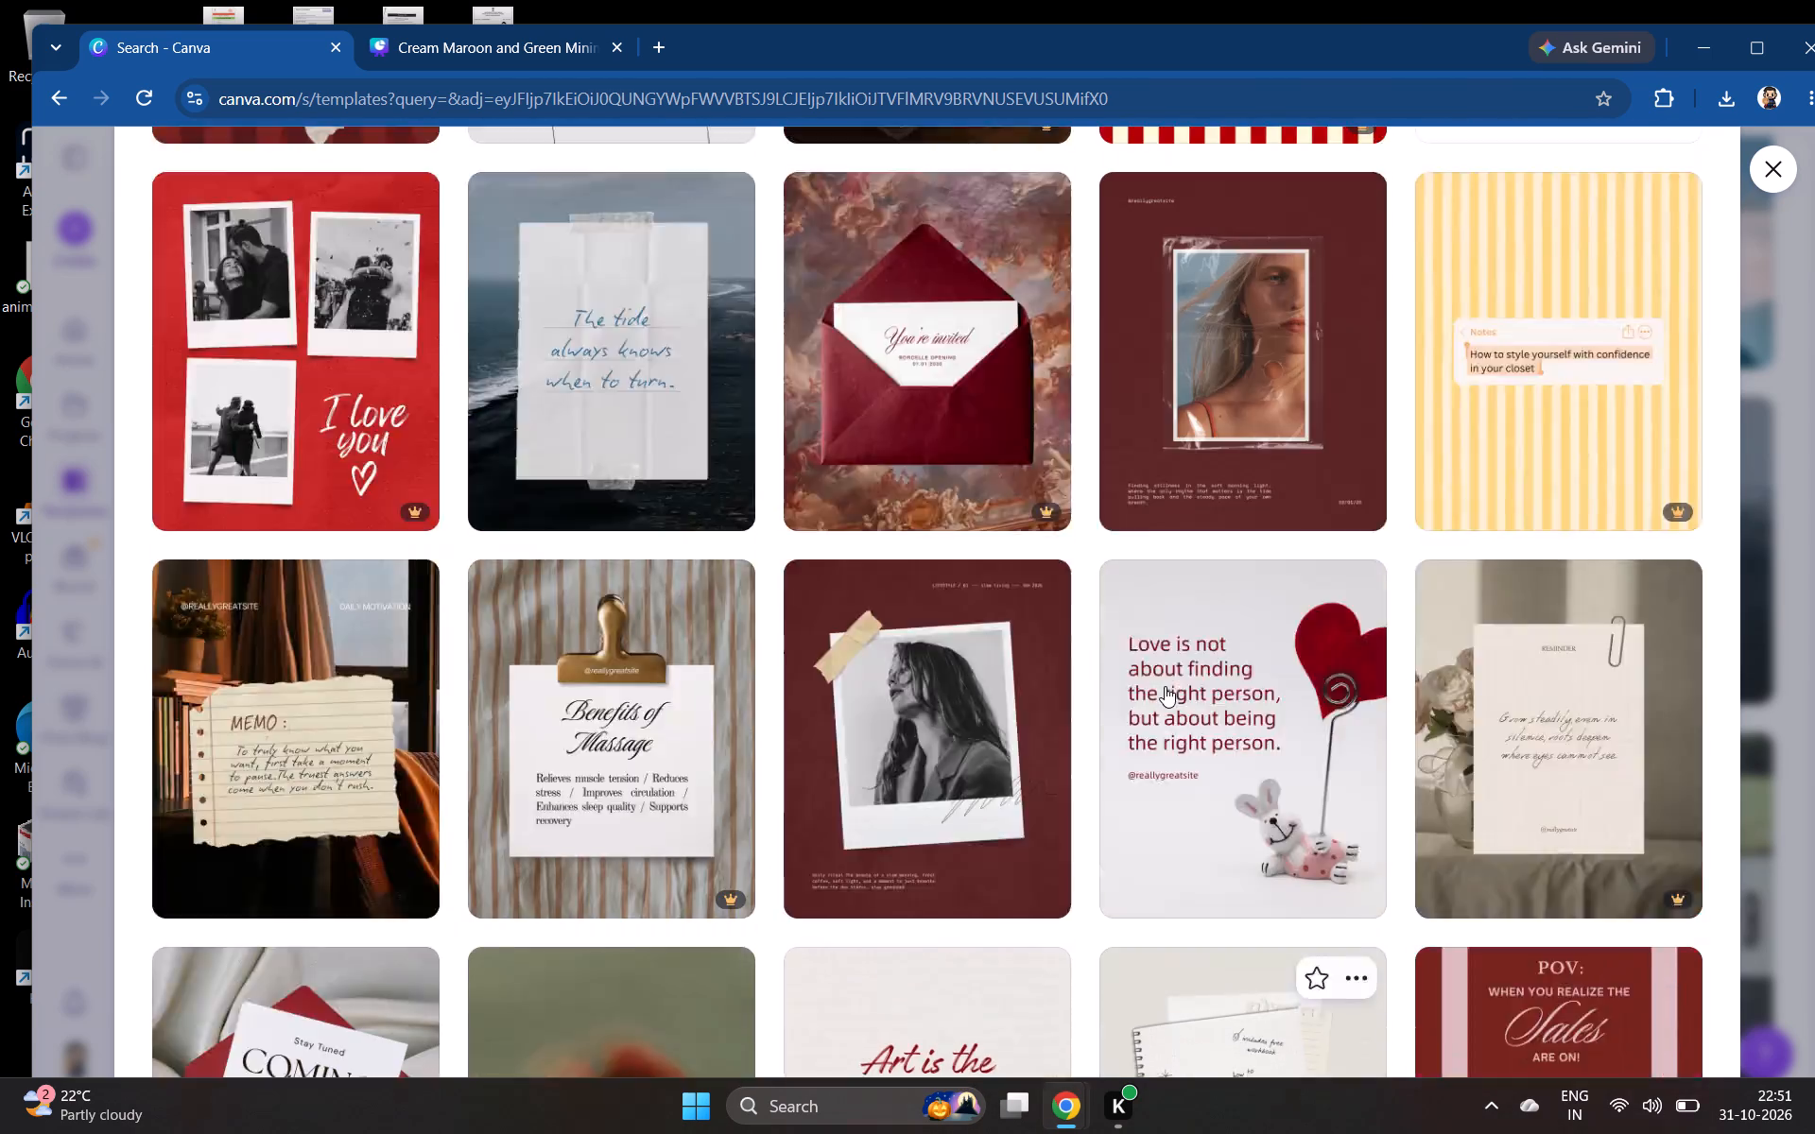
pyautogui.scroll(9, 1163, 685)
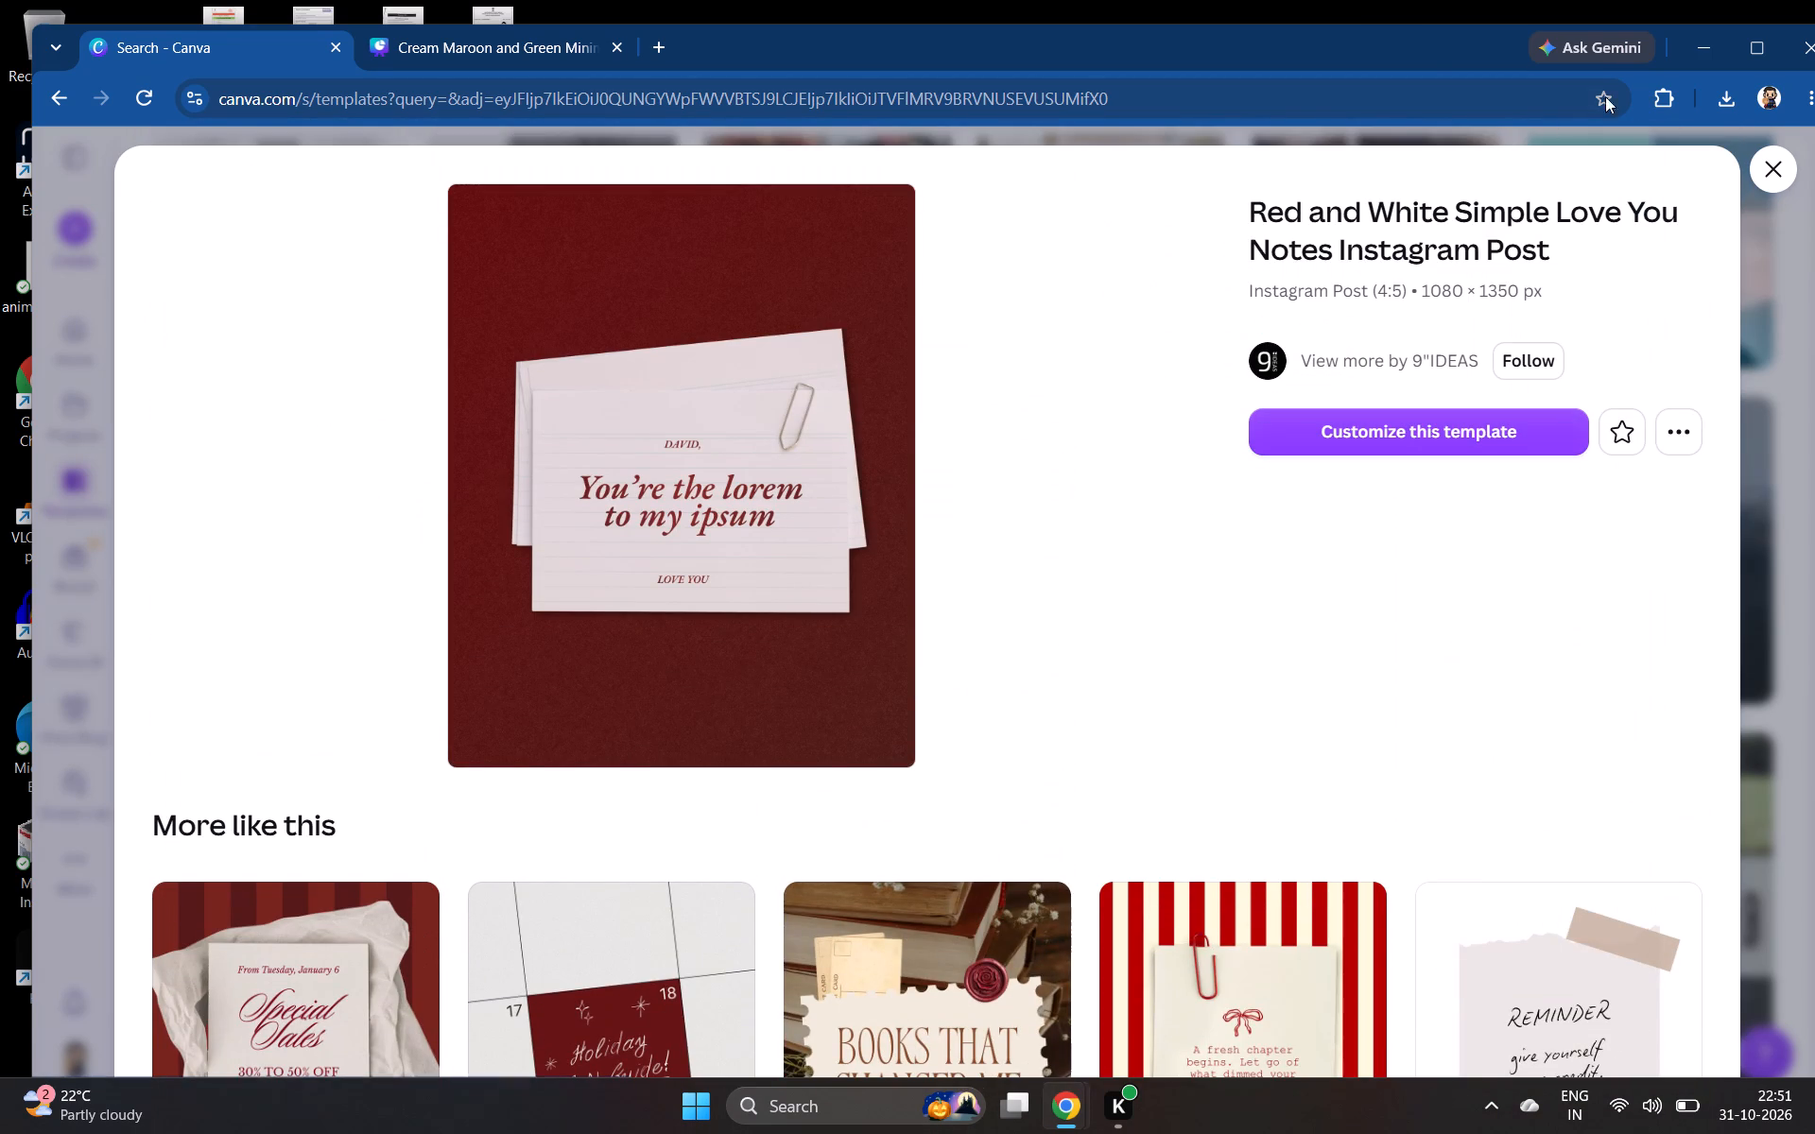
pyautogui.click(1776, 170)
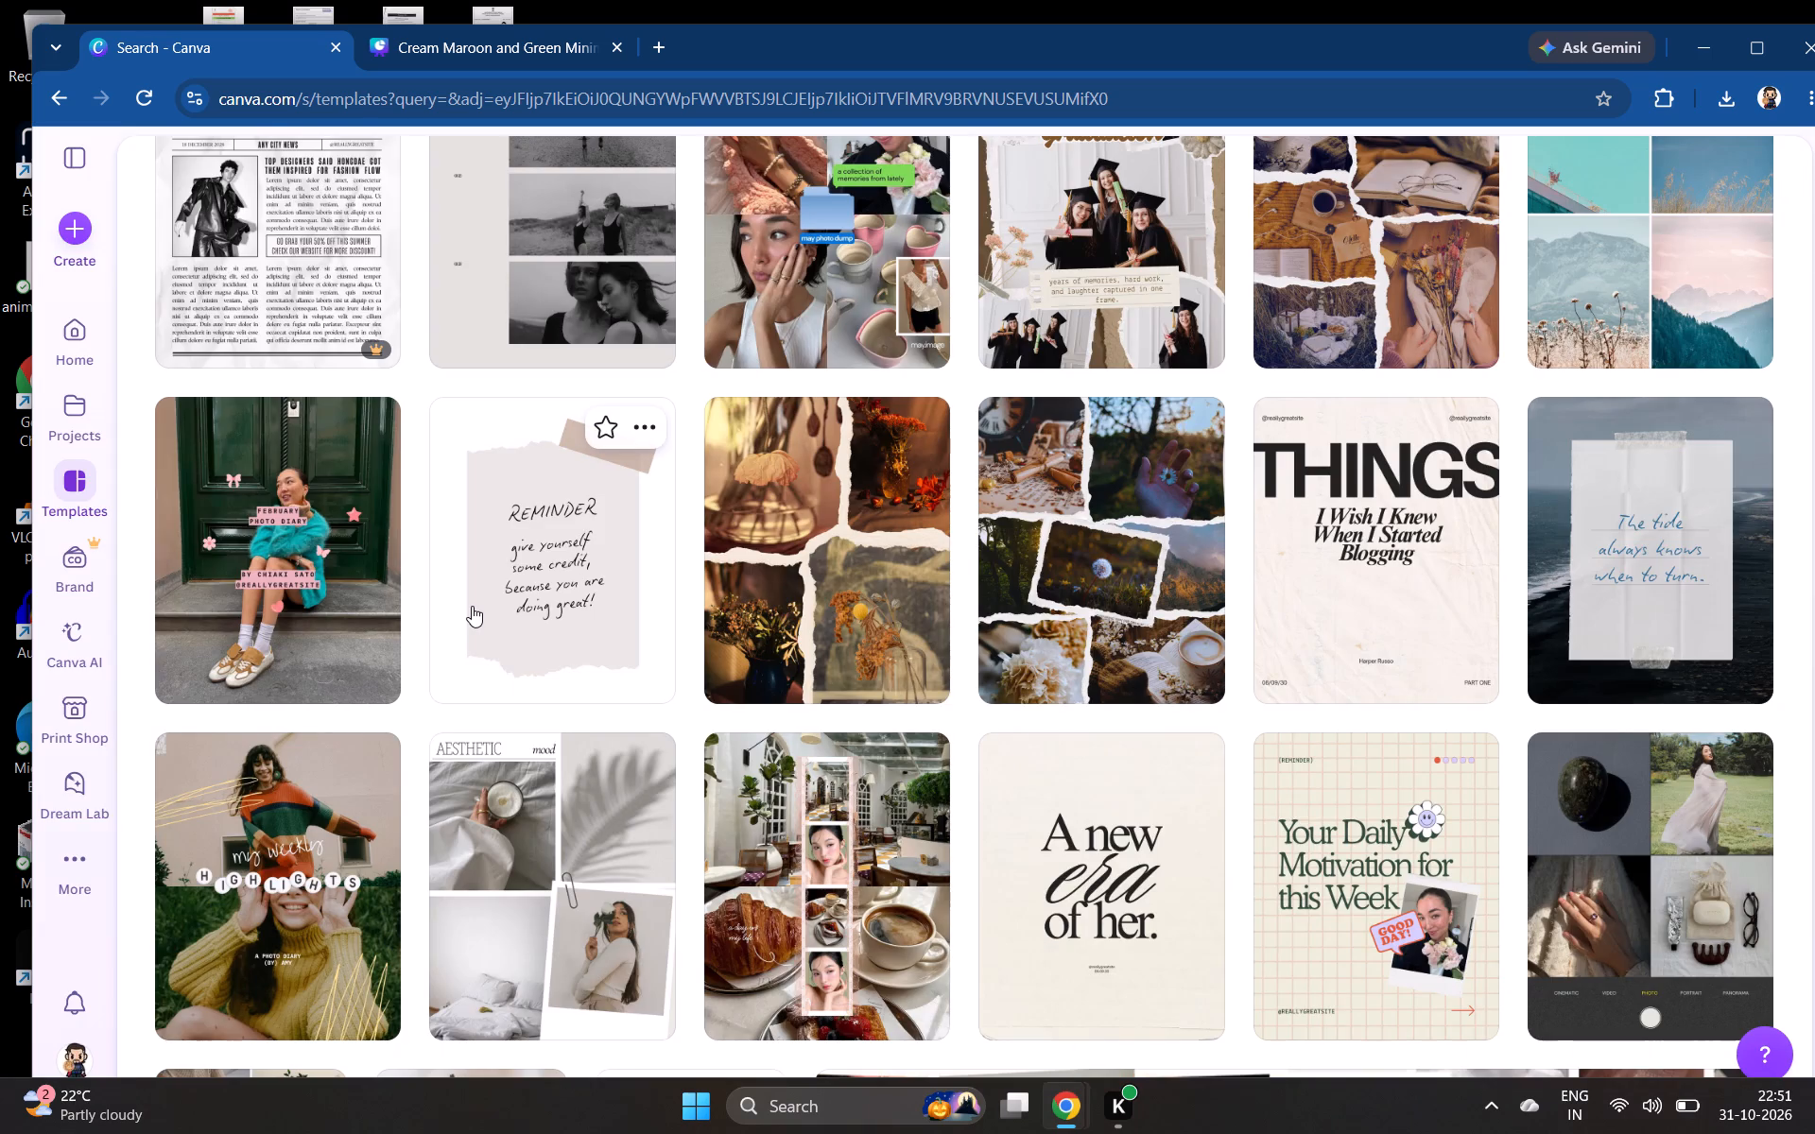
# Search the templates for "corruption poster" by entering CORRUPTION and picking the matching suggestion.
pyautogui.scroll(10, 469, 604)
pyautogui.click(610, 387)
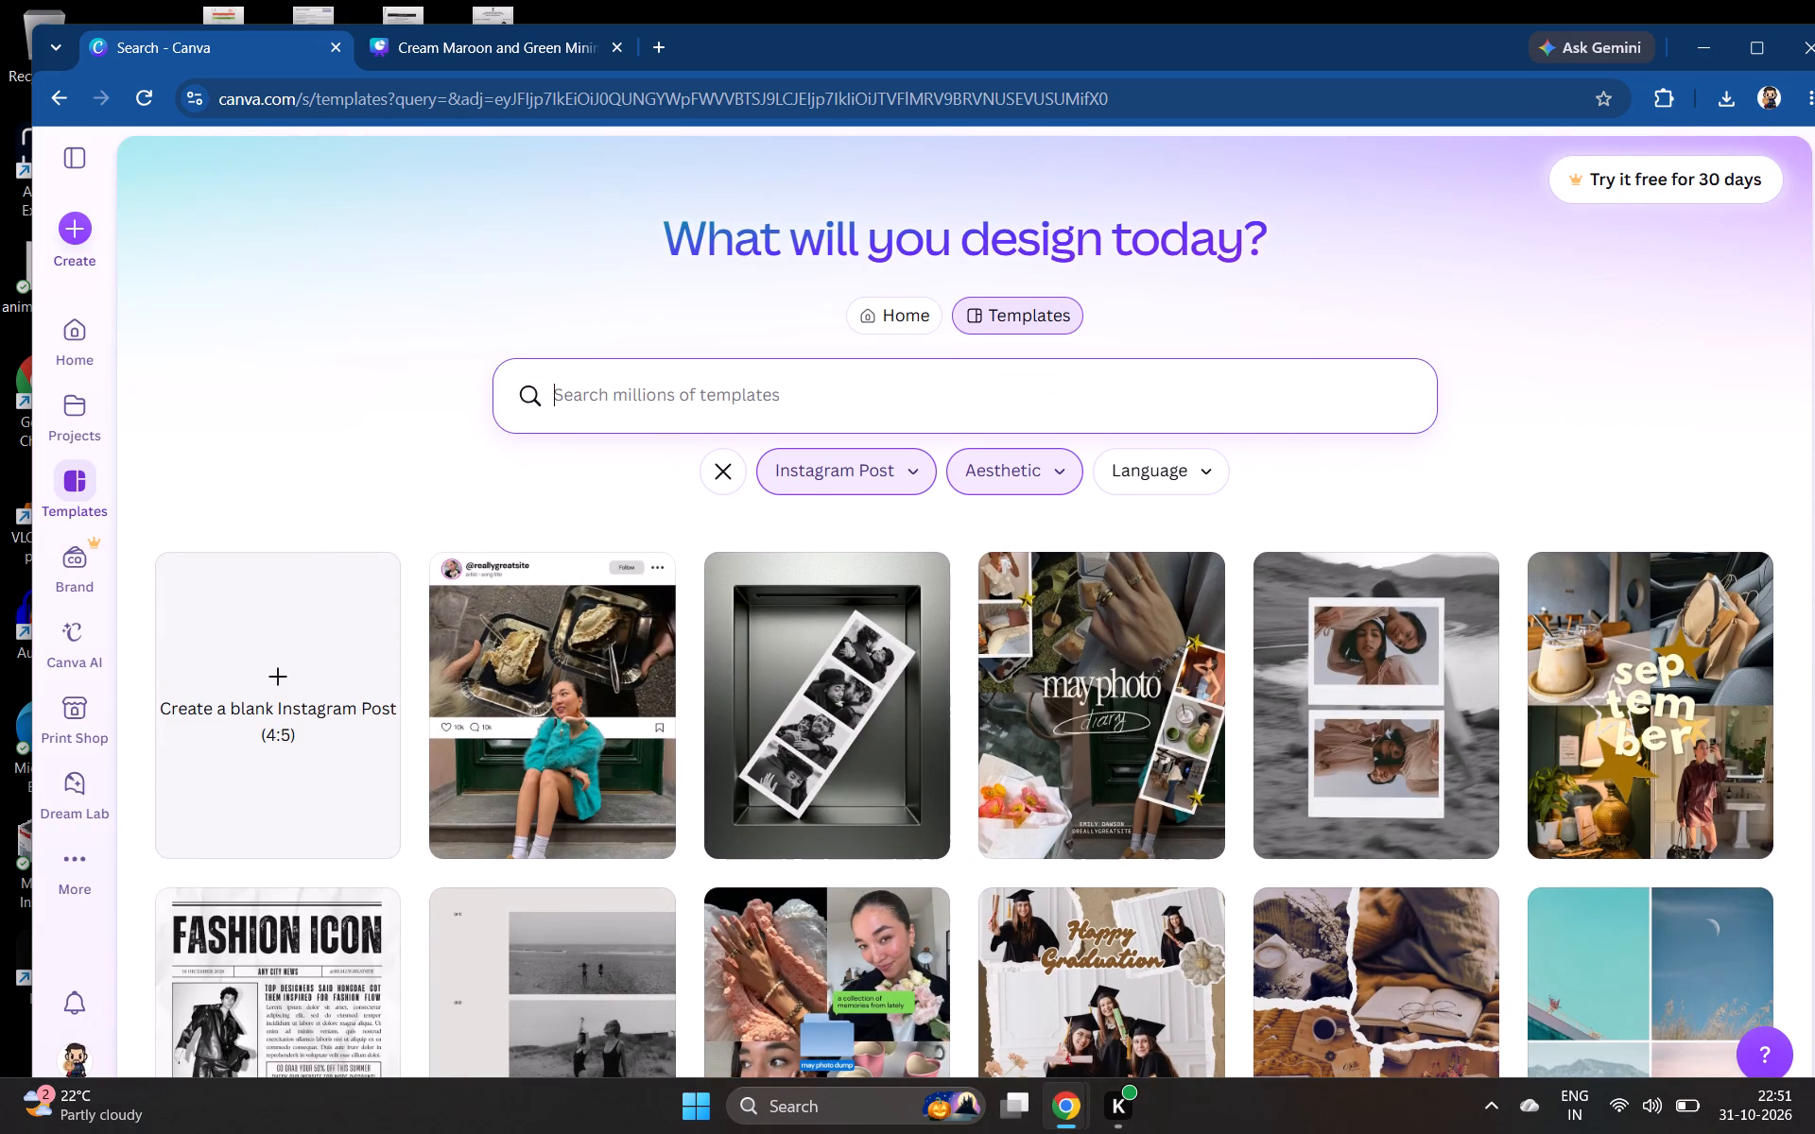
pyautogui.write('CORRUPTION')
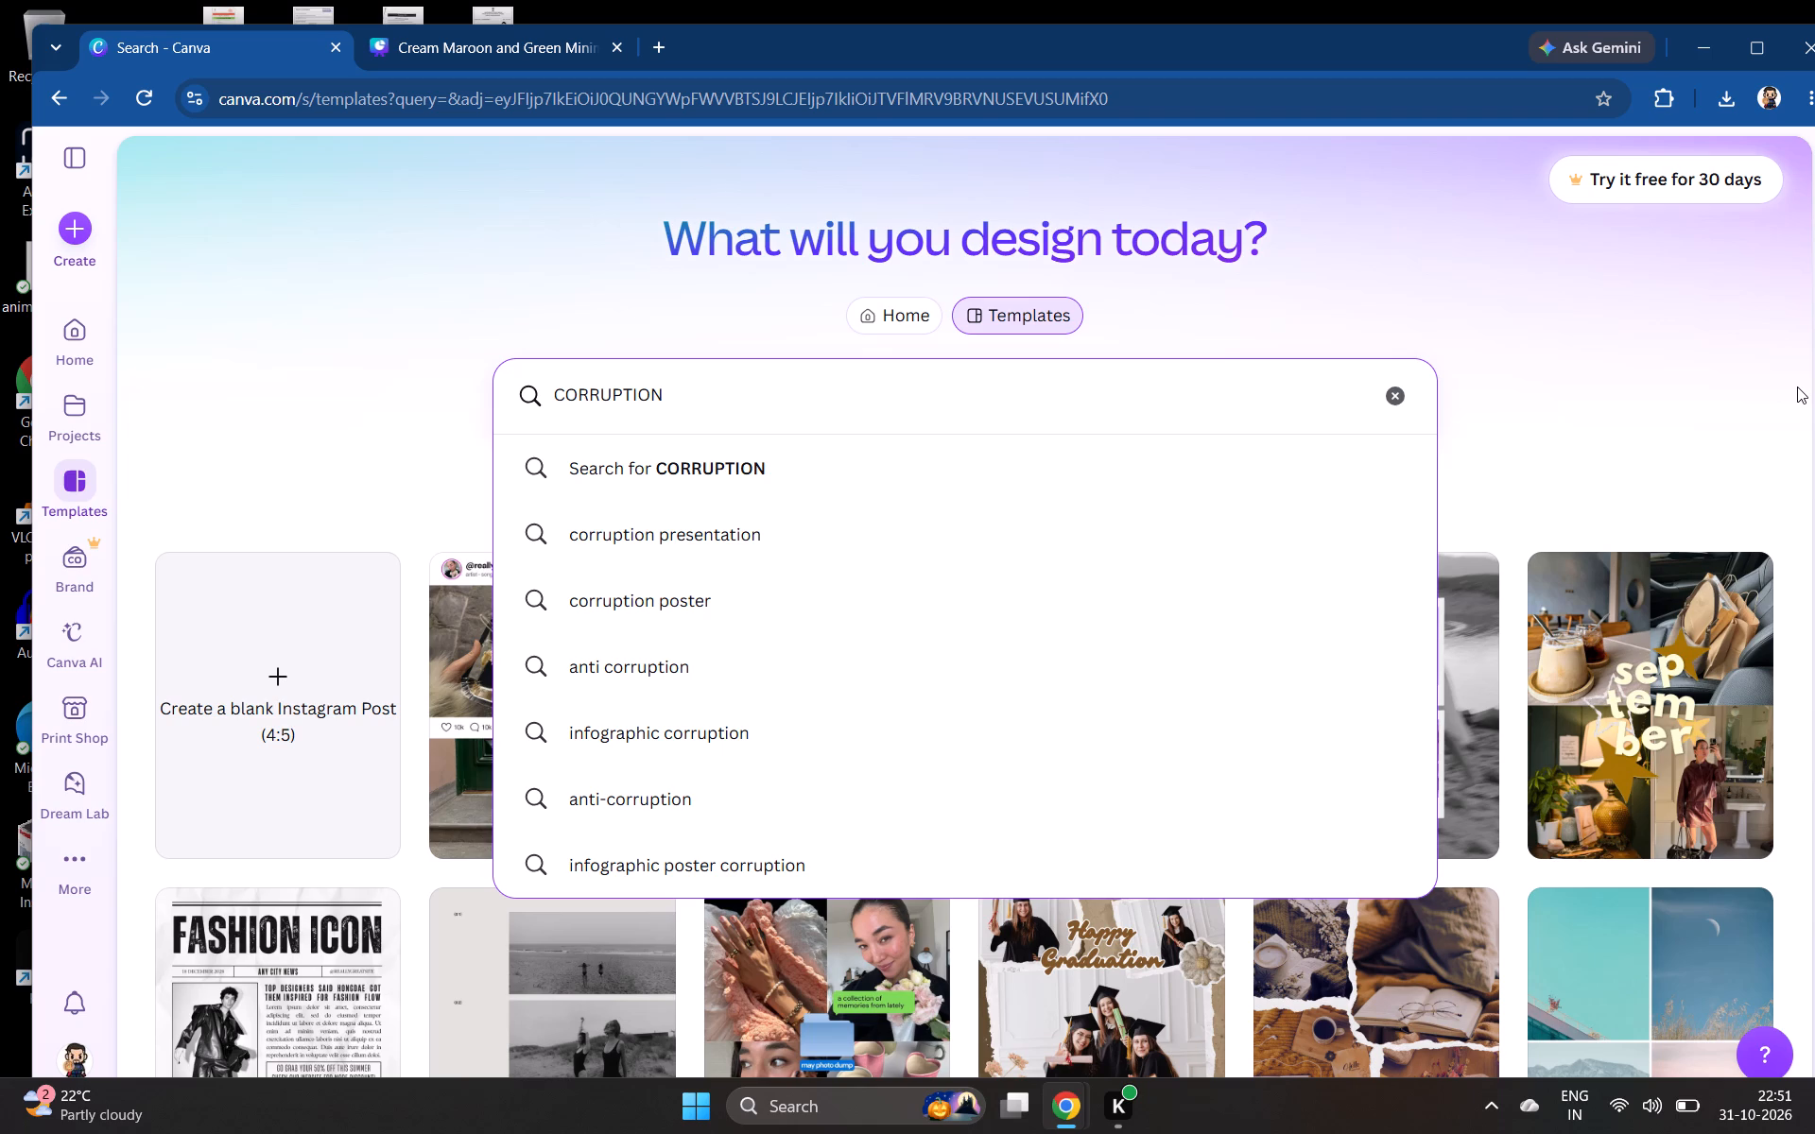
pyautogui.click(1050, 586)
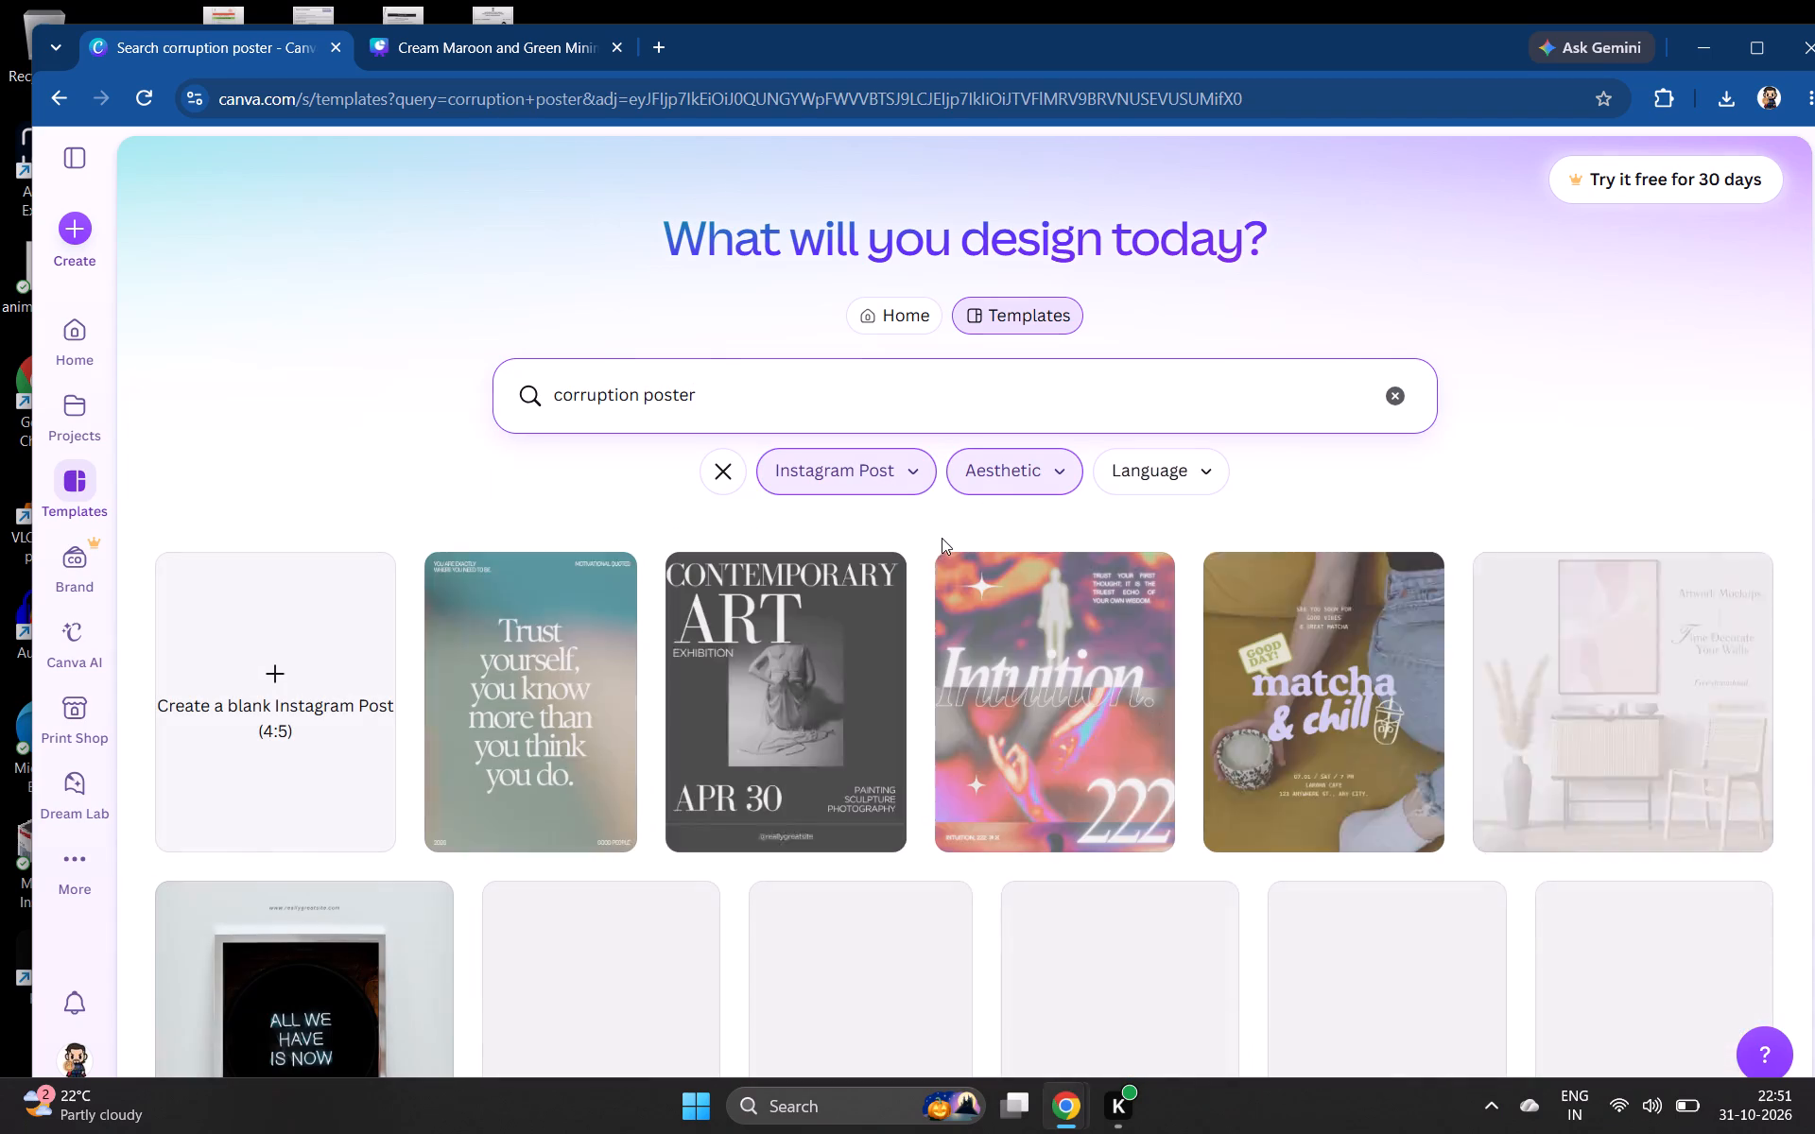
# Examine the corruption poster results under the Instagram Post and Aesthetic filters for a design on the topic.
pyautogui.scroll(-1, 935, 602)
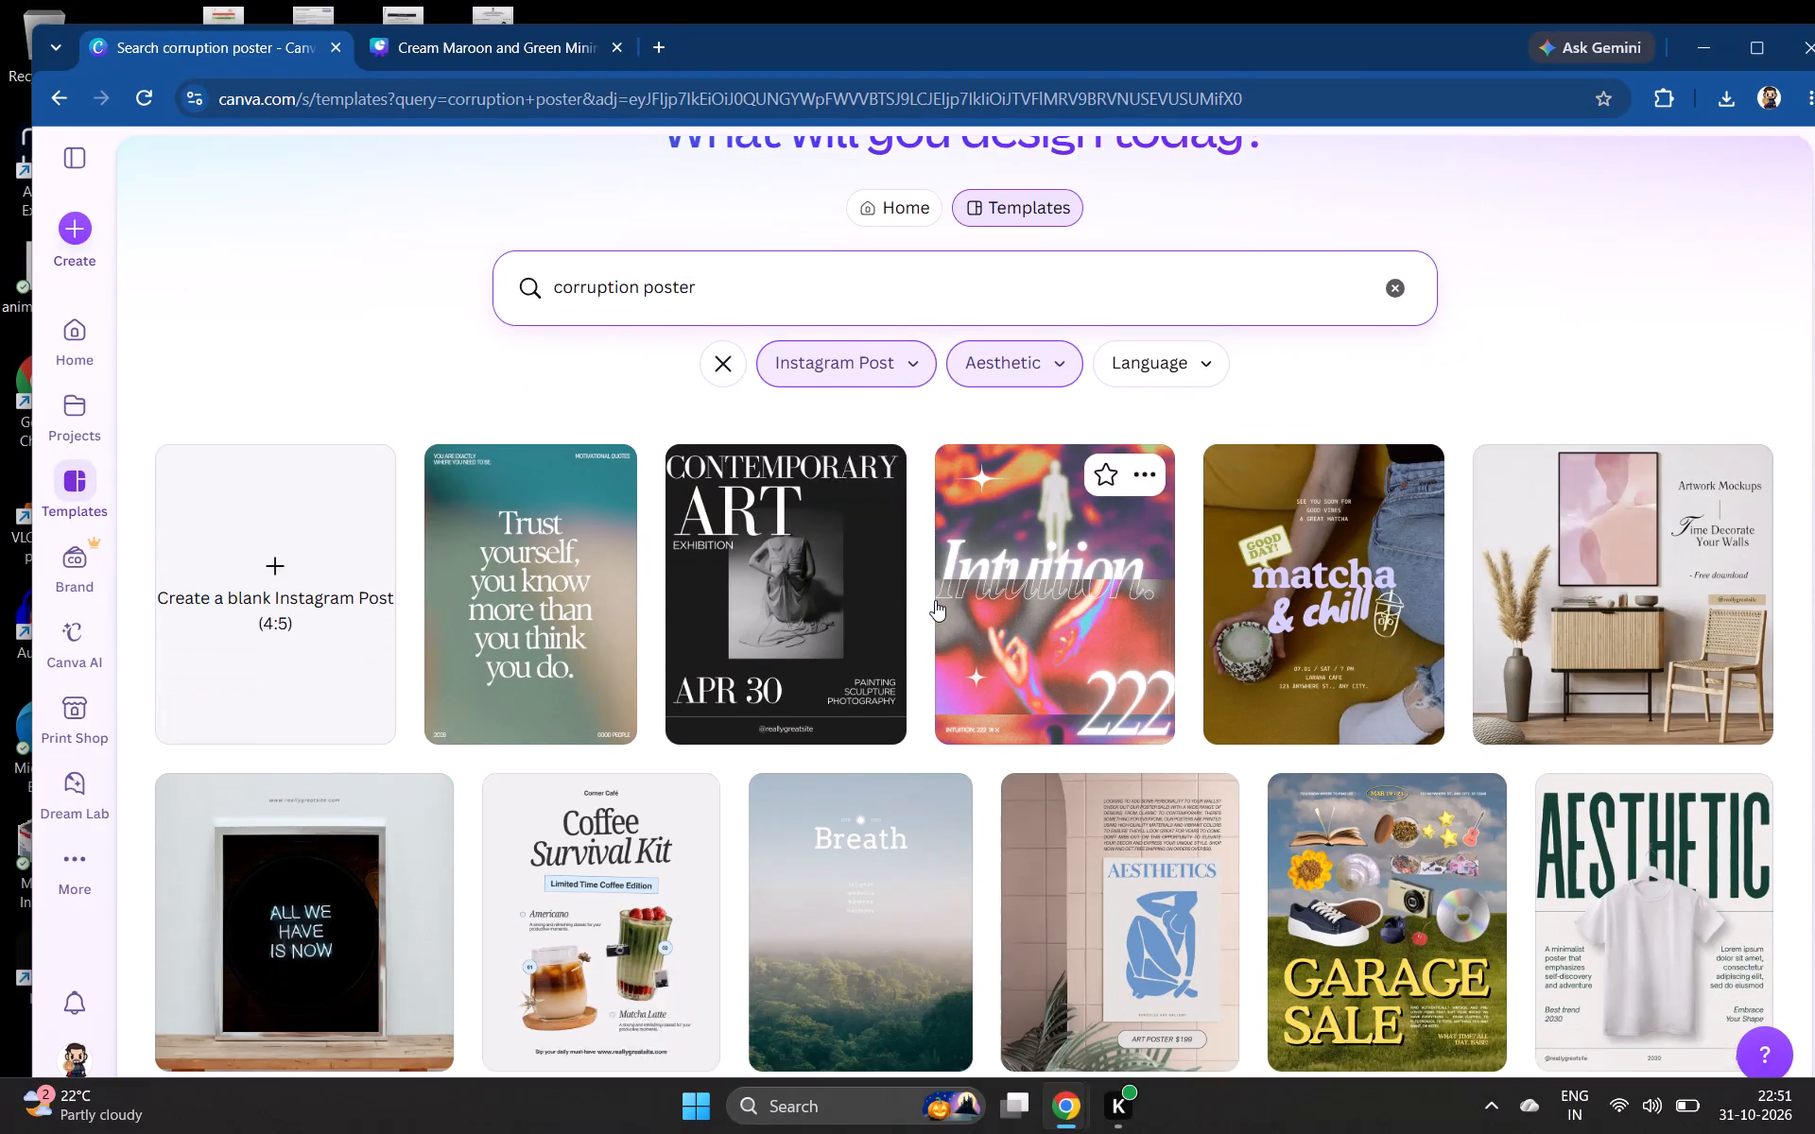
pyautogui.scroll(-9, 937, 592)
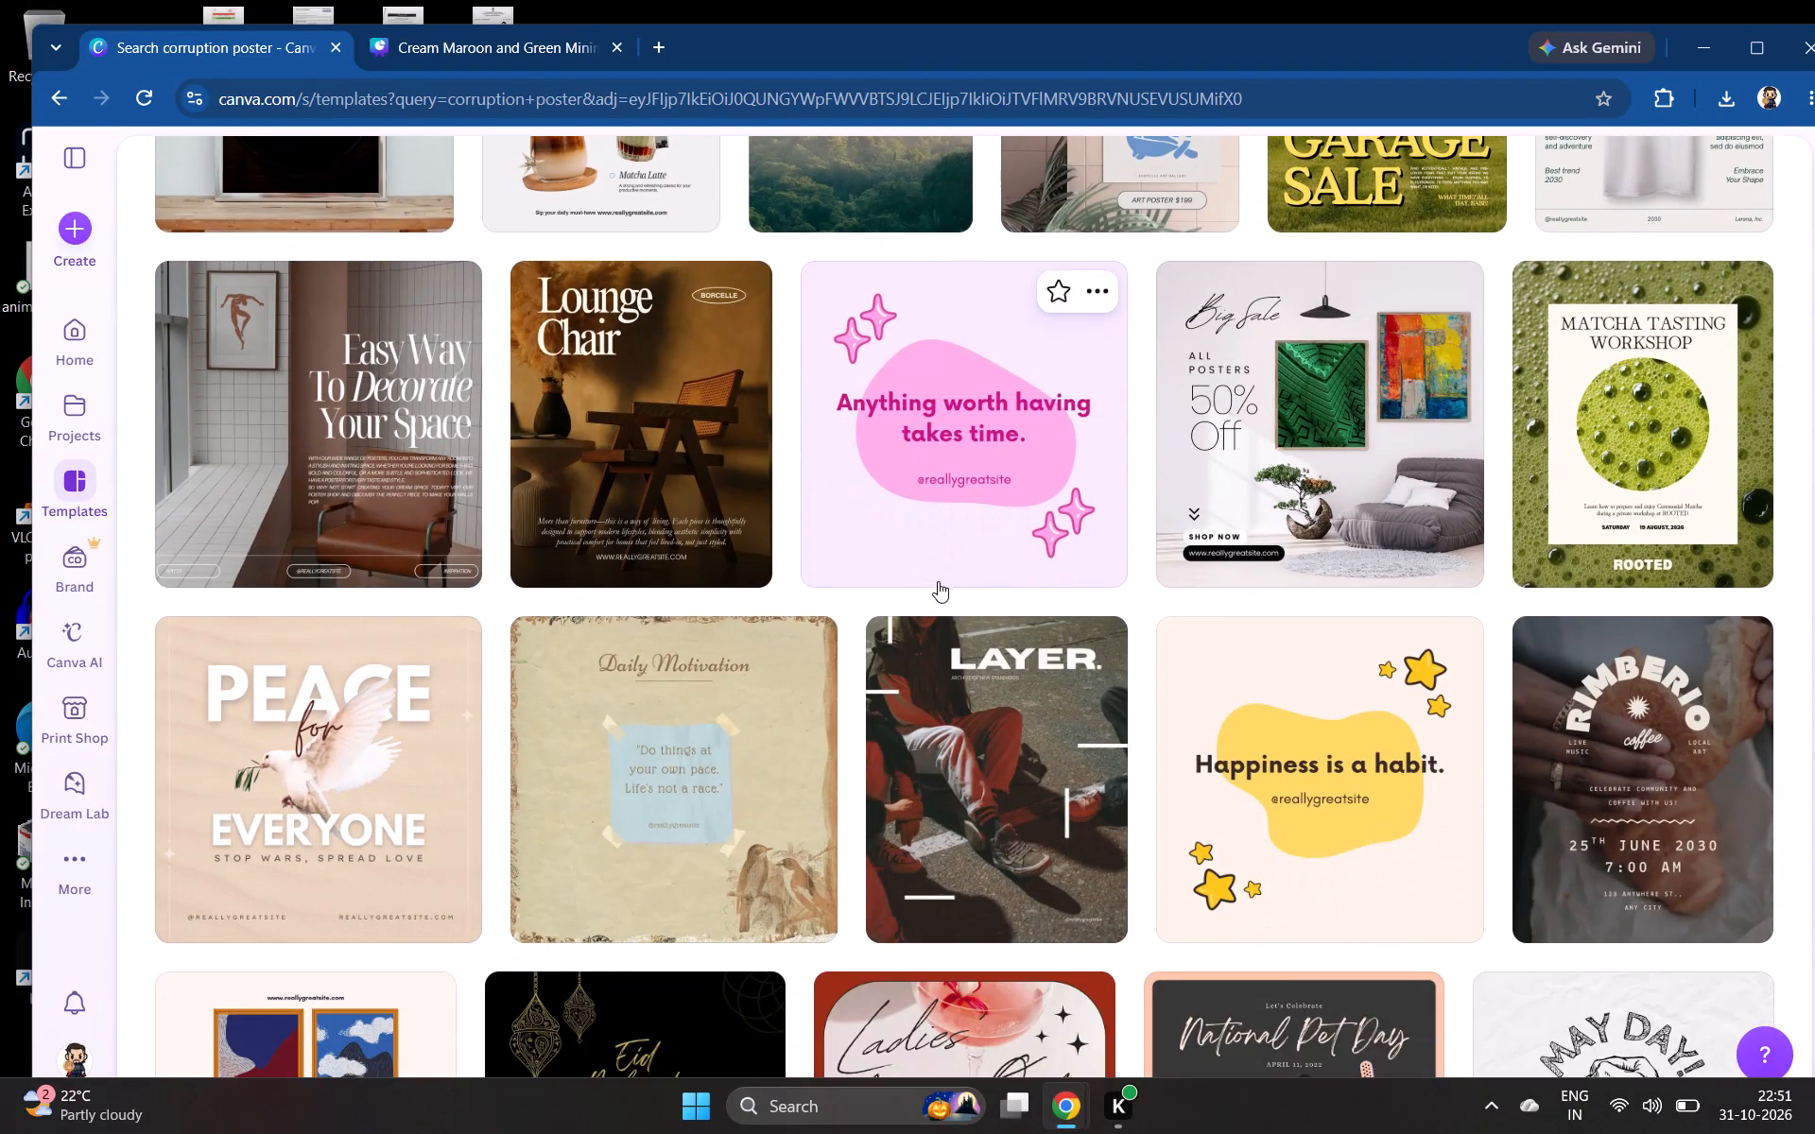
pyautogui.scroll(-18, 938, 581)
pyautogui.scroll(-10, 940, 567)
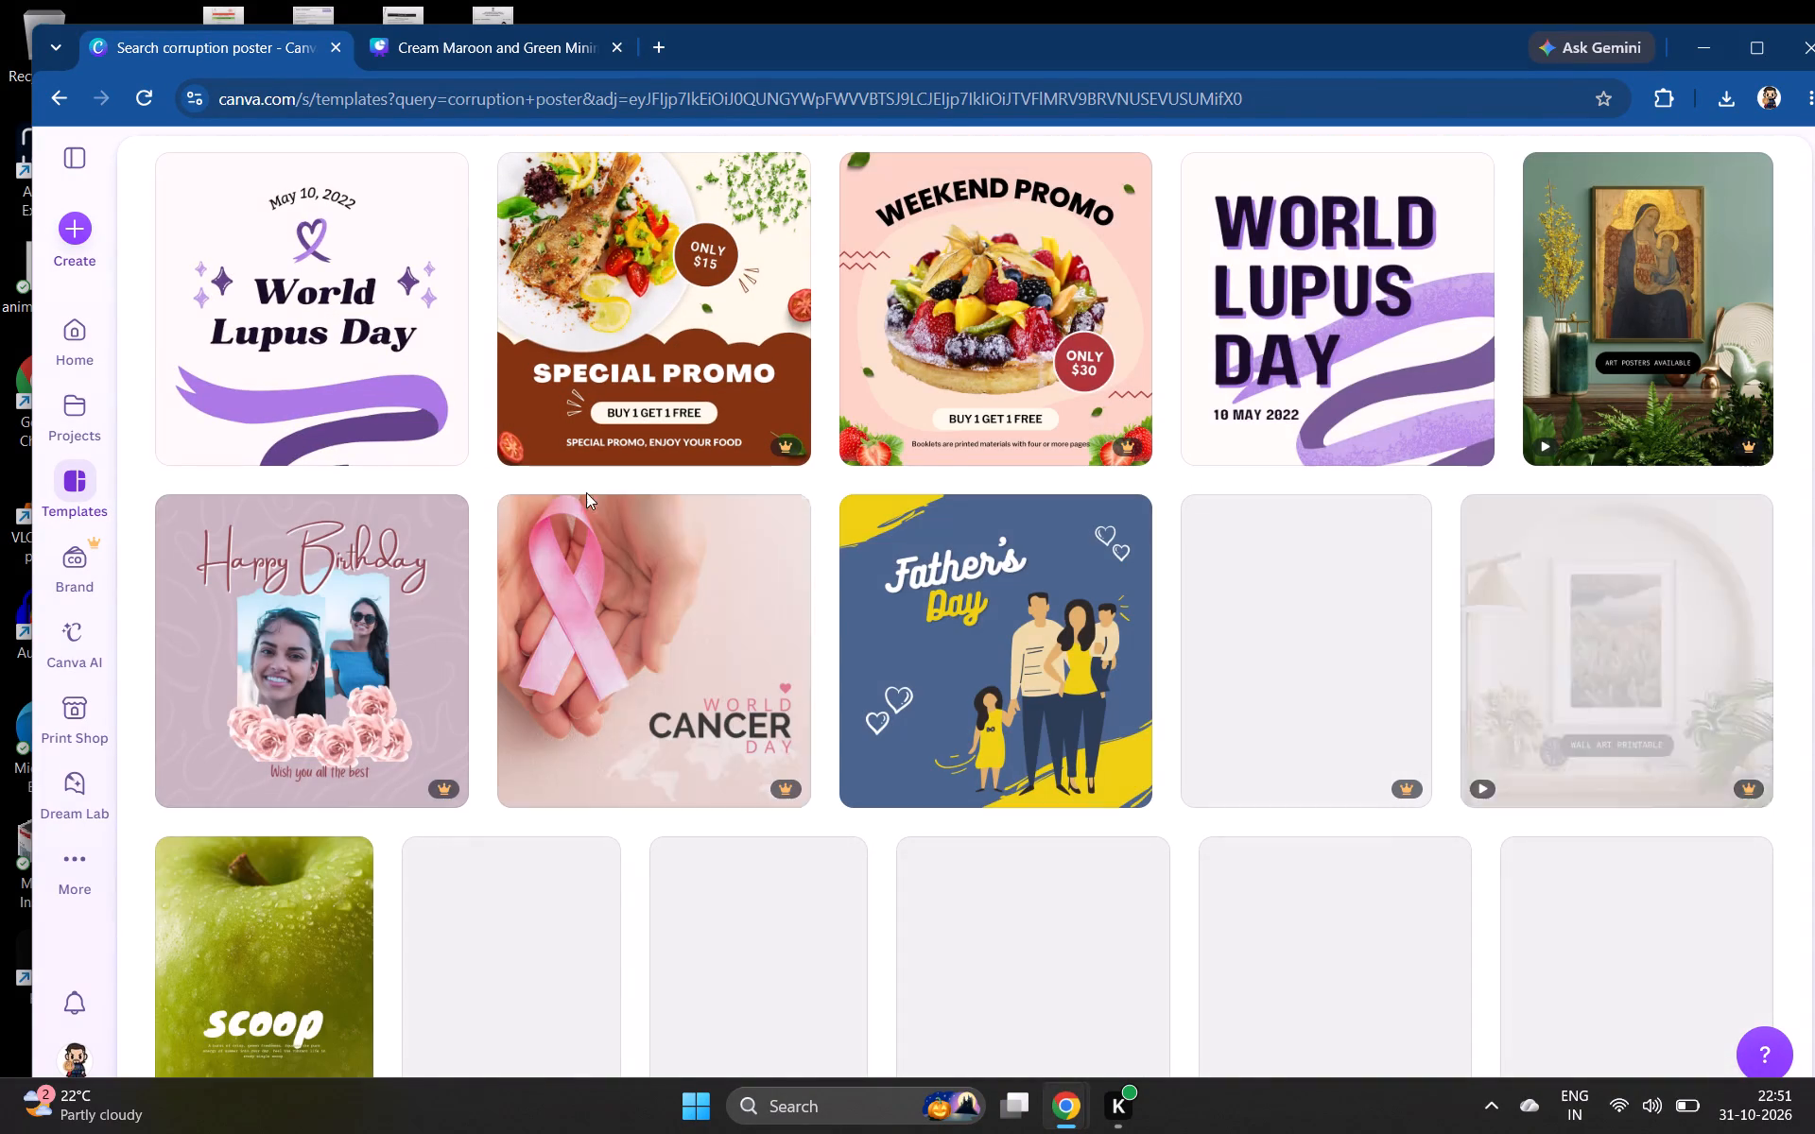
pyautogui.scroll(18, 949, 504)
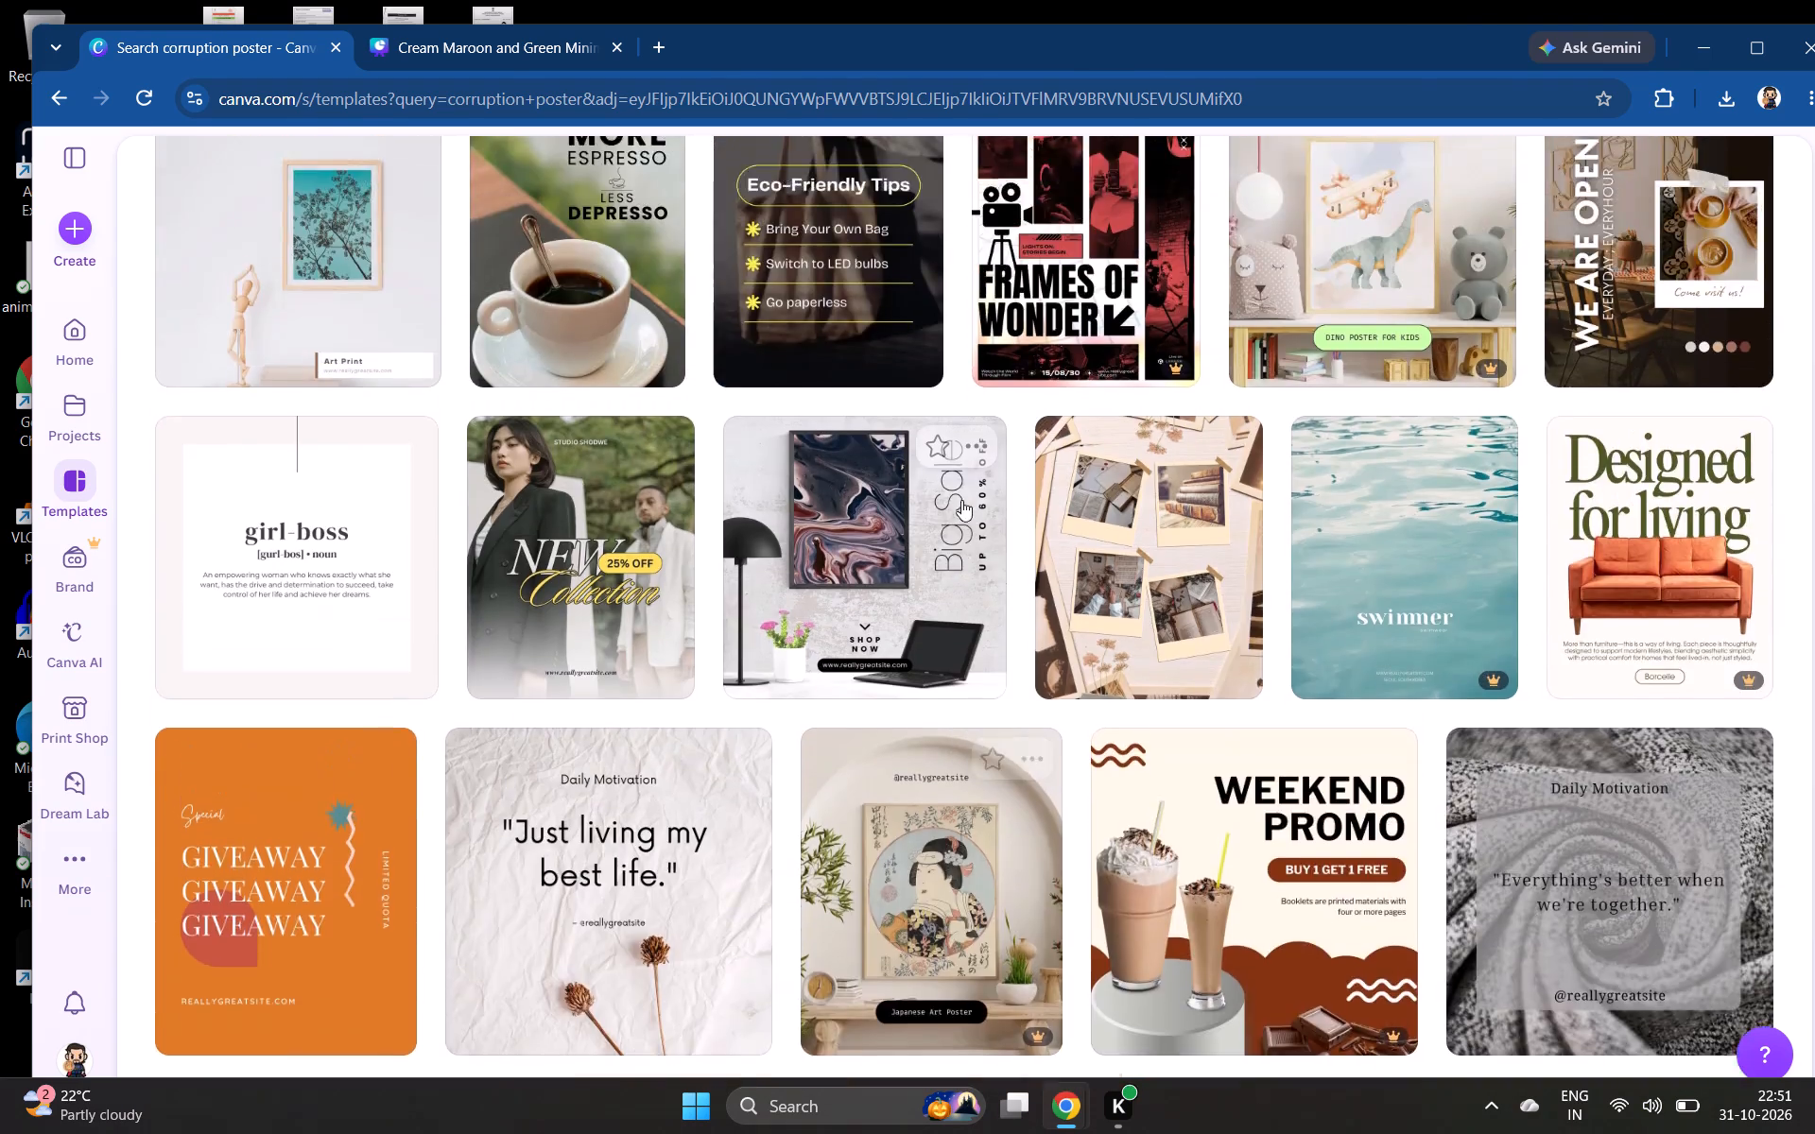
pyautogui.scroll(20, 961, 500)
pyautogui.scroll(4, 961, 500)
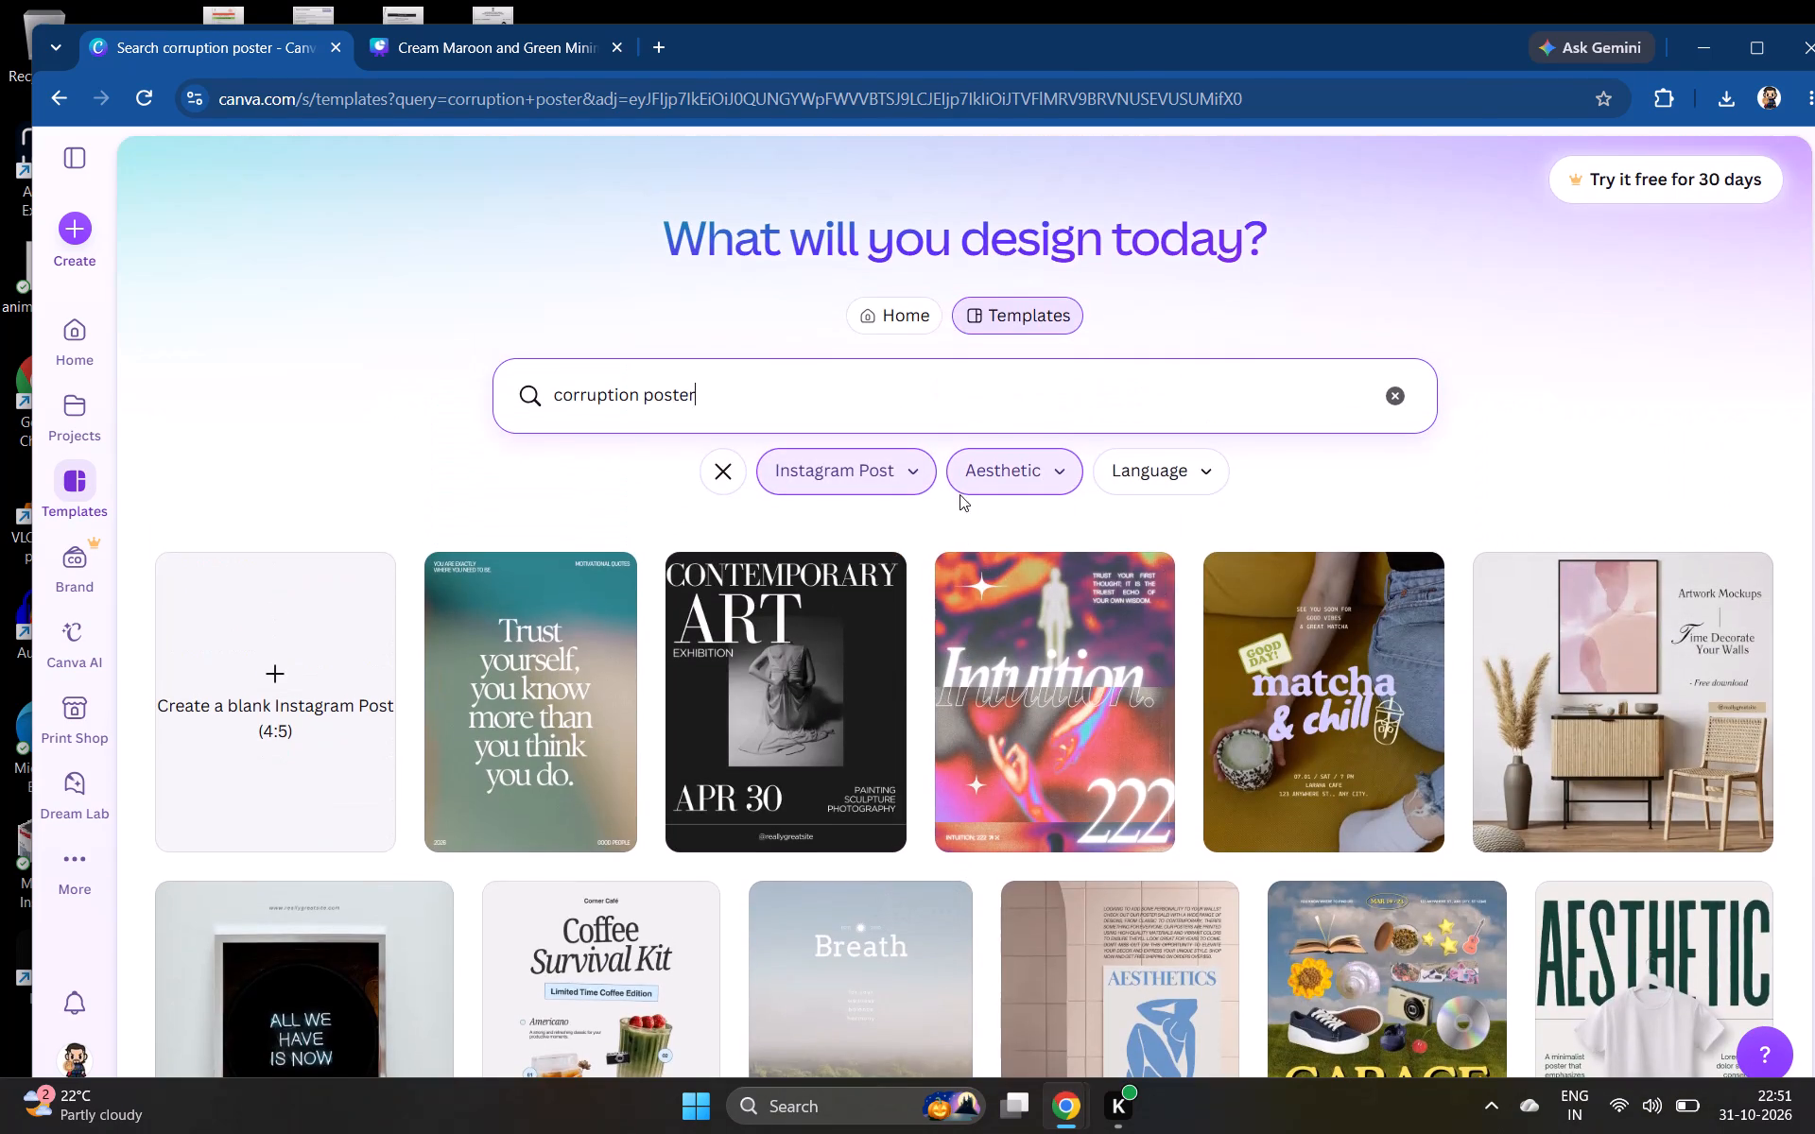
# Switch the corruption poster search from Templates to Home and examine the anti-corruption designs.
pyautogui.click(923, 320)
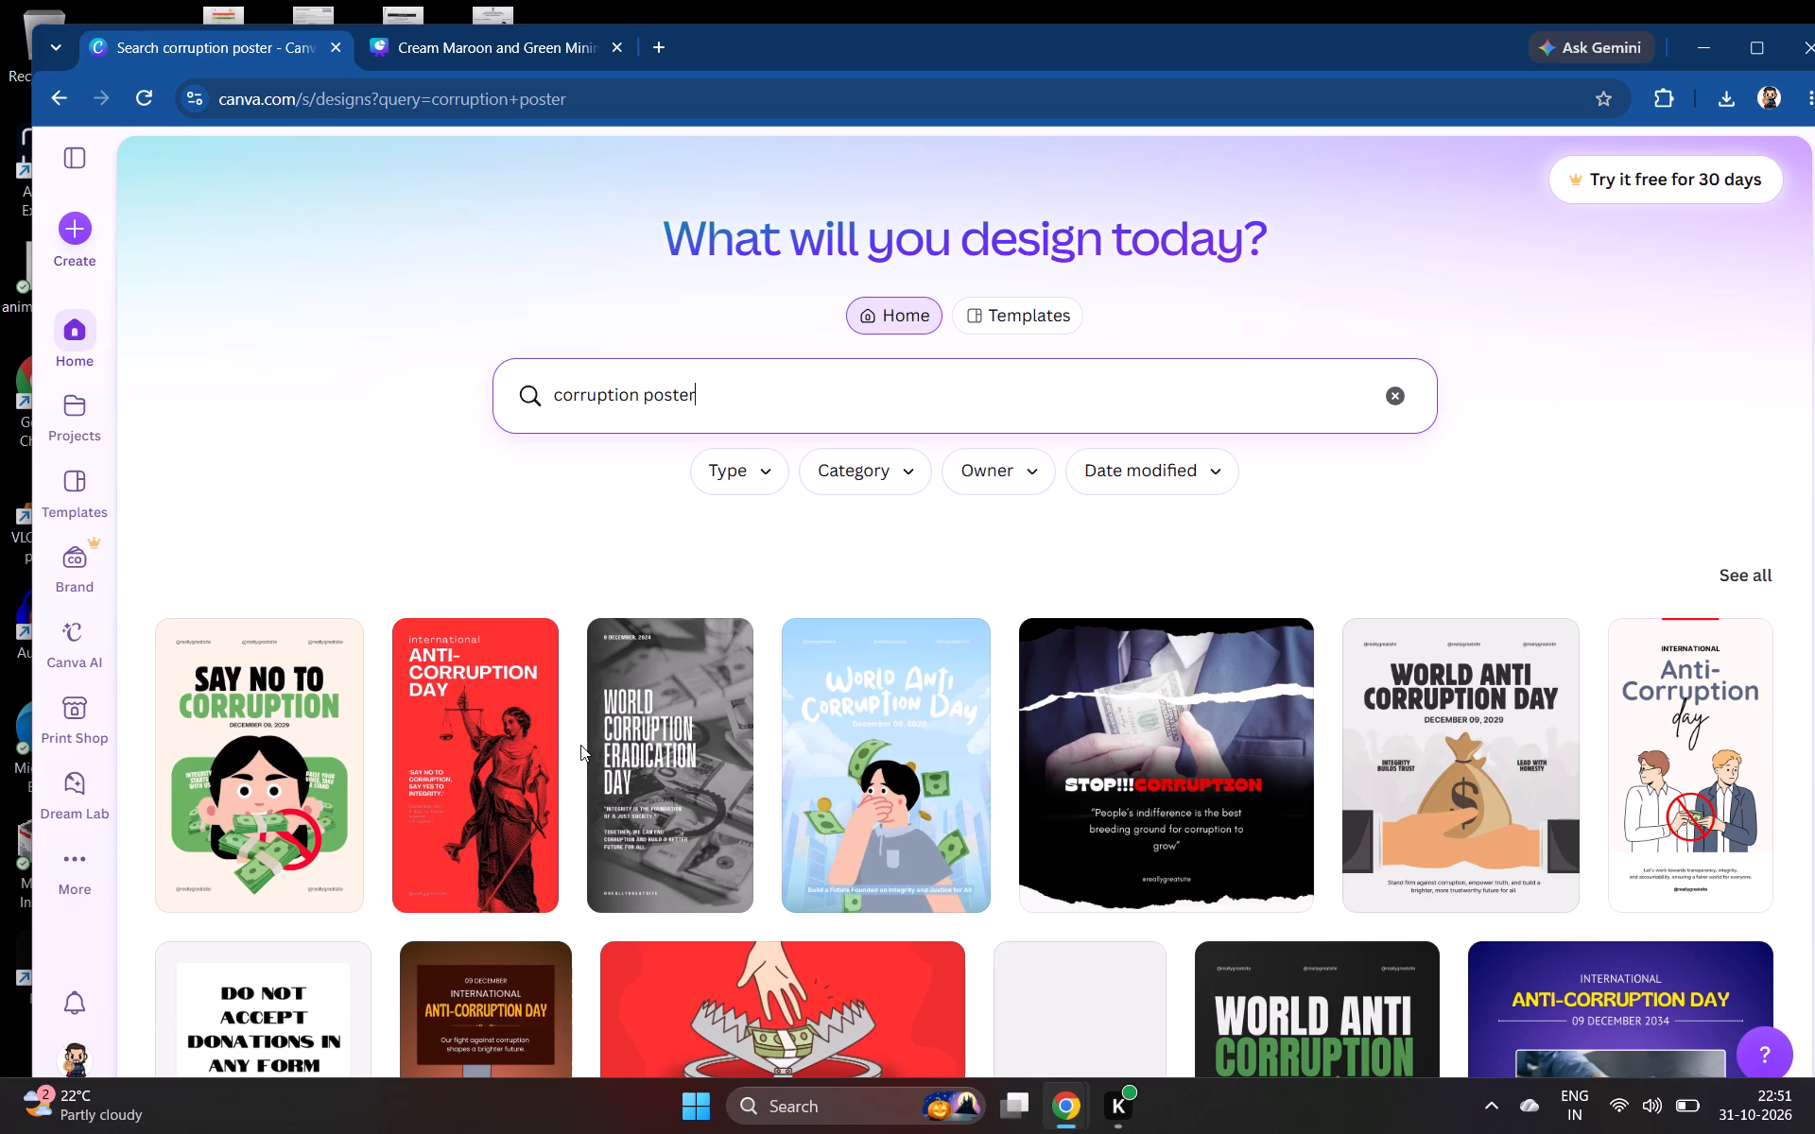
pyautogui.scroll(-7, 520, 726)
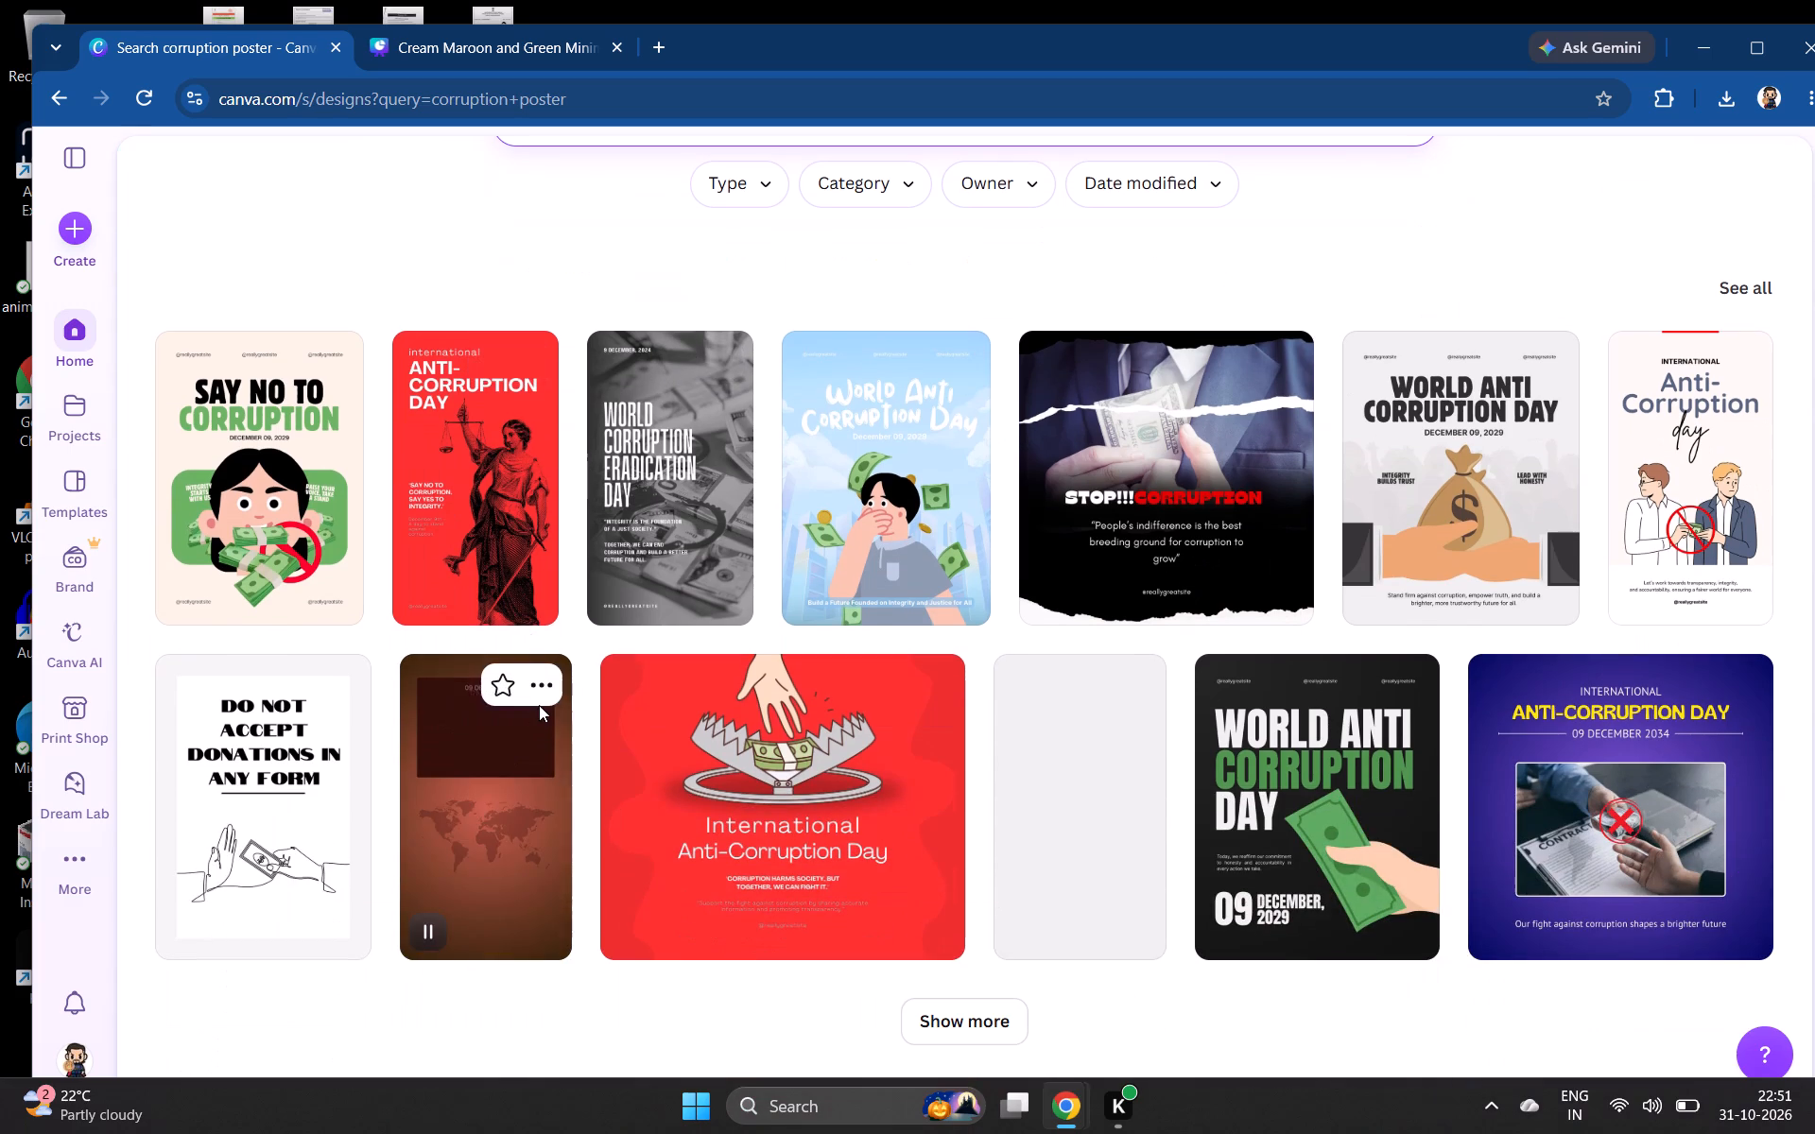
pyautogui.scroll(-2, 539, 705)
pyautogui.scroll(-4, 1129, 748)
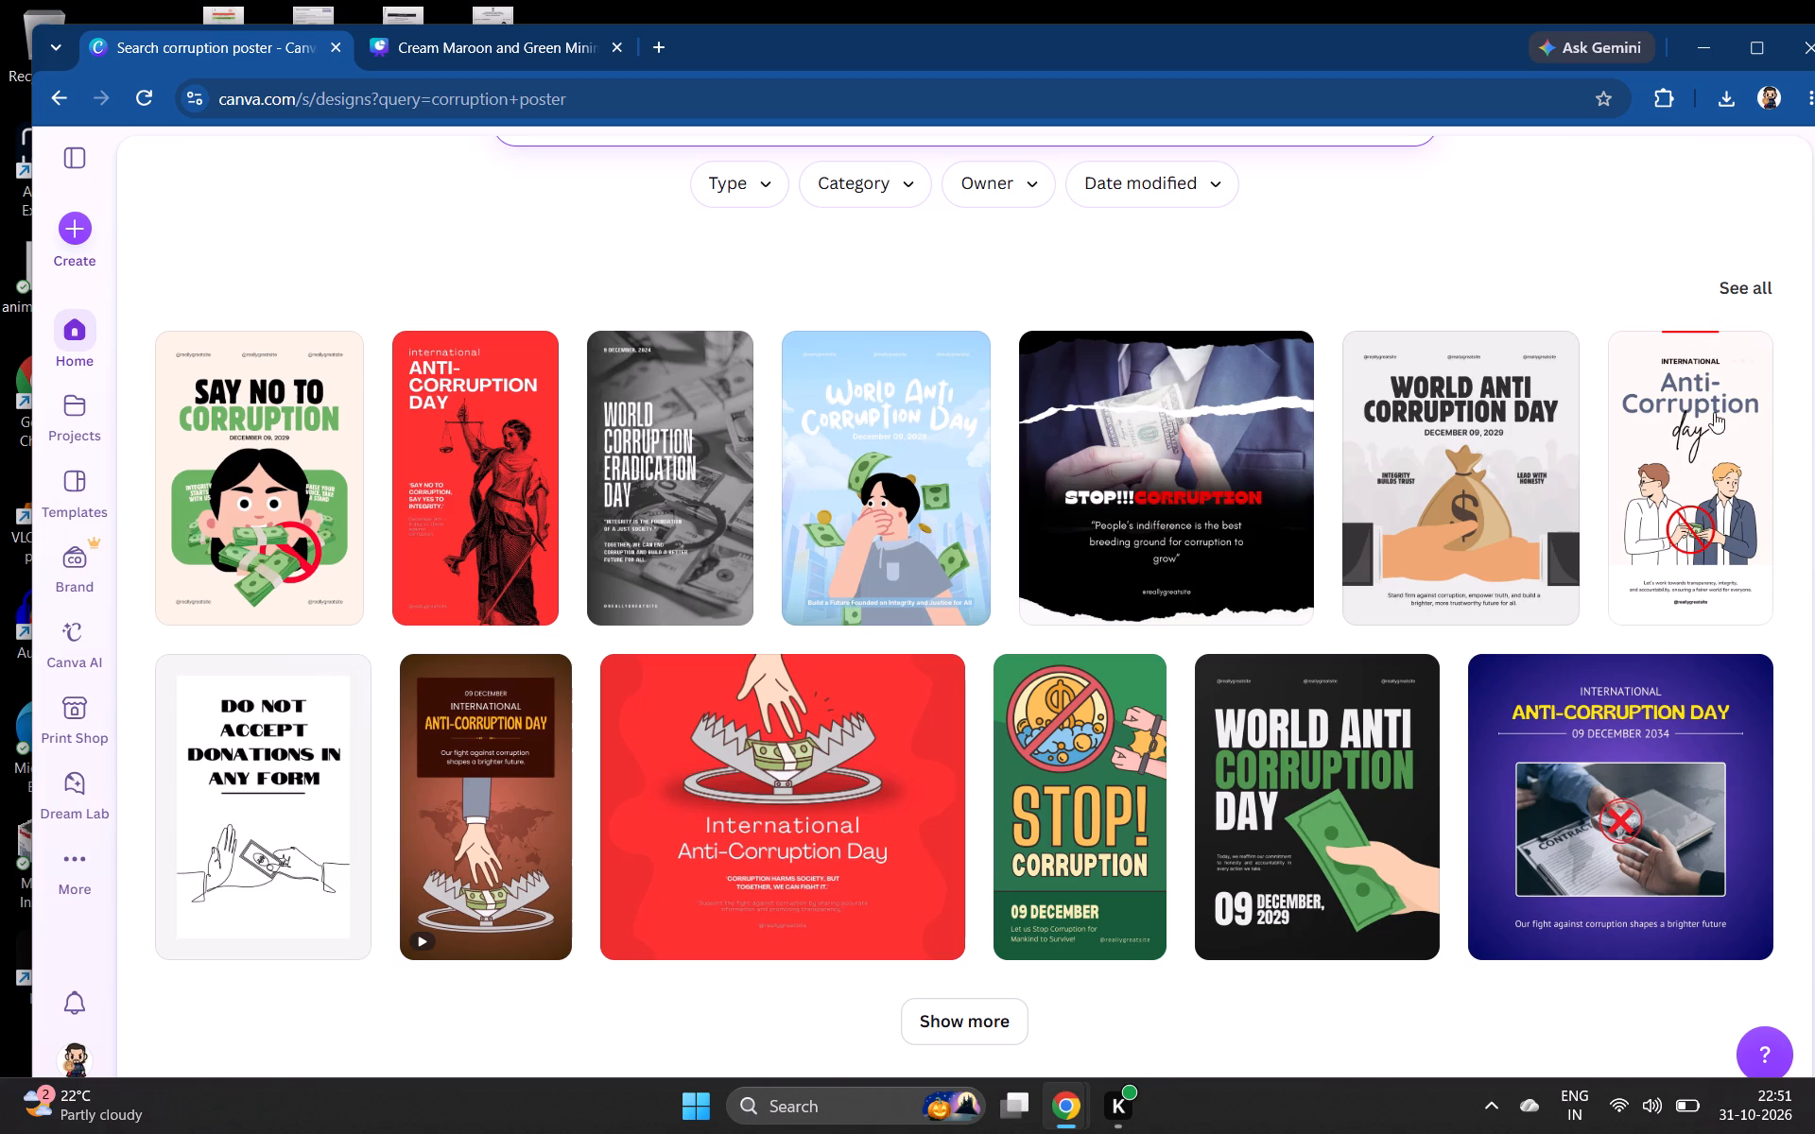
# Load more anti-corruption designs, examine them, and preview the Red and Green Minimalist Anti-Corruption Day Instagram Story.
pyautogui.scroll(-5, 1134, 635)
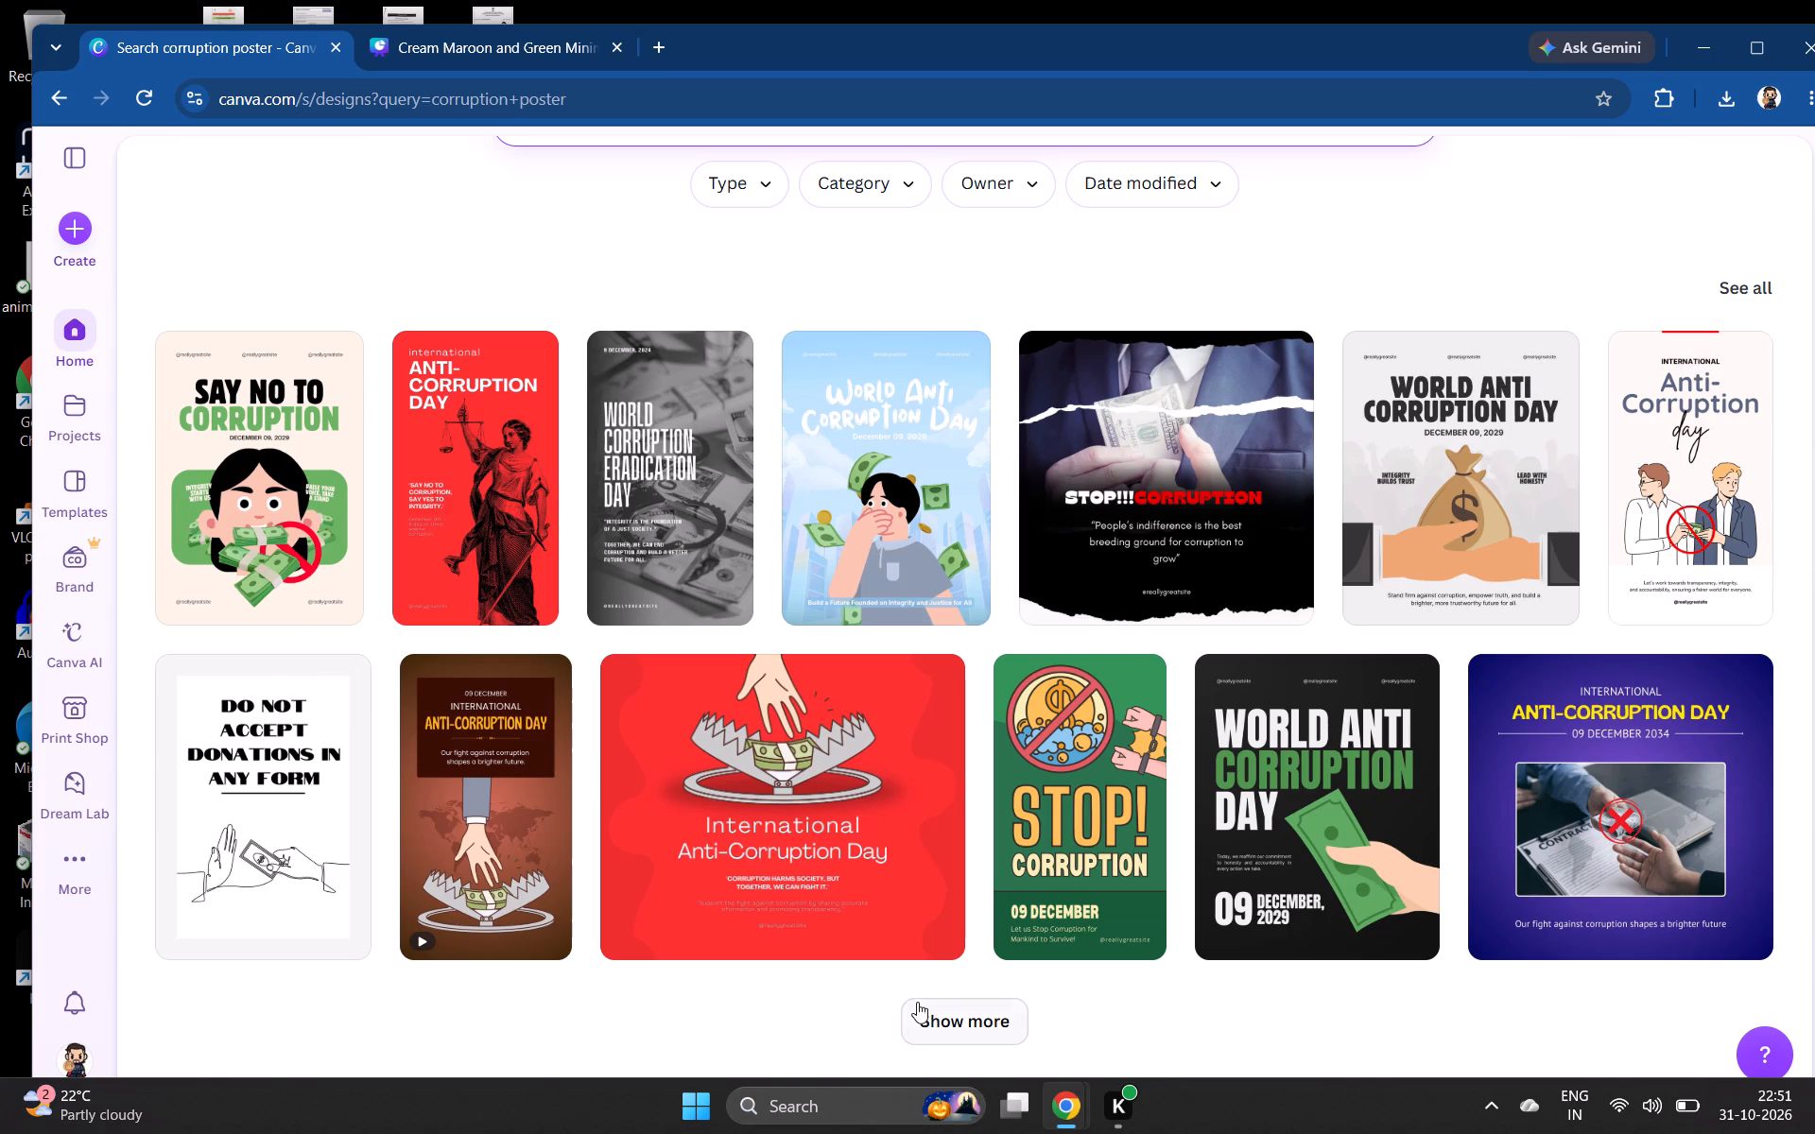
pyautogui.click(923, 1003)
pyautogui.scroll(-7, 919, 845)
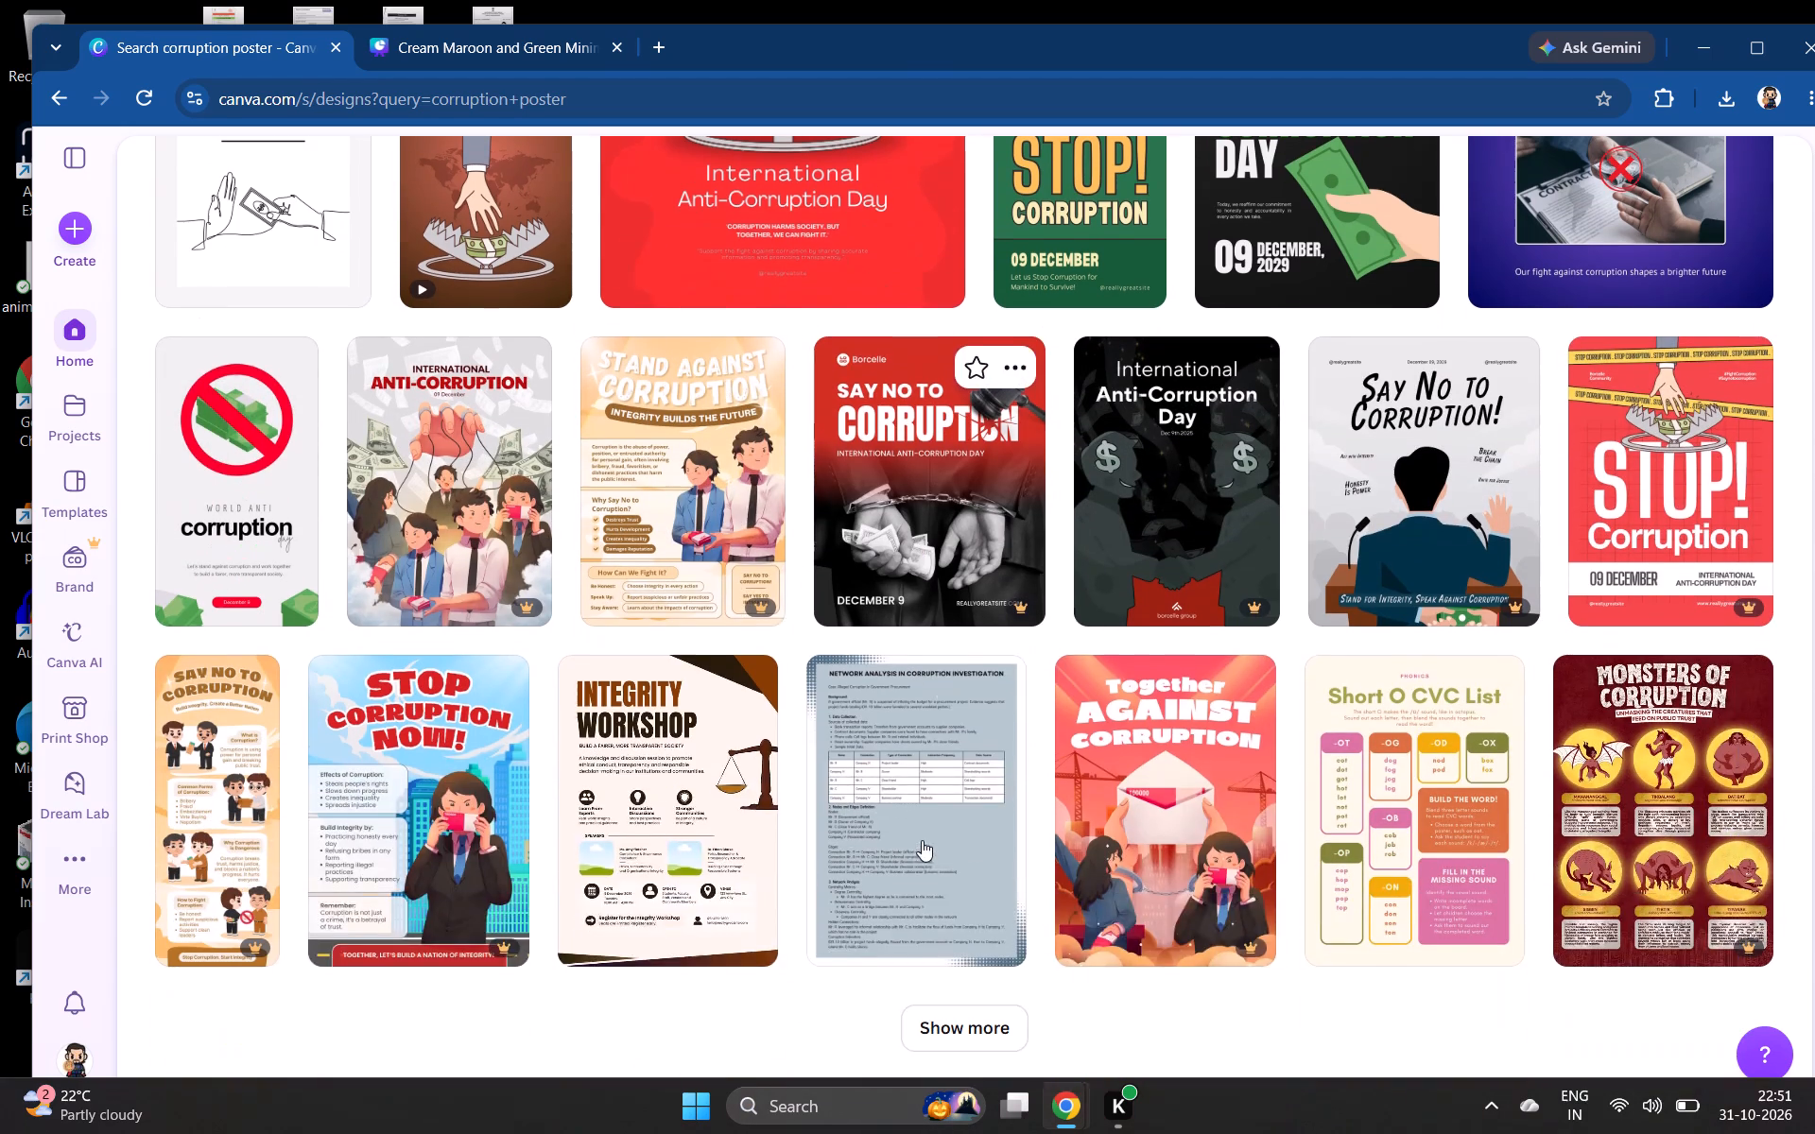
pyautogui.scroll(-5, 1814, 752)
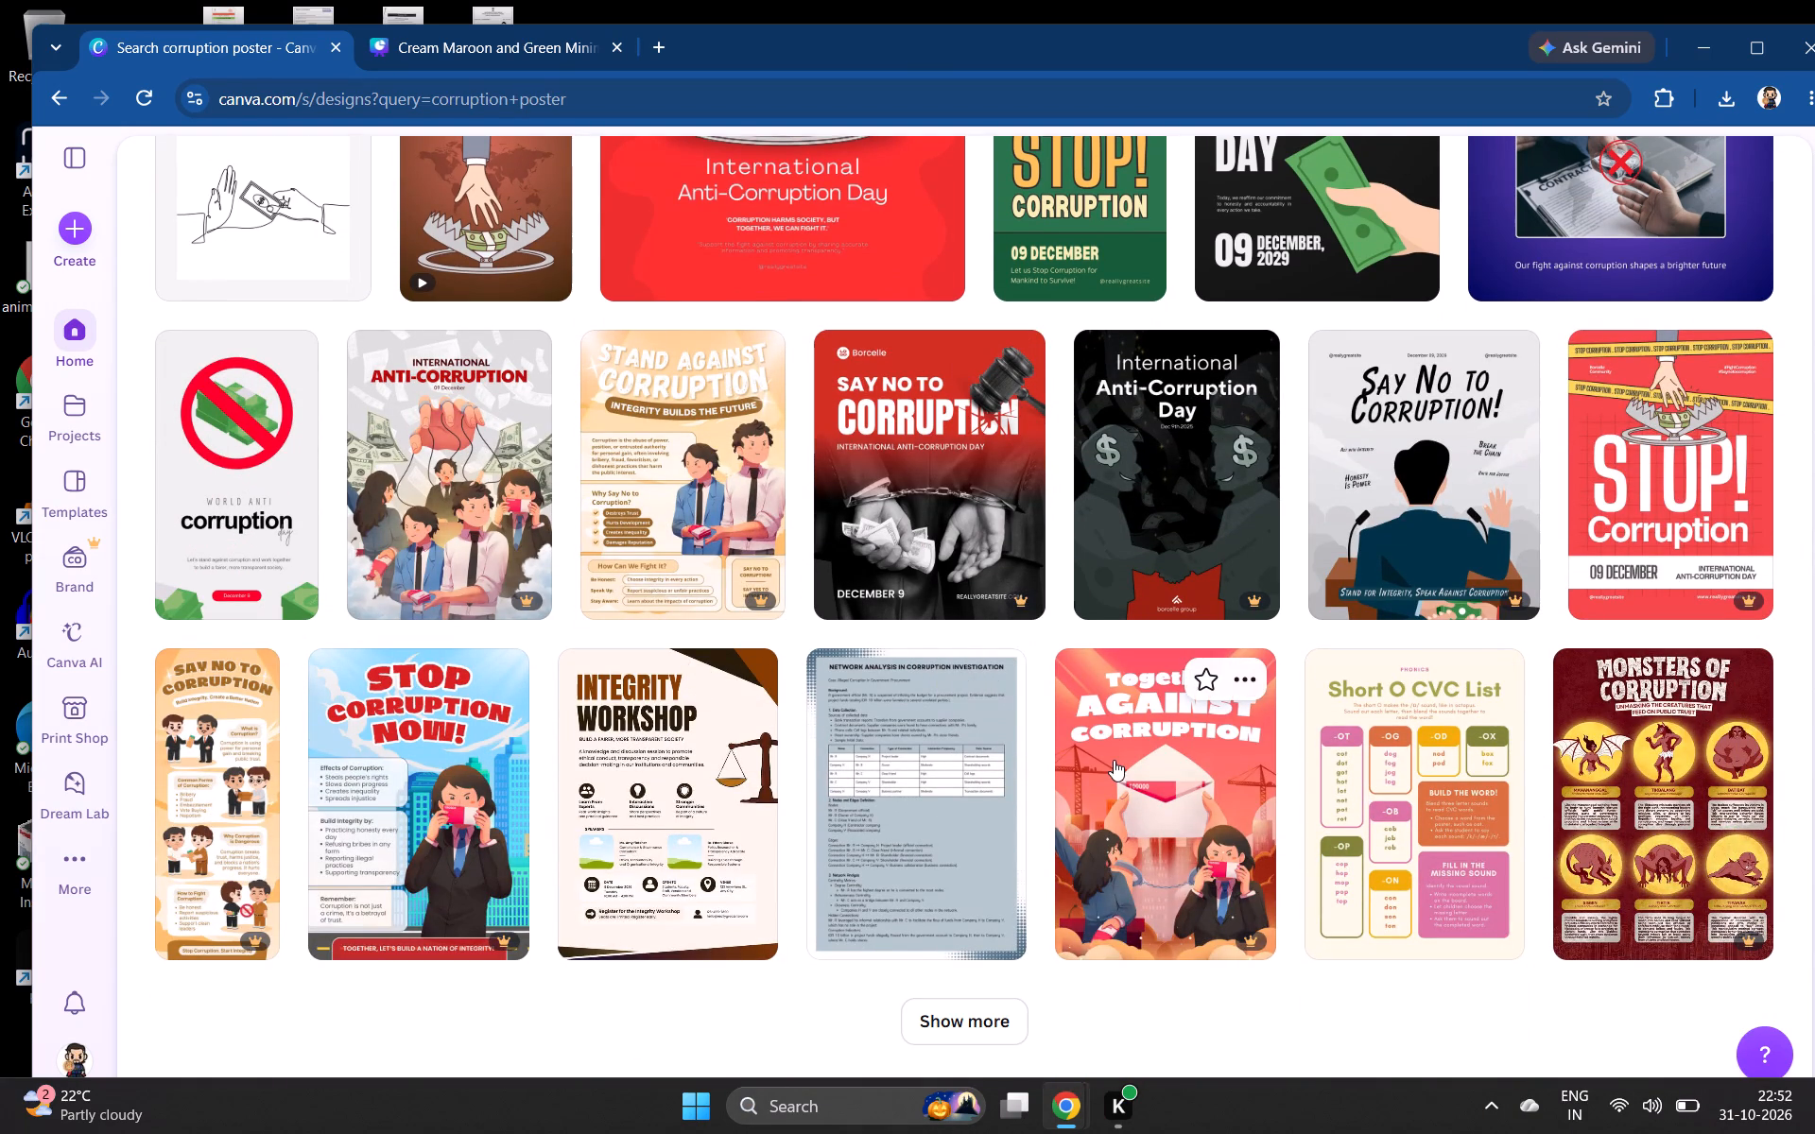
pyautogui.click(193, 496)
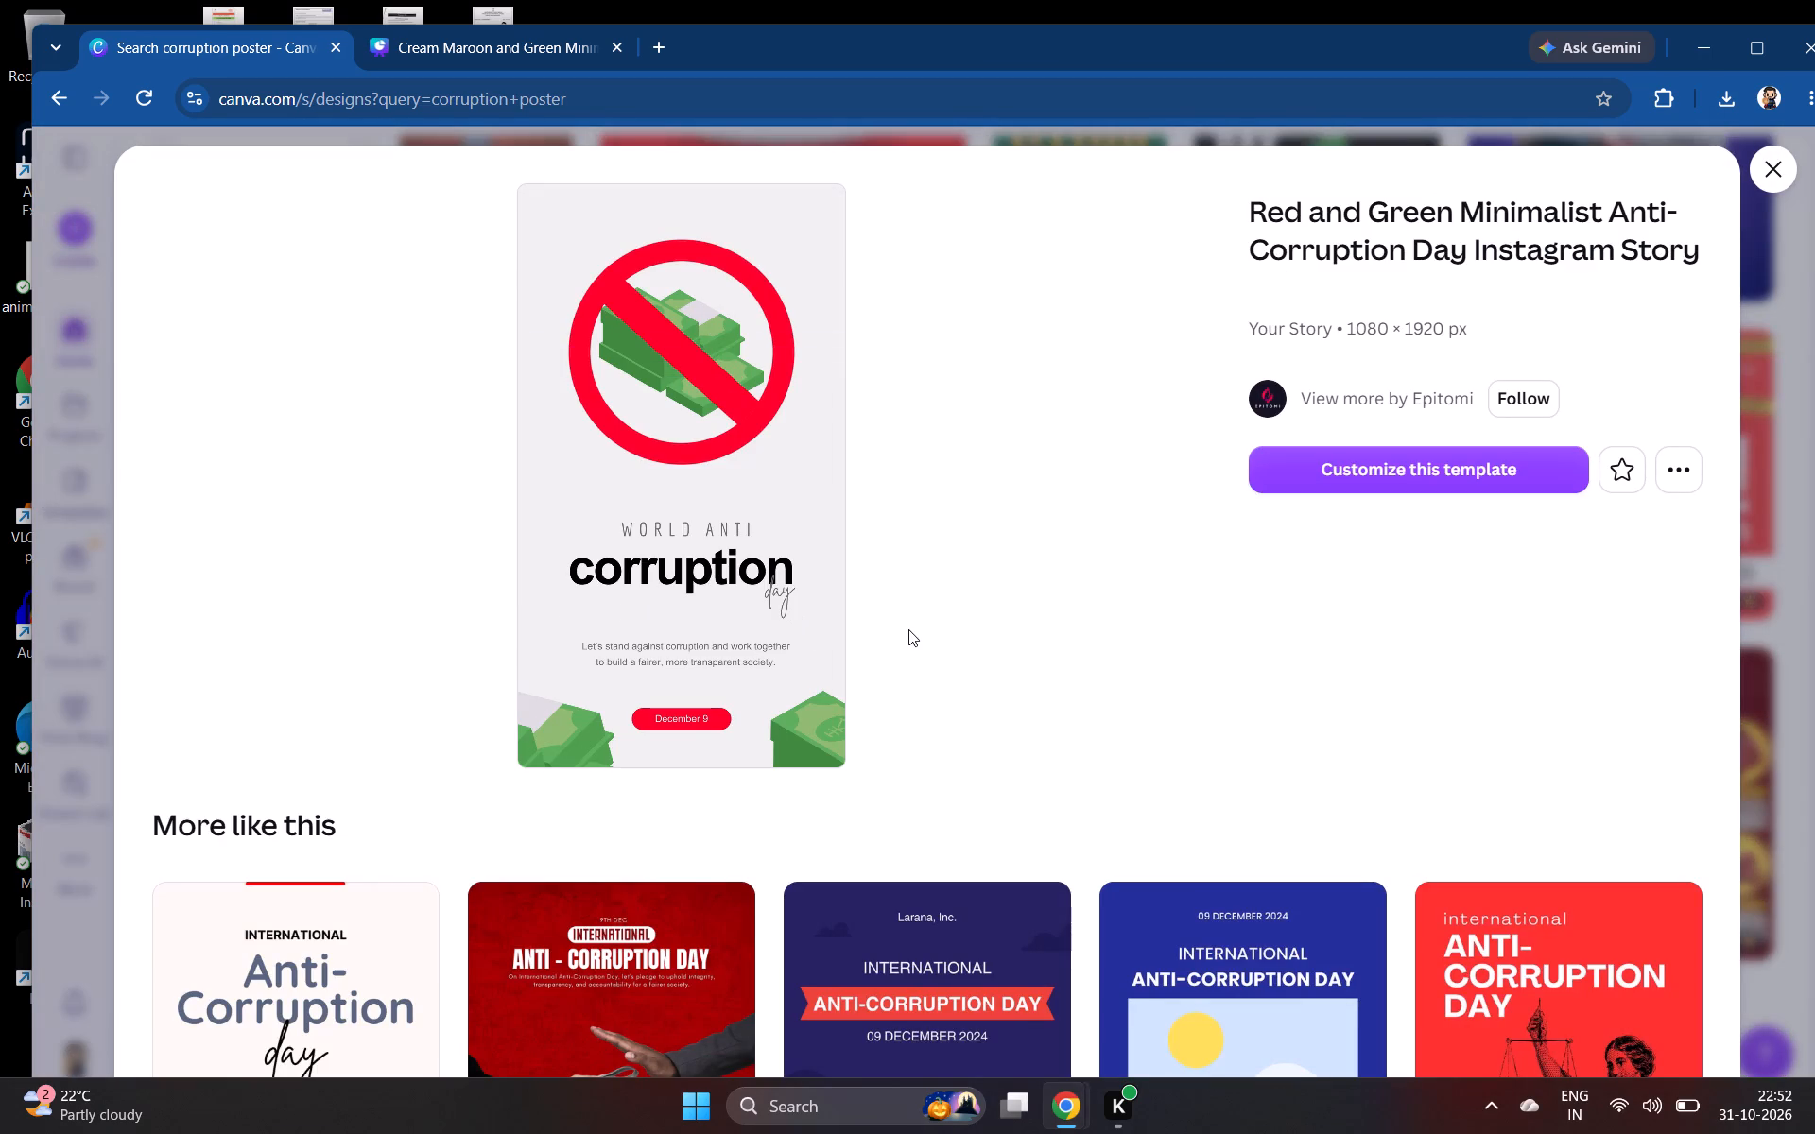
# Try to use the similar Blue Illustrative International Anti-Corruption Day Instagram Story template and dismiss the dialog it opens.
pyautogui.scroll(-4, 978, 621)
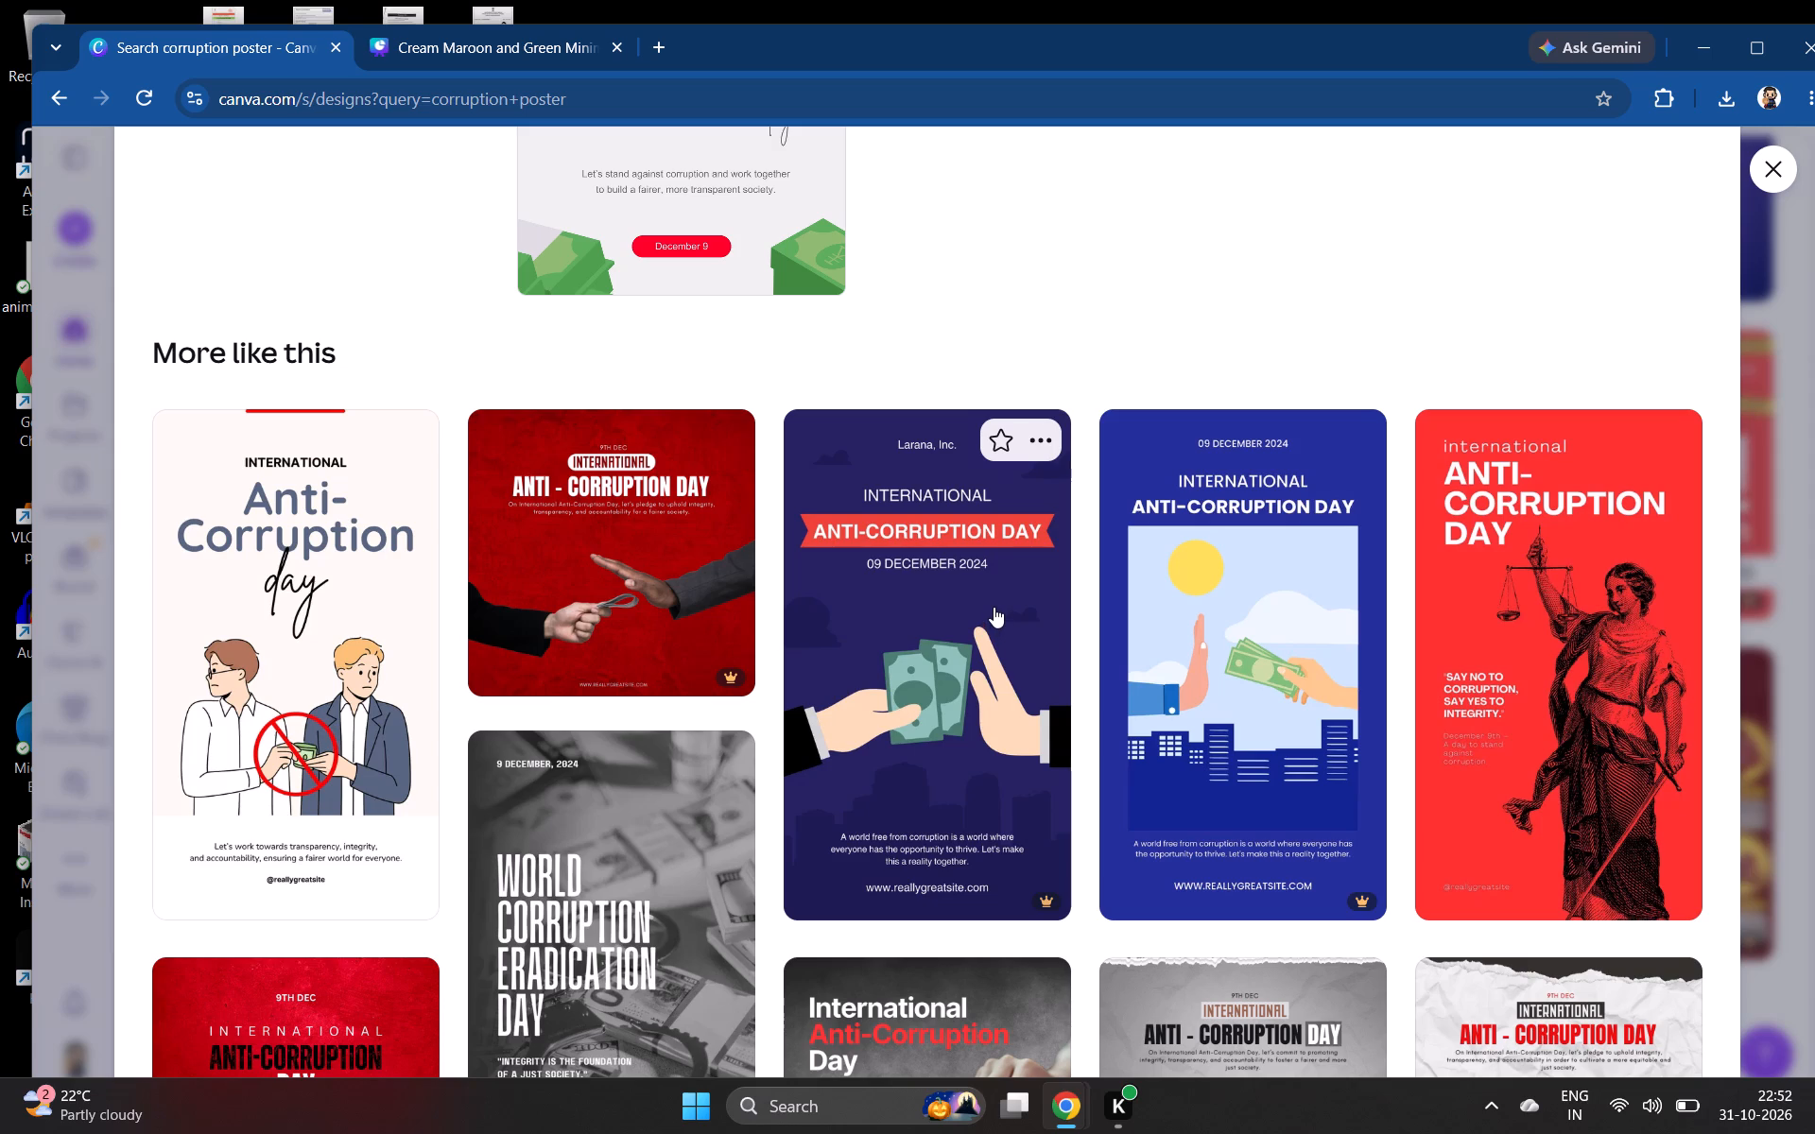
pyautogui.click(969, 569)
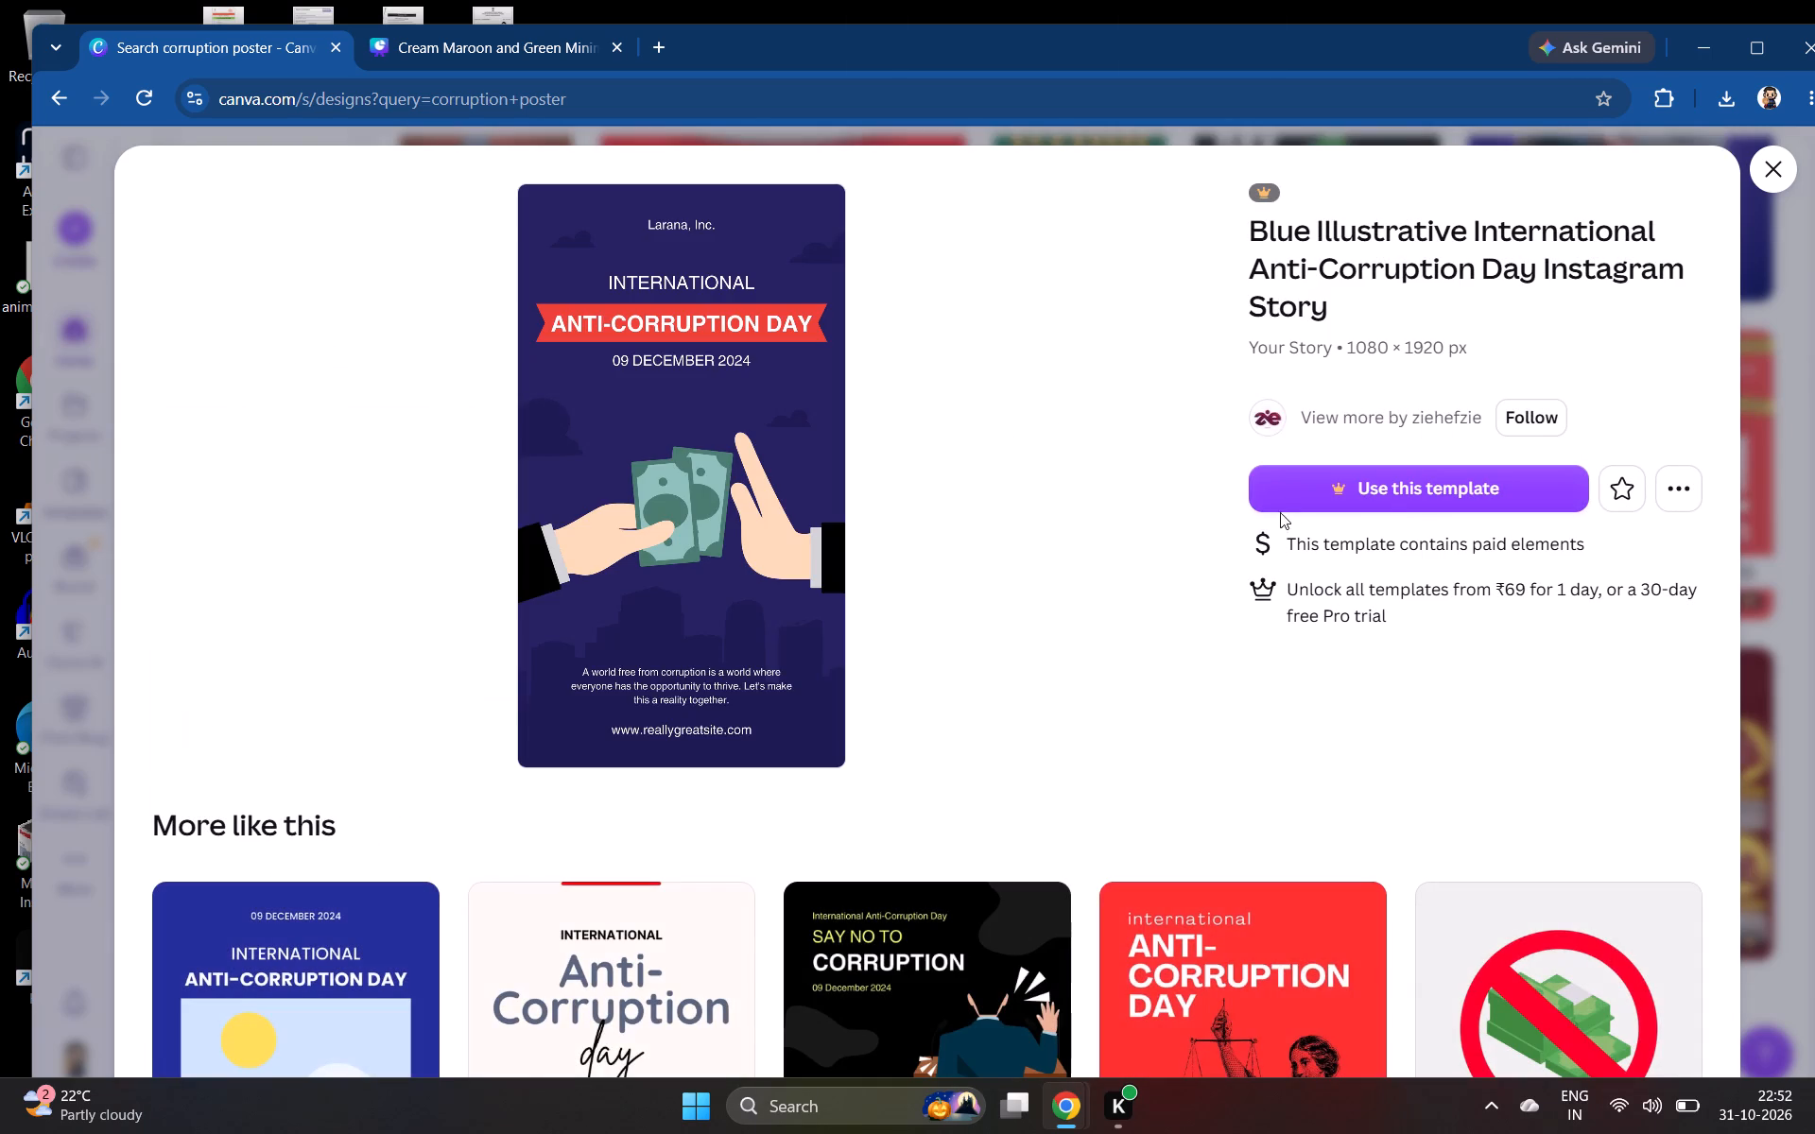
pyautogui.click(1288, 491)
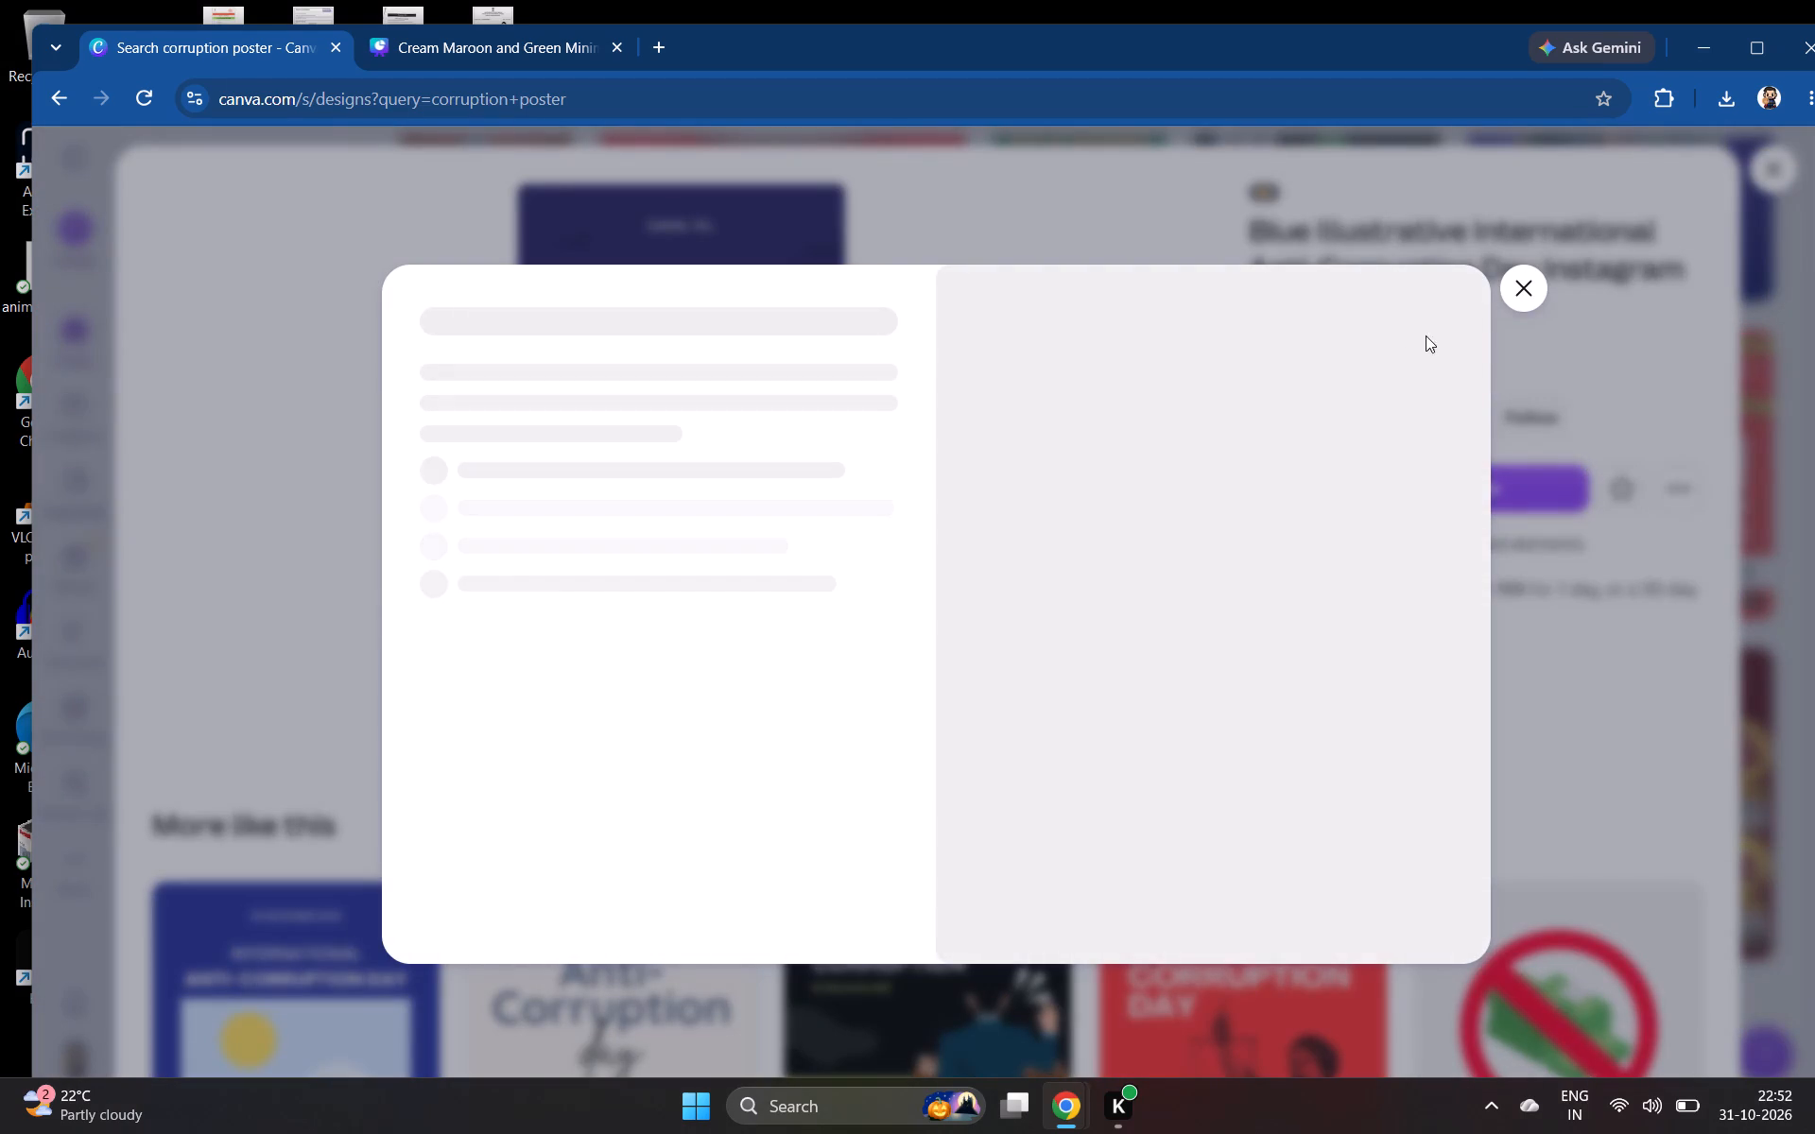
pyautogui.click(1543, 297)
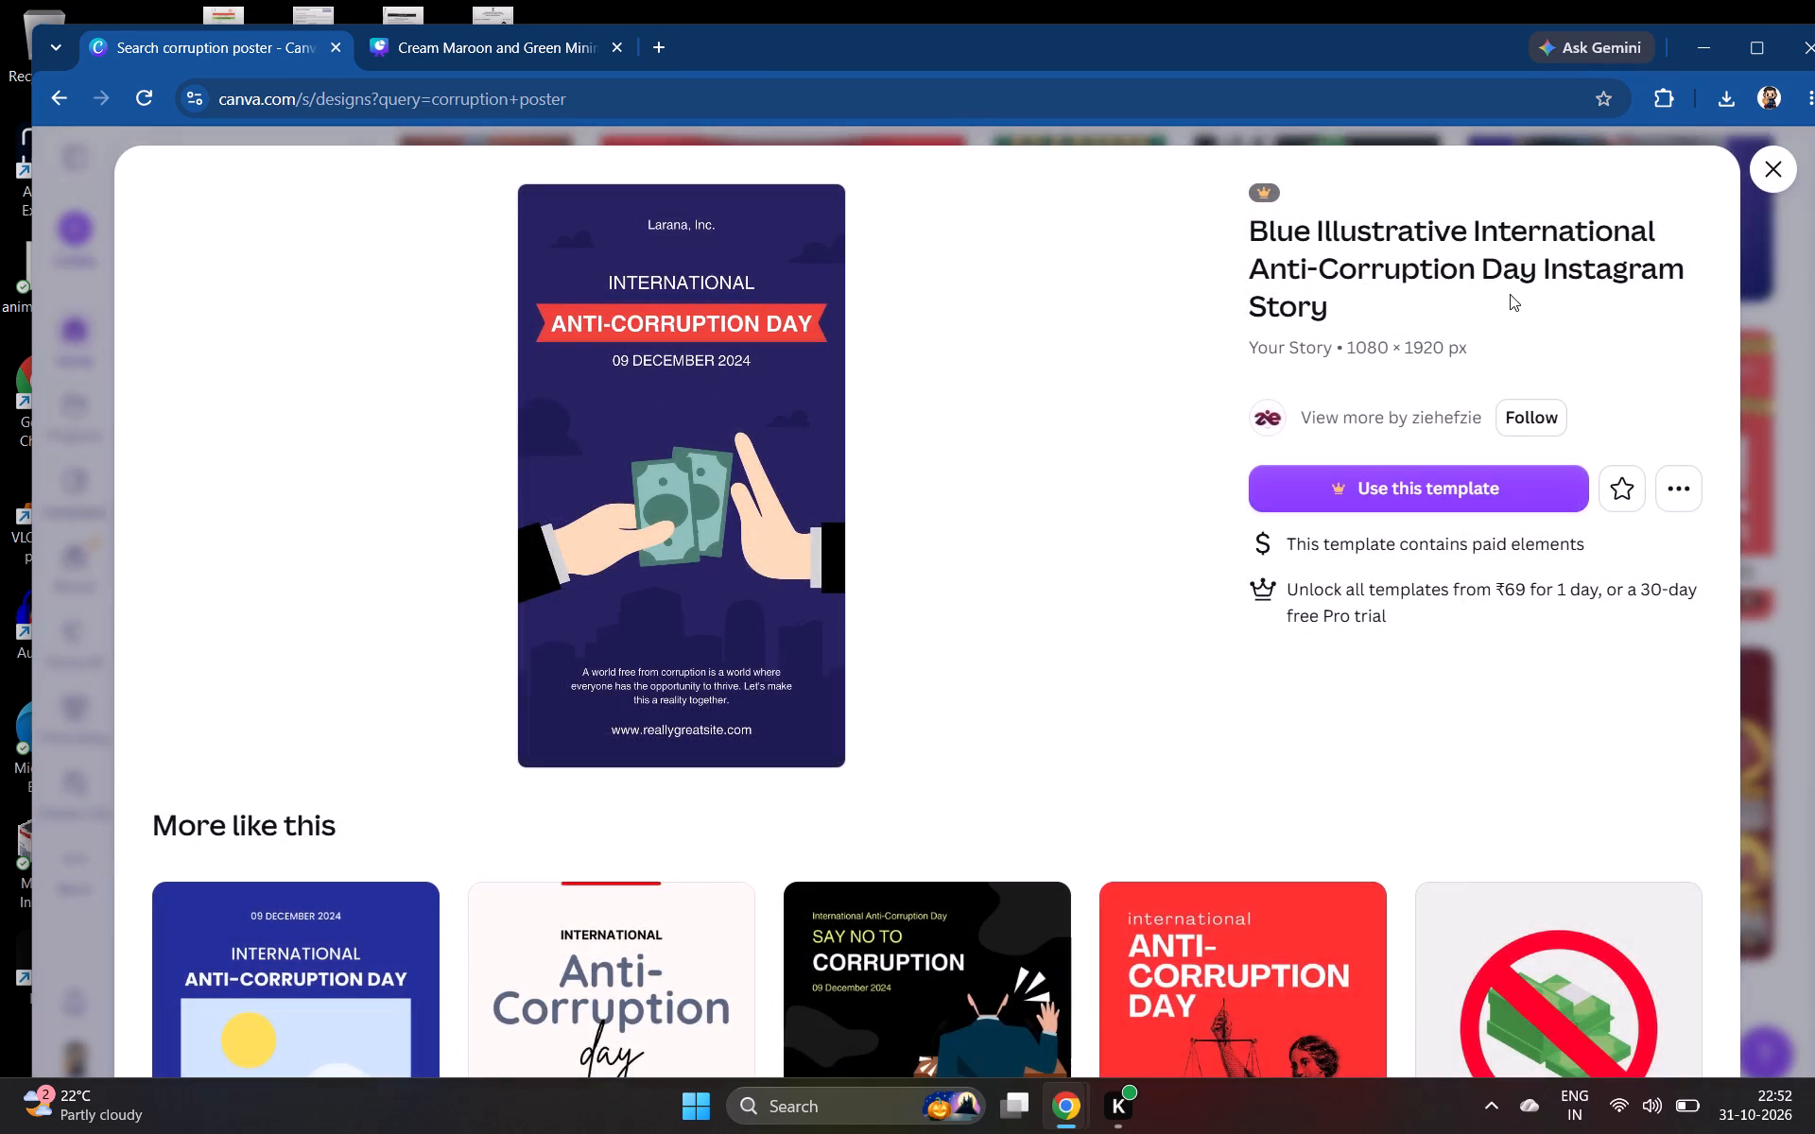
# Open the similar Anti-Corruption Day story template with two men and a crossed-out banknote for customizing.
pyautogui.scroll(-6, 1244, 499)
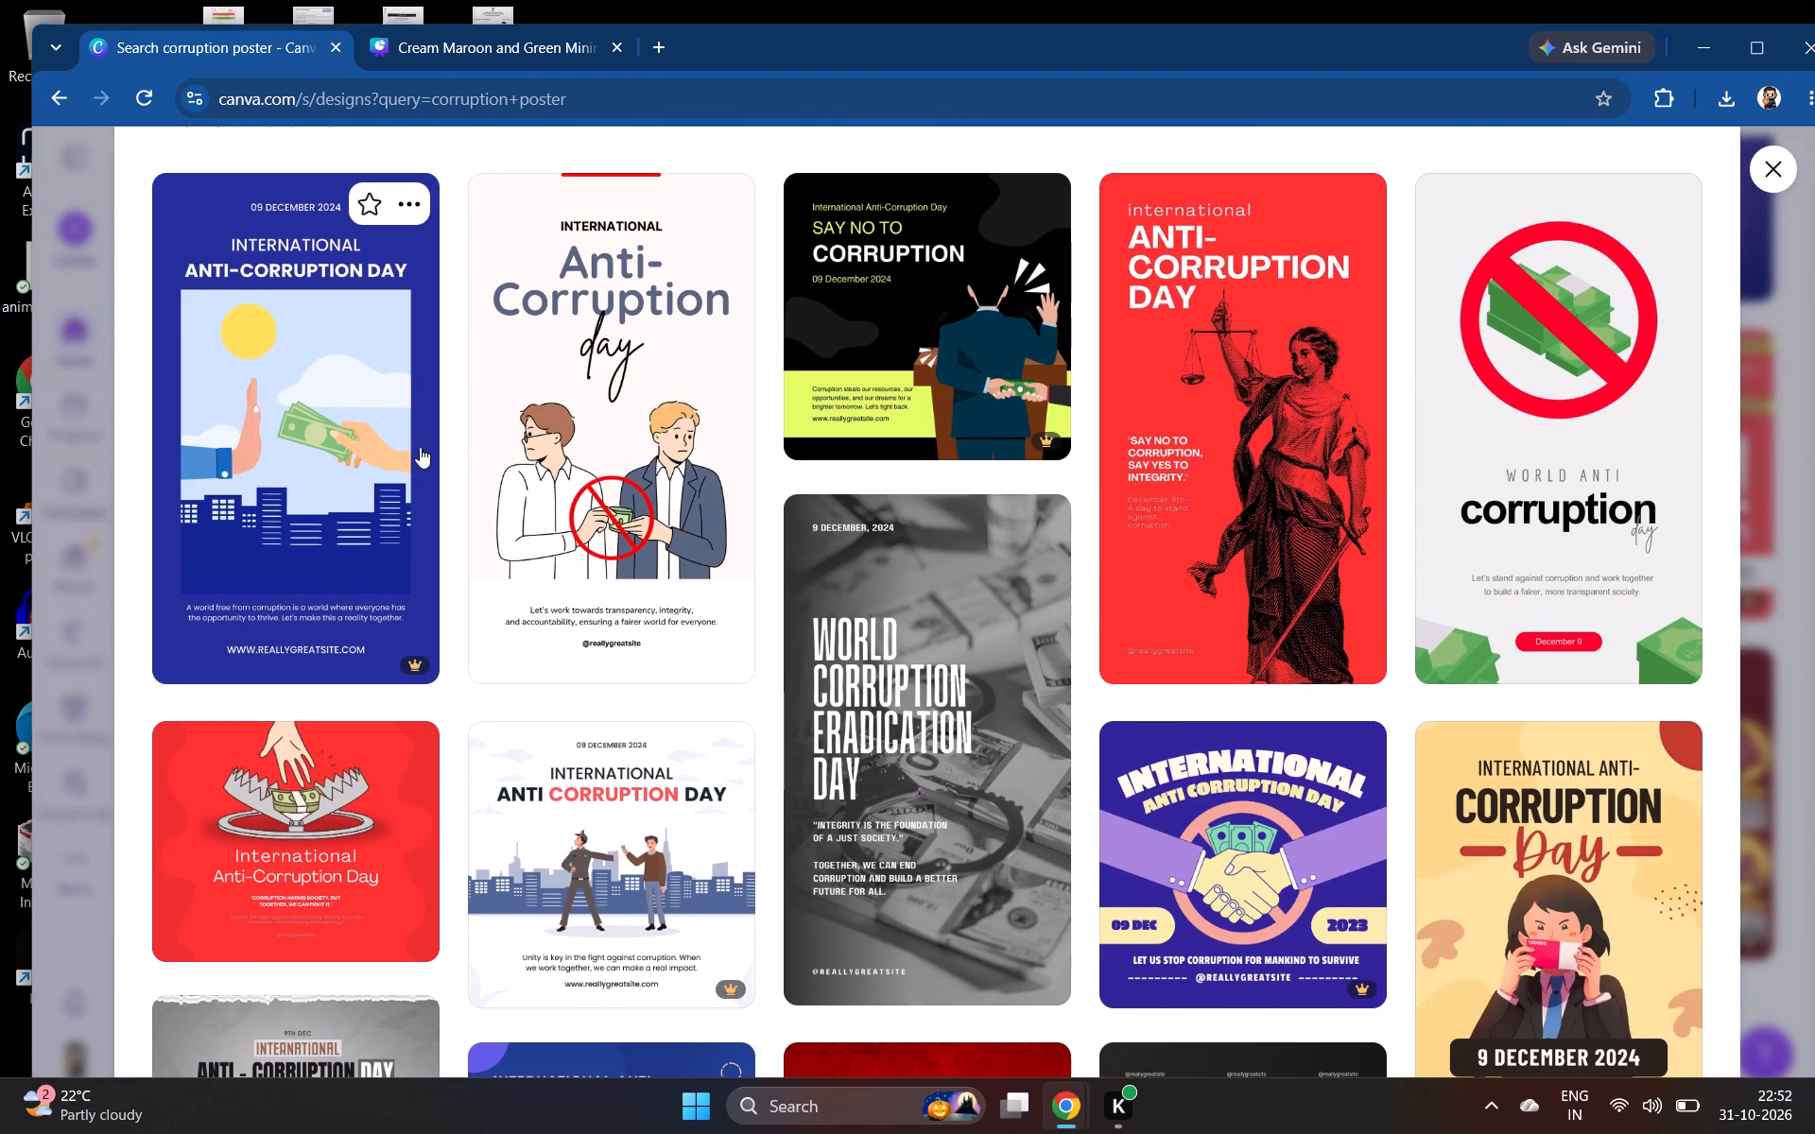
pyautogui.click(644, 483)
pyautogui.click(1308, 466)
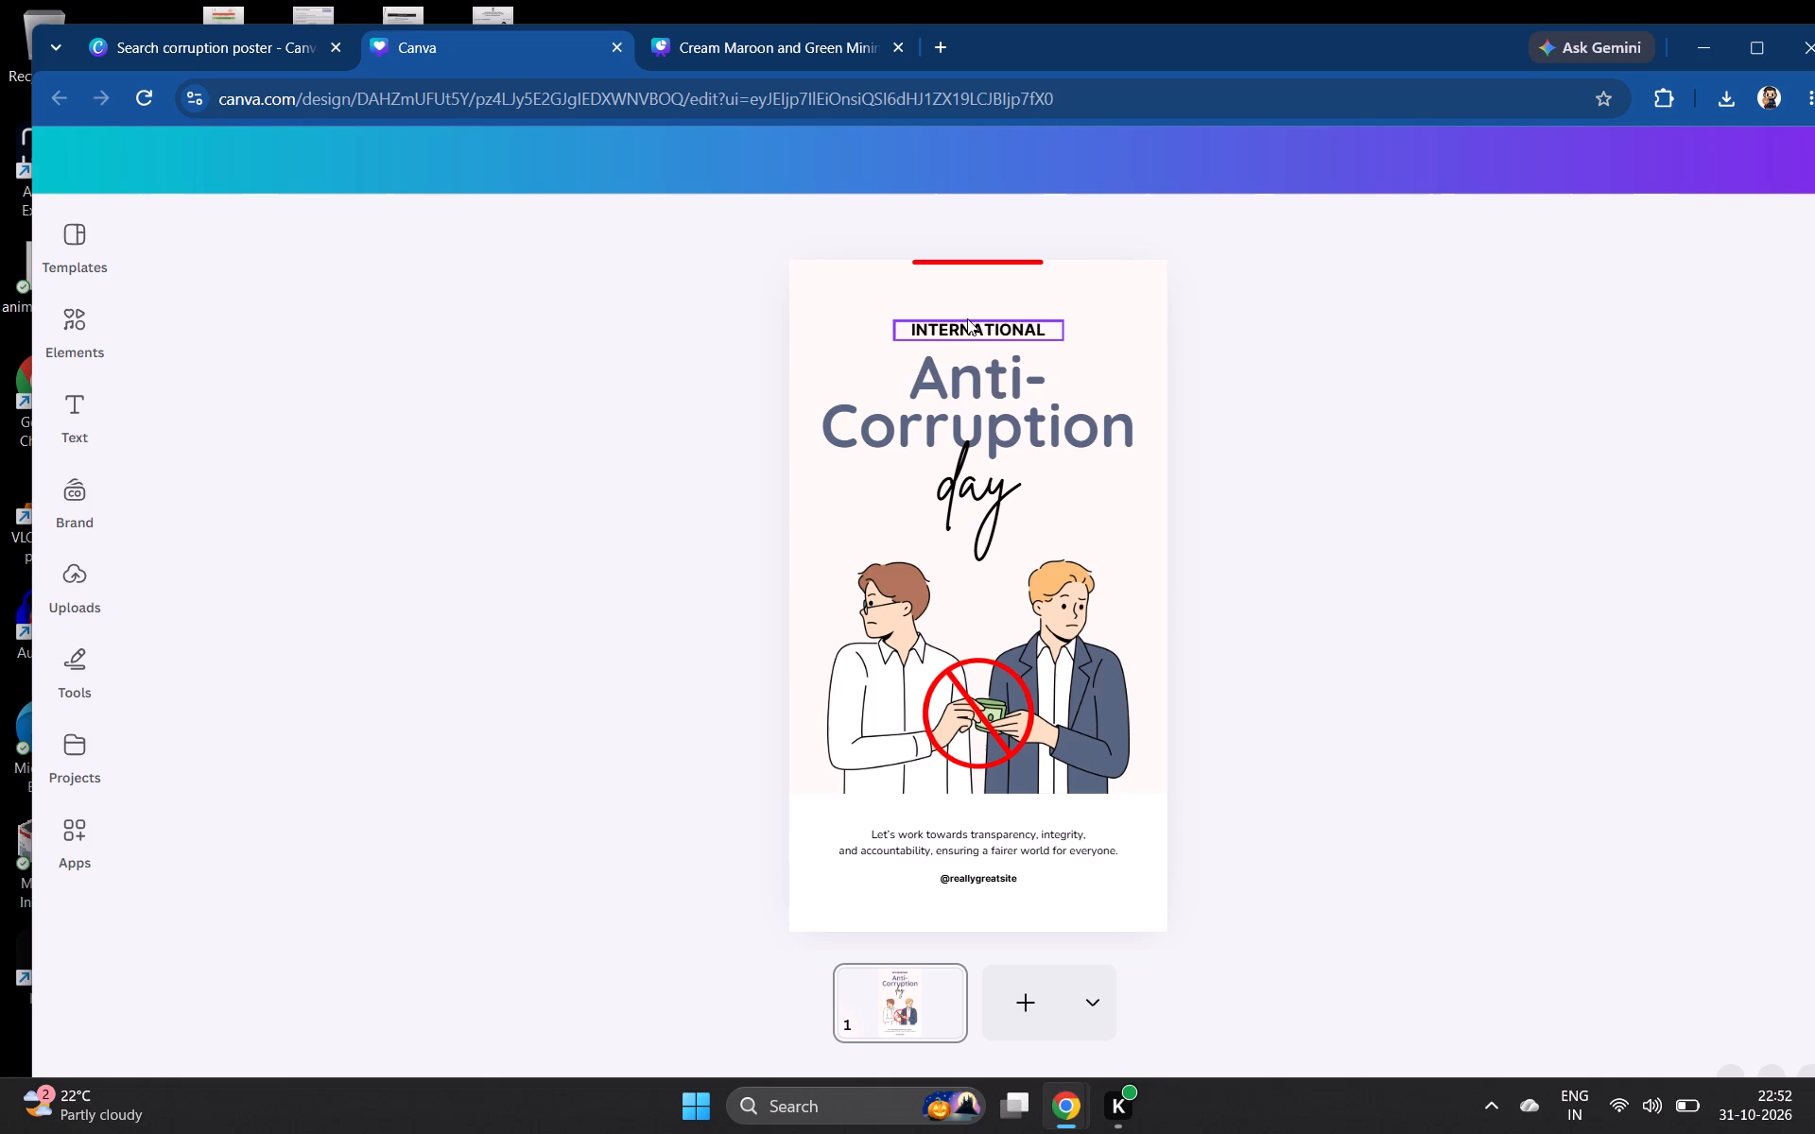
# Delete the "INTERNATIONAL" and "Anti-Corruption" heading texts from the story design.
pyautogui.click(967, 318)
pyautogui.click(1020, 384)
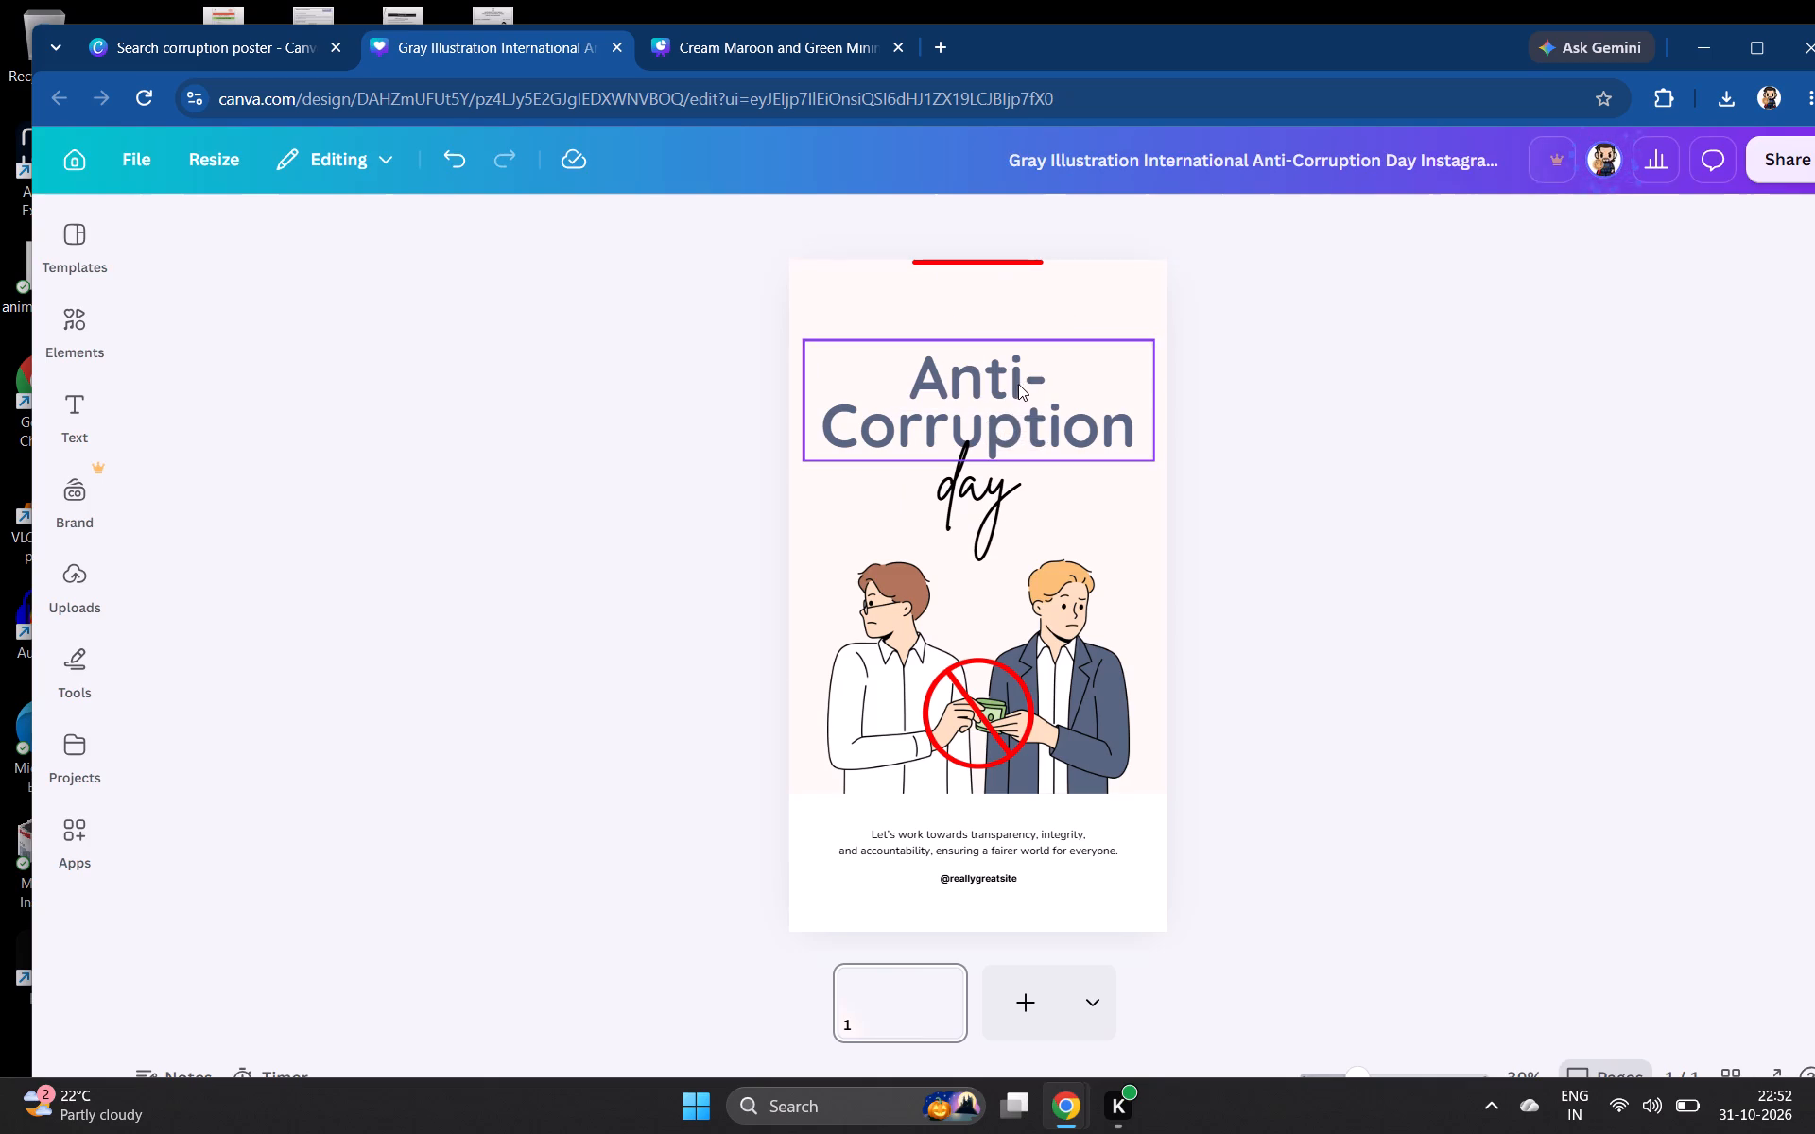
pyautogui.click(1011, 384)
pyautogui.click(1012, 294)
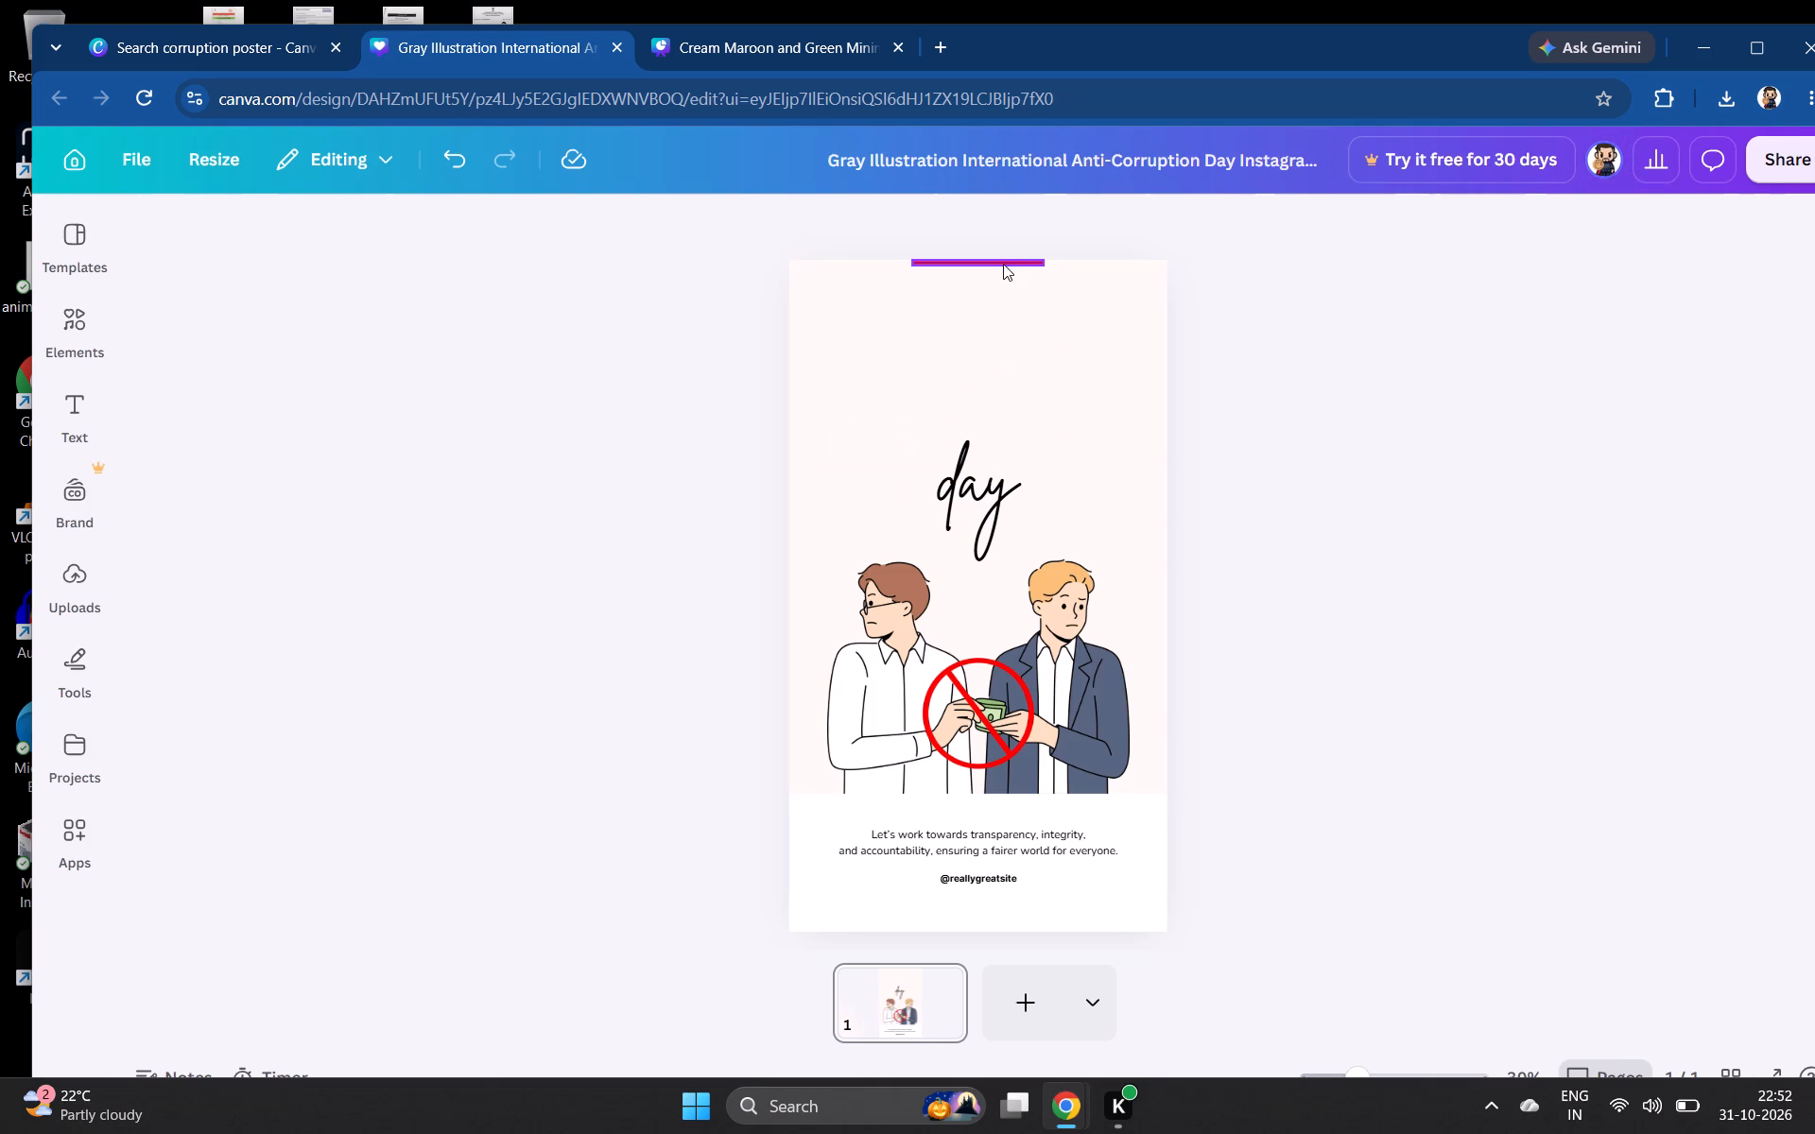
# Delete the thin bar at the page's top edge, the "day" text and the white rectangle behind the bottom text.
pyautogui.click(1003, 264)
pyautogui.click(1014, 311)
pyautogui.click(995, 424)
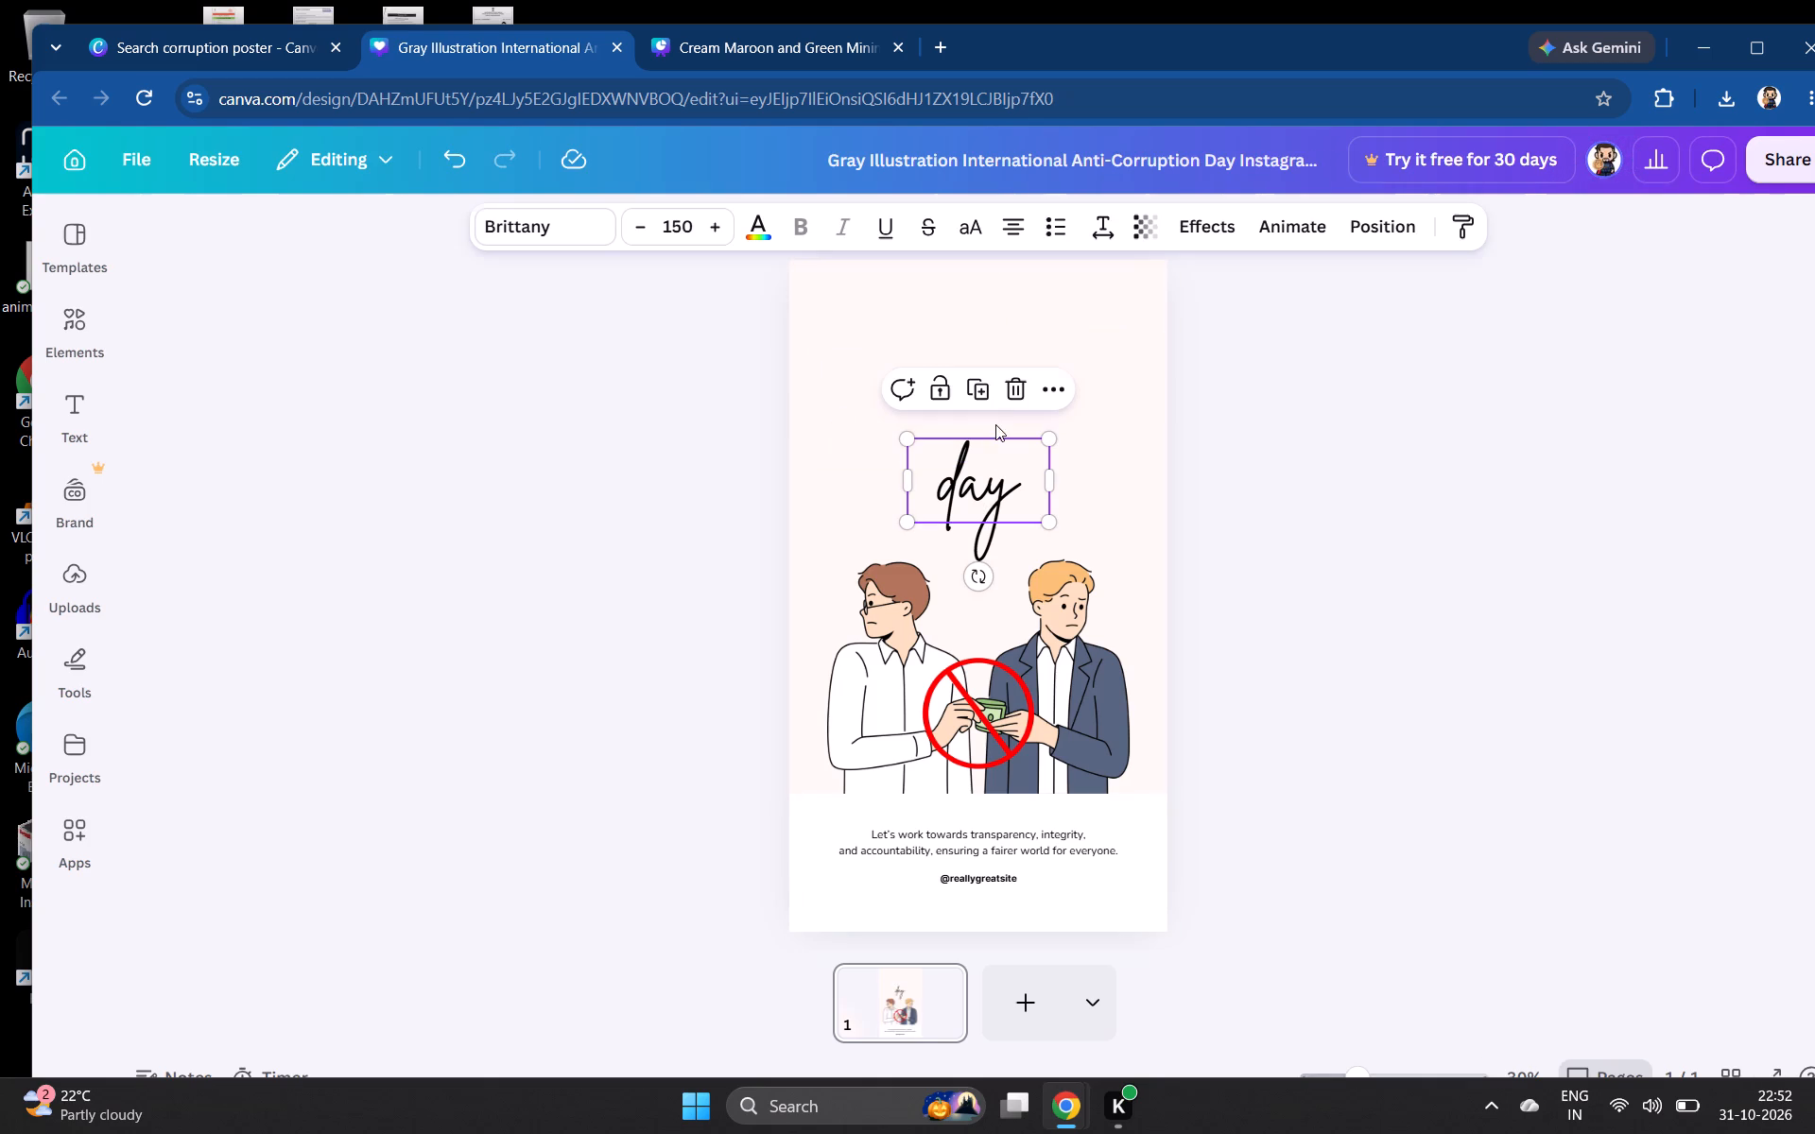
pyautogui.click(1022, 383)
pyautogui.click(997, 820)
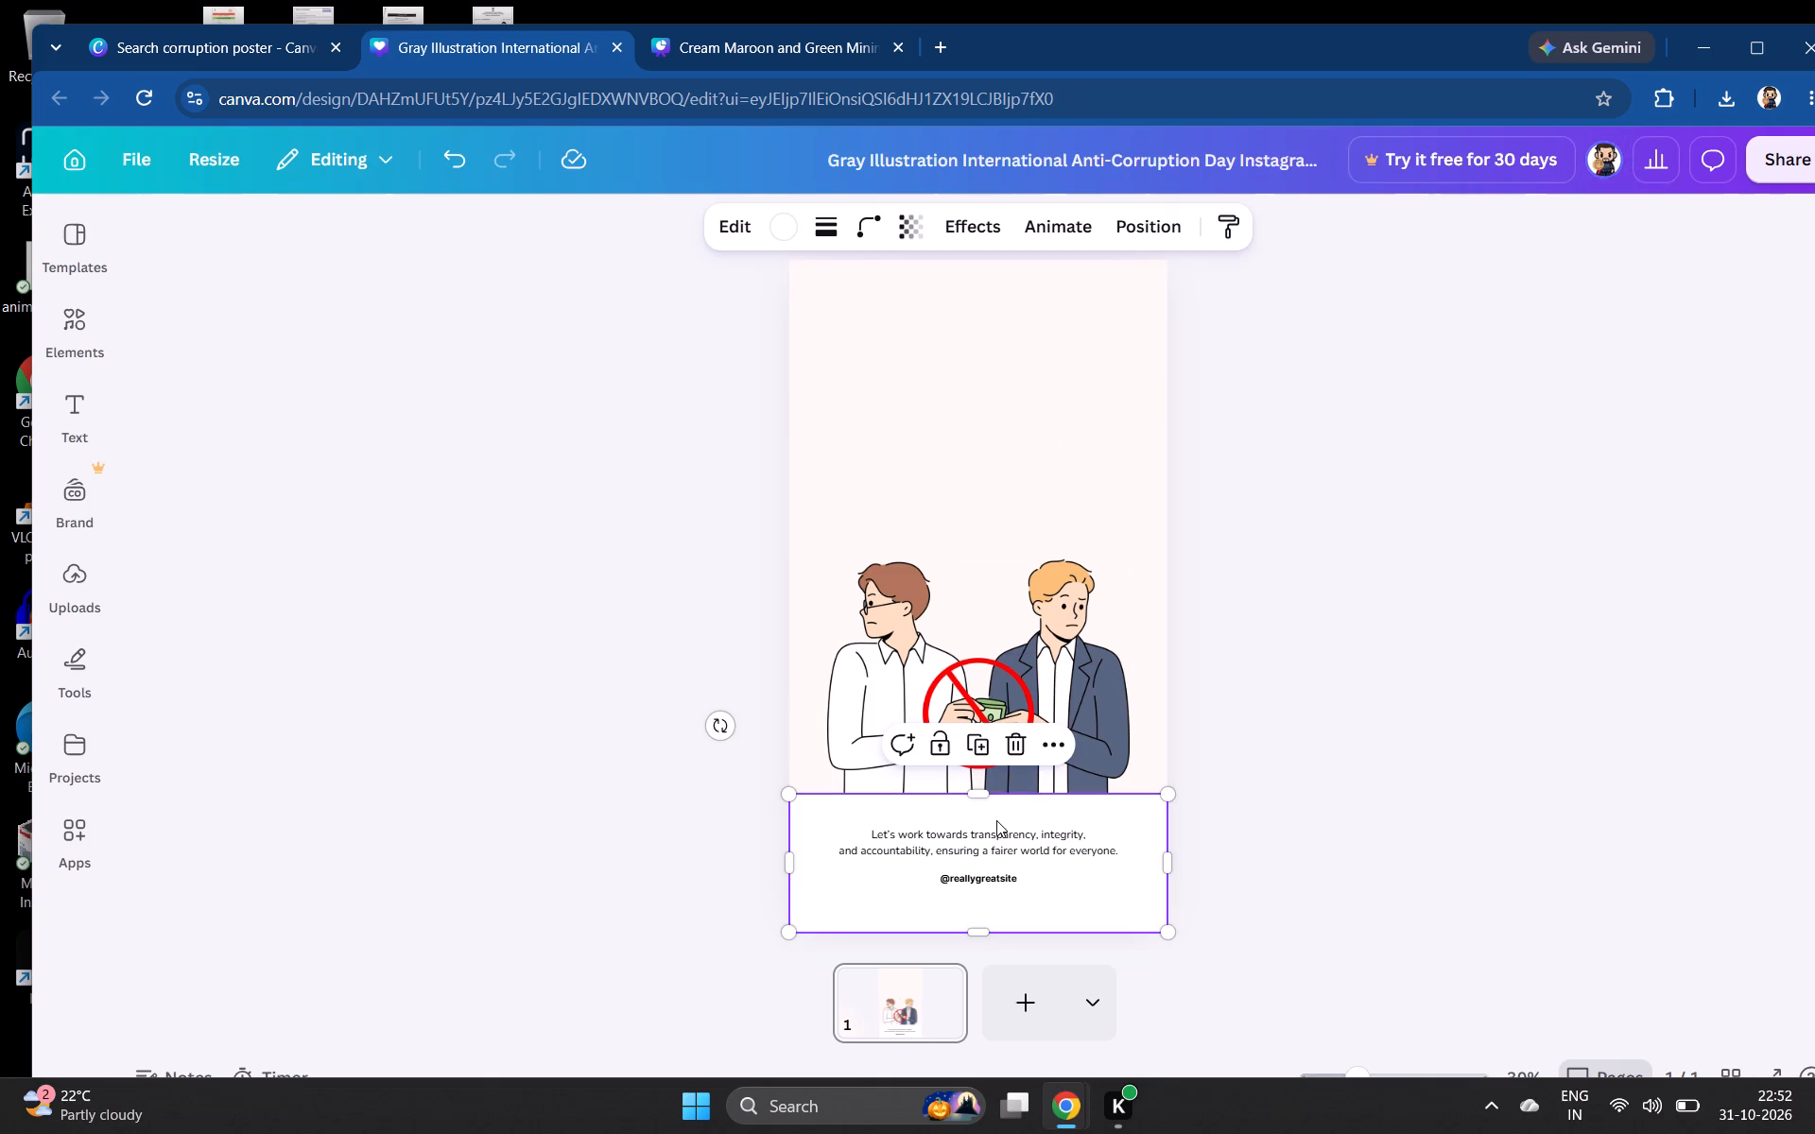
pyautogui.click(1007, 754)
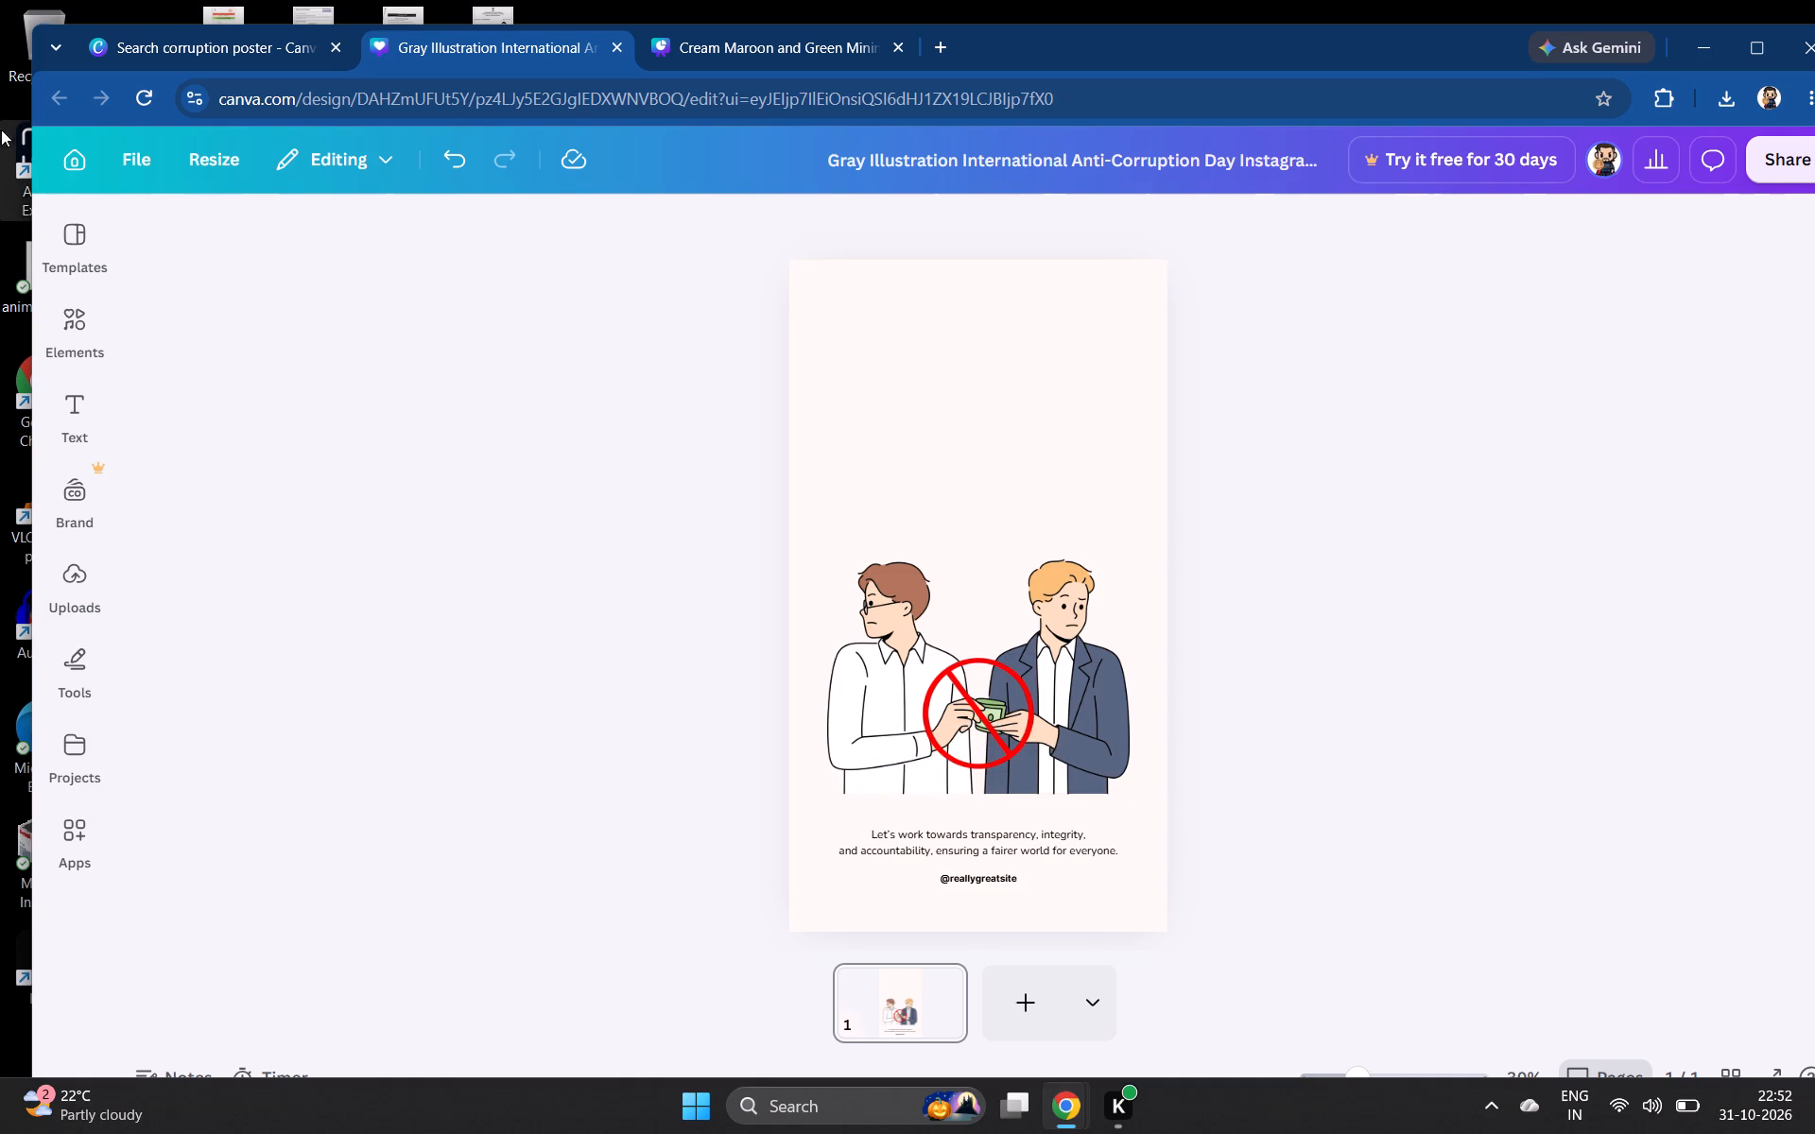
# Search the elements for "bag of money" and place the beige bag with a green dollar sign above the two men.
pyautogui.click(94, 336)
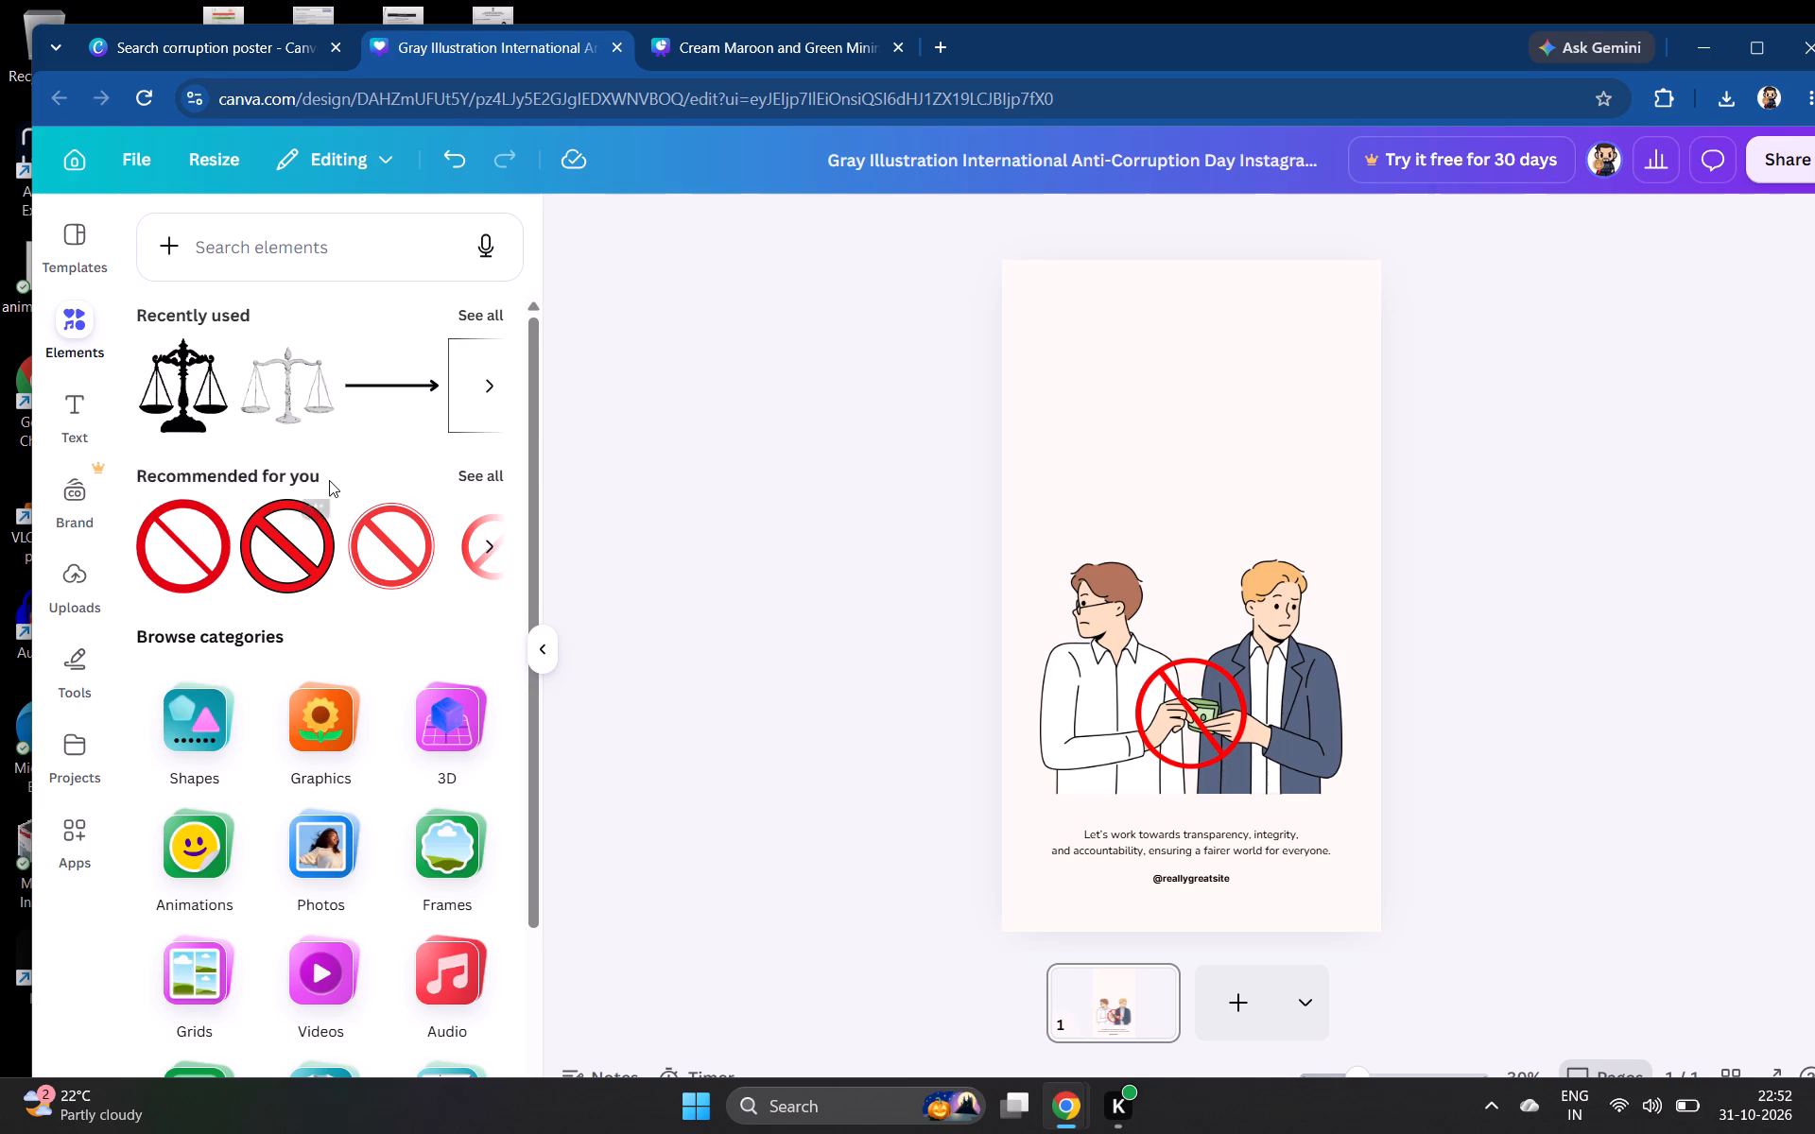
pyautogui.click(302, 257)
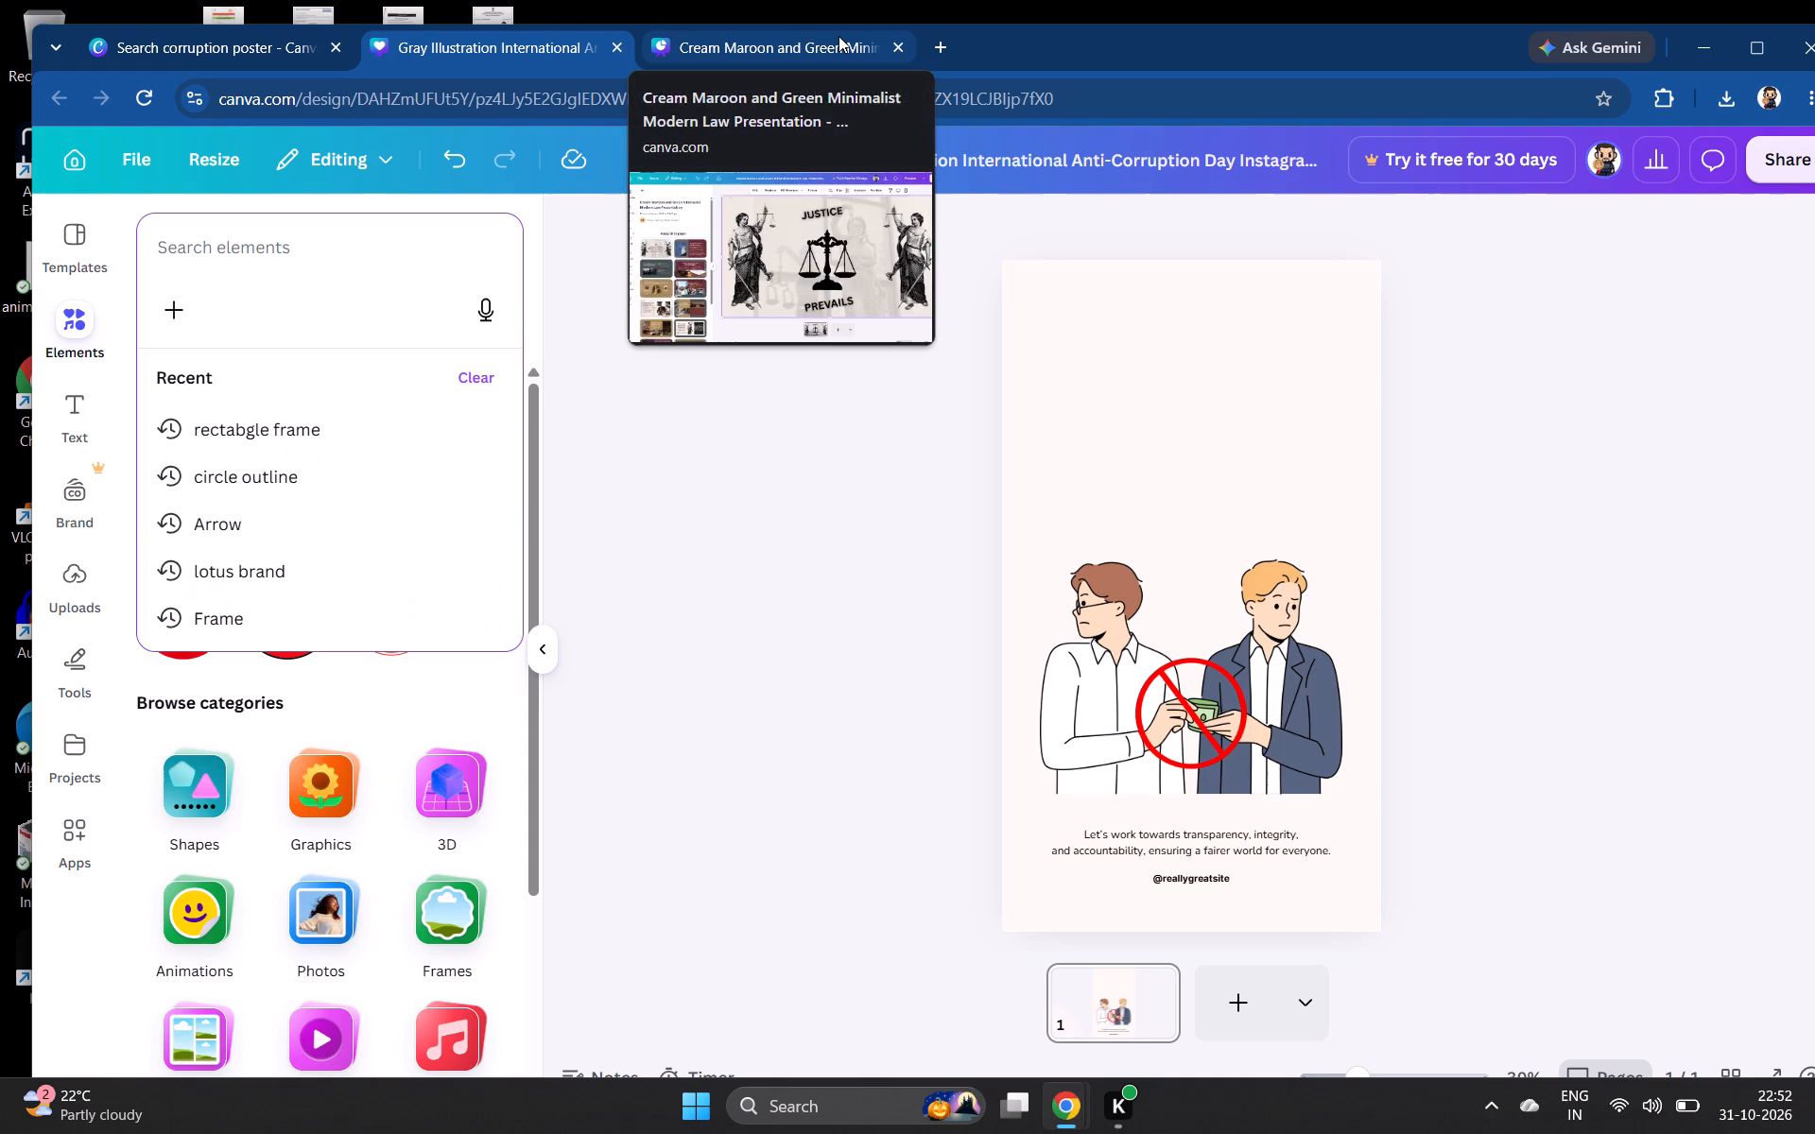
pyautogui.write('MONEY B')
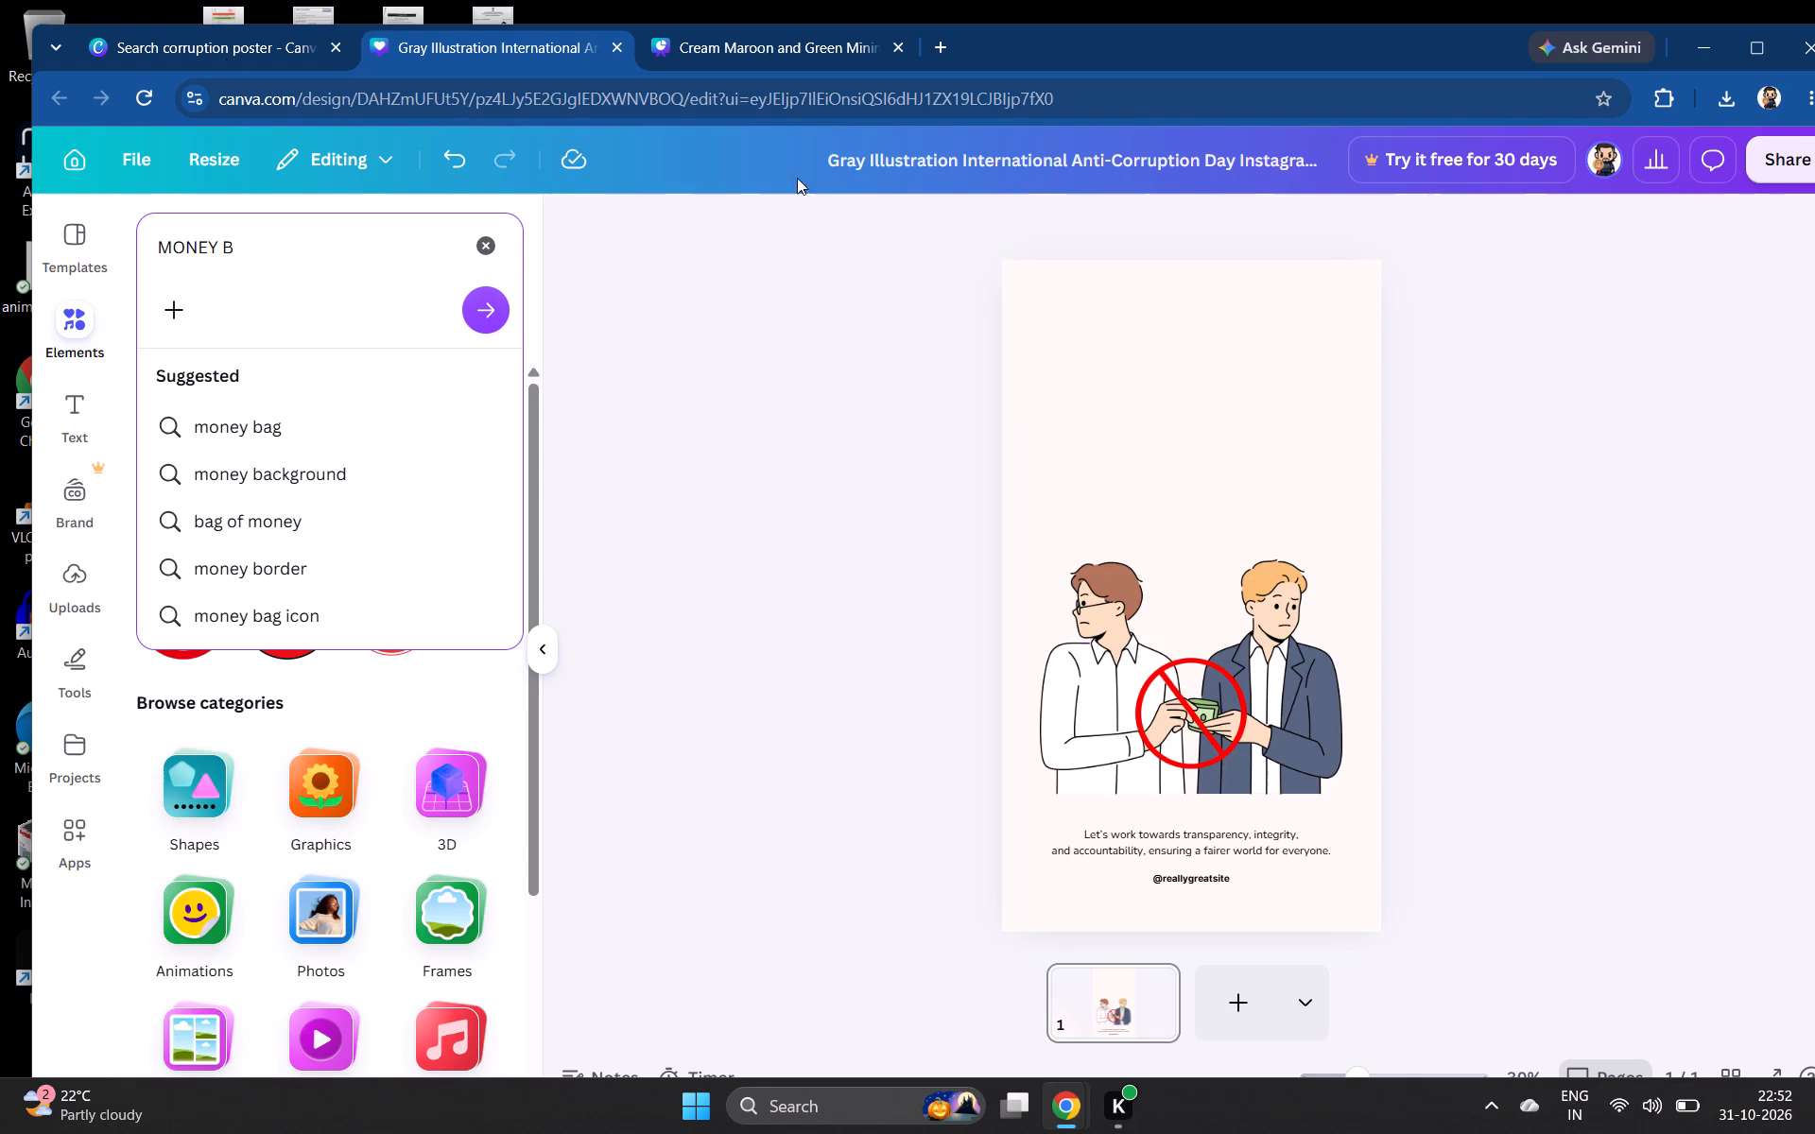
pyautogui.click(276, 527)
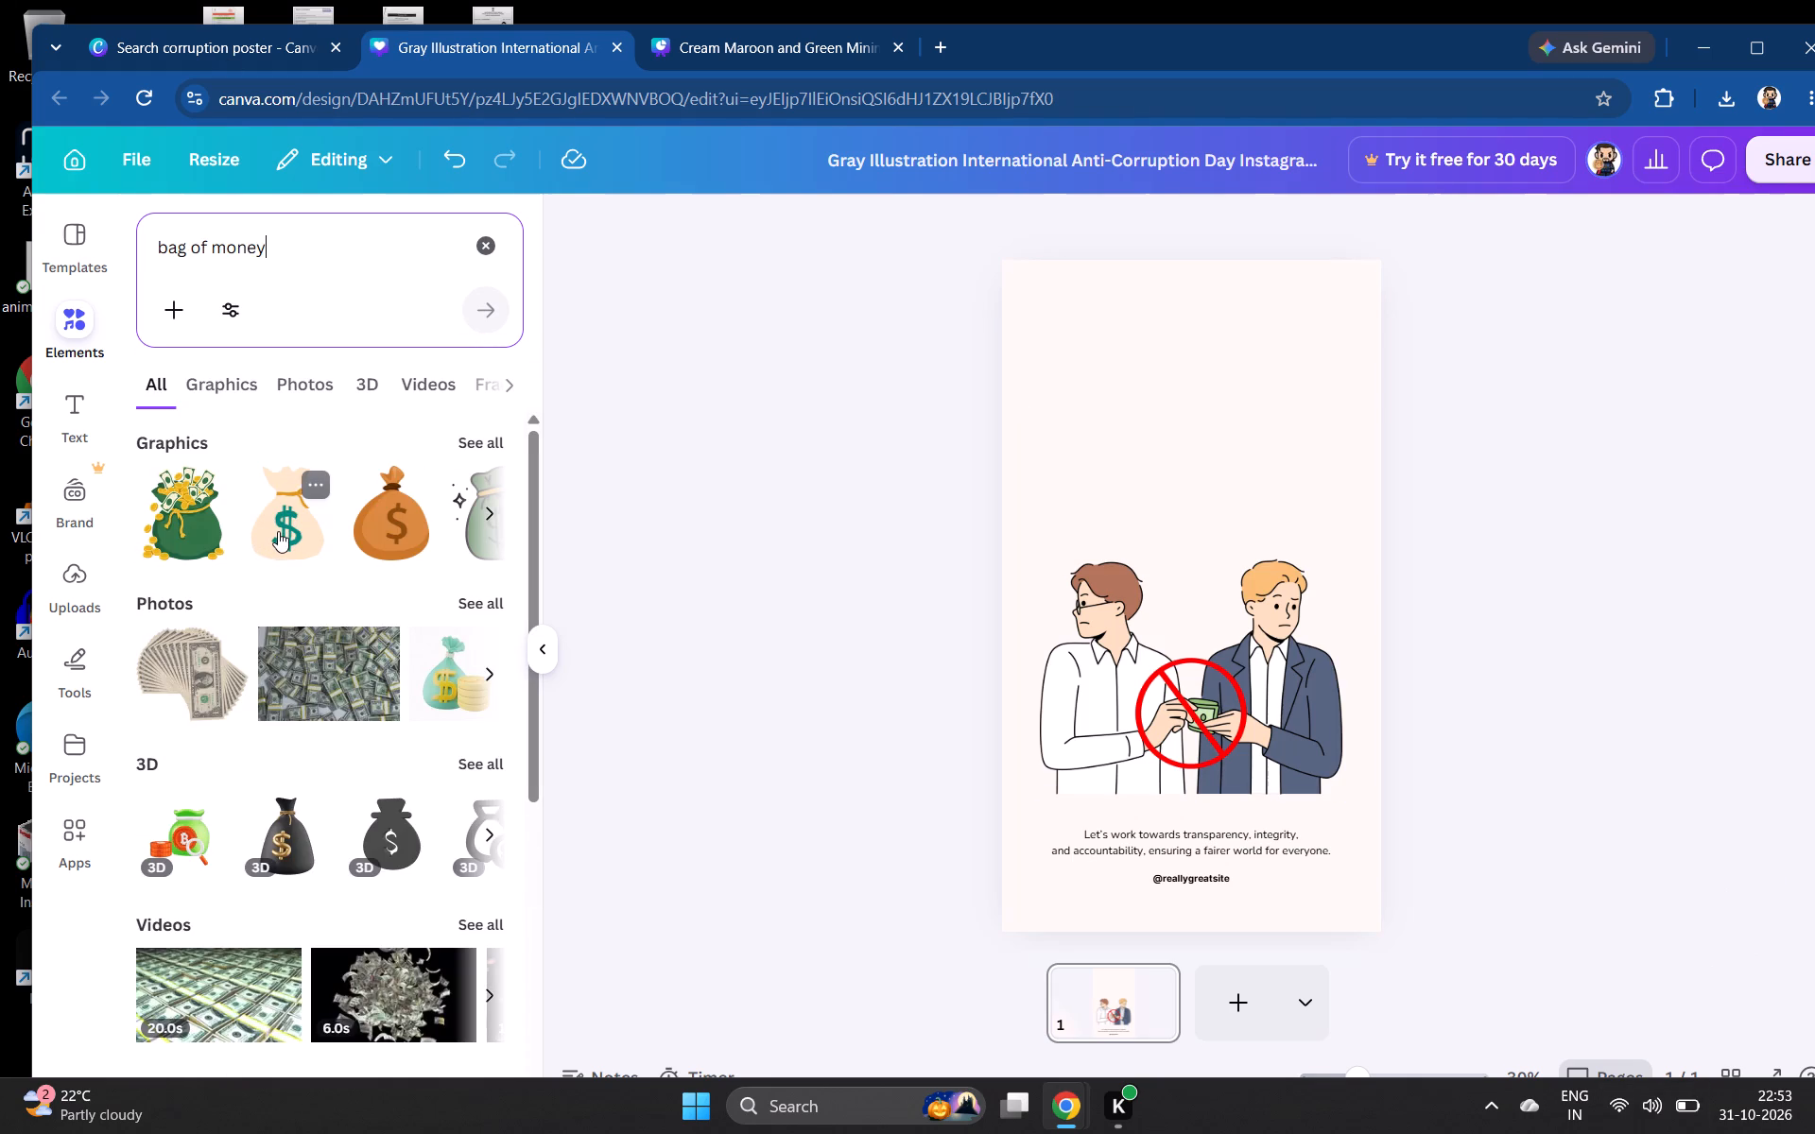
pyautogui.moveTo(278, 531); pyautogui.dragTo(1168, 402)
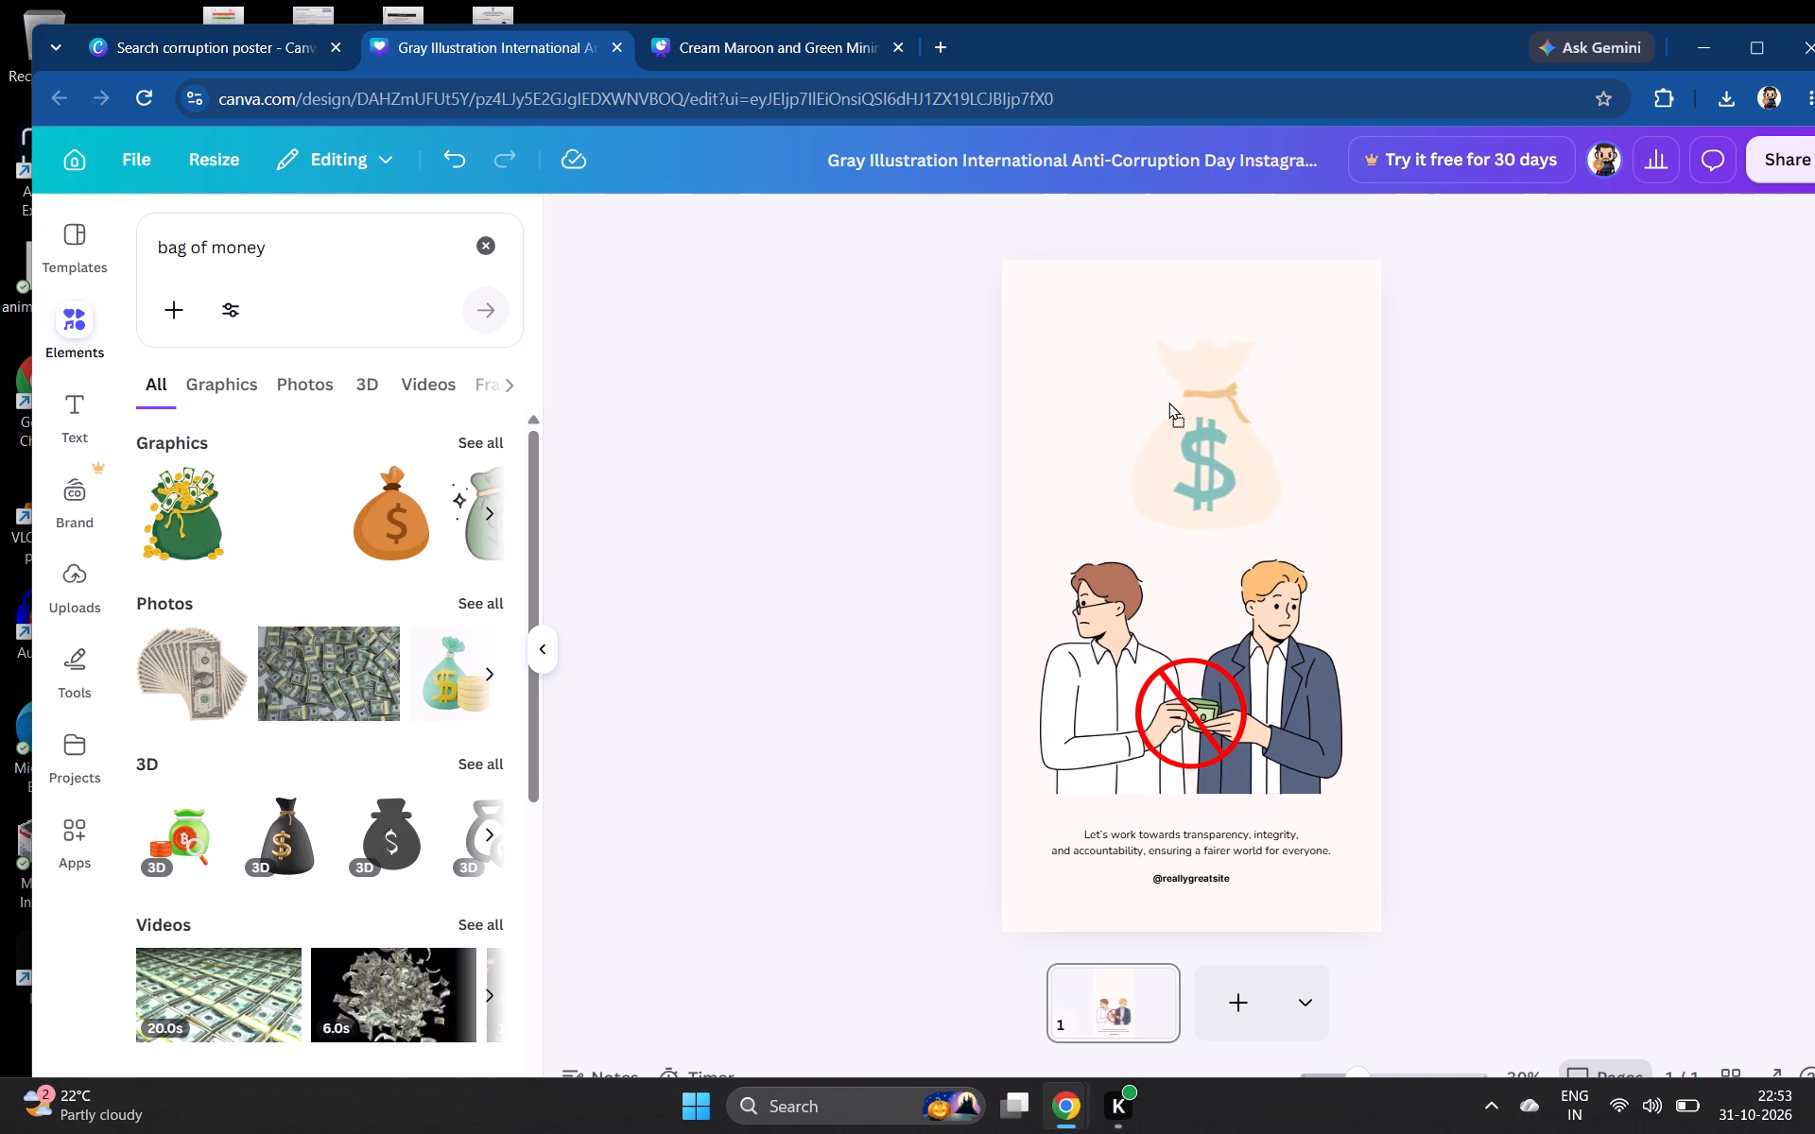
pyautogui.moveTo(1168, 402); pyautogui.dragTo(1154, 394)
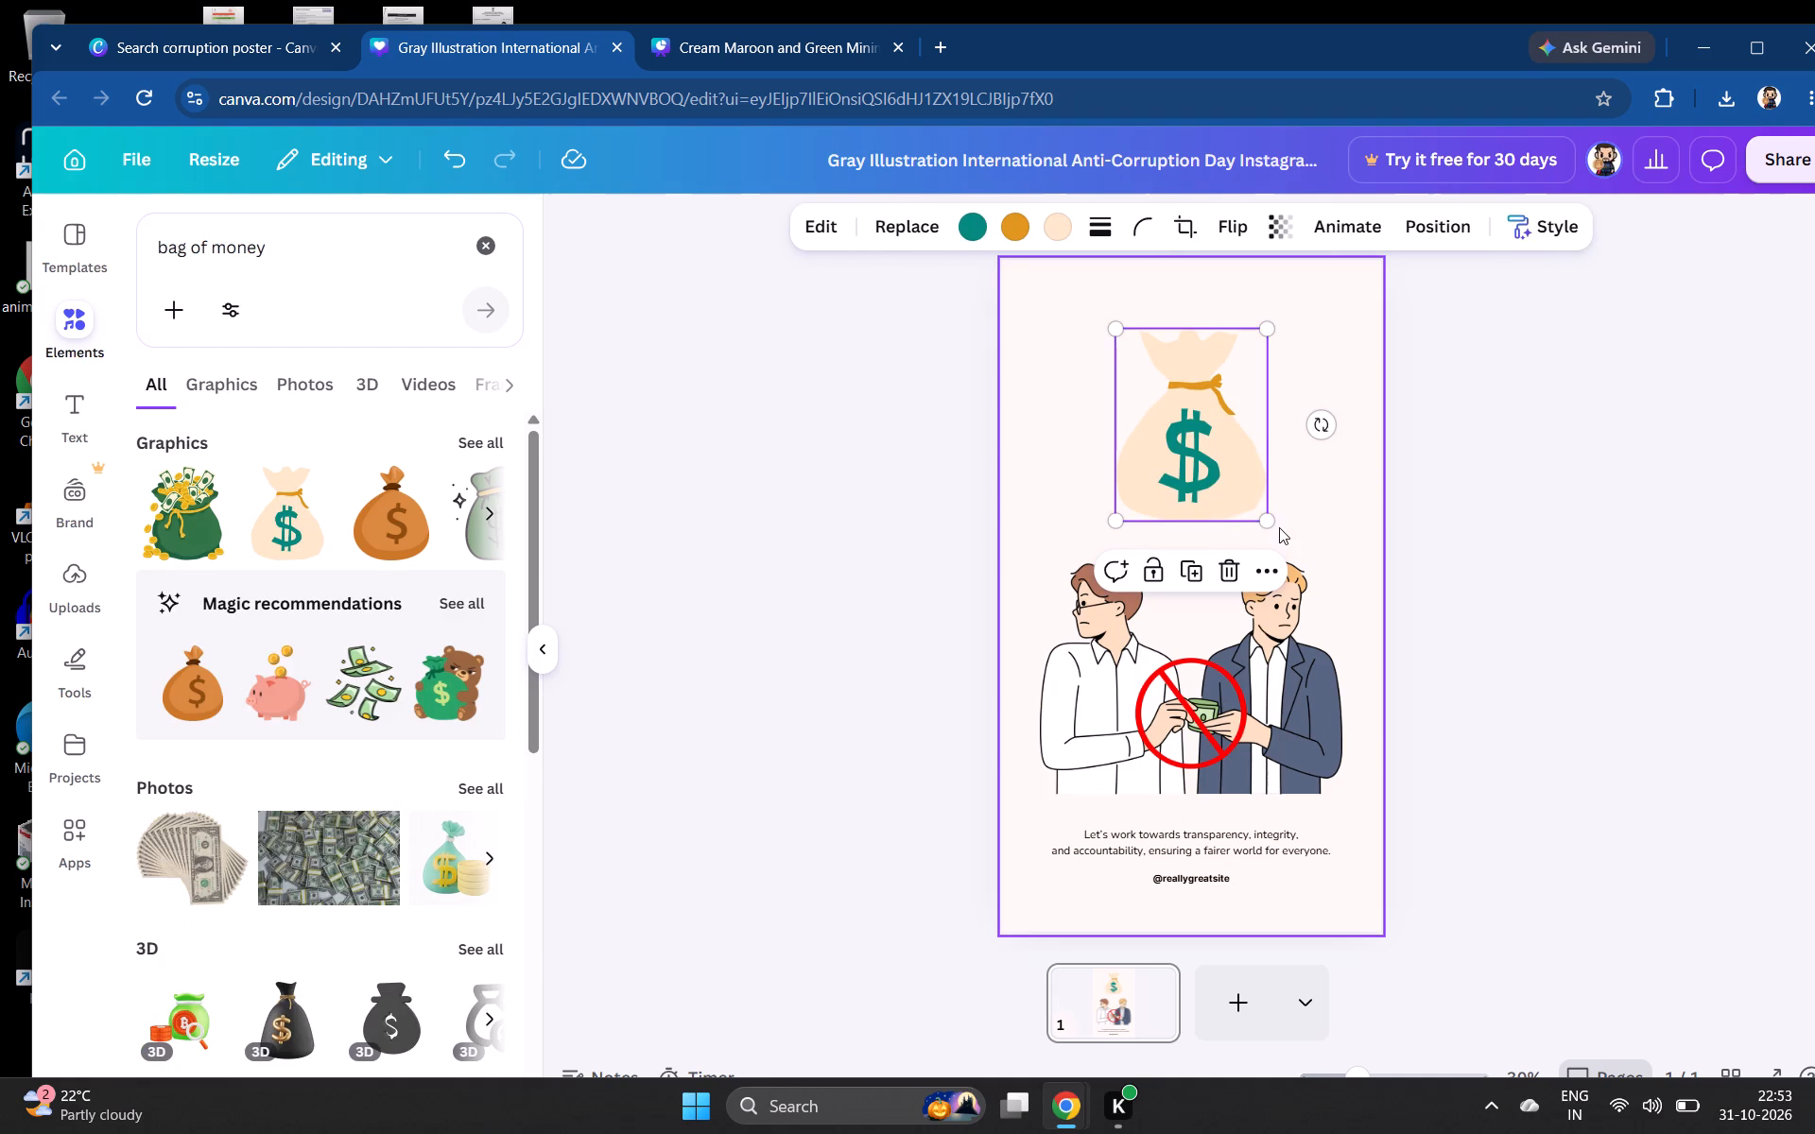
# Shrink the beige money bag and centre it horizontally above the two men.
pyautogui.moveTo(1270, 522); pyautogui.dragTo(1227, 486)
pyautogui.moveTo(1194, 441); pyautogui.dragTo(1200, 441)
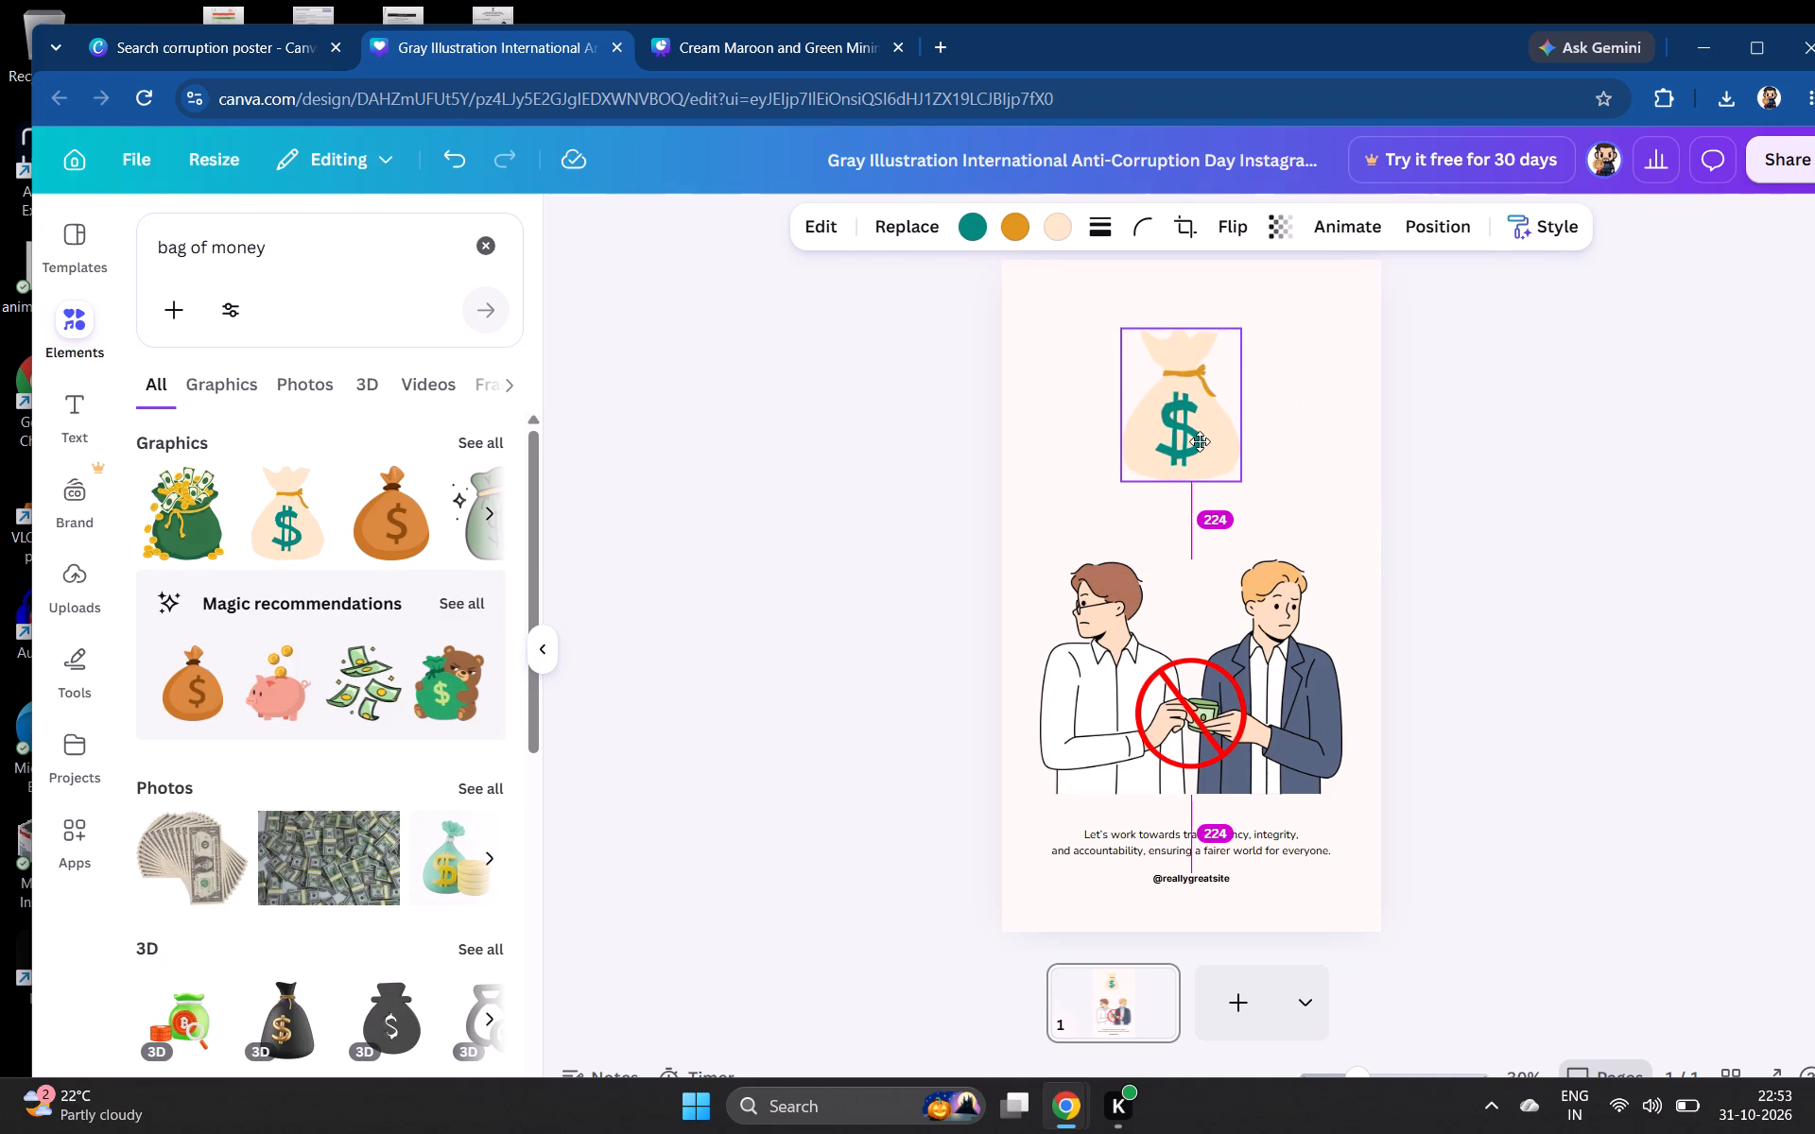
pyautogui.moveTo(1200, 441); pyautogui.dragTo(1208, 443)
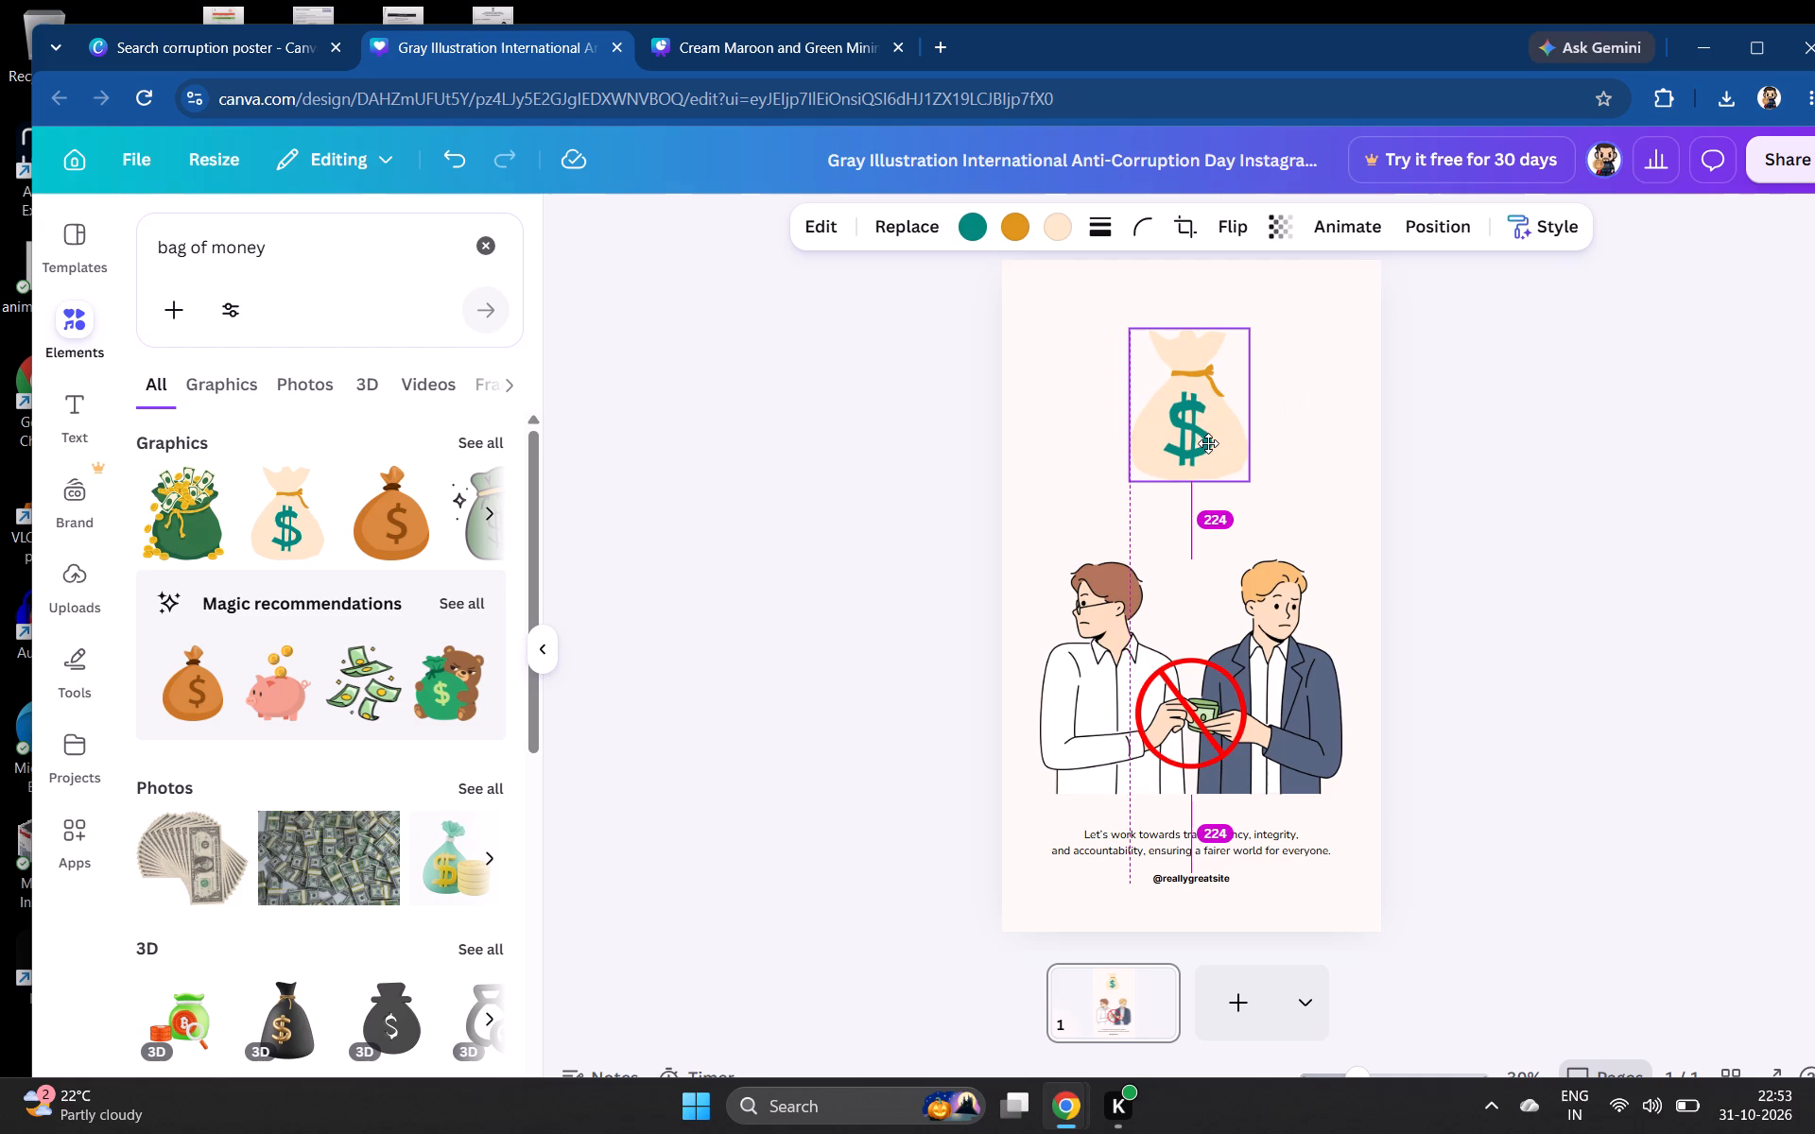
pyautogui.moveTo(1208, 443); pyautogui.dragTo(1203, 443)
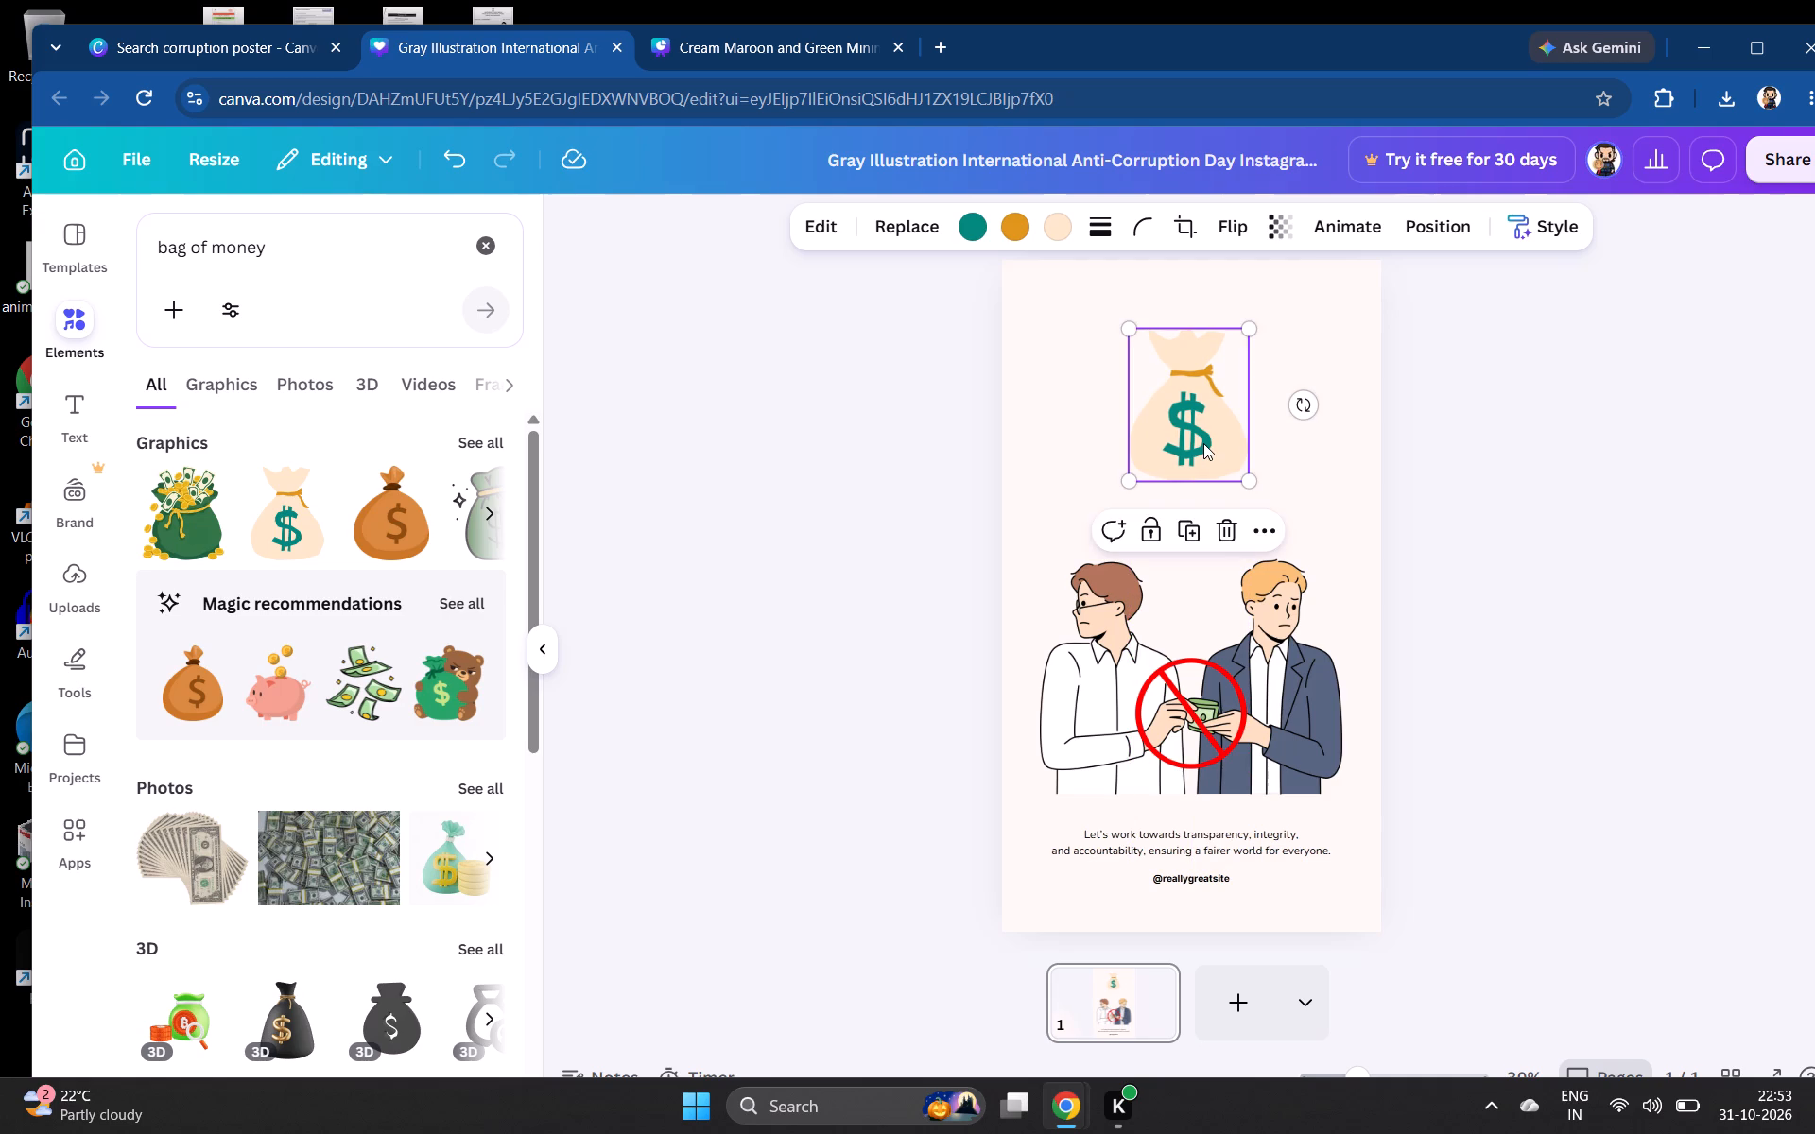
# Delete the beige money bag above the two men.
pyautogui.click(1232, 522)
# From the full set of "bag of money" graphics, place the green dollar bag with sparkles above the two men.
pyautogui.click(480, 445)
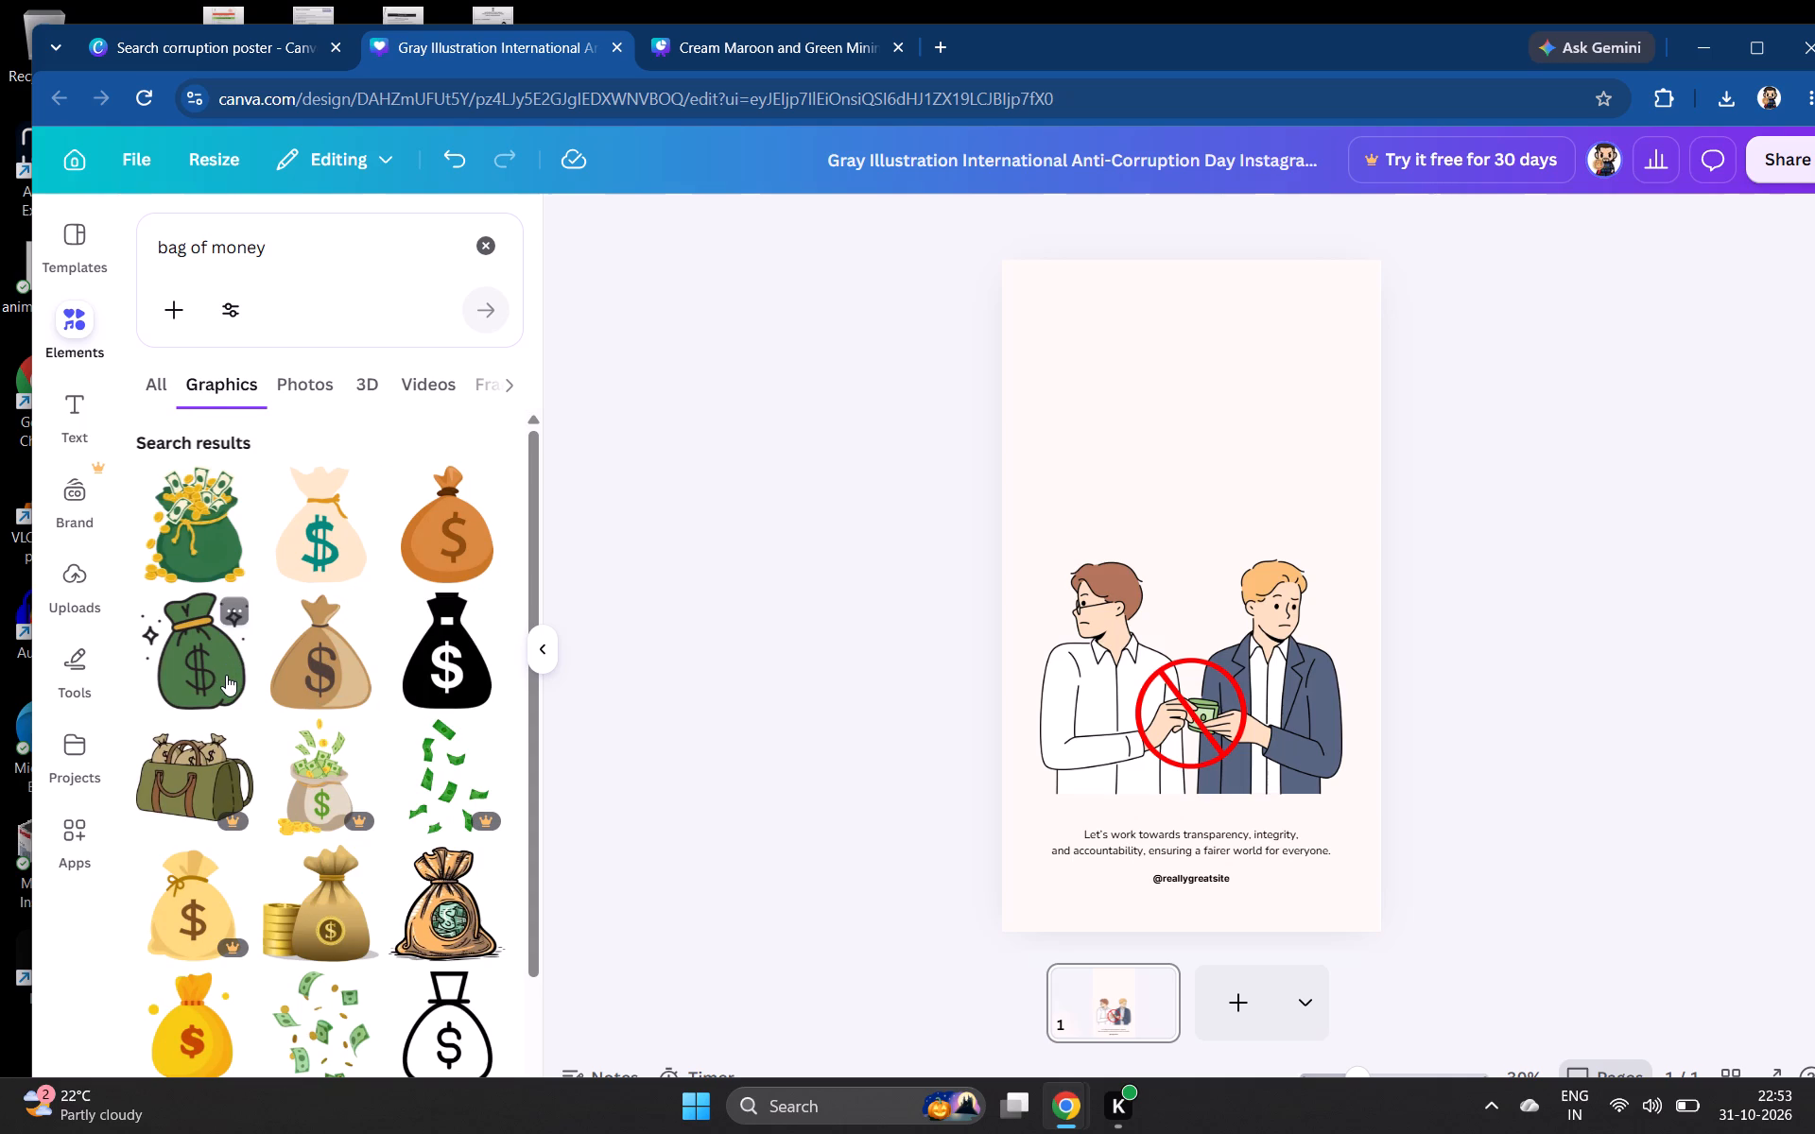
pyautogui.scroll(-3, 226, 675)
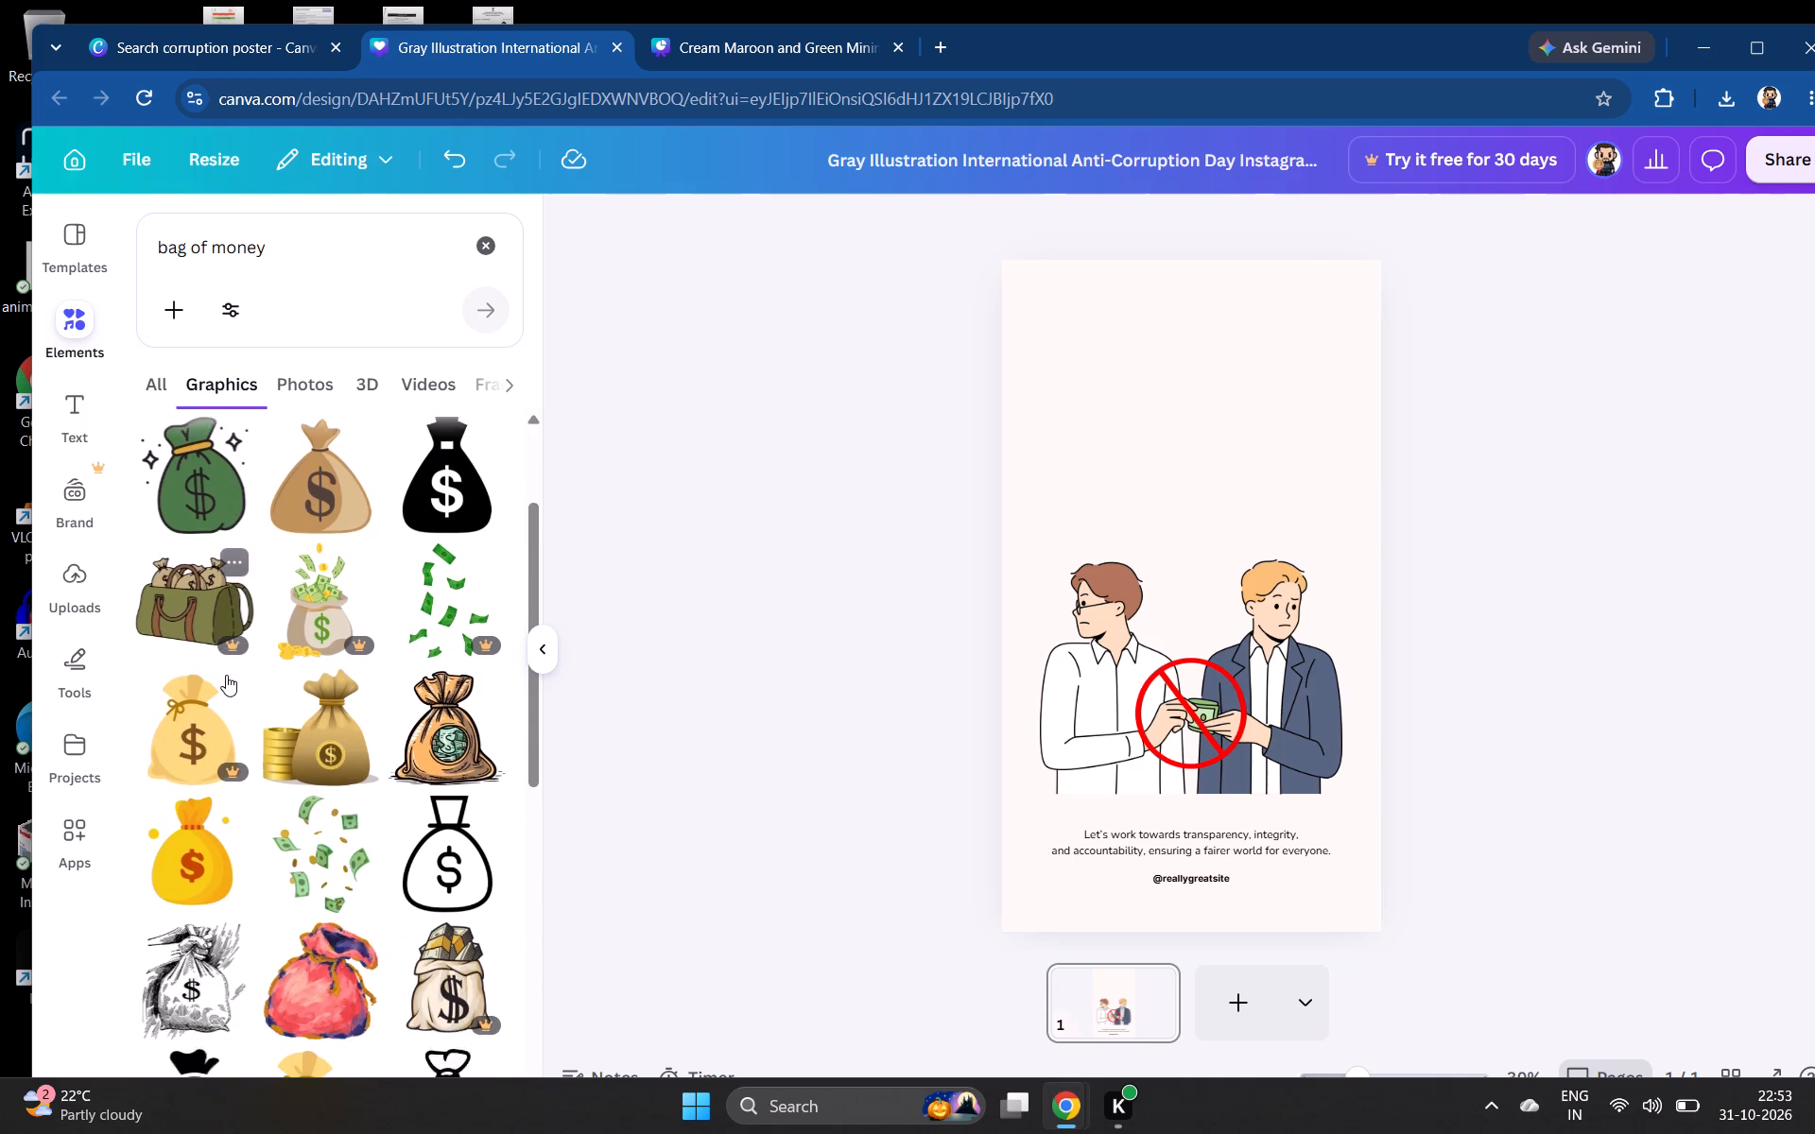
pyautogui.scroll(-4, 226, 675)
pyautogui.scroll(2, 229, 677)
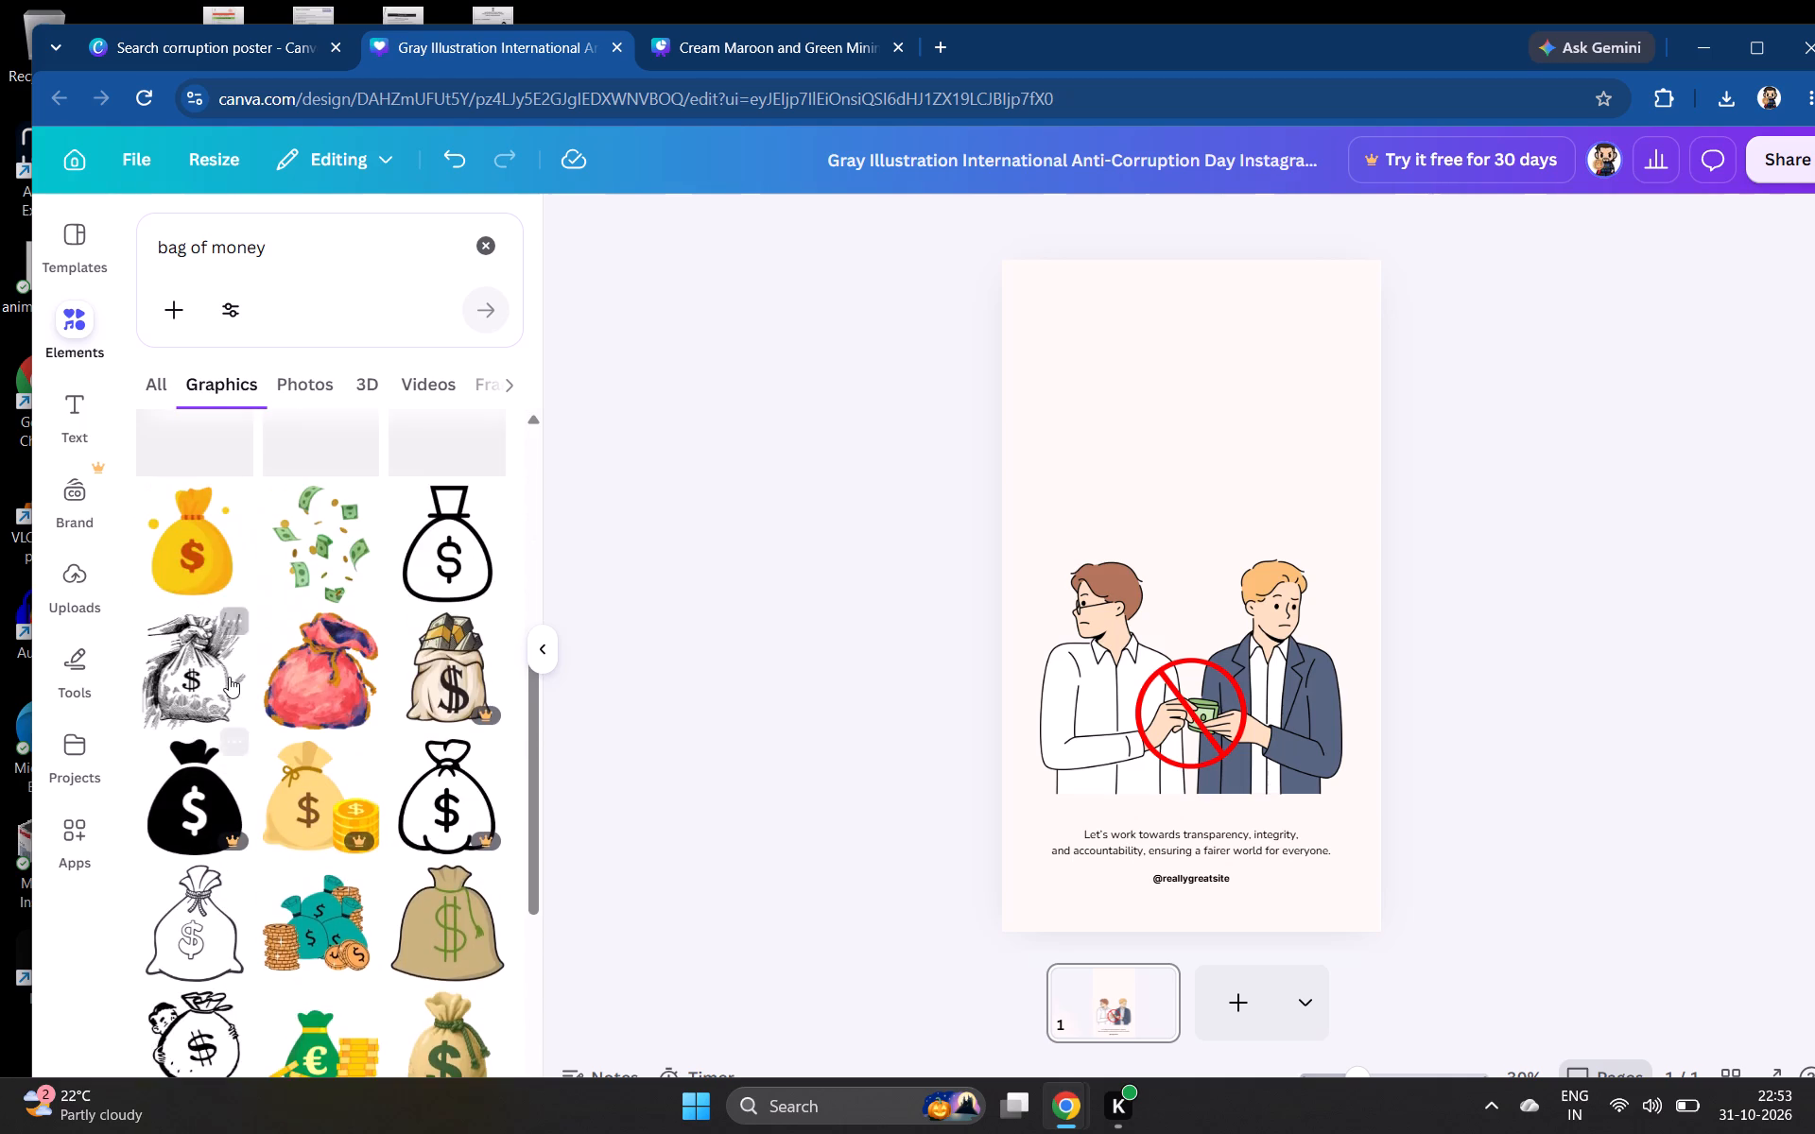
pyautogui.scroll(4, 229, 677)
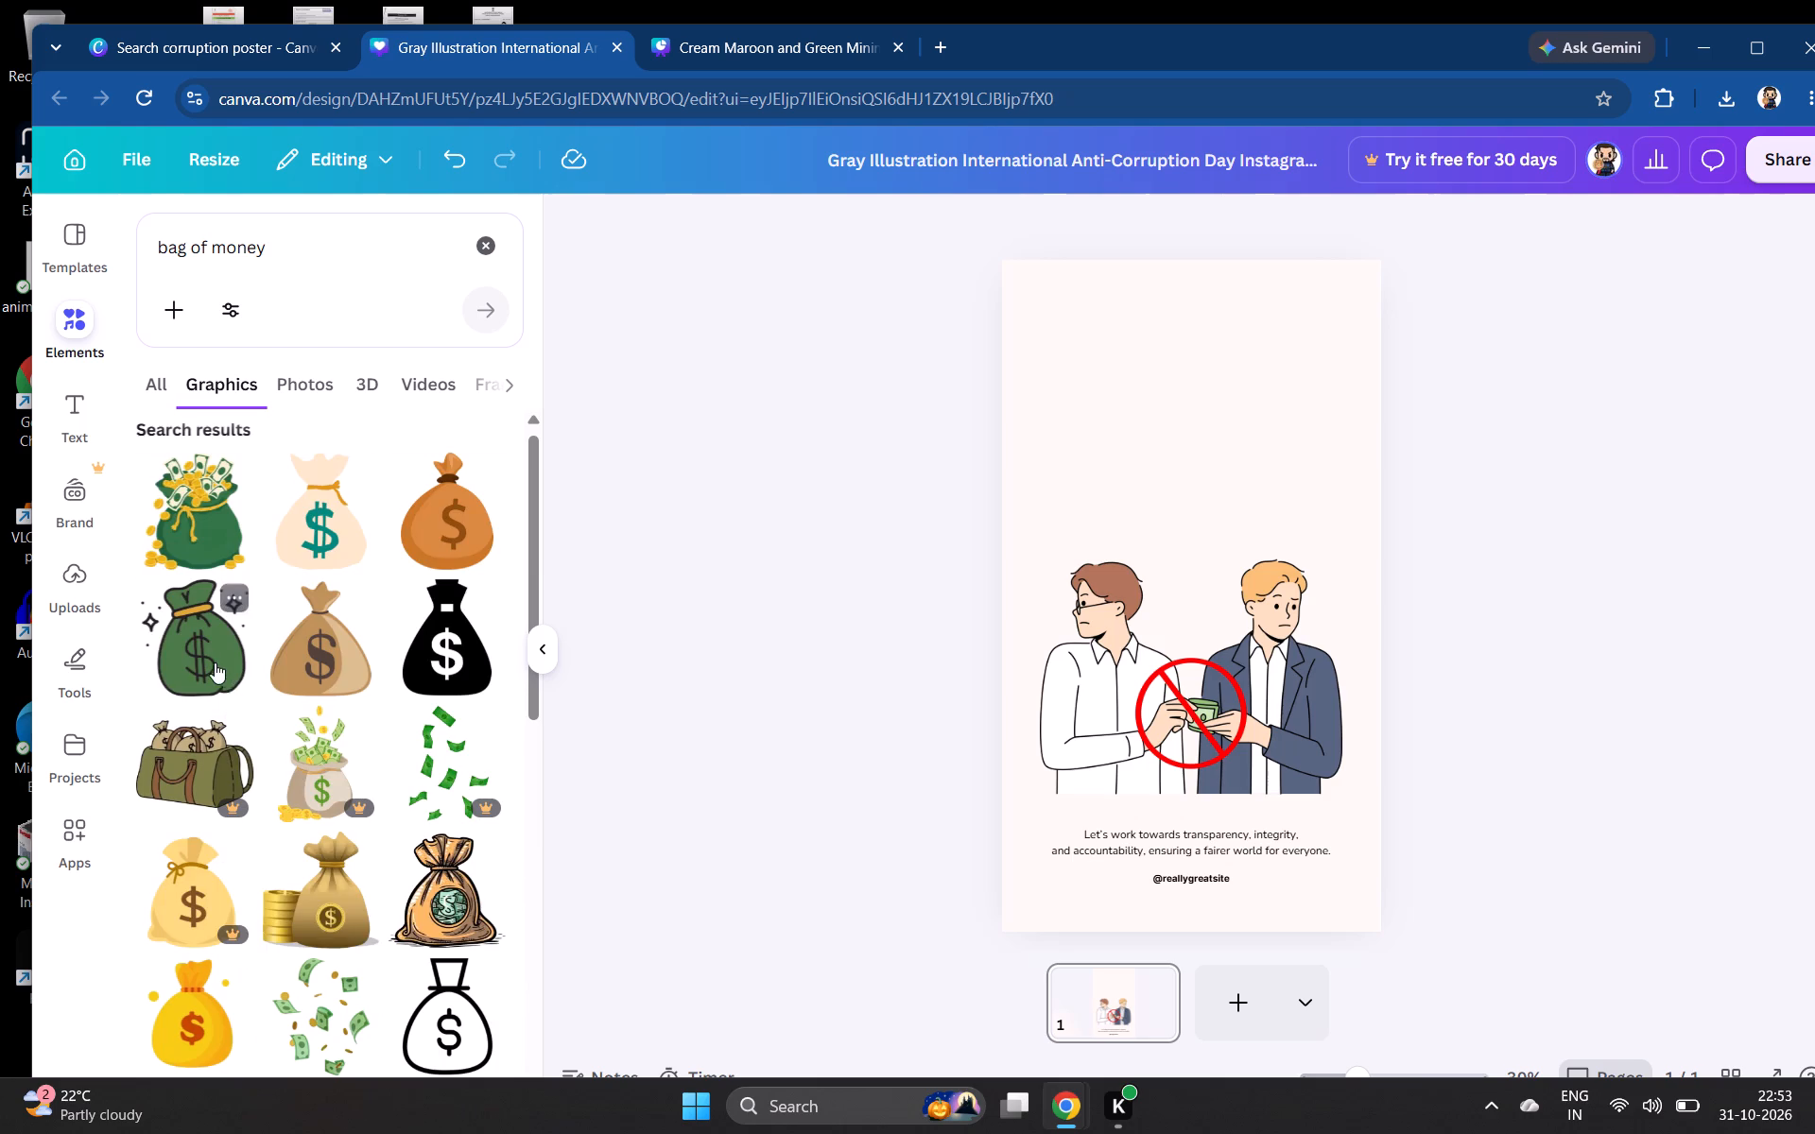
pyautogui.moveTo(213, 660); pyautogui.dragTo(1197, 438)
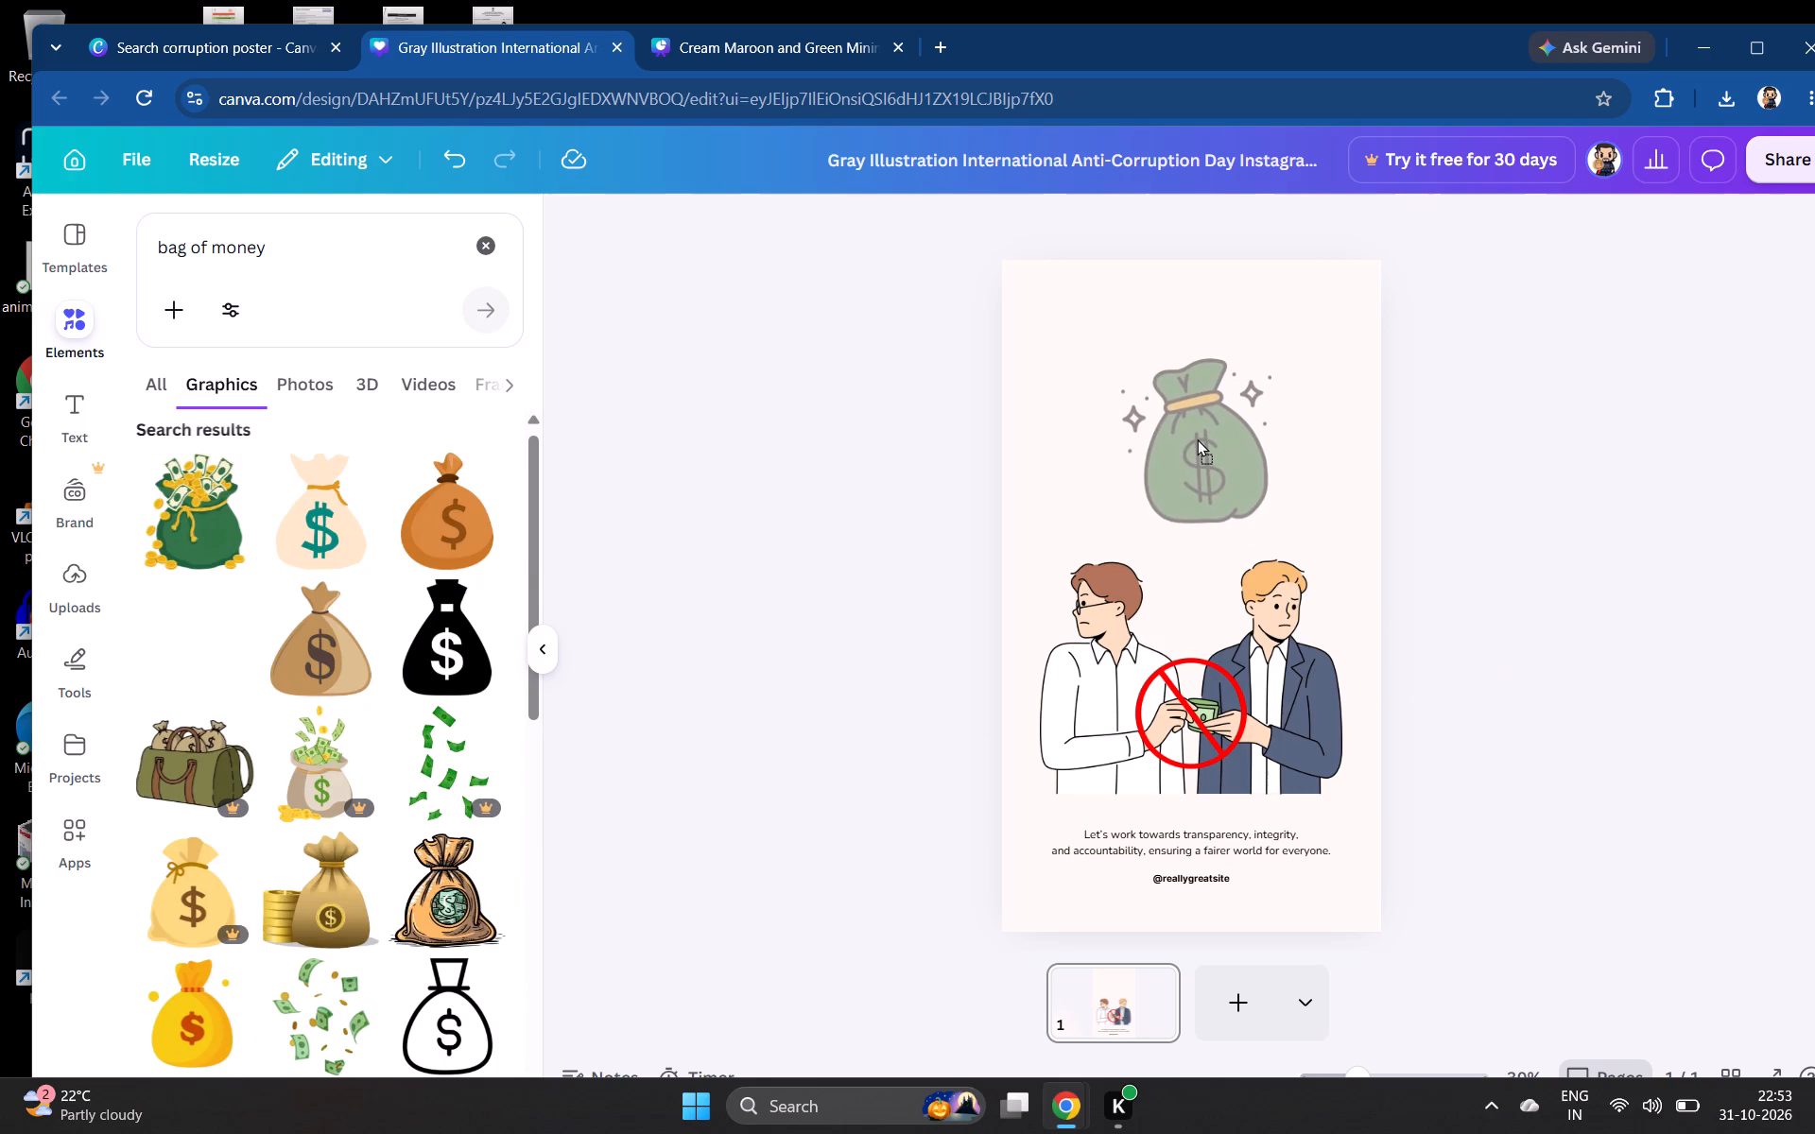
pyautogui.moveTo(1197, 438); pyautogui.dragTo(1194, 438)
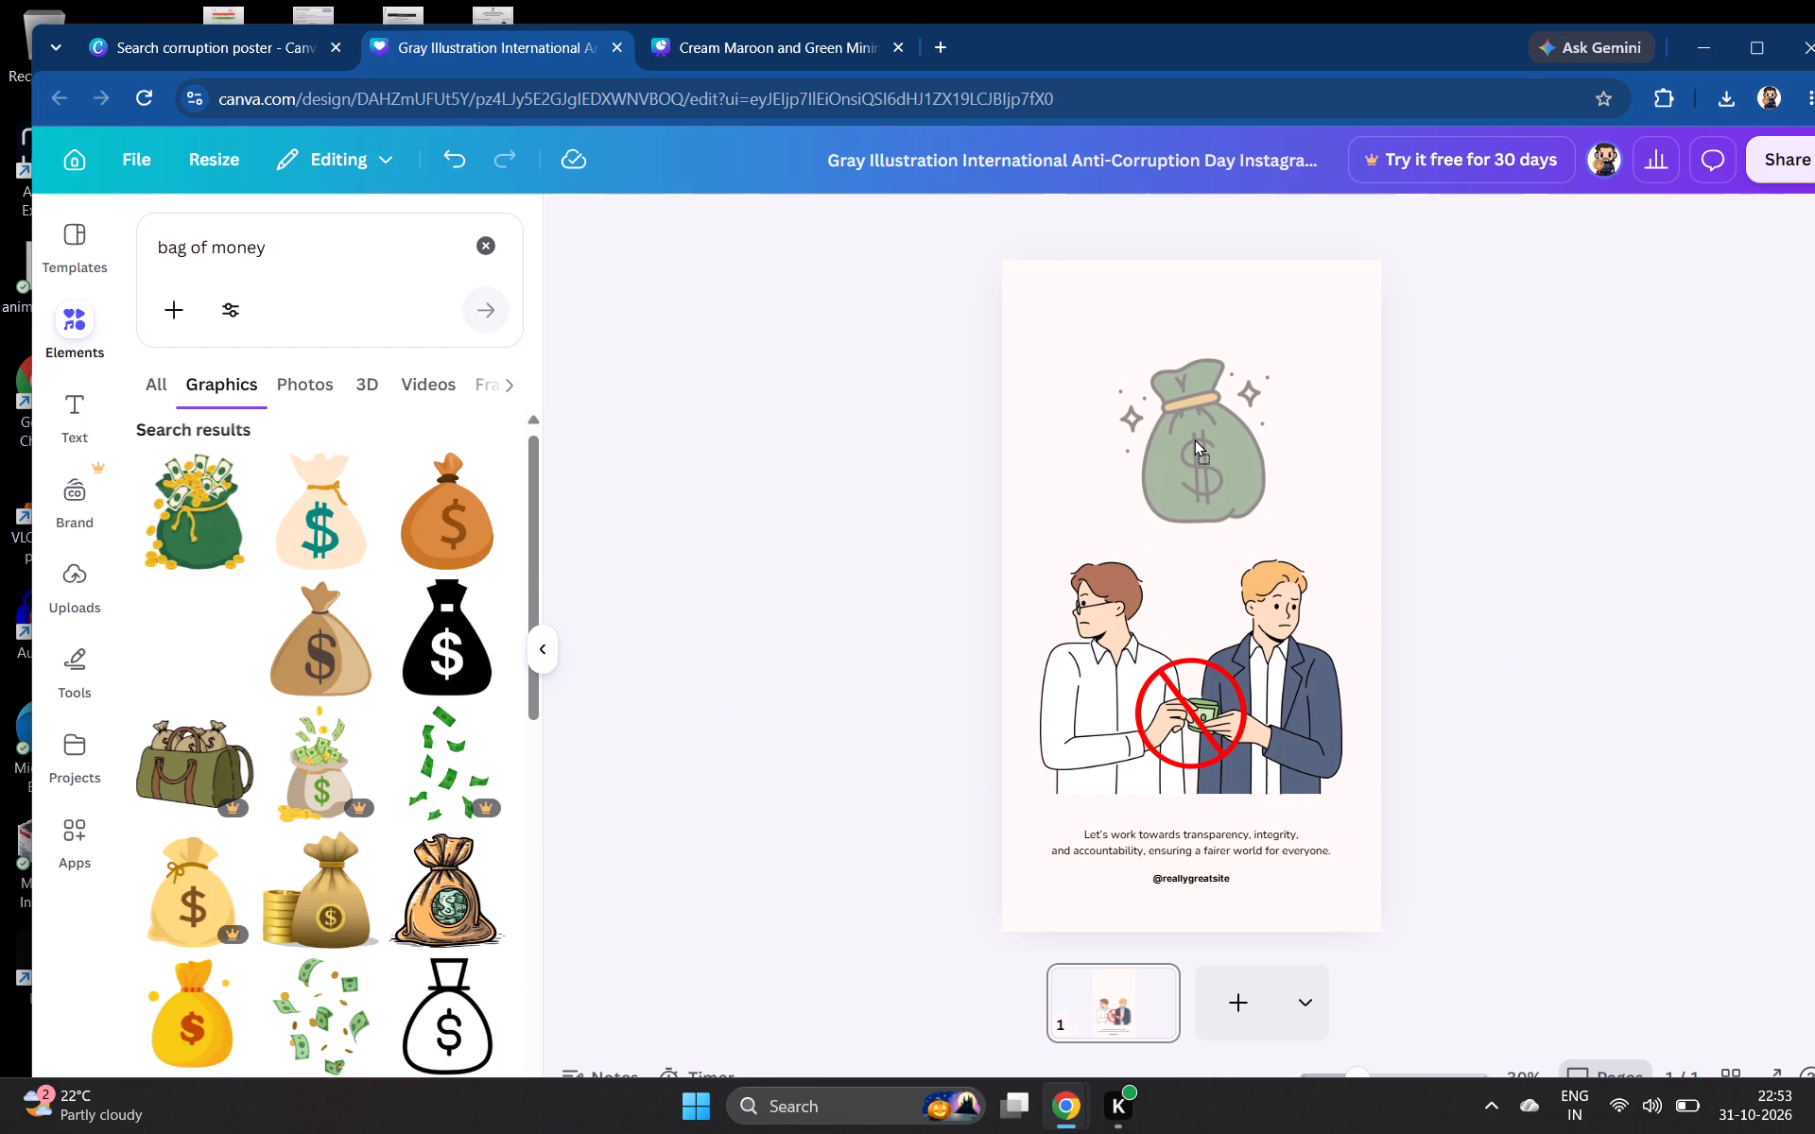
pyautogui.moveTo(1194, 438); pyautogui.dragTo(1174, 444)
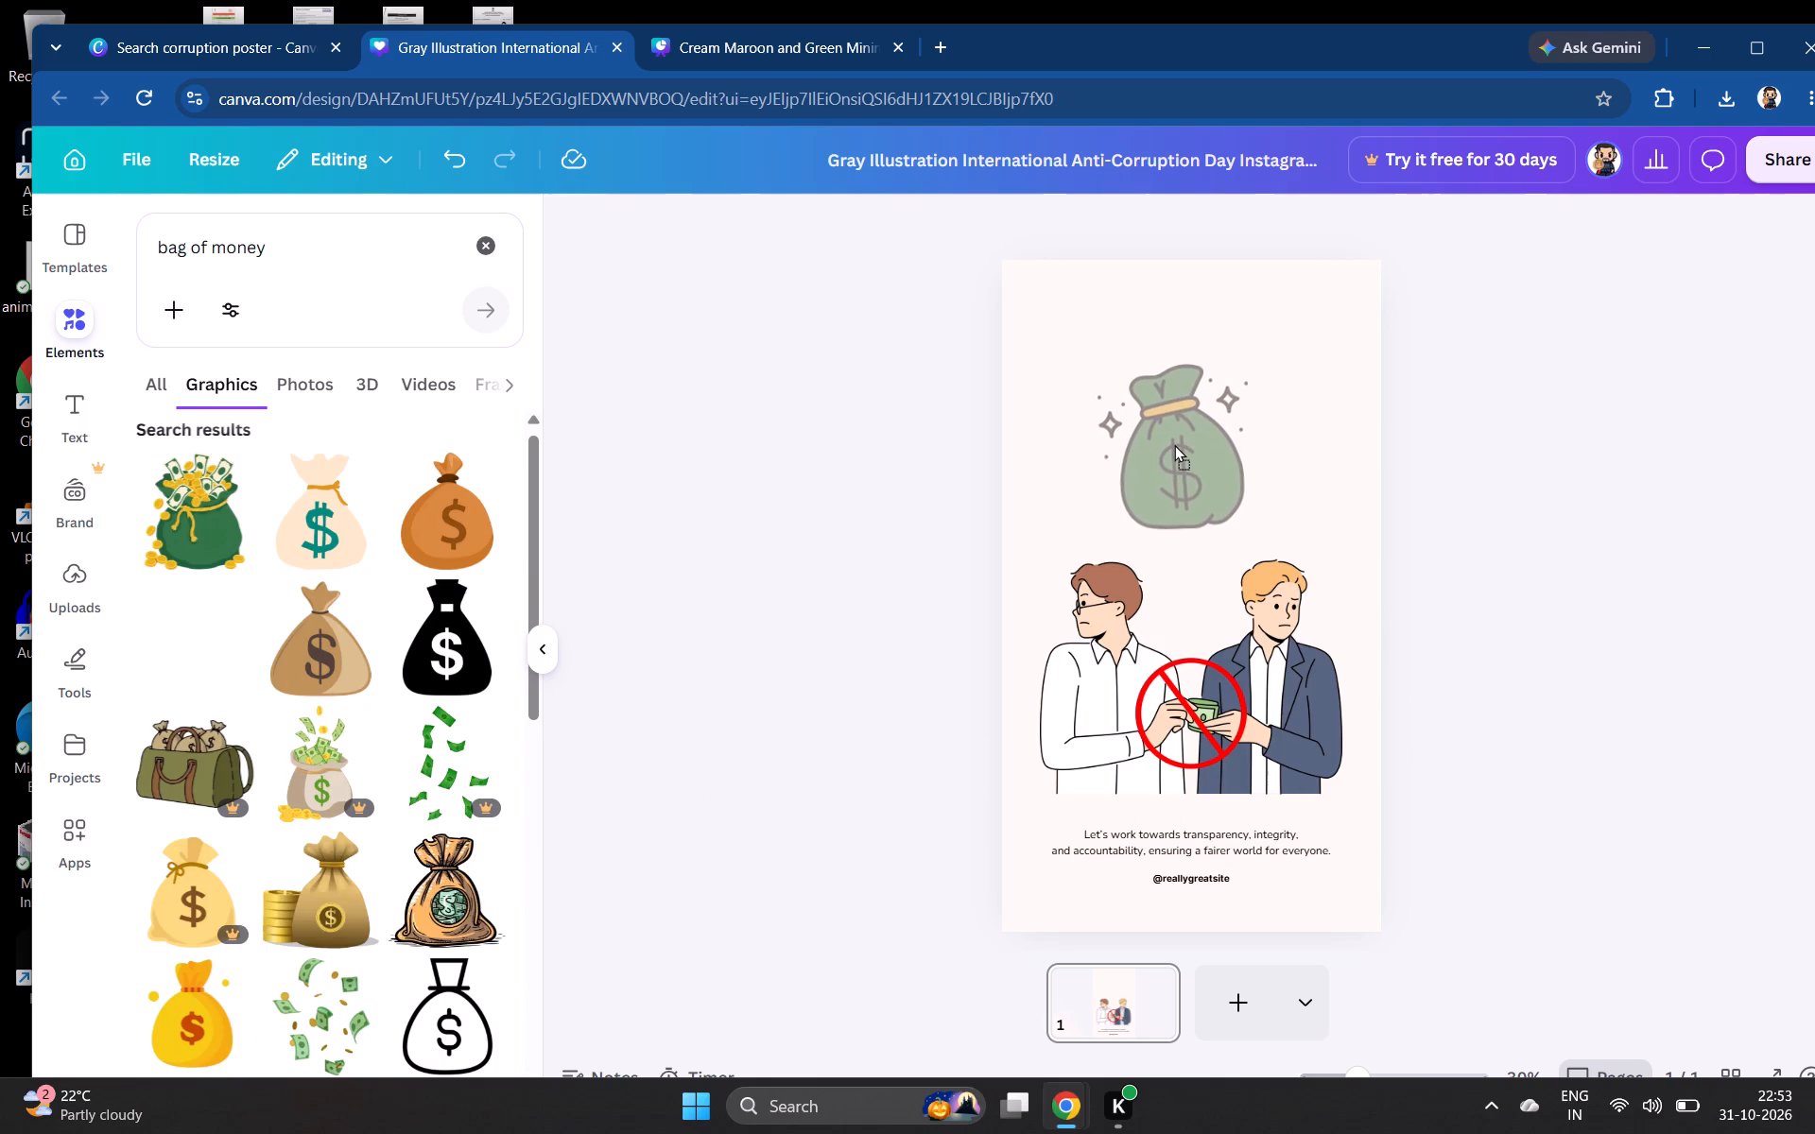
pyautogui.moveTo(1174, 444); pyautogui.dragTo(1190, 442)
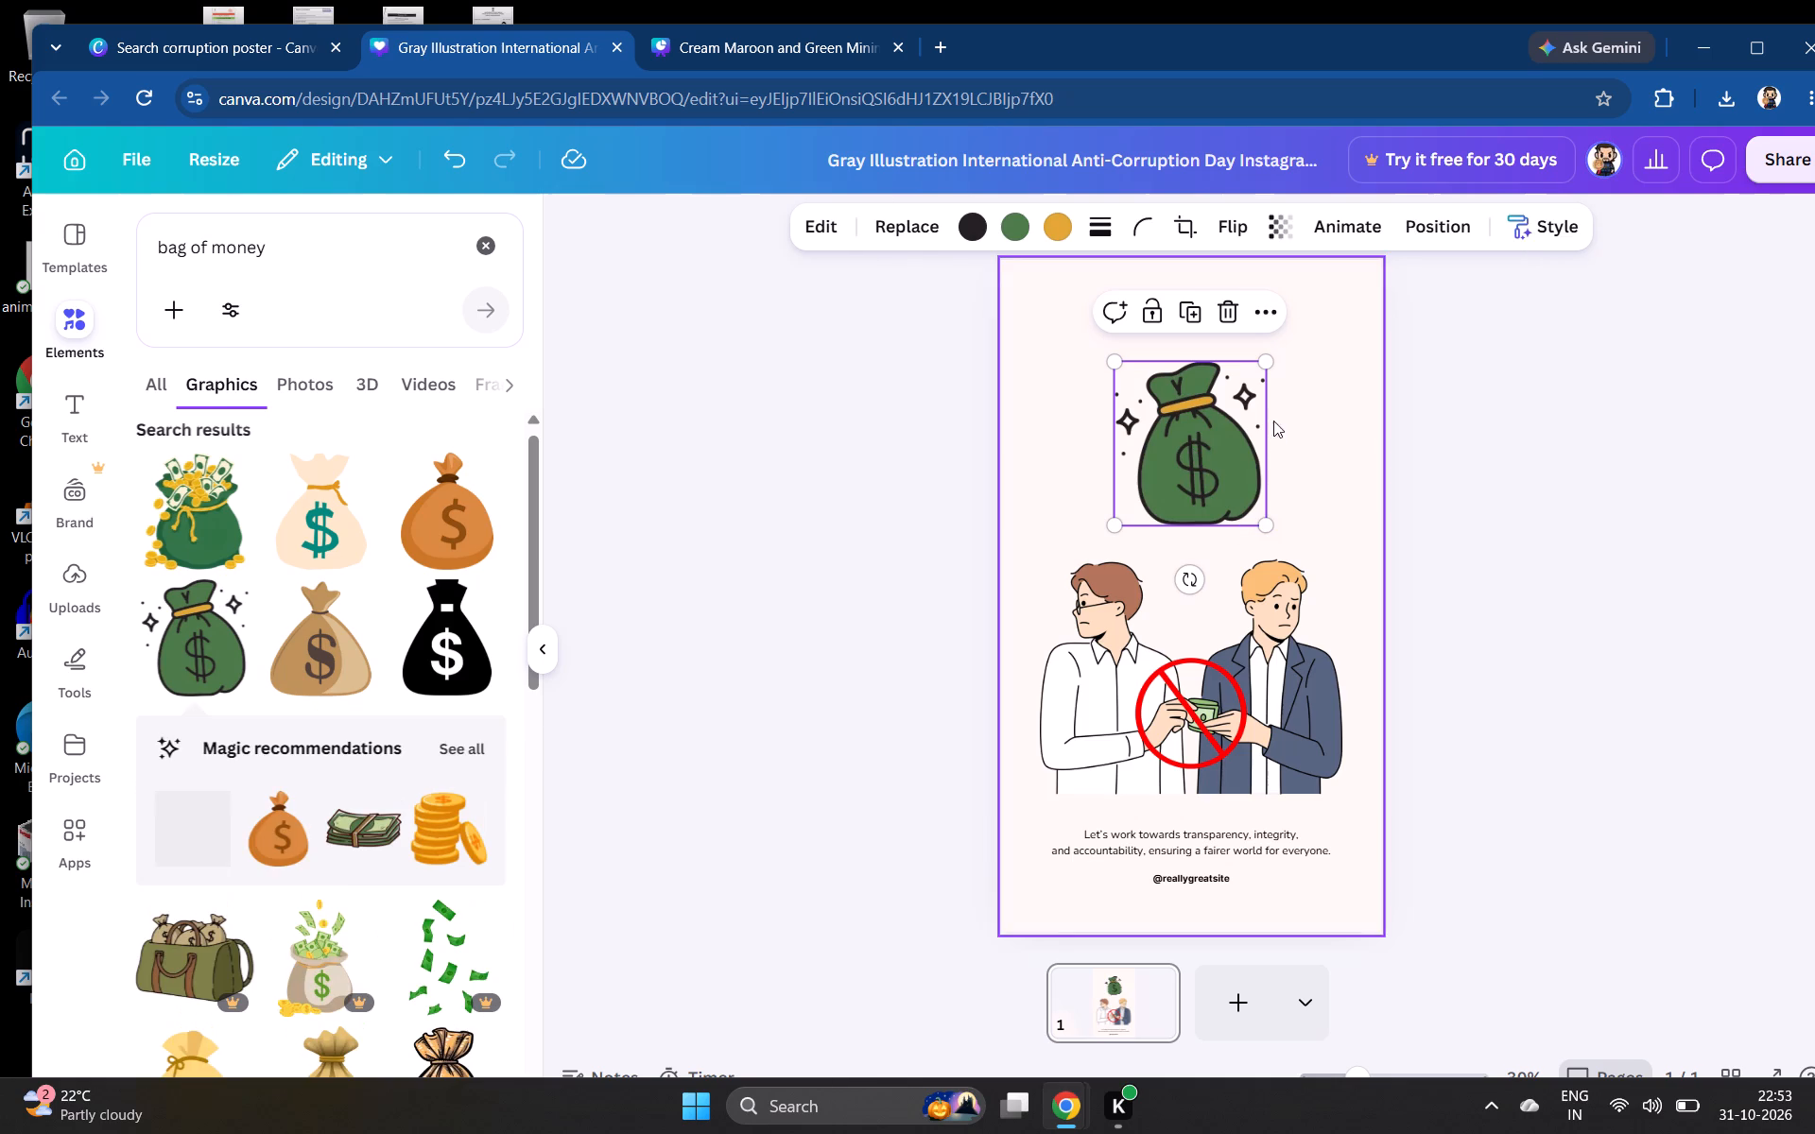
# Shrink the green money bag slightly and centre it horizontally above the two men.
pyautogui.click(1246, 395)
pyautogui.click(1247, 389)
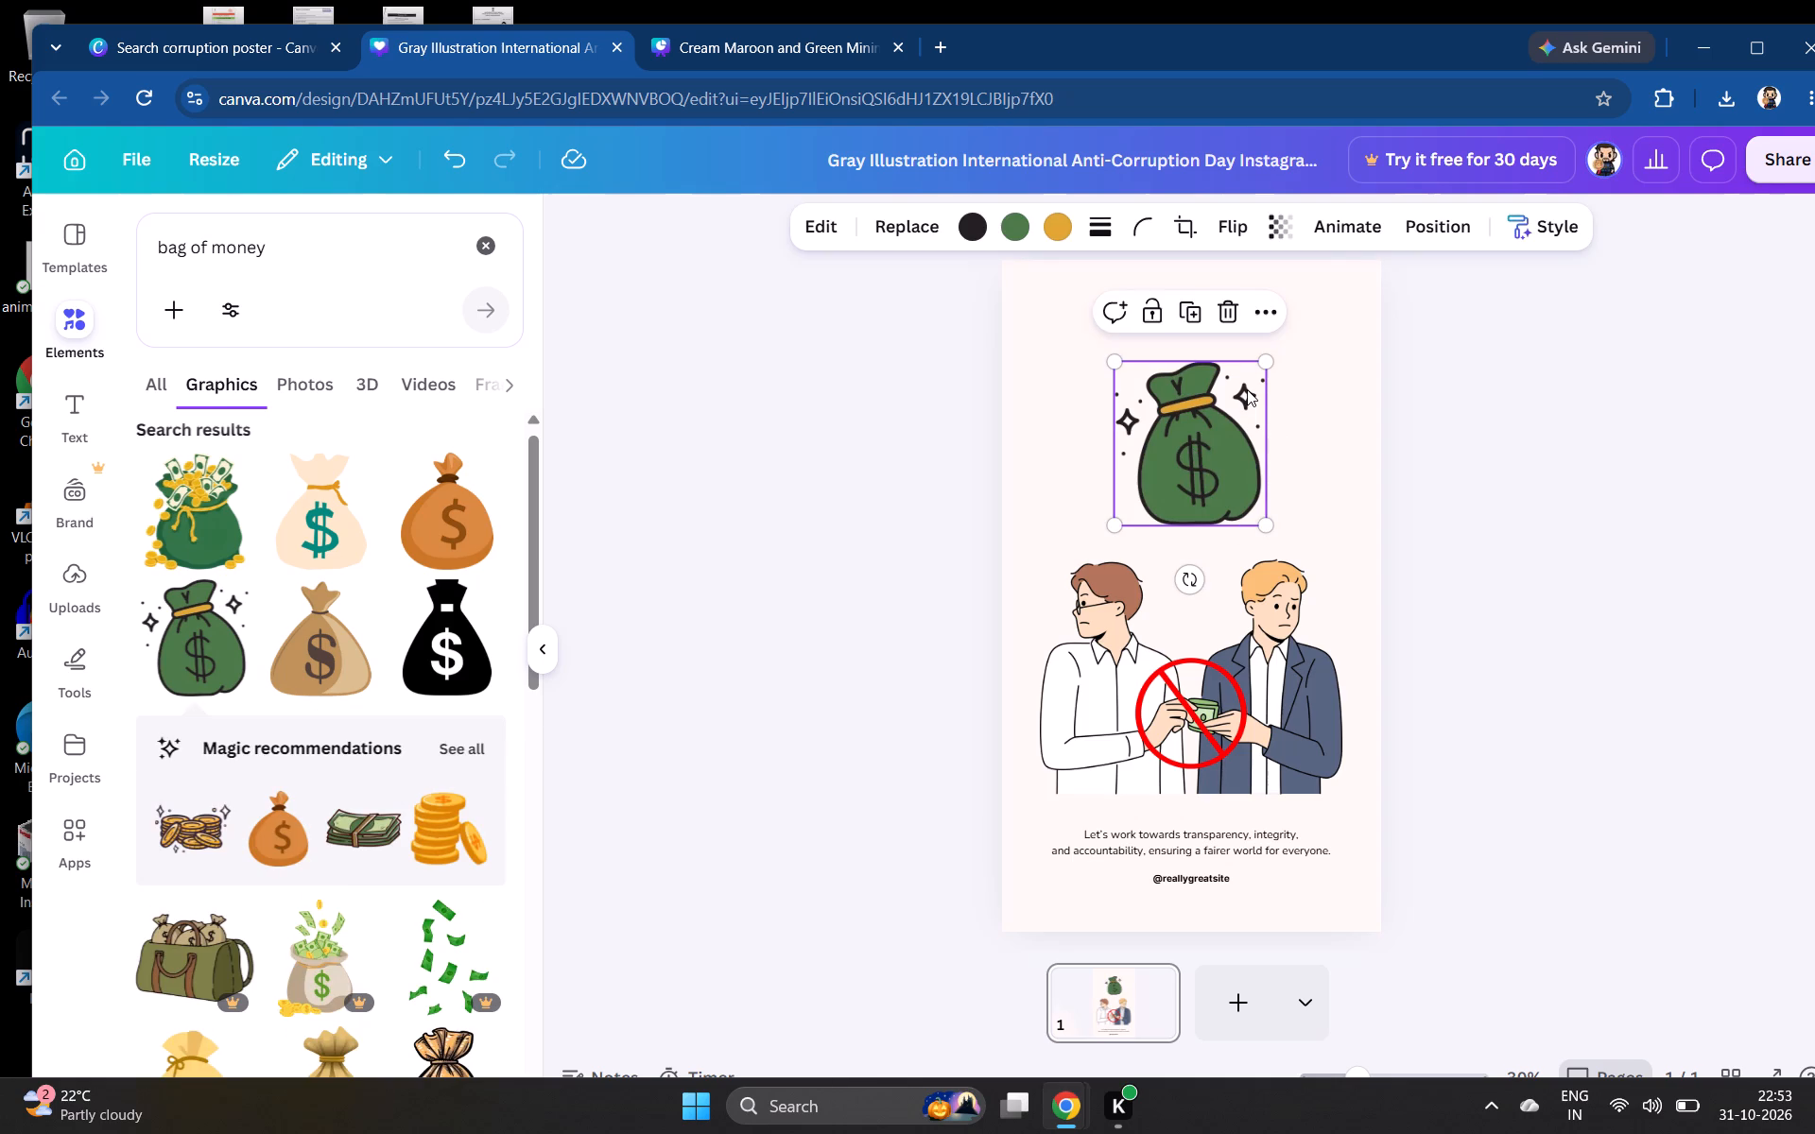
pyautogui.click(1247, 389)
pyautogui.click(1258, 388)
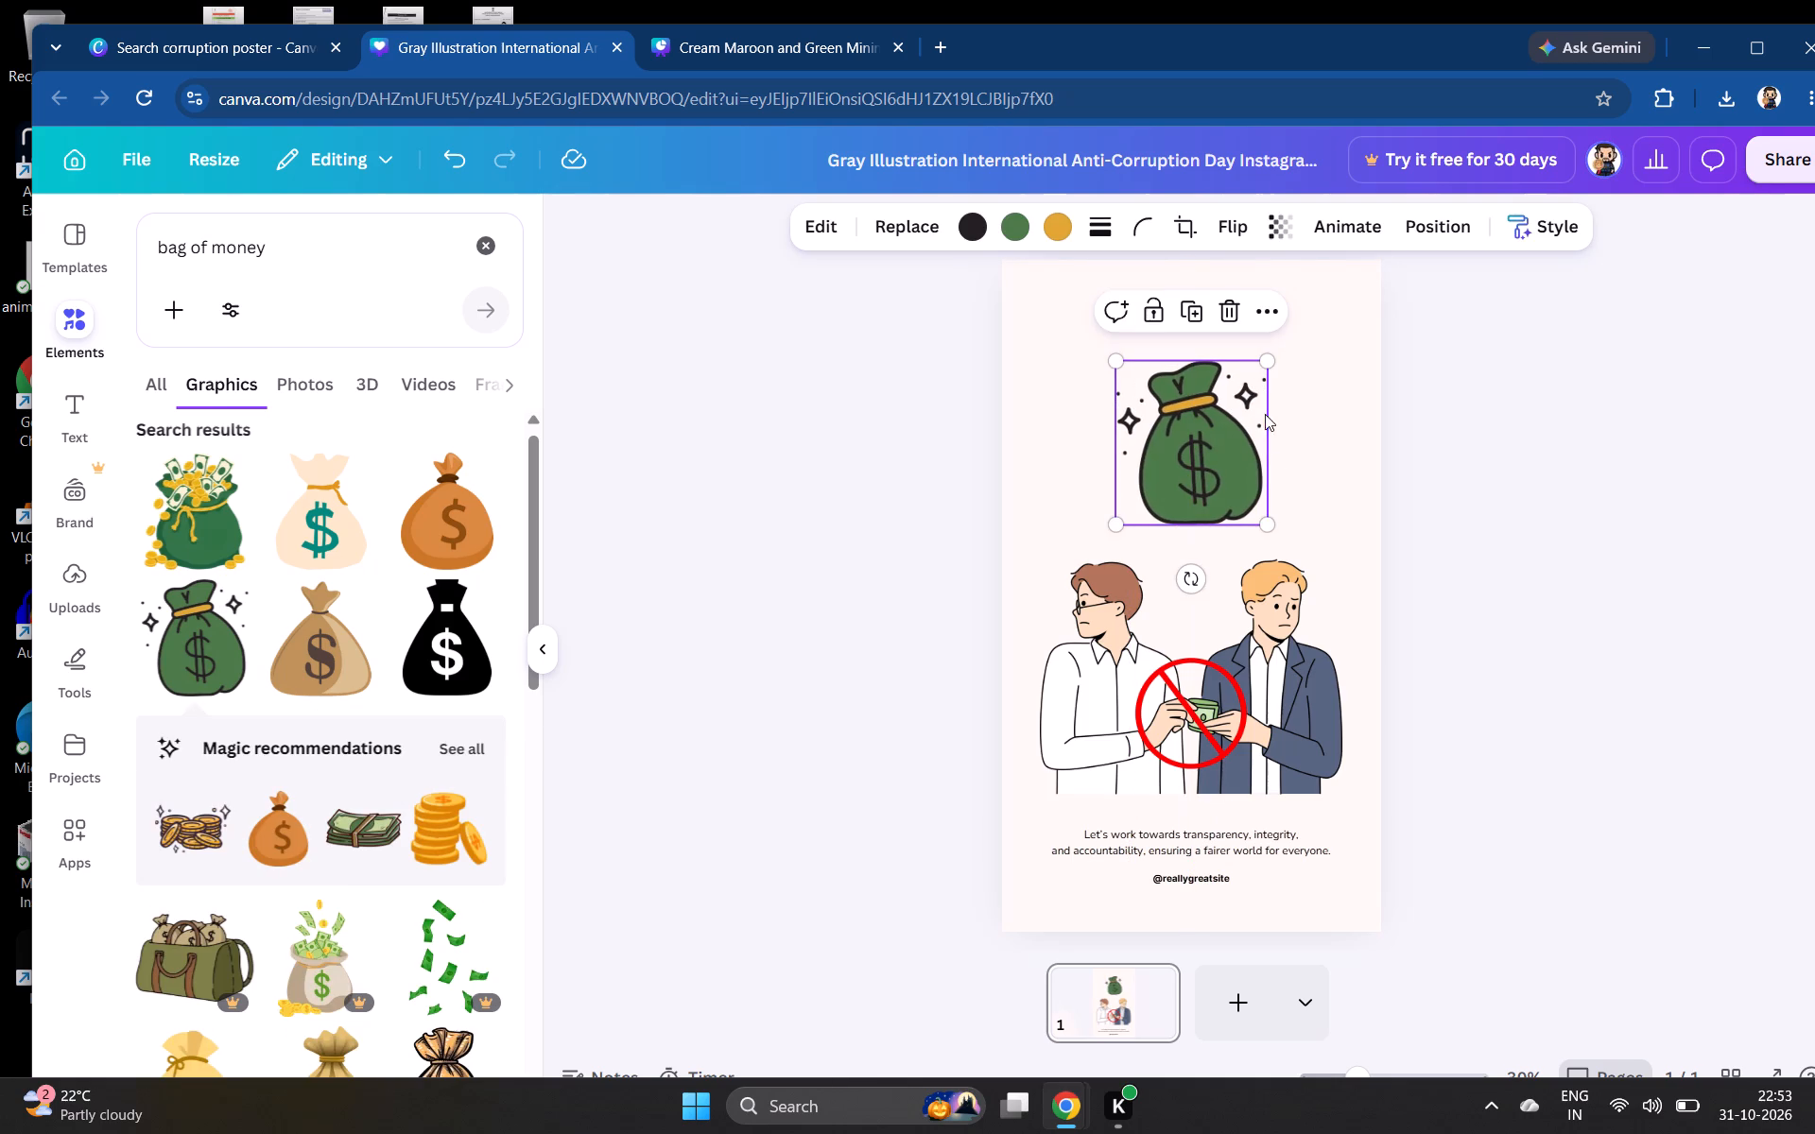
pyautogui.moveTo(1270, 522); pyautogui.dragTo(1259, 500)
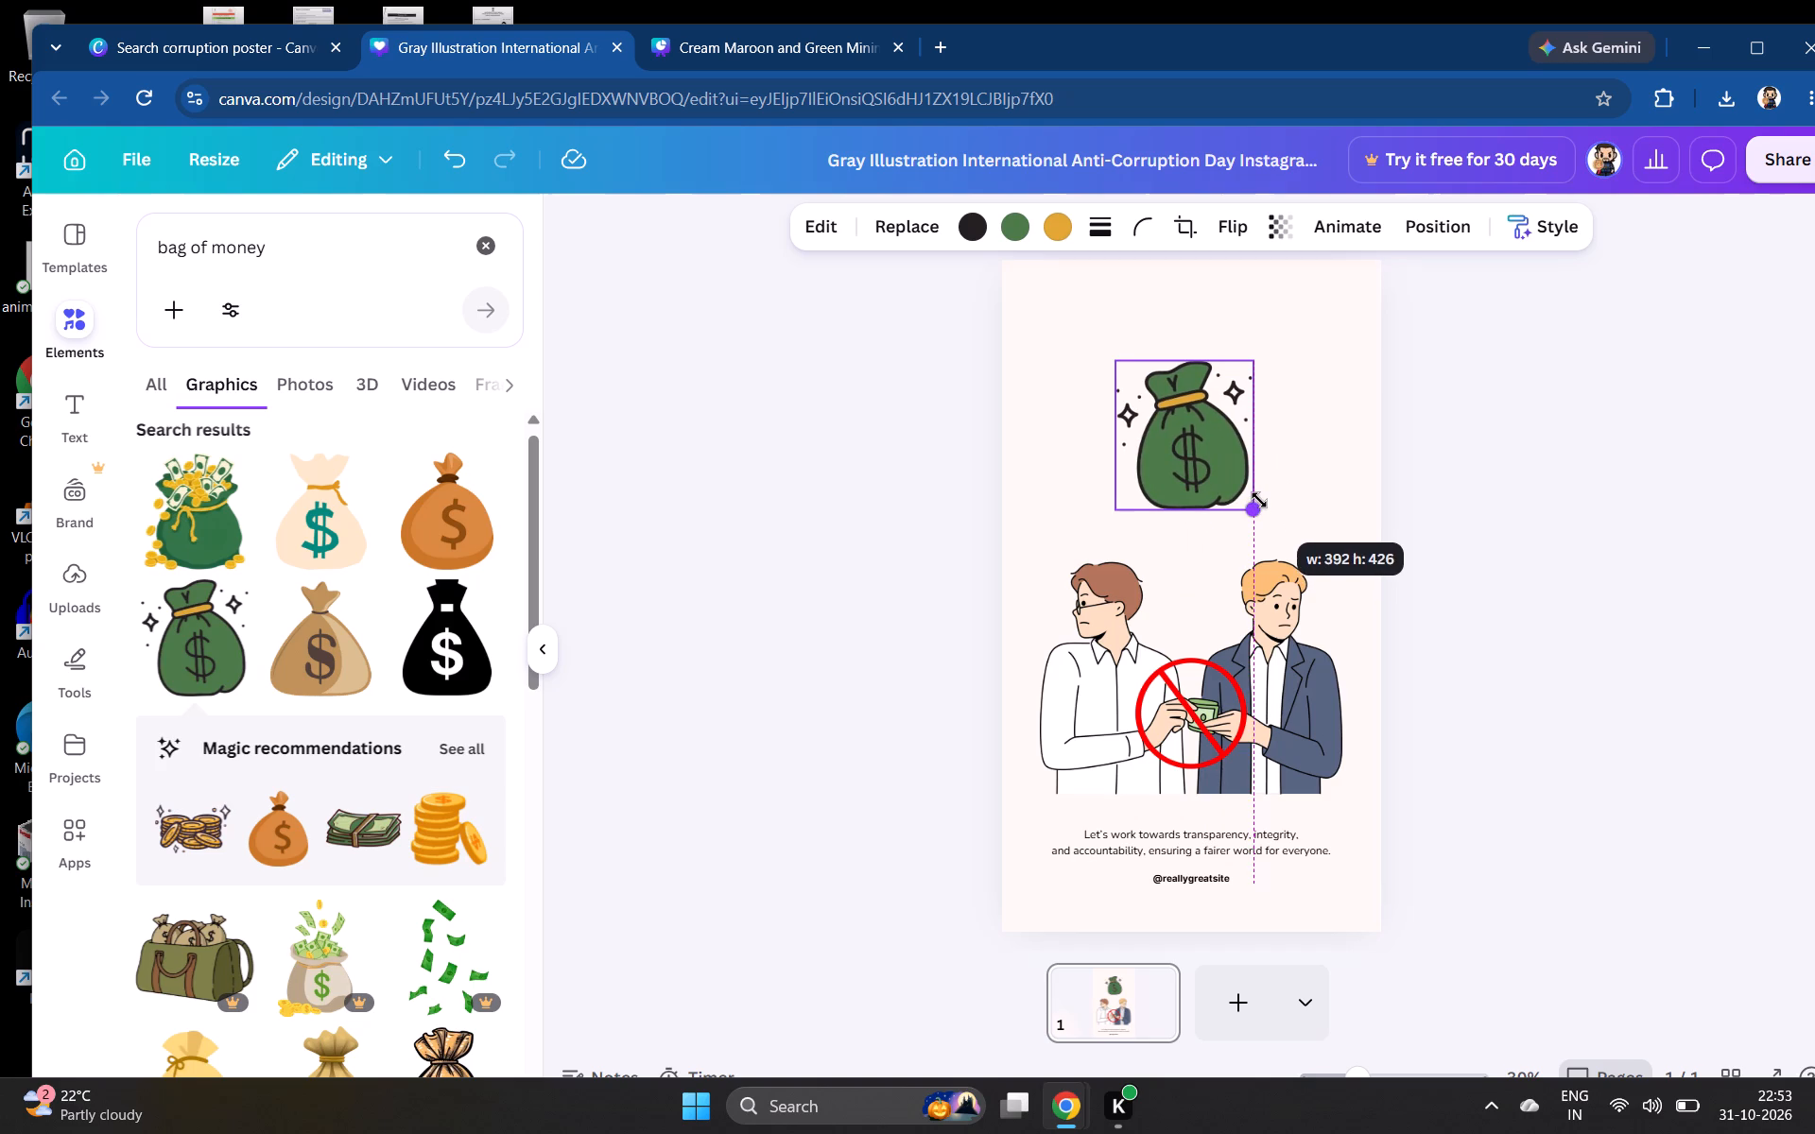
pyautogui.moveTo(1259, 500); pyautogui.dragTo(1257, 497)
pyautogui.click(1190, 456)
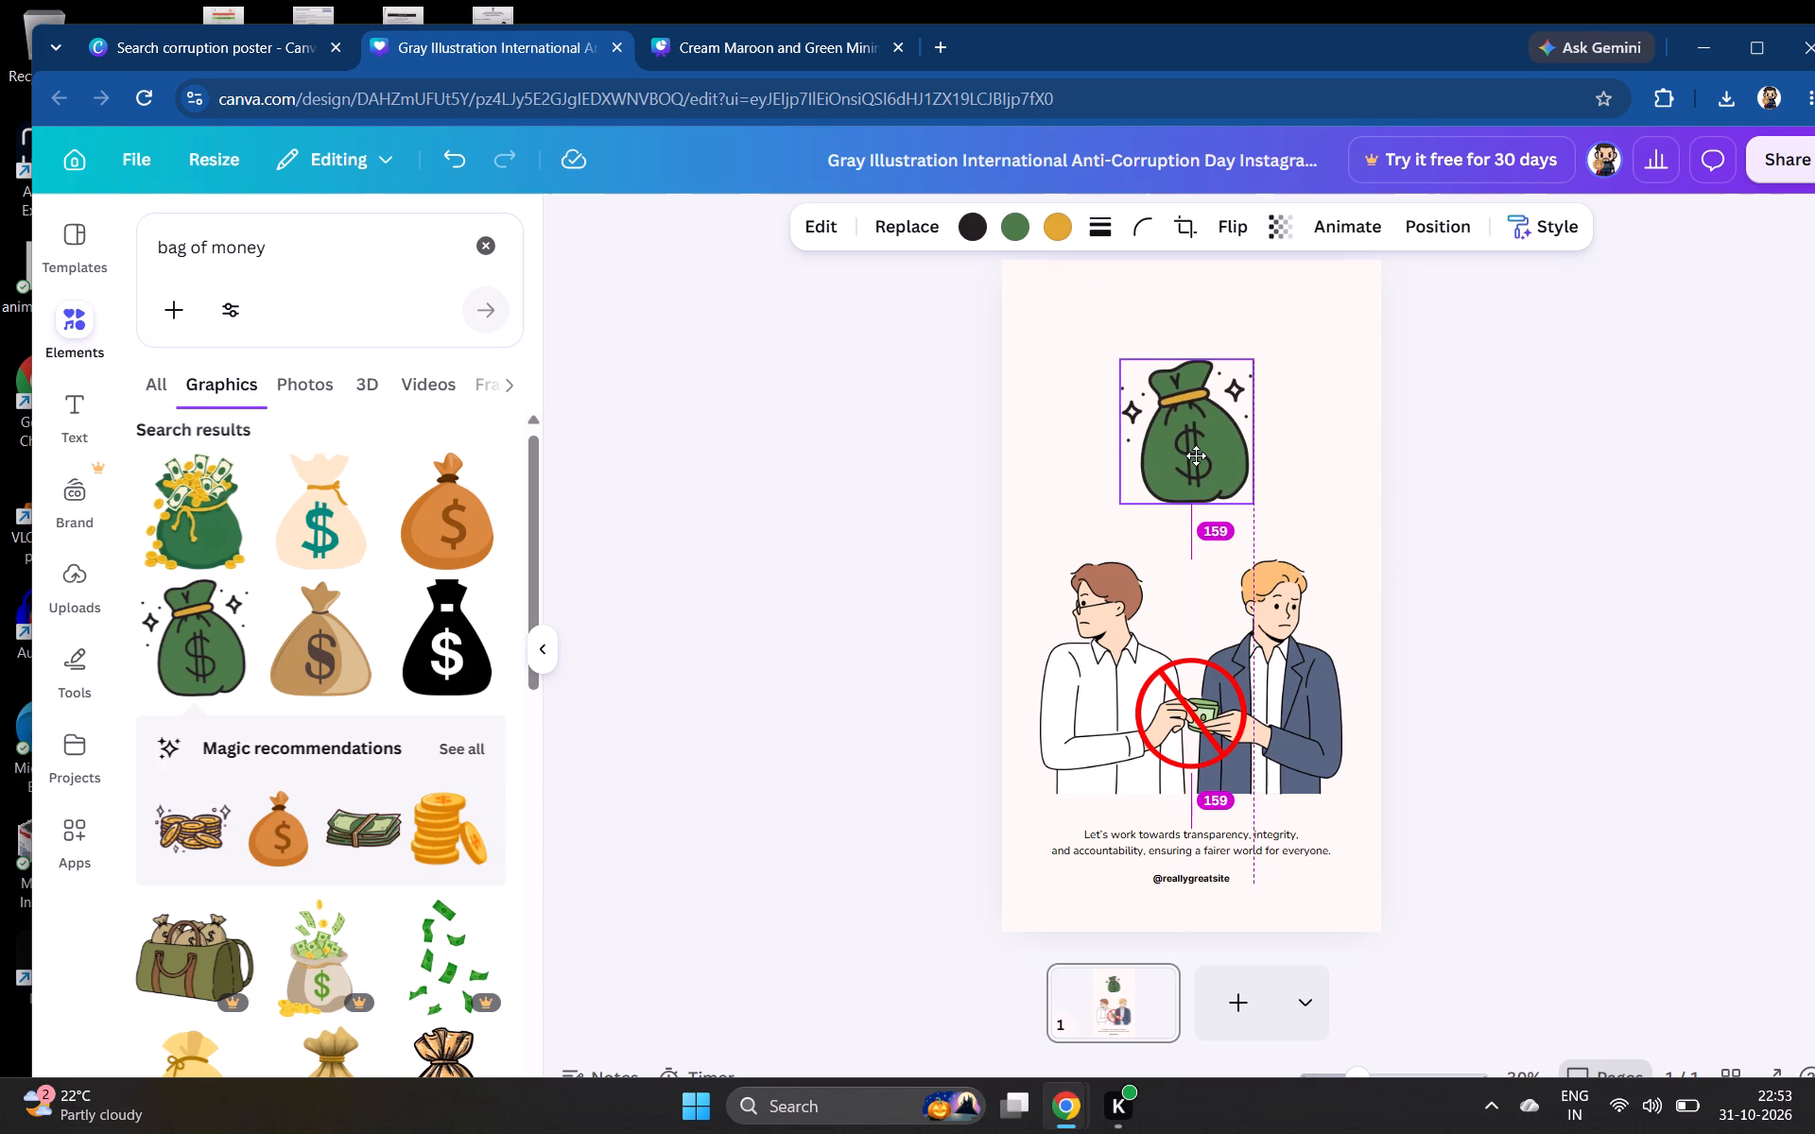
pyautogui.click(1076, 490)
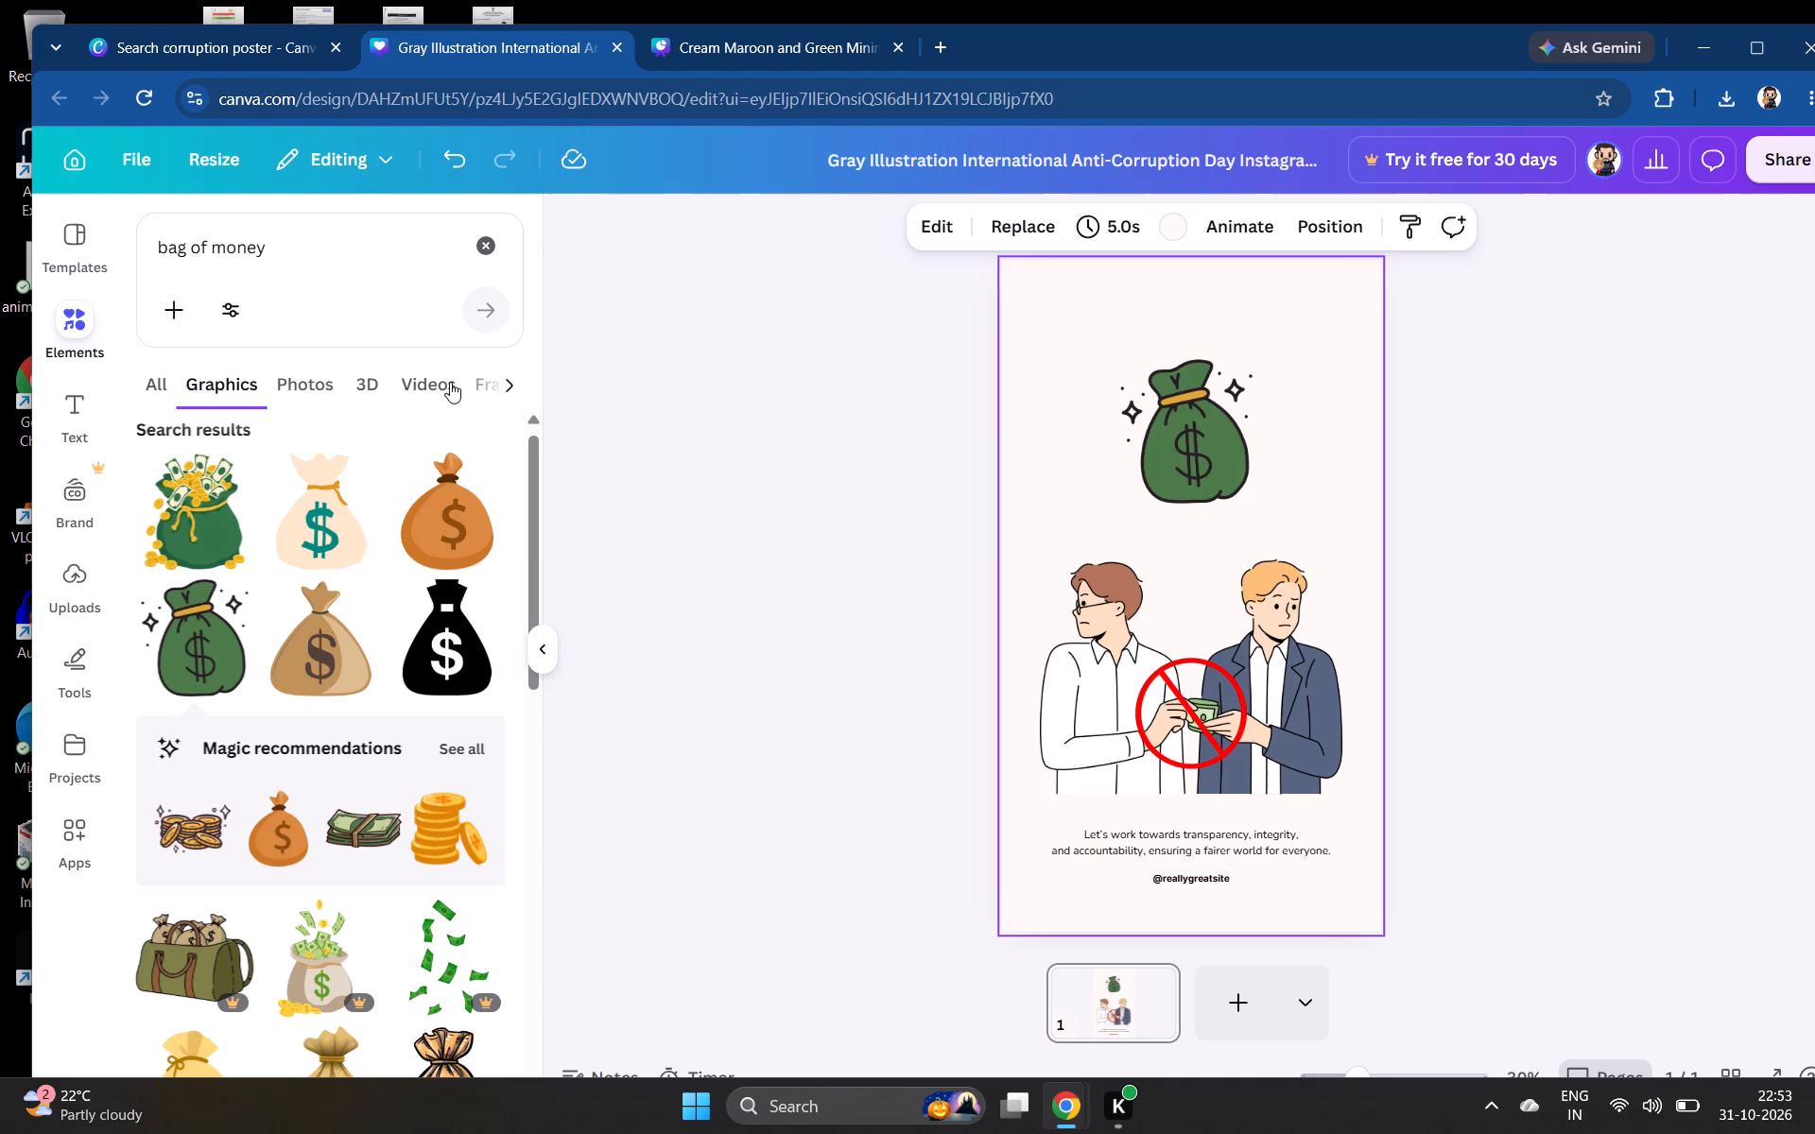
# Clear the element search and examine the full set of recommended money graphics for an alternative to the bag.
pyautogui.click(494, 248)
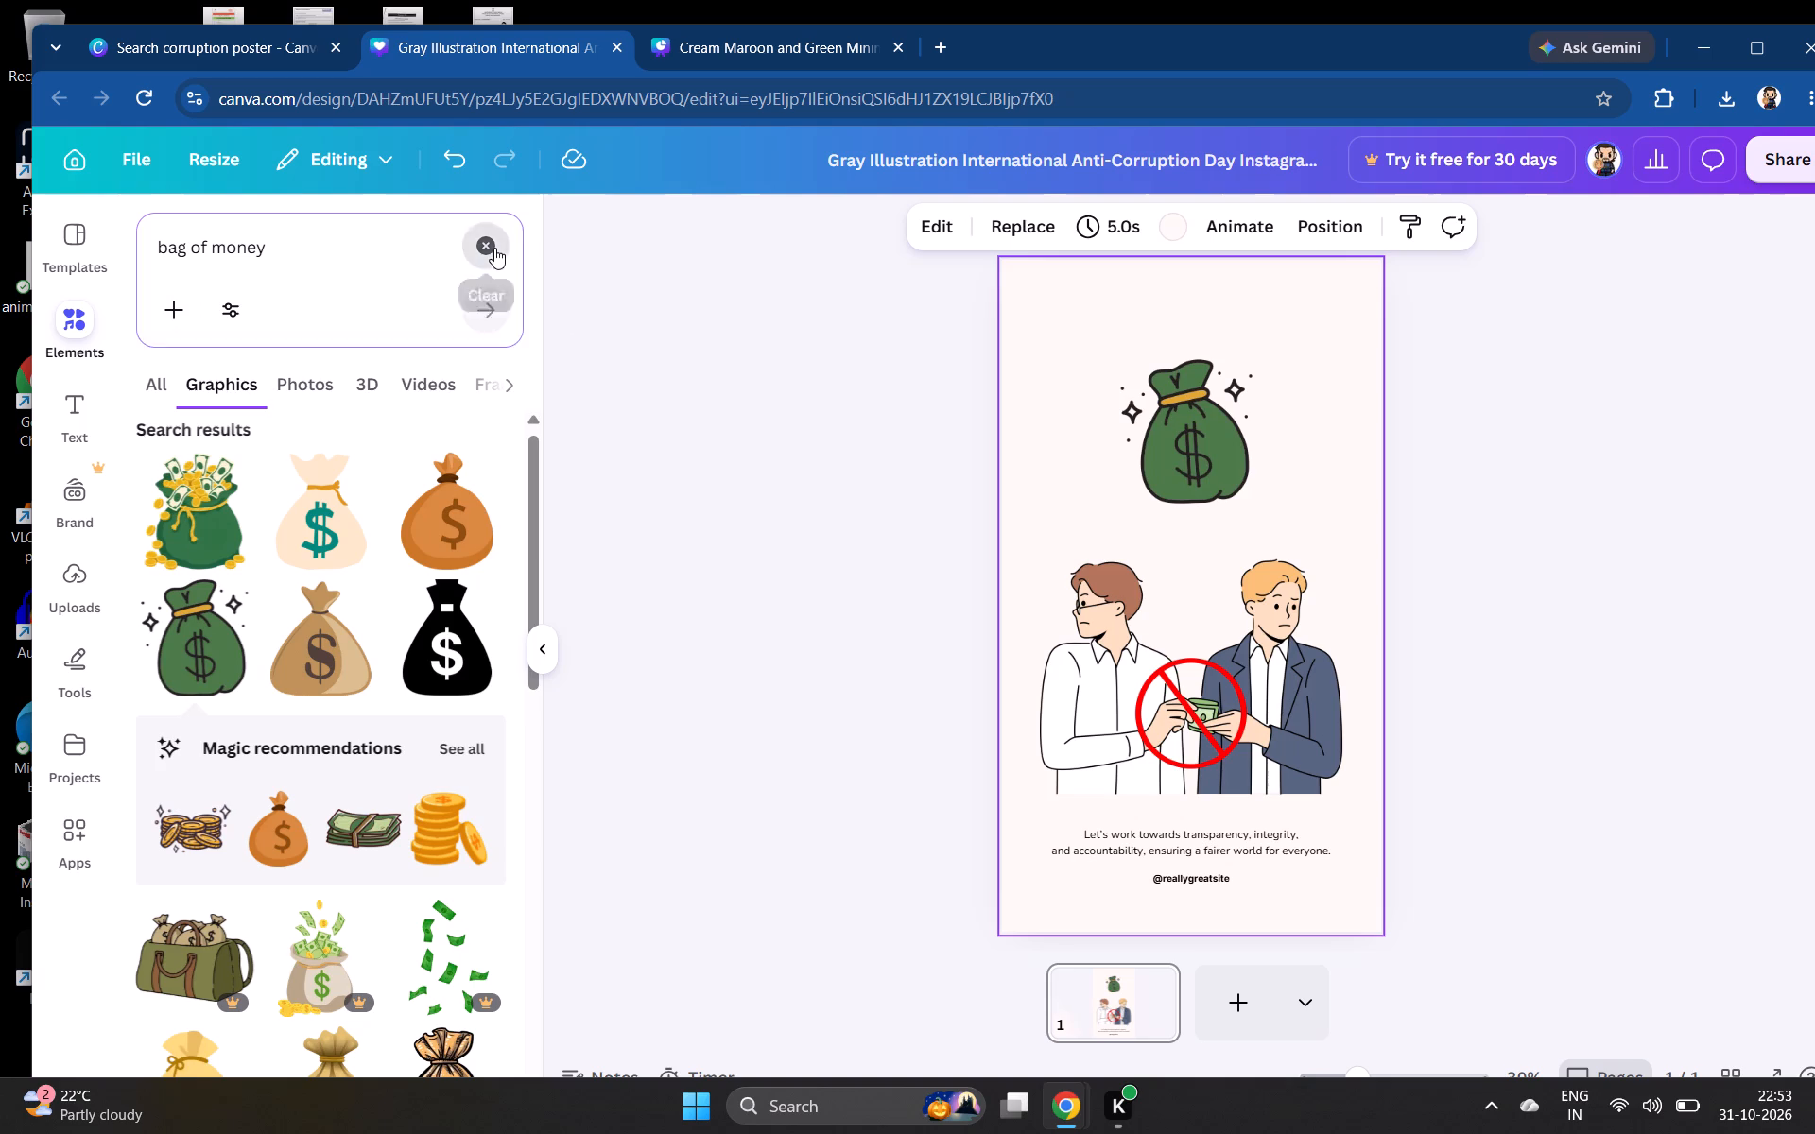
pyautogui.click(315, 687)
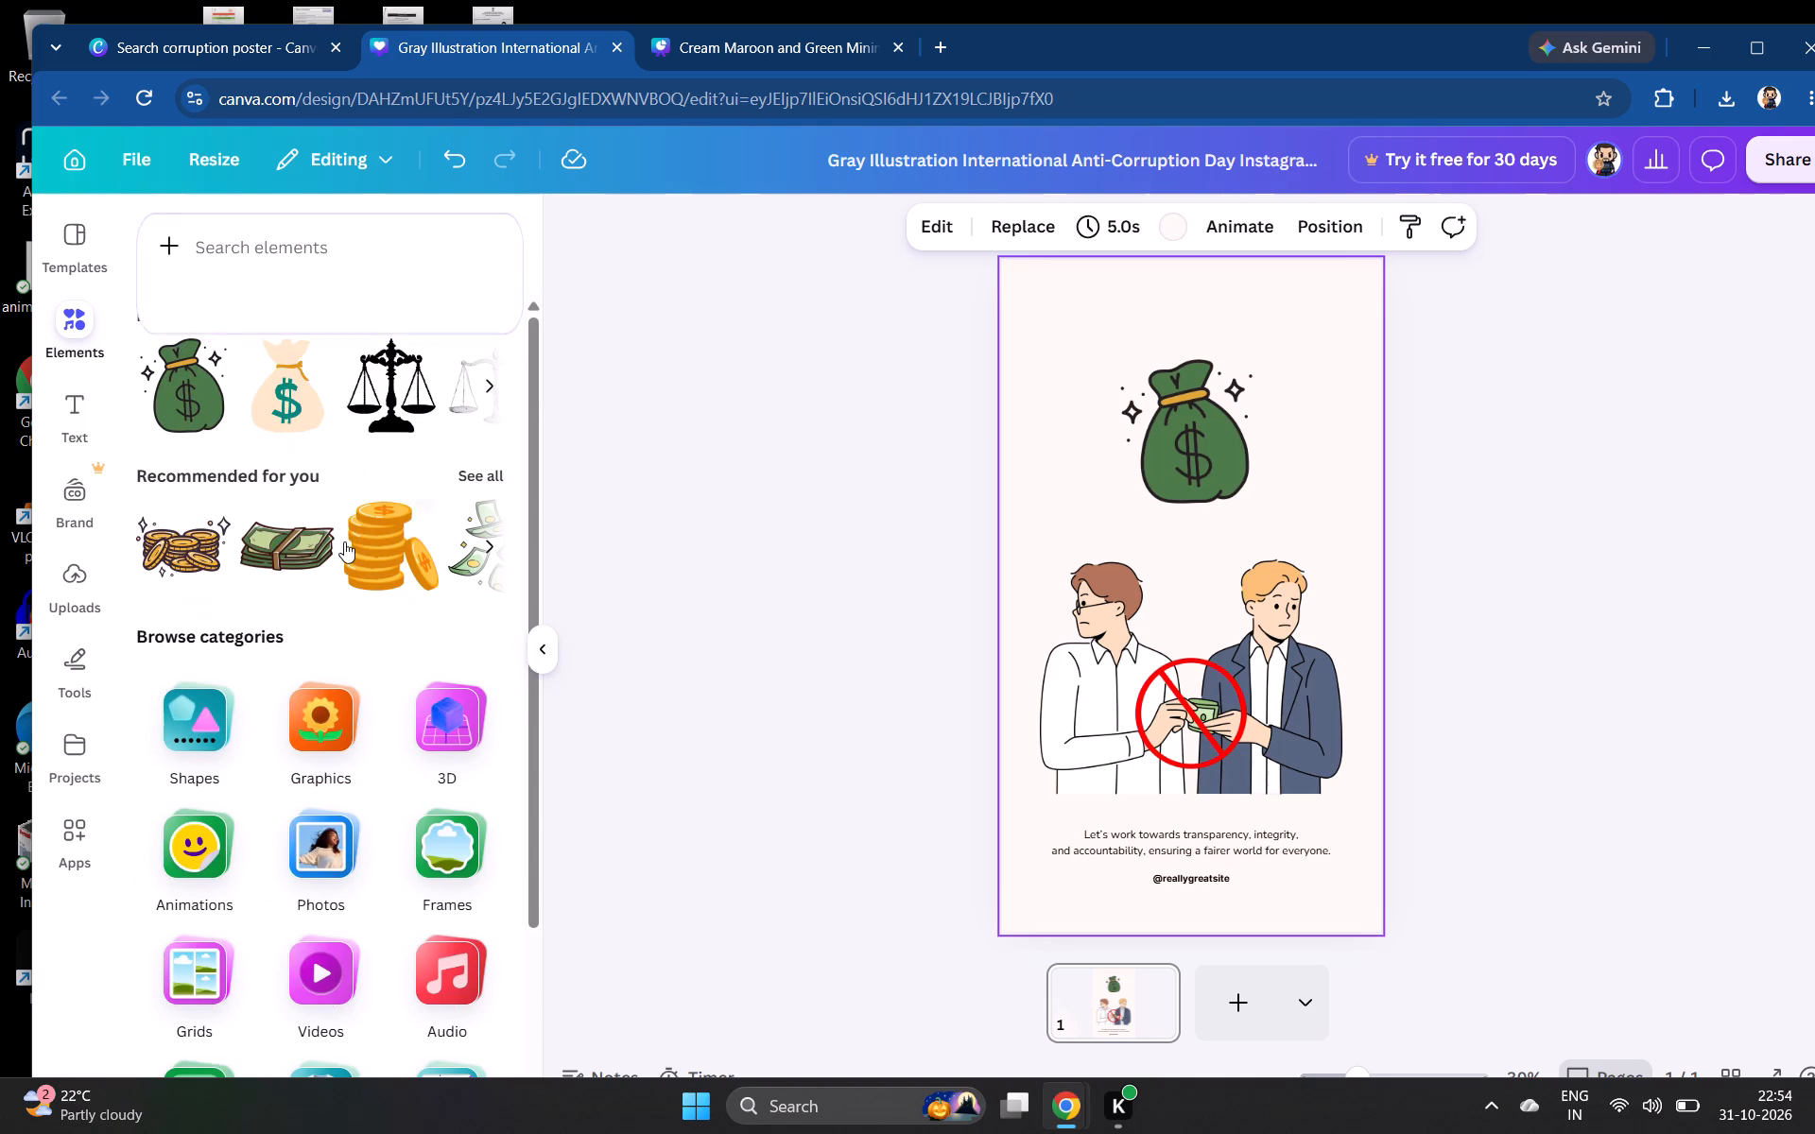
pyautogui.scroll(10, 361, 507)
pyautogui.scroll(-5, 454, 353)
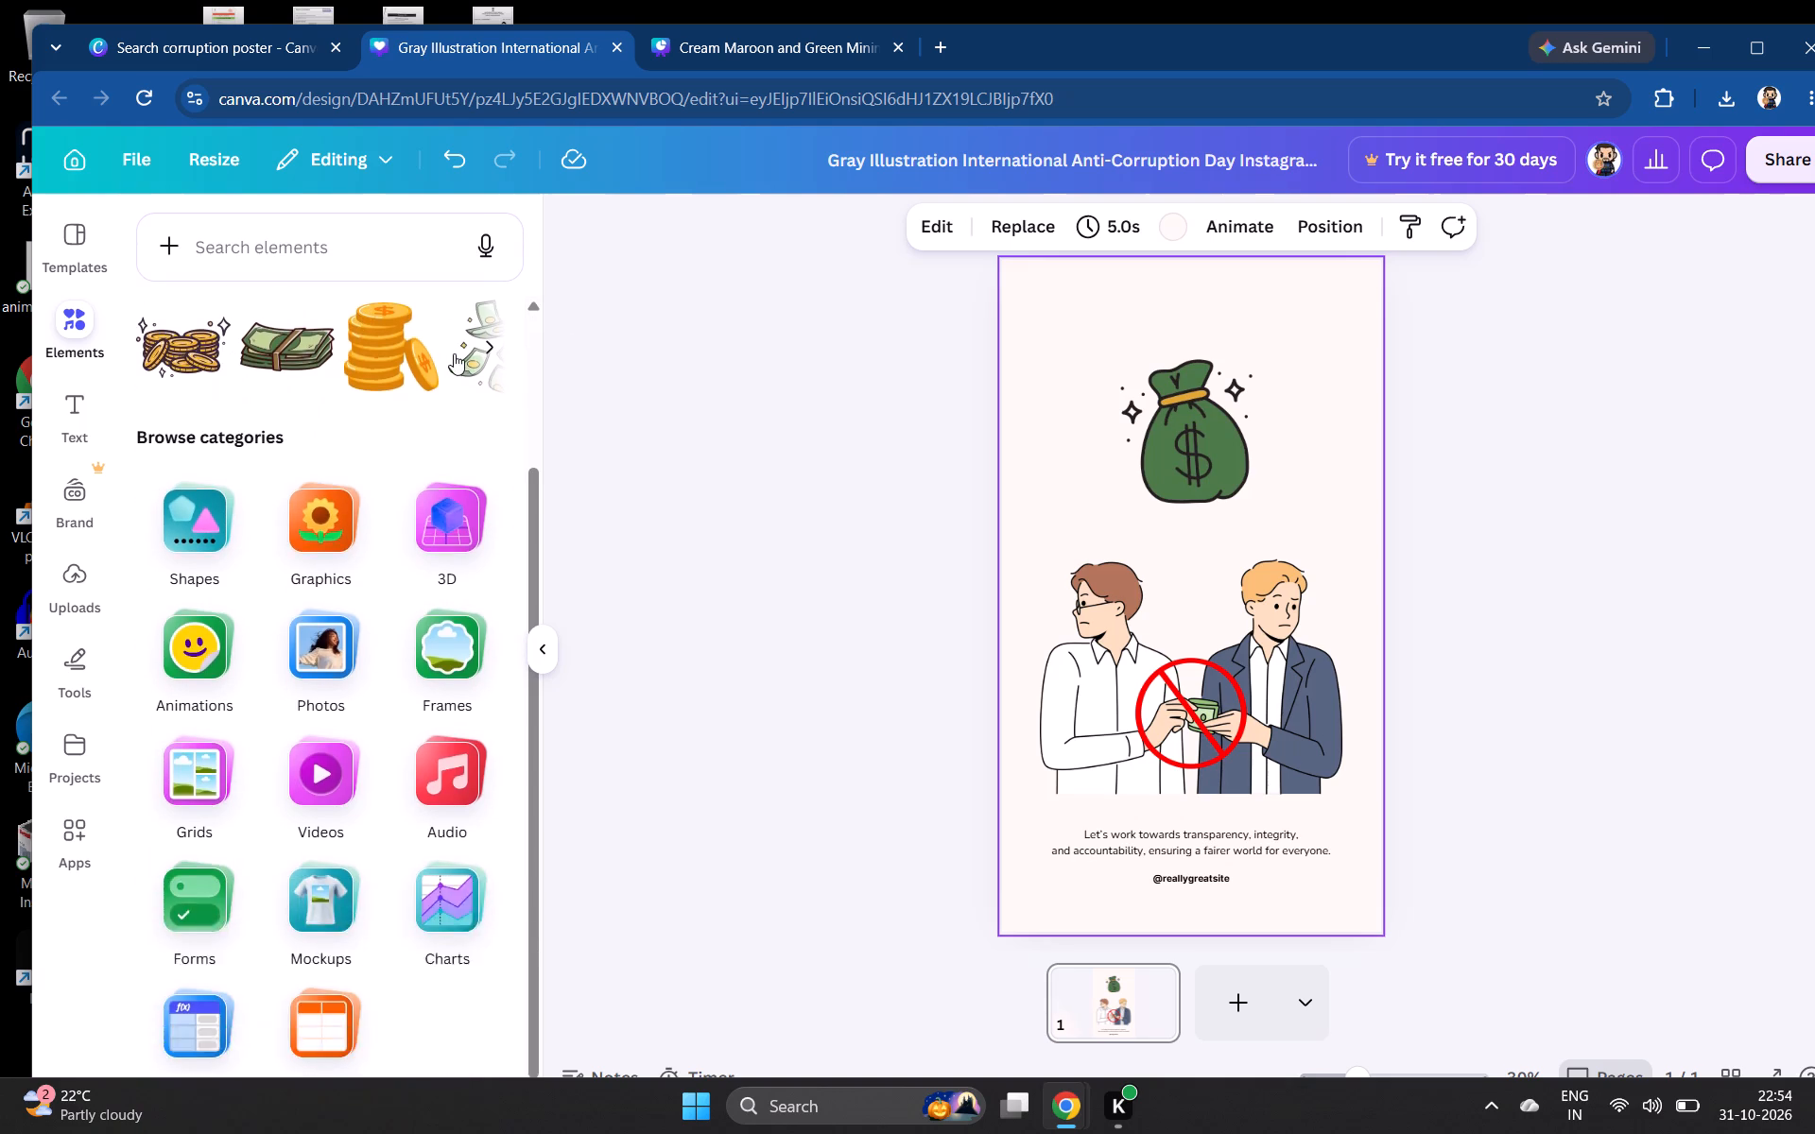
pyautogui.scroll(5, 454, 353)
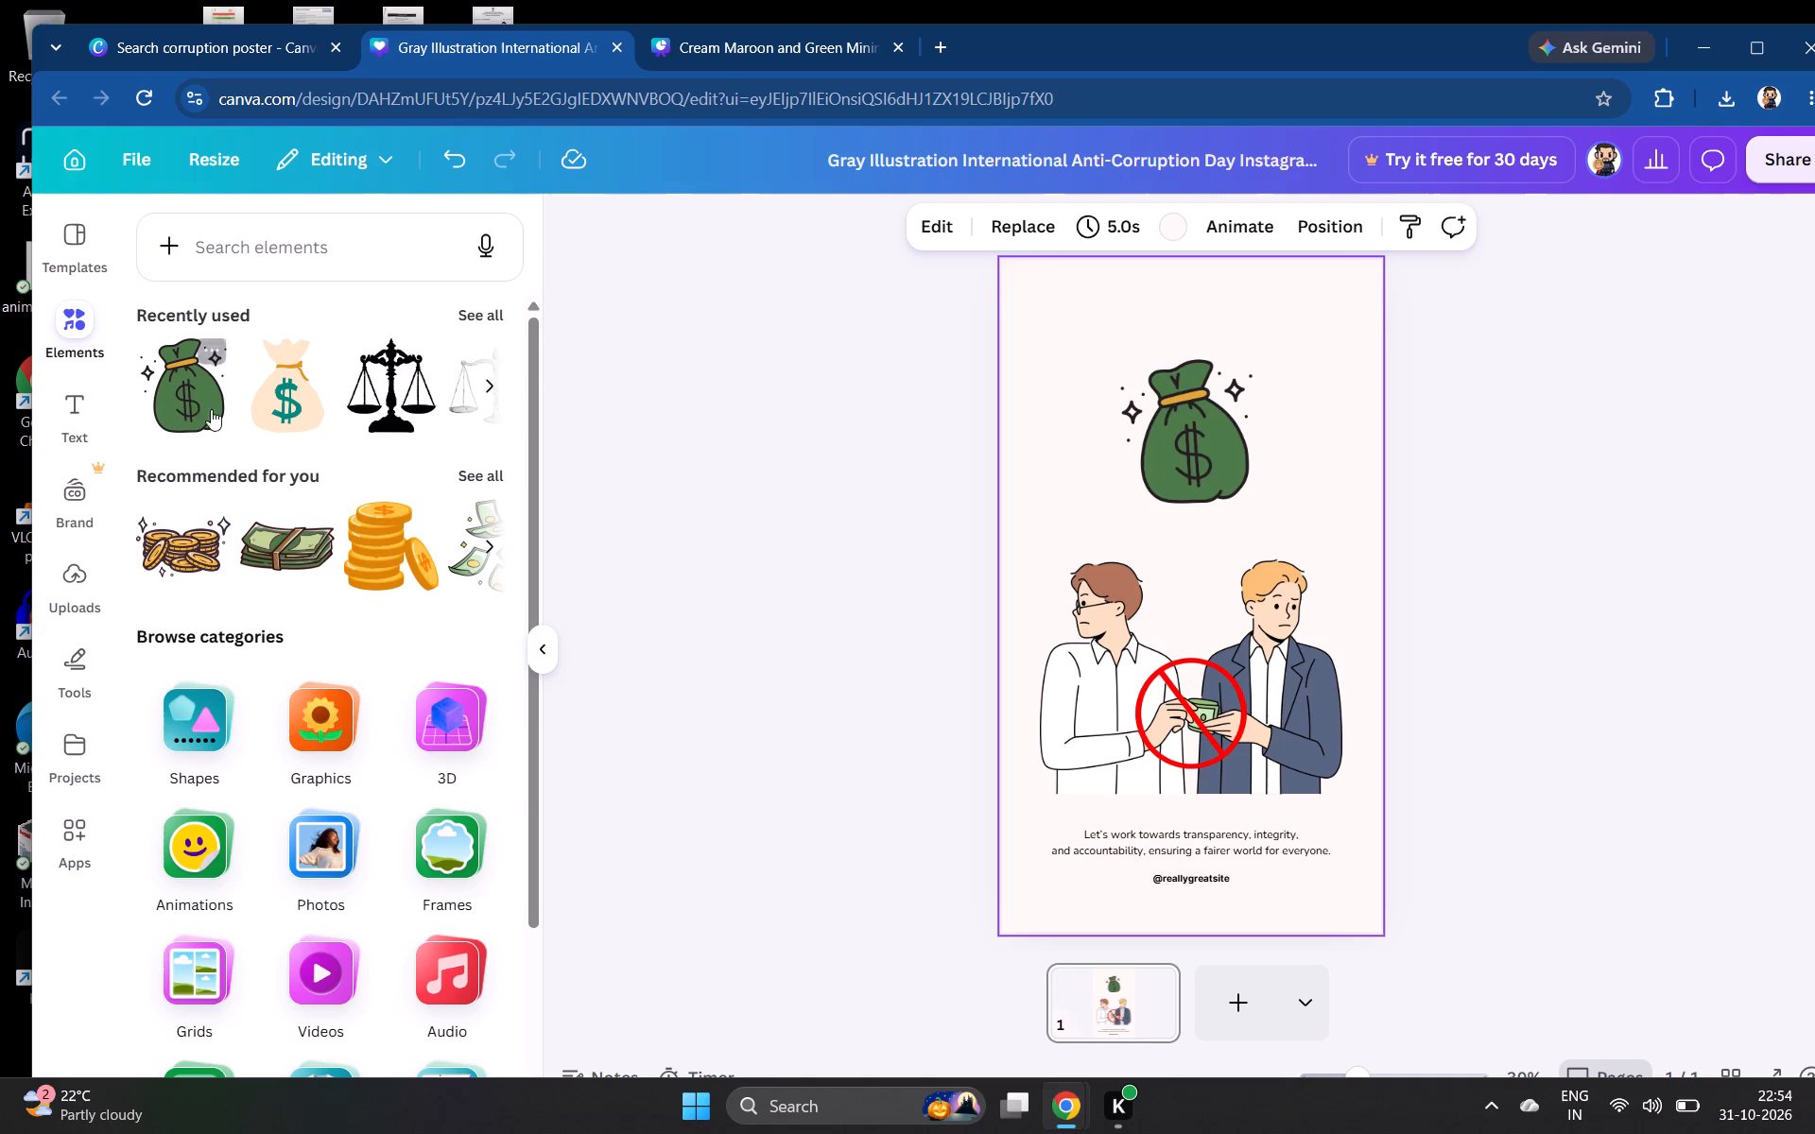
pyautogui.click(89, 335)
pyautogui.click(69, 247)
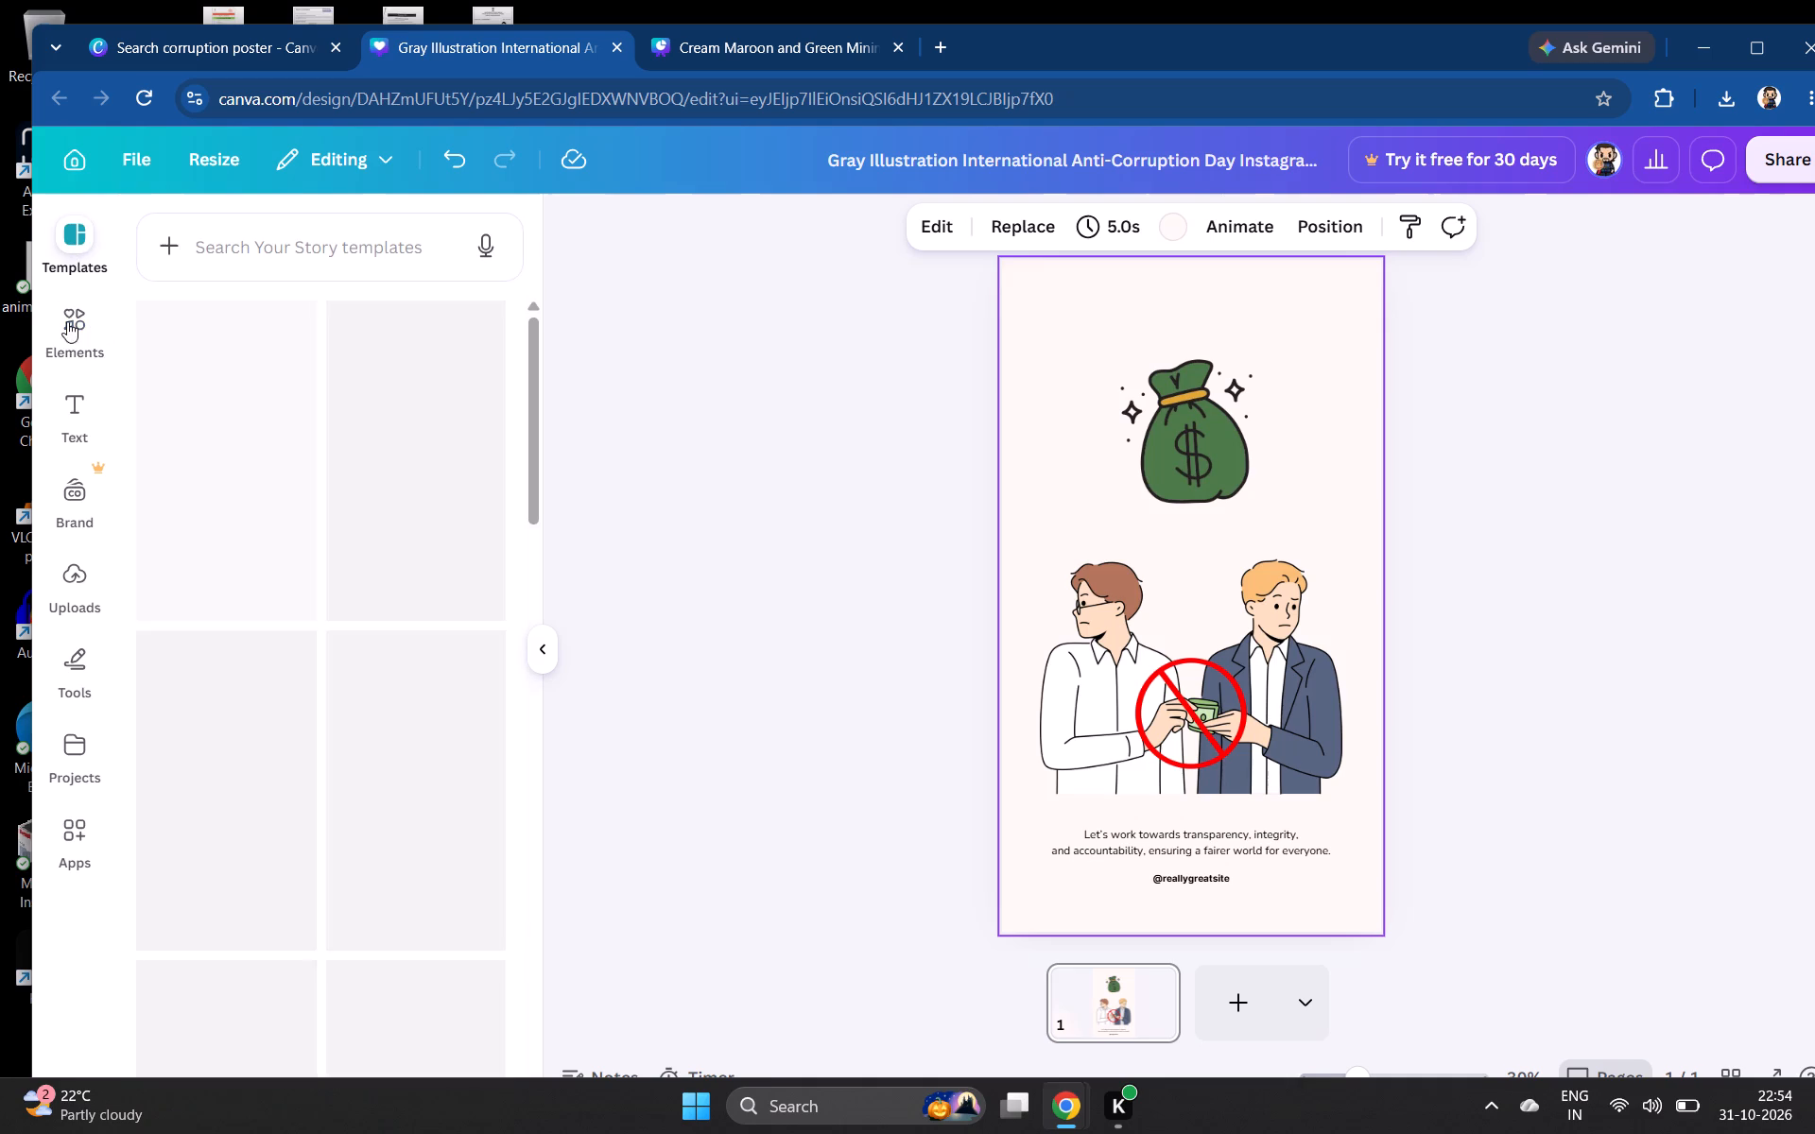
pyautogui.click(64, 342)
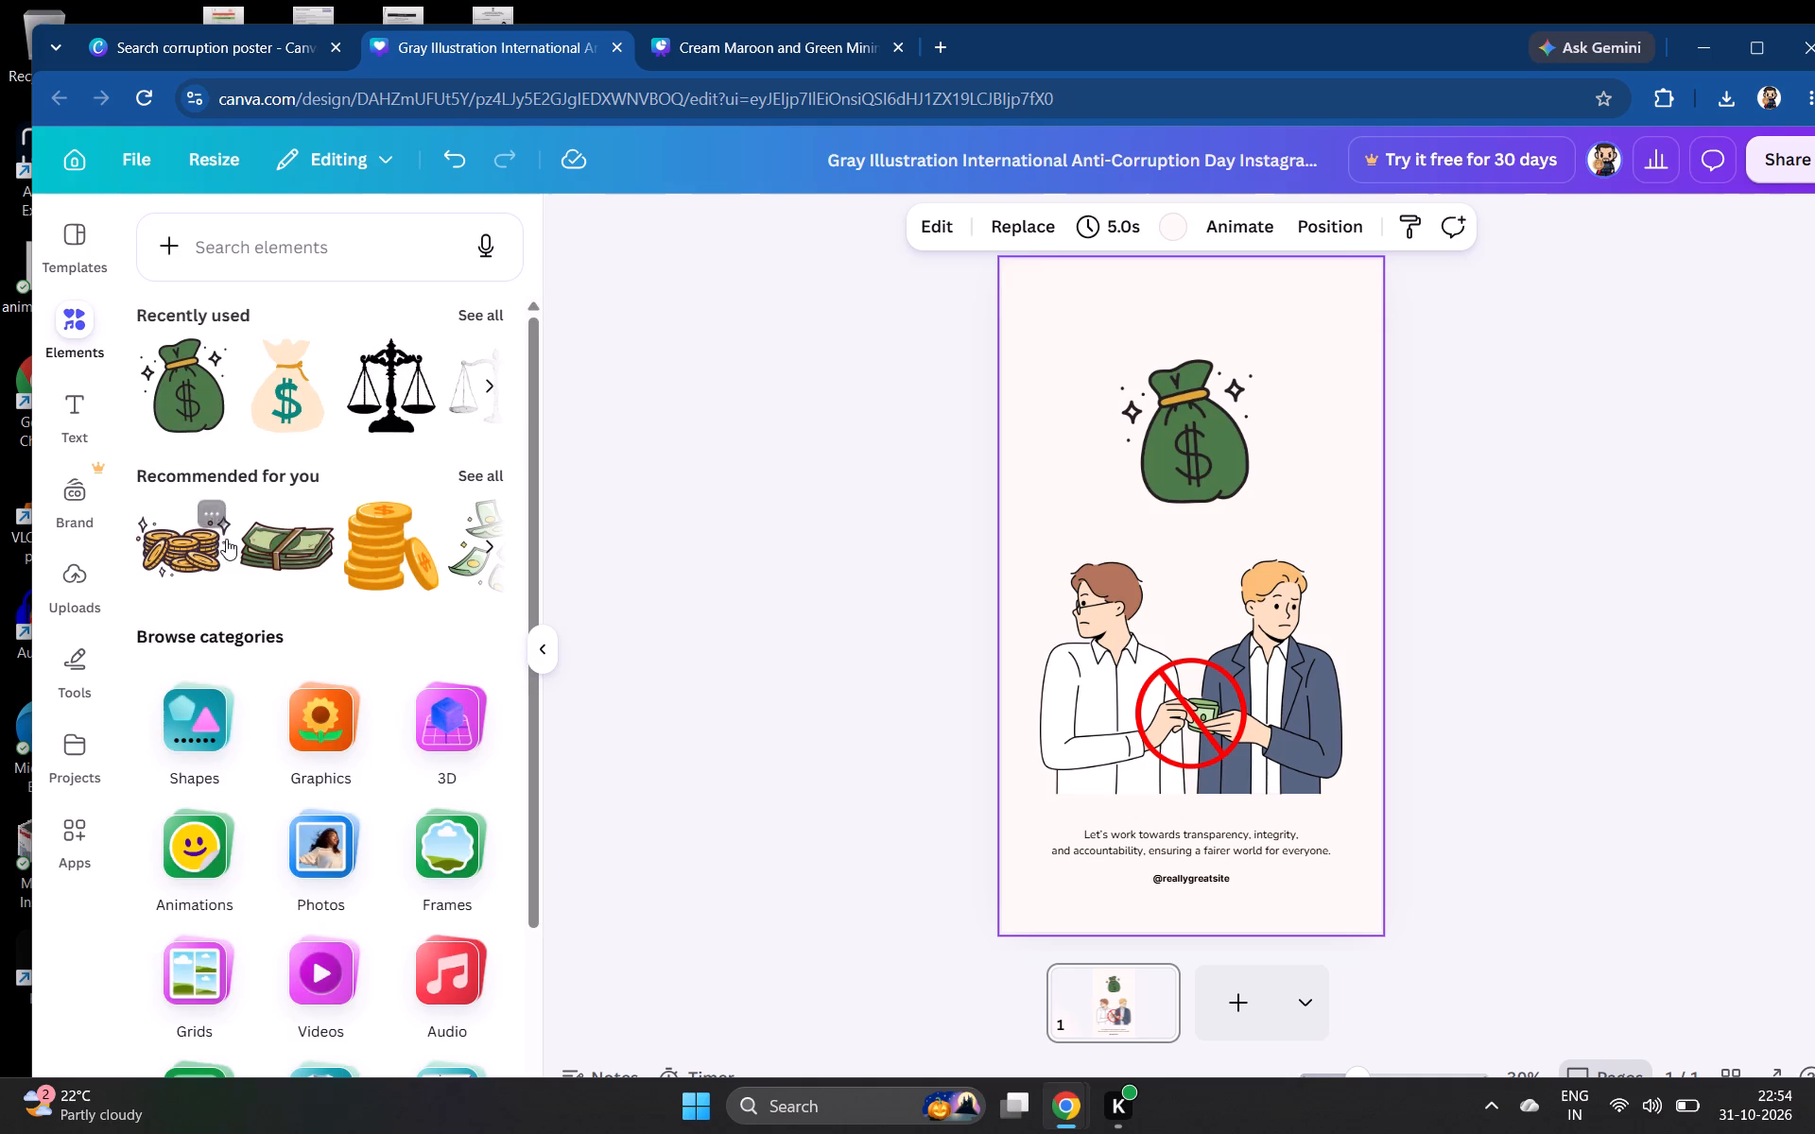
pyautogui.scroll(8, 226, 539)
pyautogui.scroll(-3, 256, 527)
pyautogui.scroll(4, 257, 527)
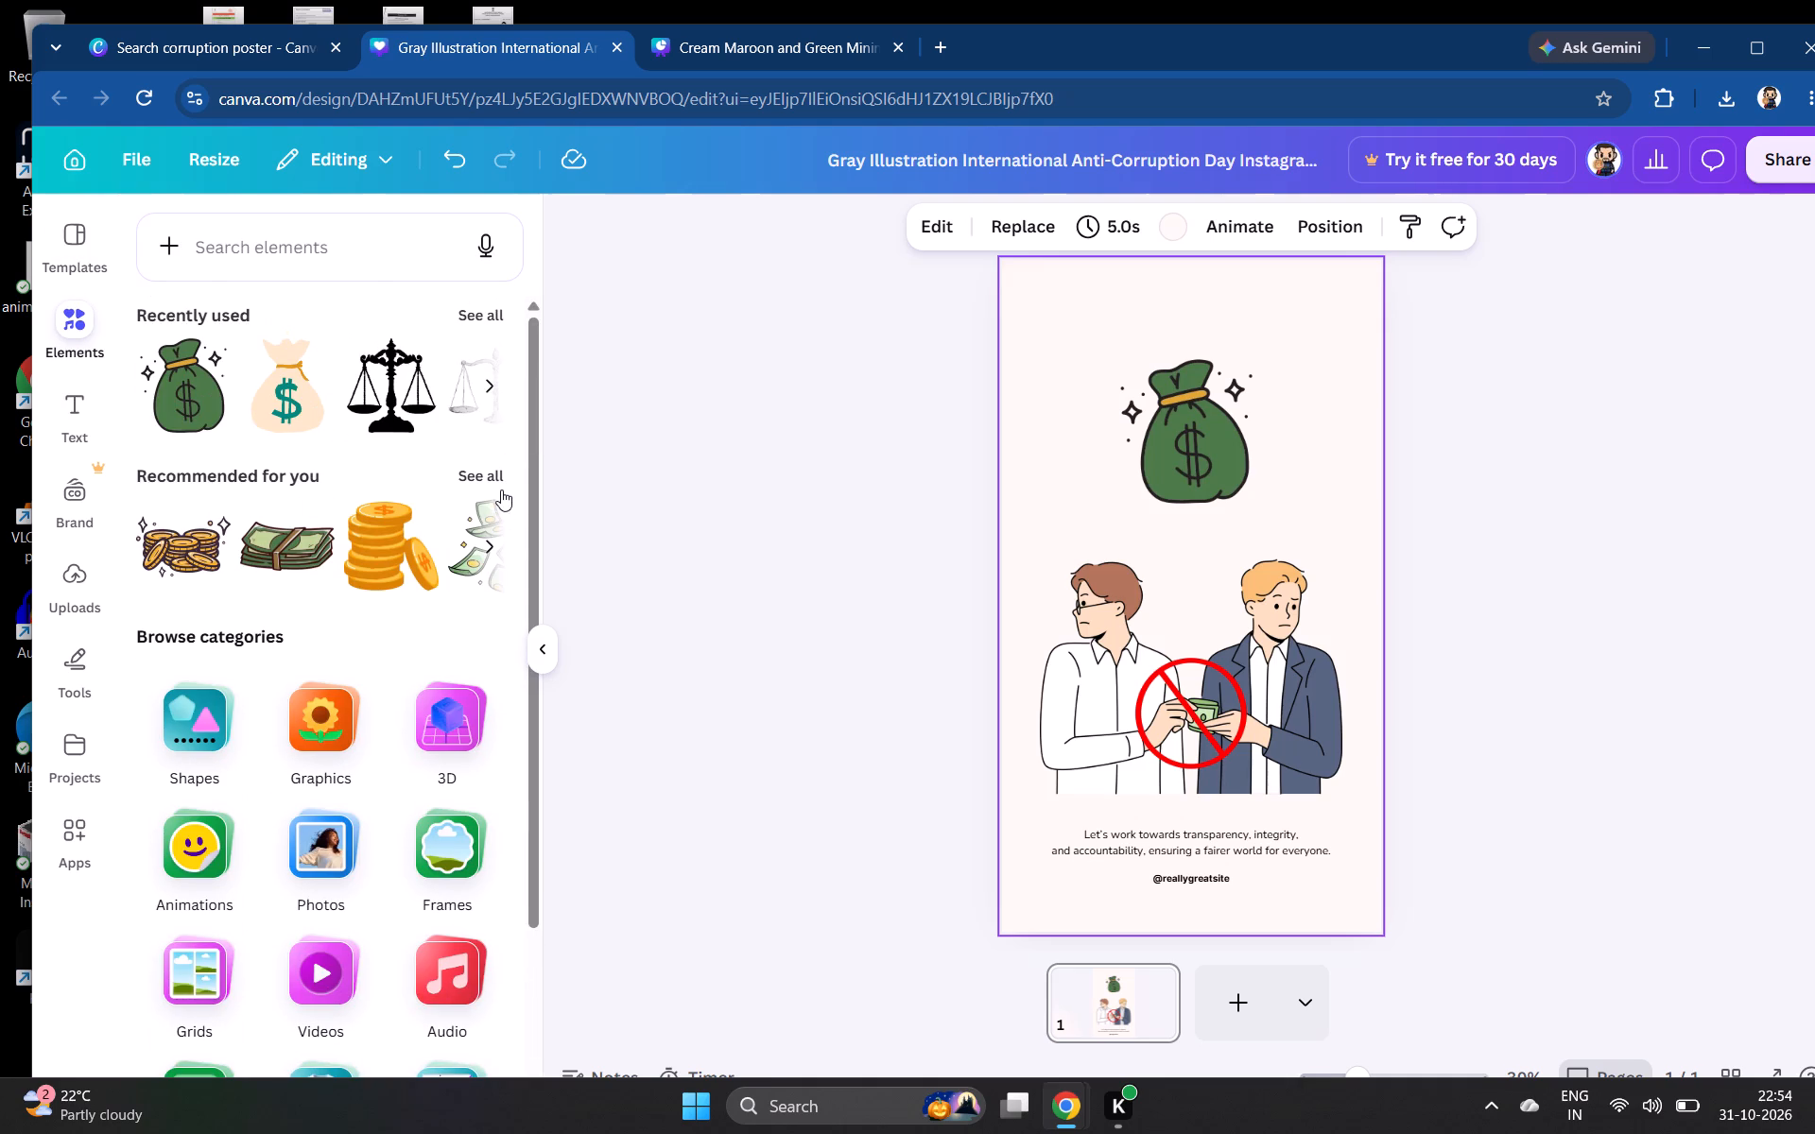
pyautogui.click(499, 477)
pyautogui.scroll(-5, 497, 489)
pyautogui.scroll(-4, 360, 658)
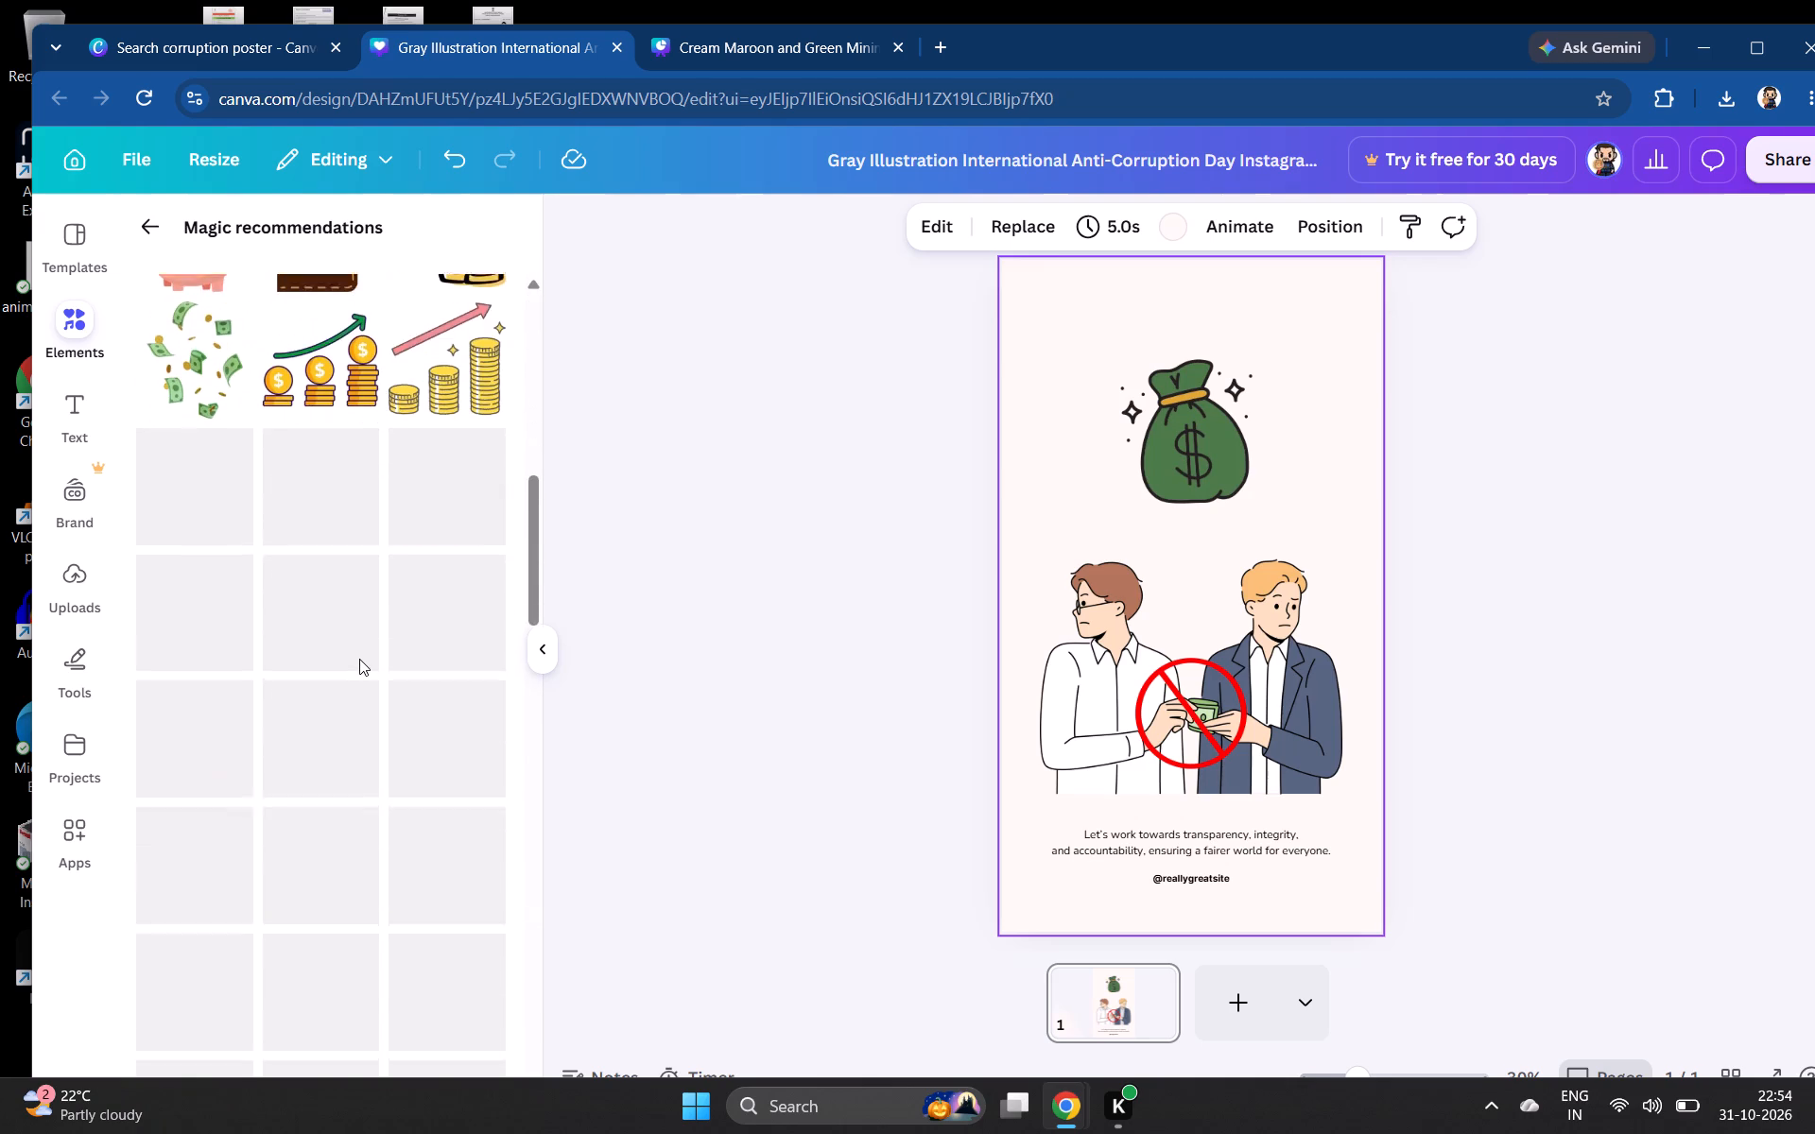
pyautogui.scroll(18, 359, 659)
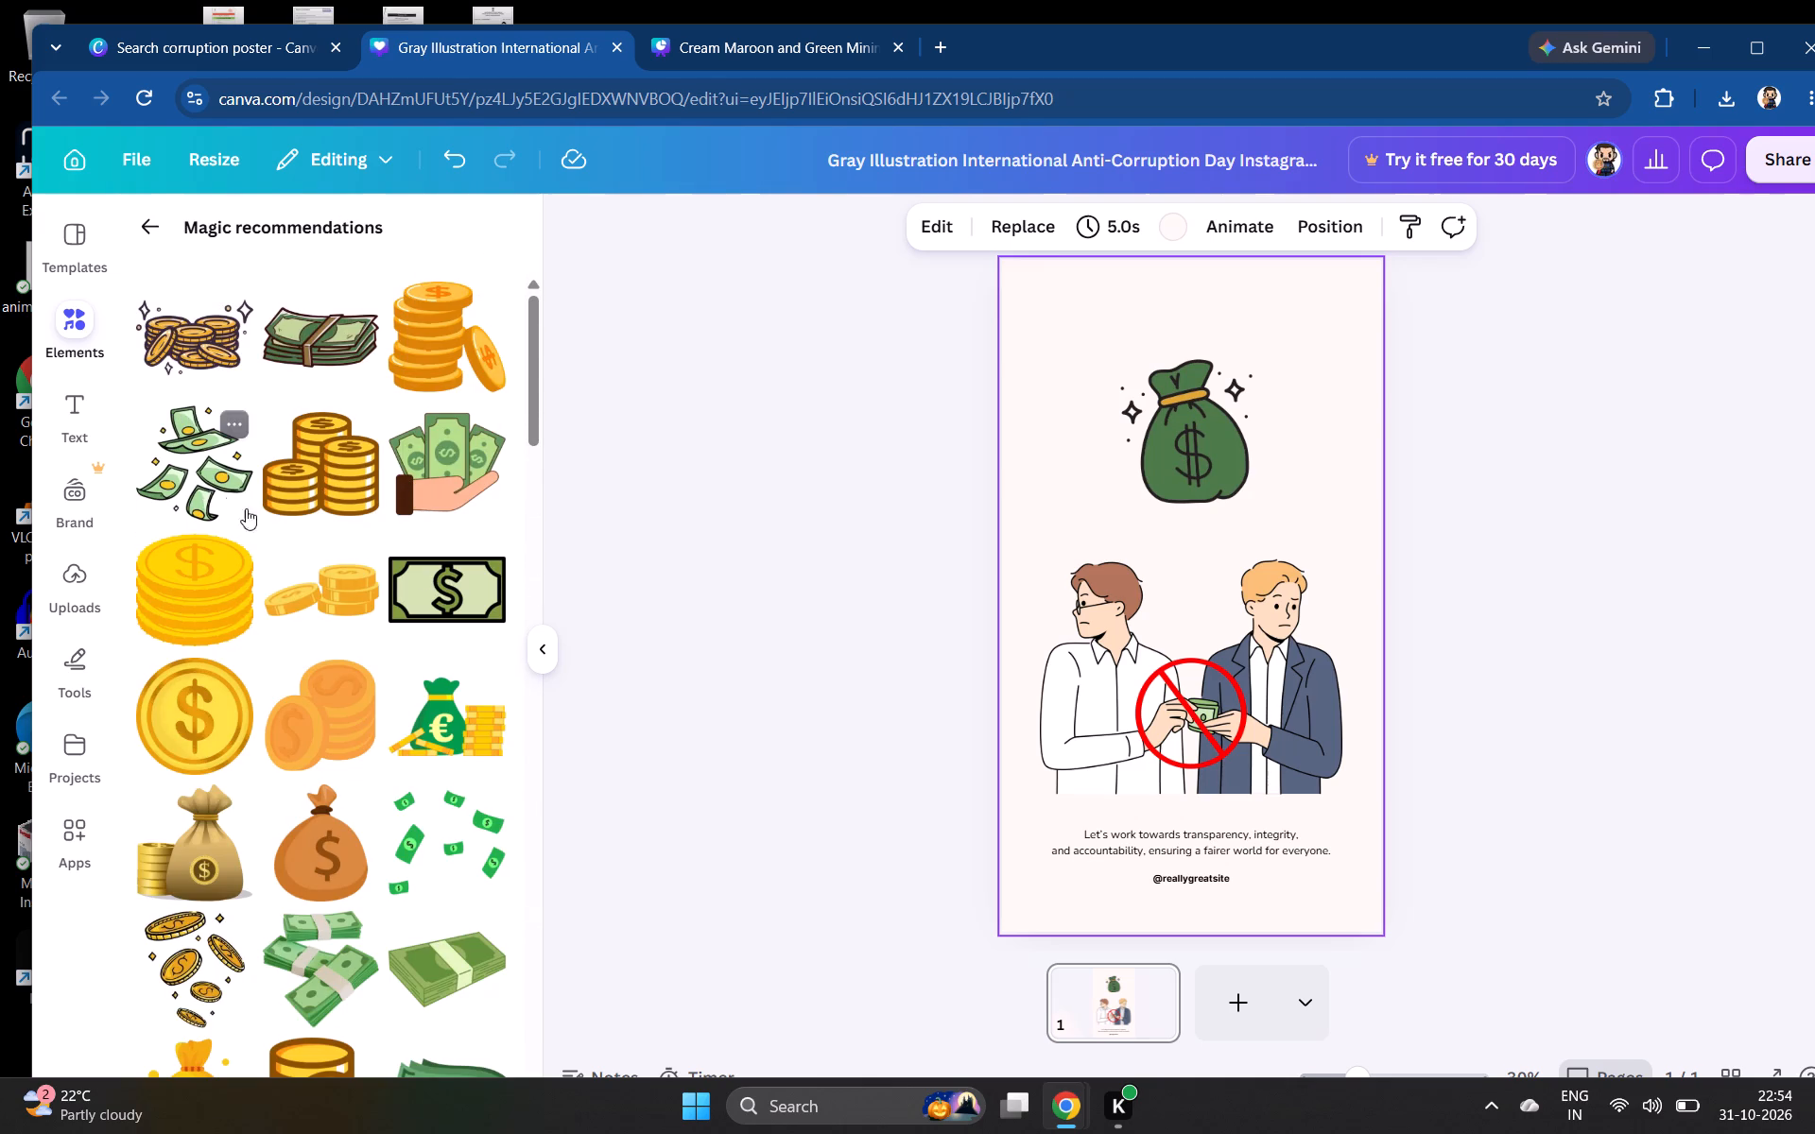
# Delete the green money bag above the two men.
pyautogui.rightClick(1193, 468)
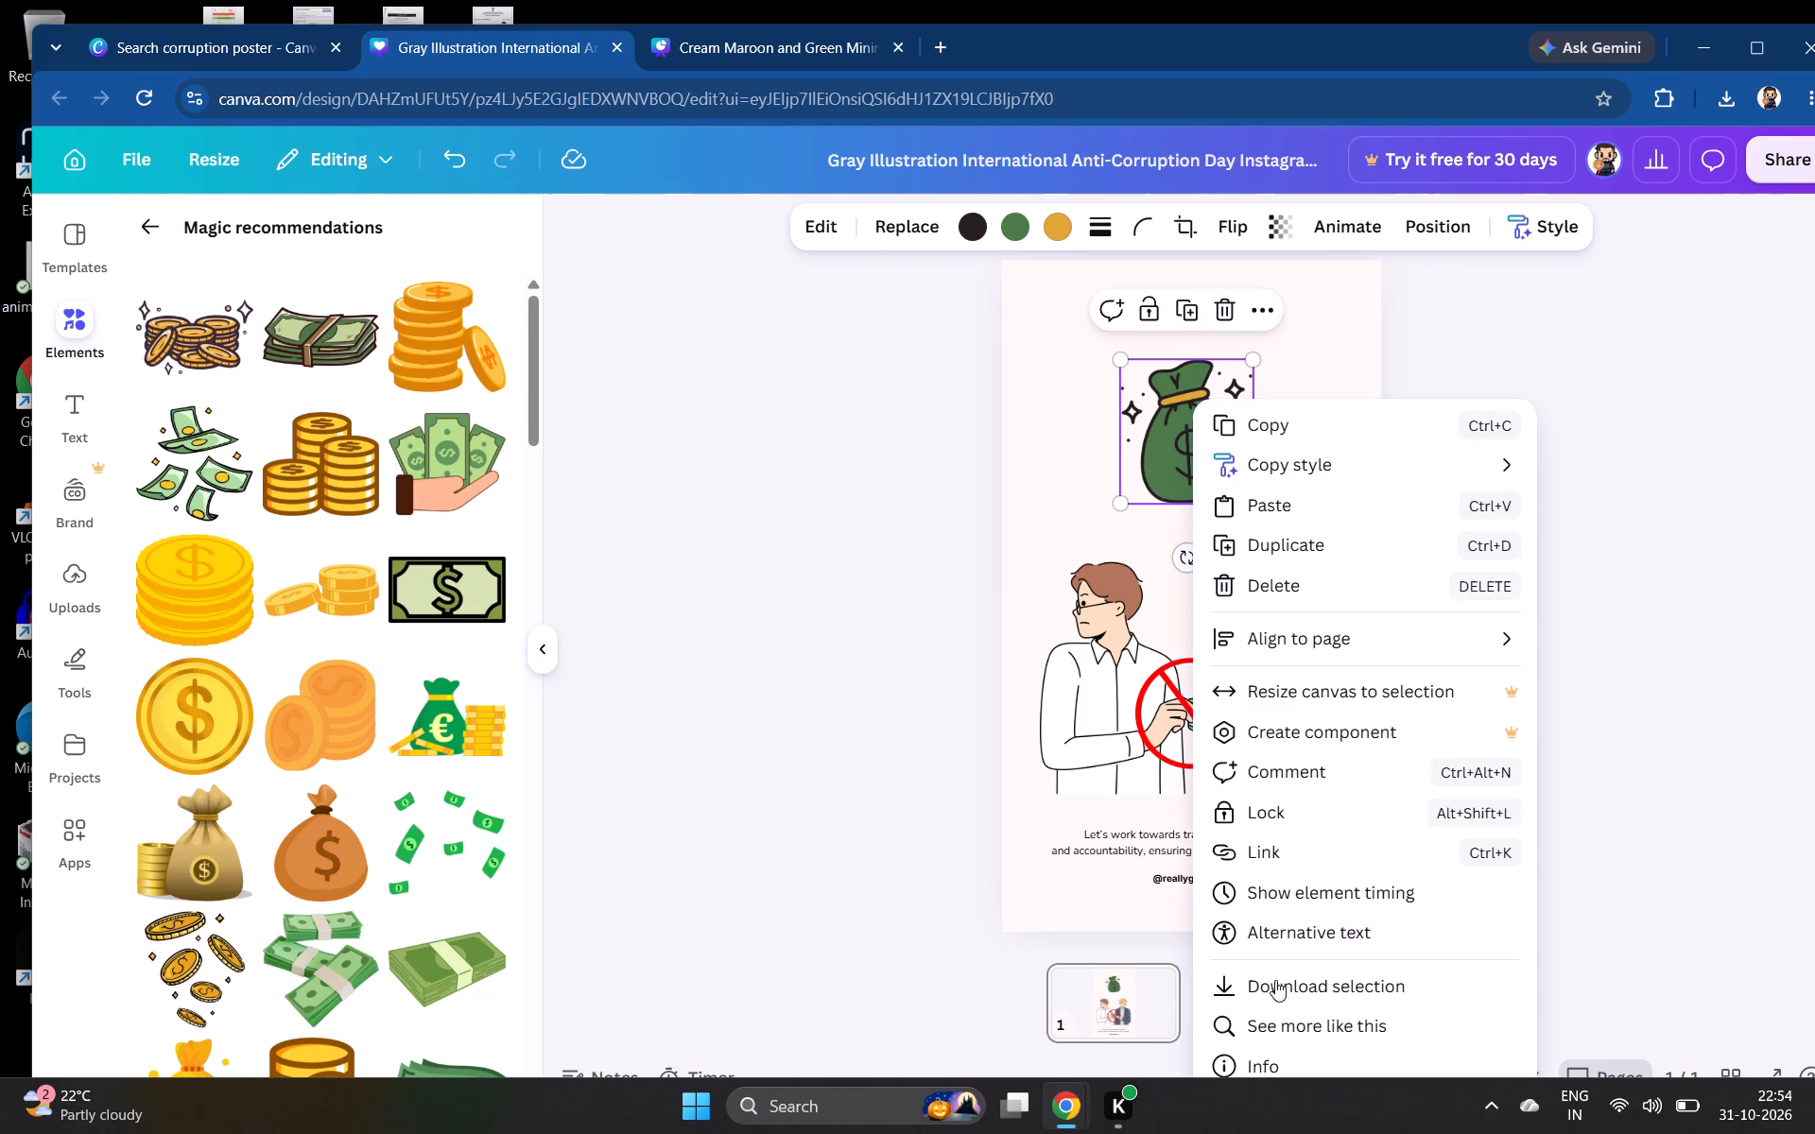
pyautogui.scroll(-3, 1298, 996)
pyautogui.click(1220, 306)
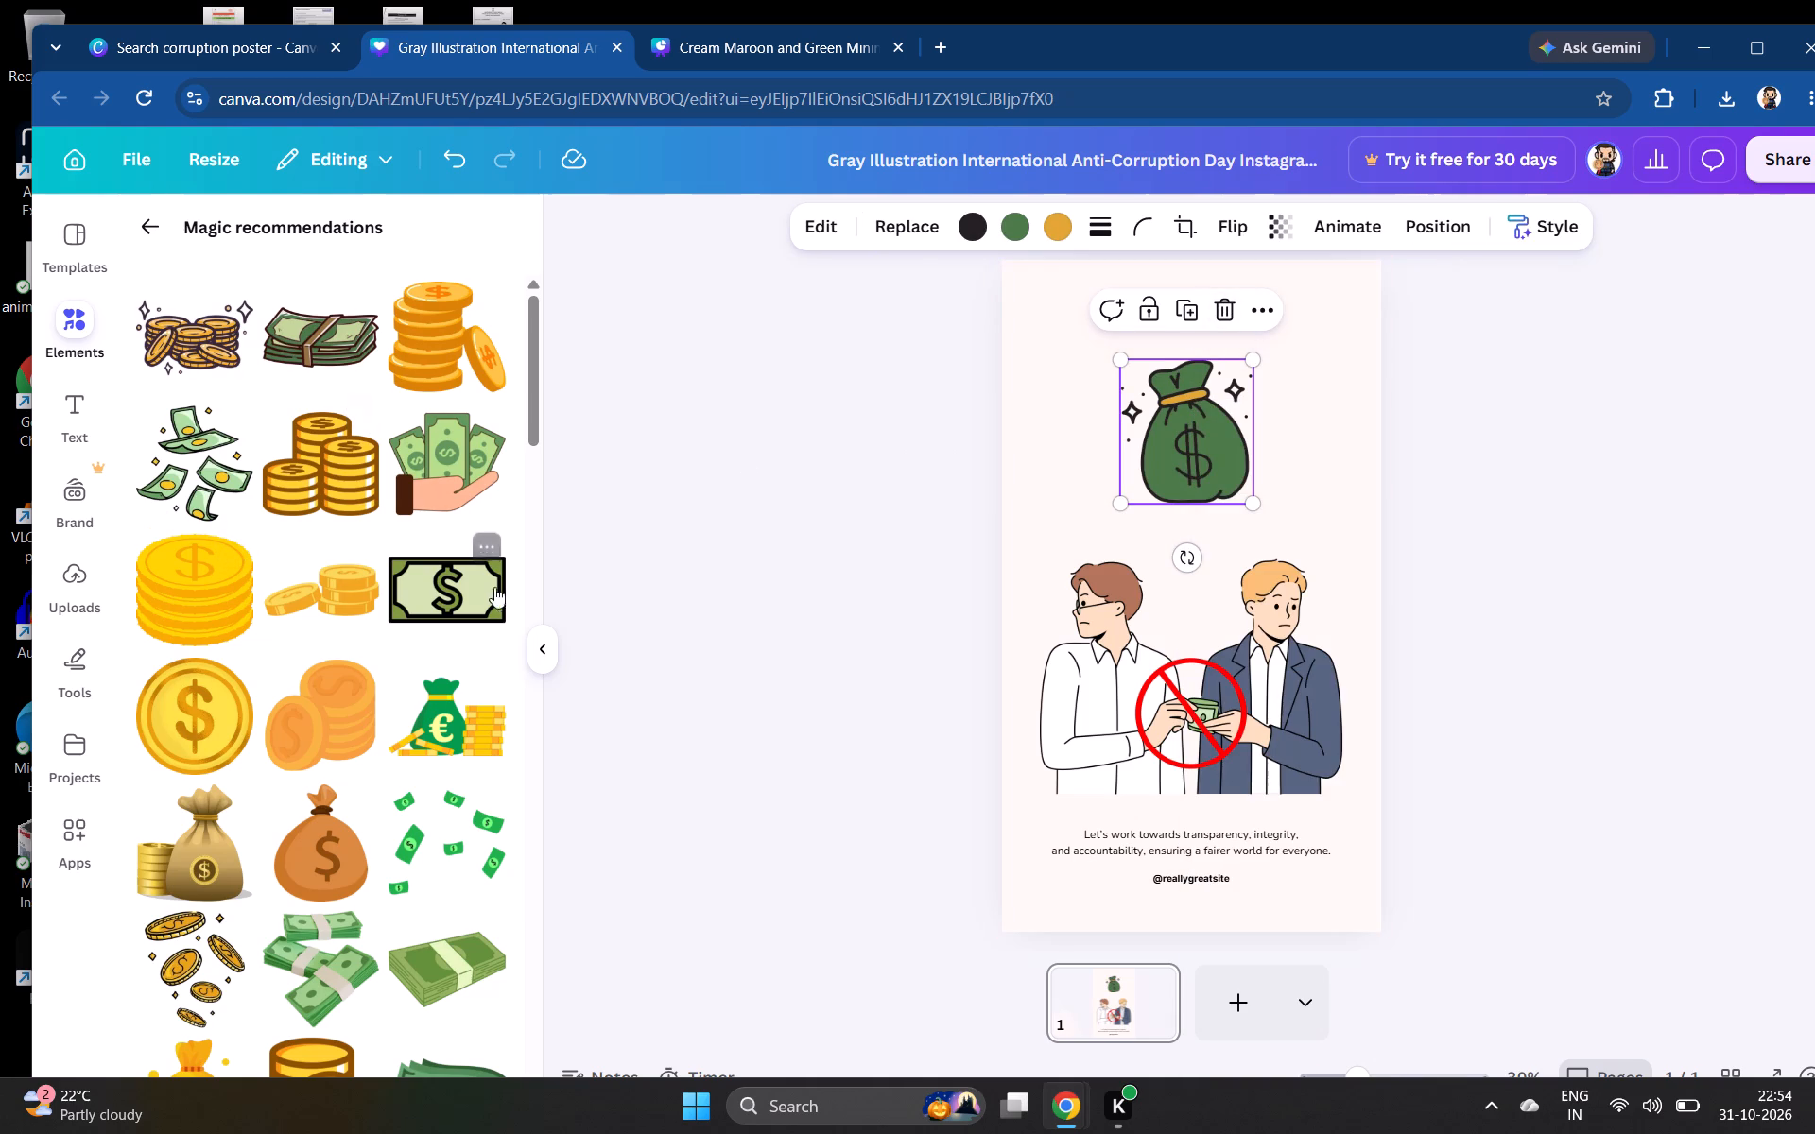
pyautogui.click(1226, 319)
# Place the scattered green banknotes graphic above the two men, shrink it and centre it horizontally on the page.
pyautogui.moveTo(438, 580); pyautogui.dragTo(786, 624)
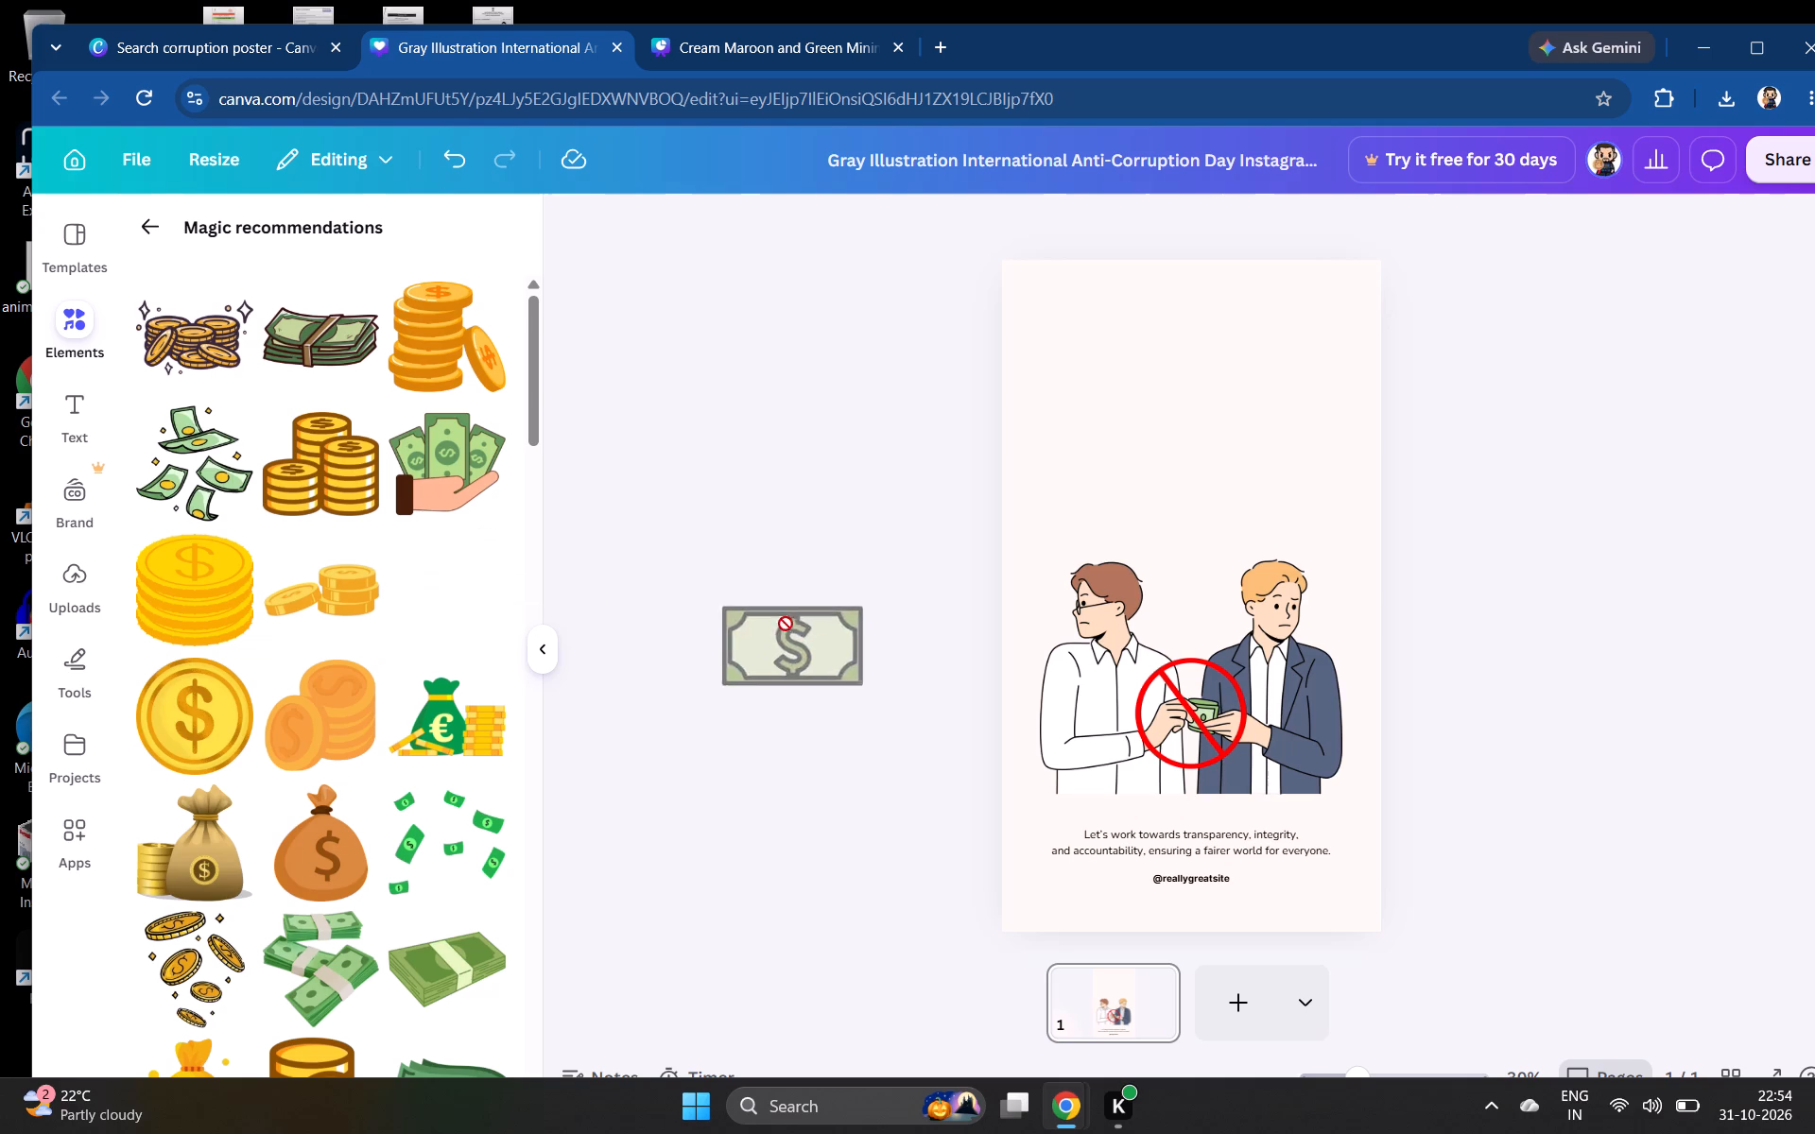
pyautogui.moveTo(786, 624); pyautogui.dragTo(447, 553)
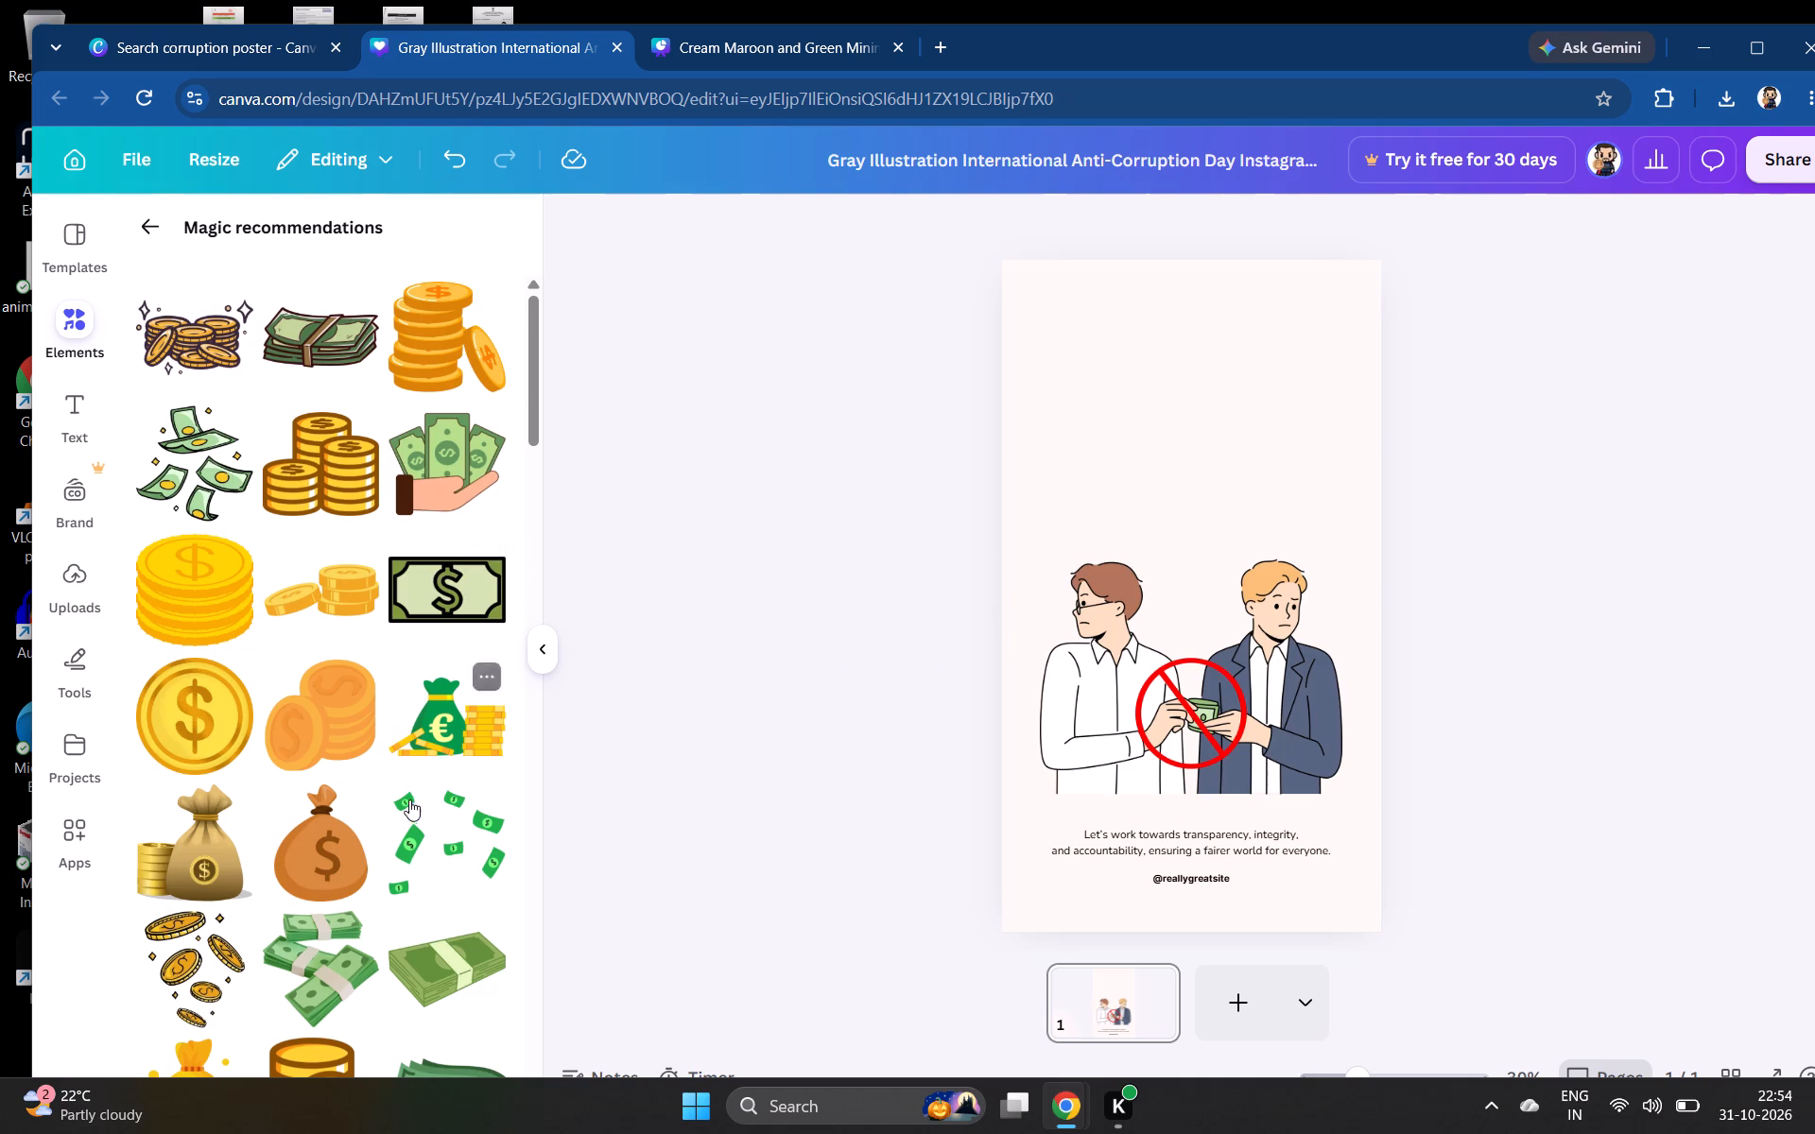
pyautogui.moveTo(428, 823); pyautogui.dragTo(1150, 387)
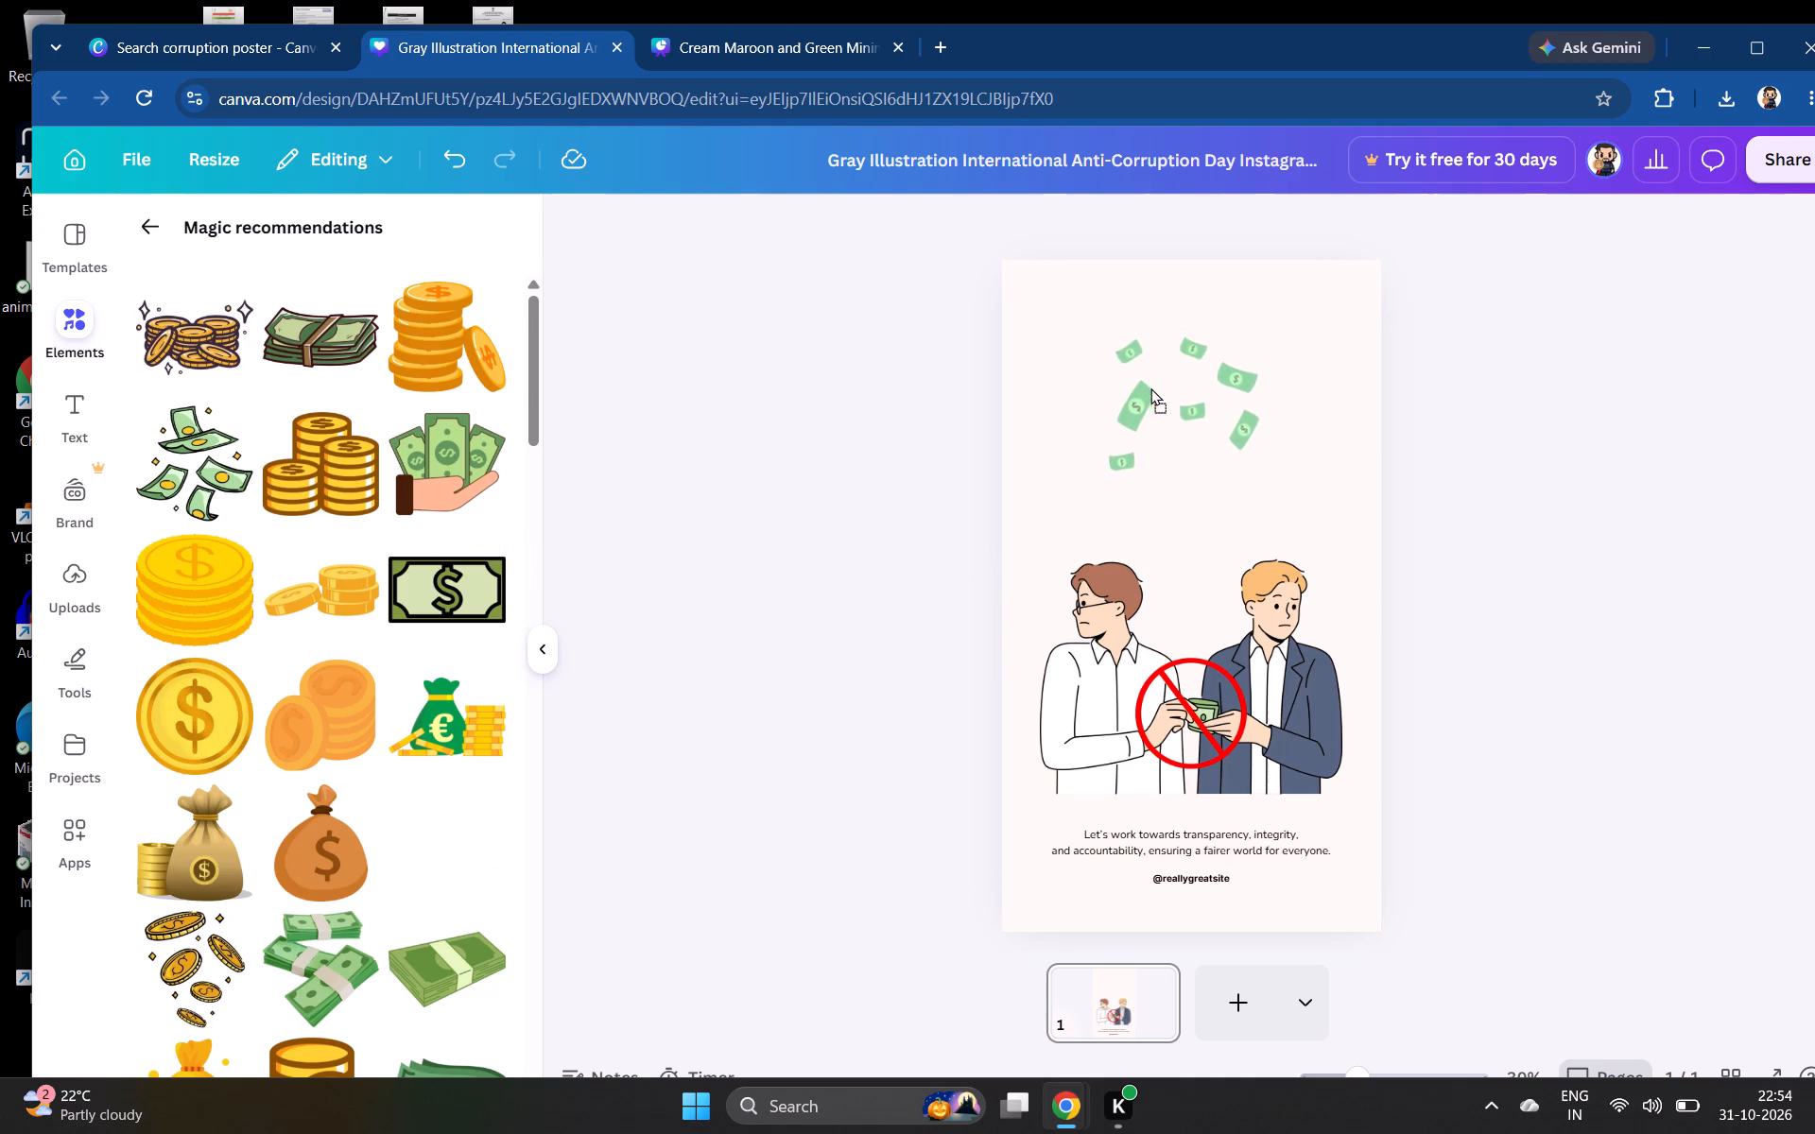
pyautogui.moveTo(1150, 387); pyautogui.dragTo(1154, 380)
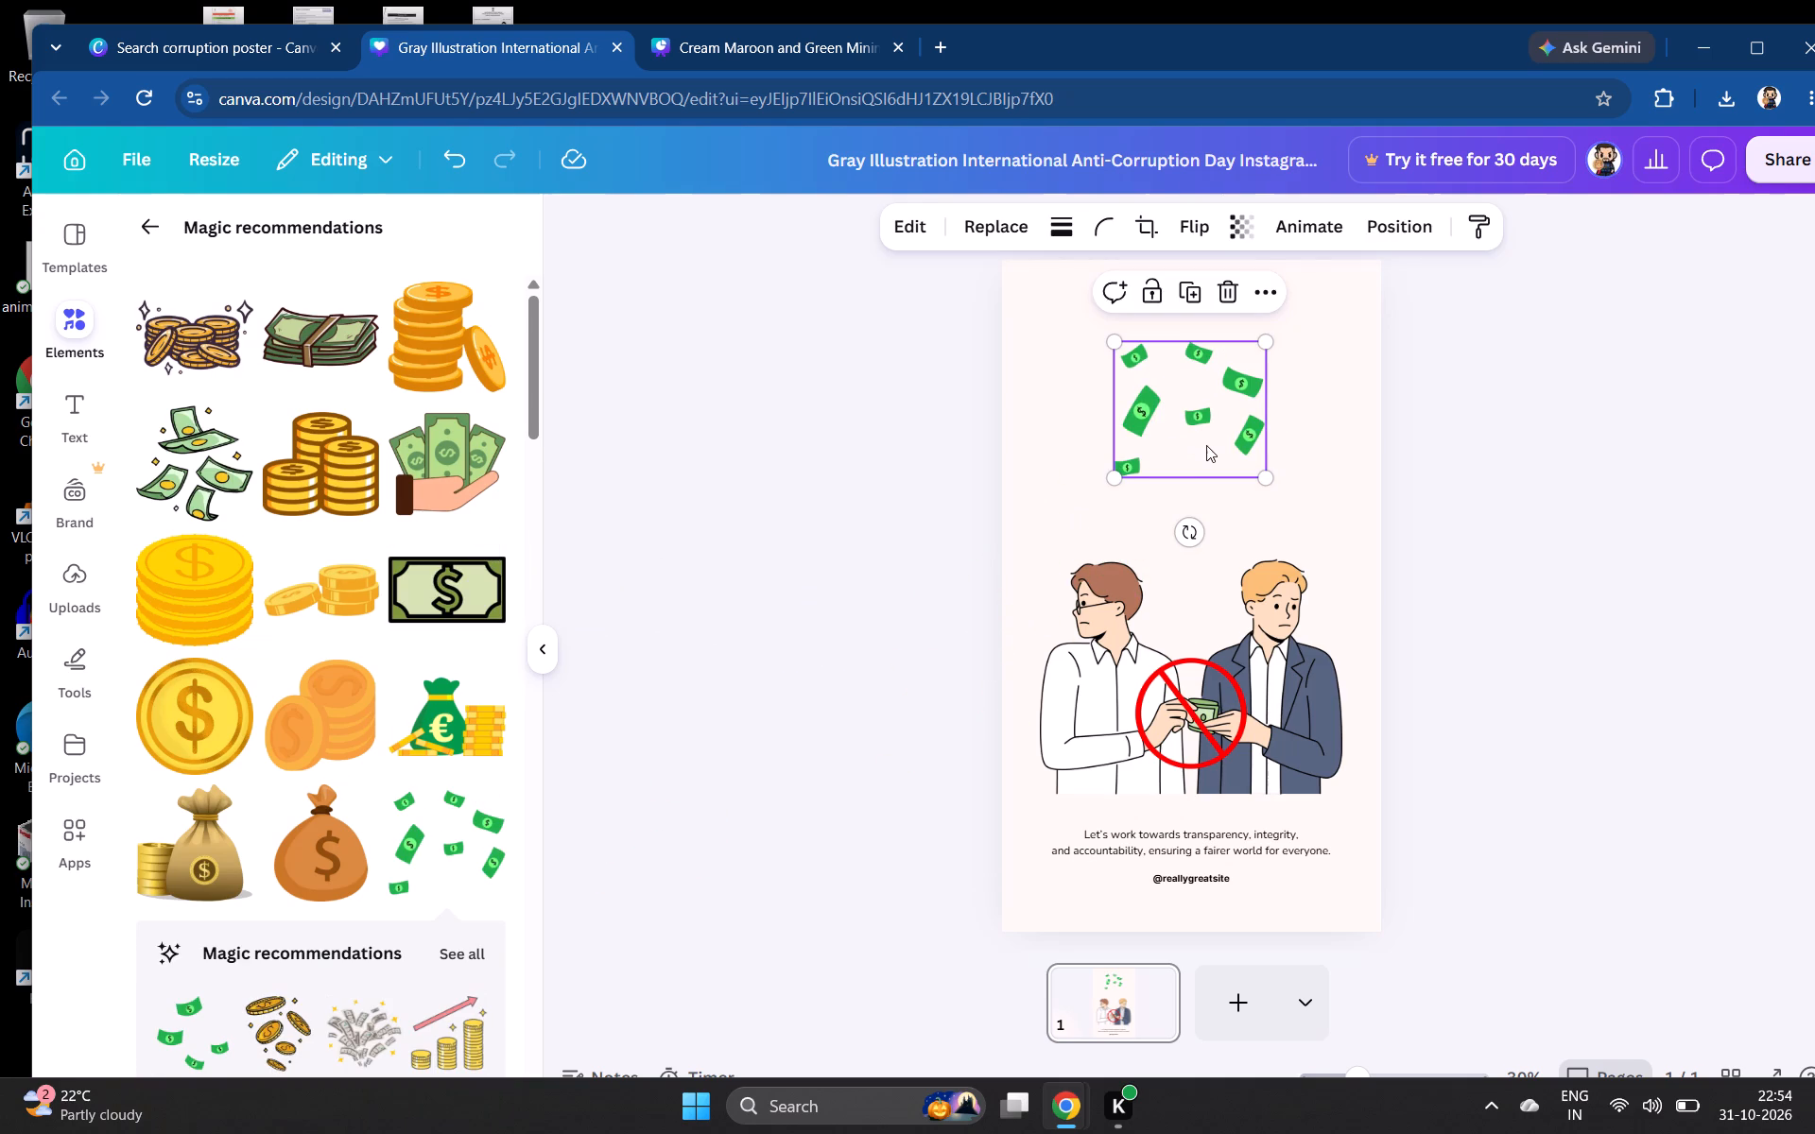
pyautogui.moveTo(1269, 482); pyautogui.dragTo(1225, 468)
pyautogui.moveTo(1178, 395); pyautogui.dragTo(1196, 398)
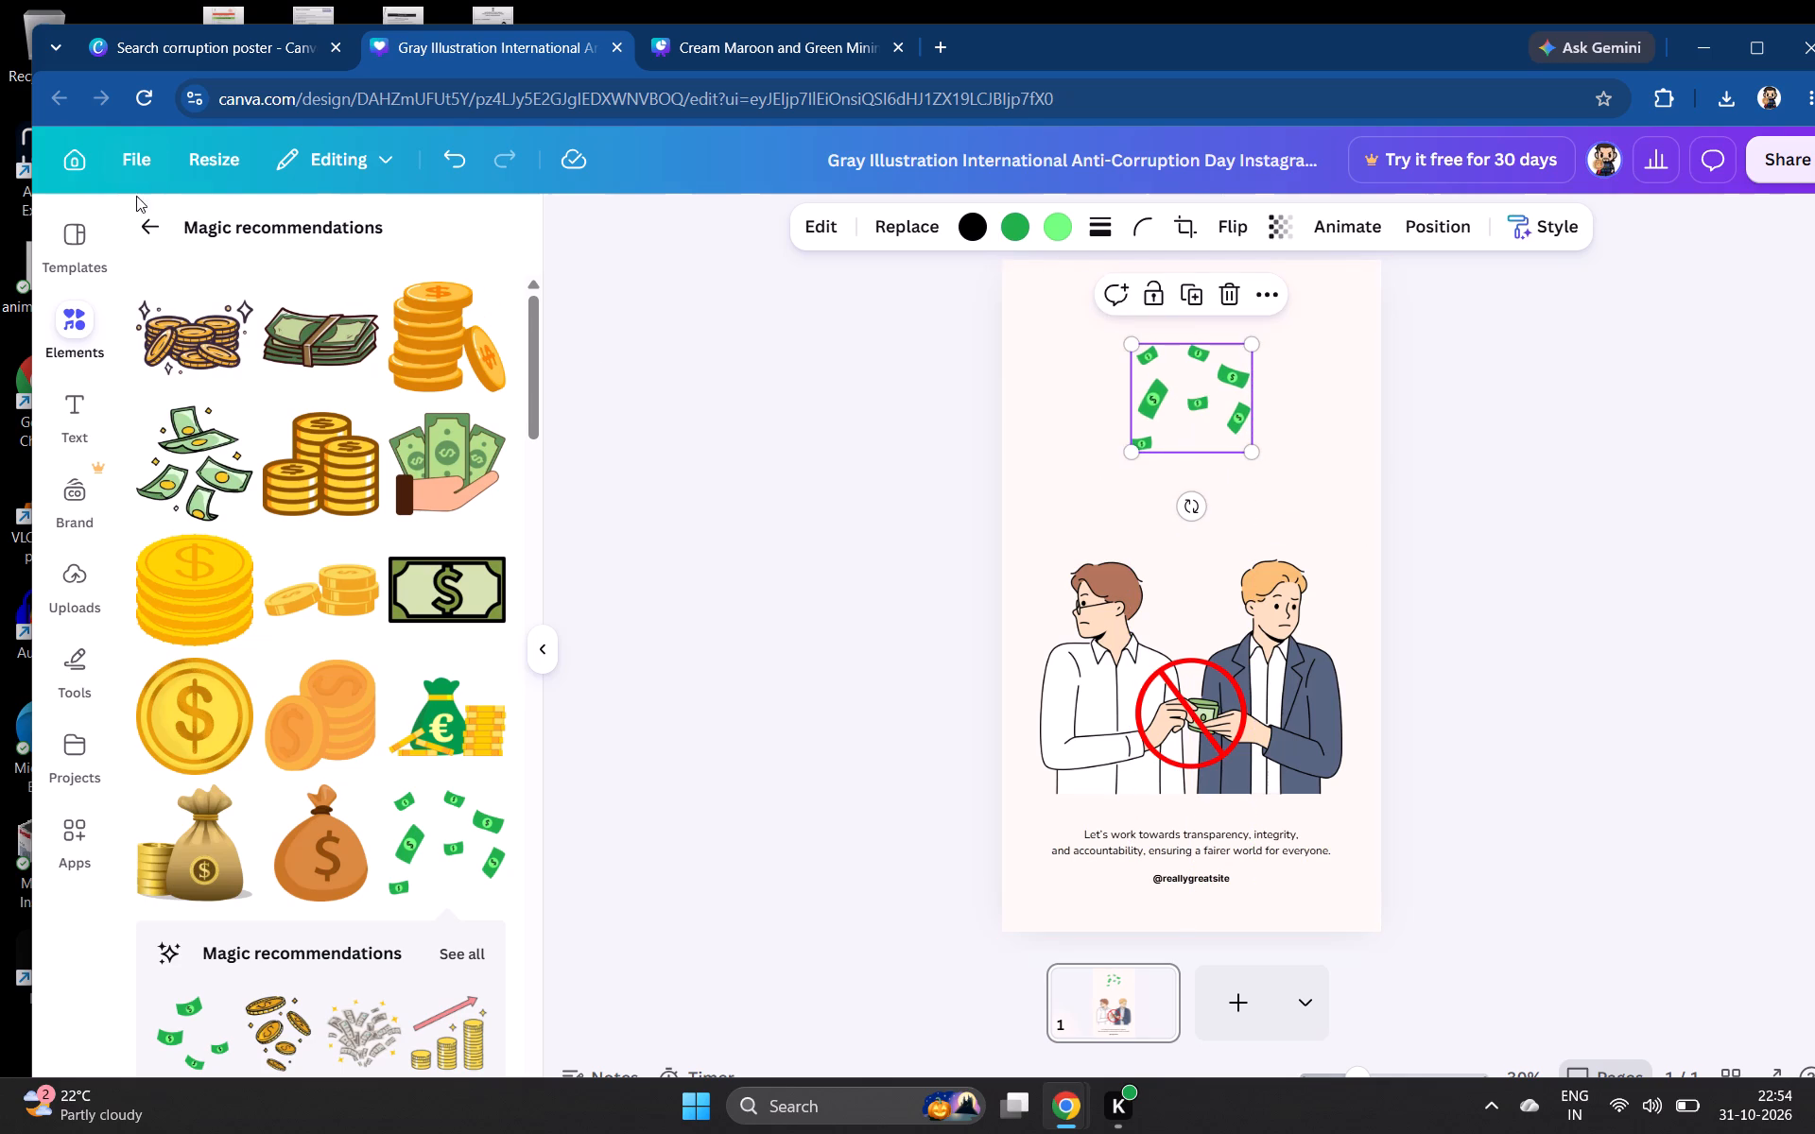
# Leave the money recommendations and search the elements for CROSS RED.
pyautogui.click(150, 228)
pyautogui.scroll(-4, 259, 691)
pyautogui.scroll(5, 259, 693)
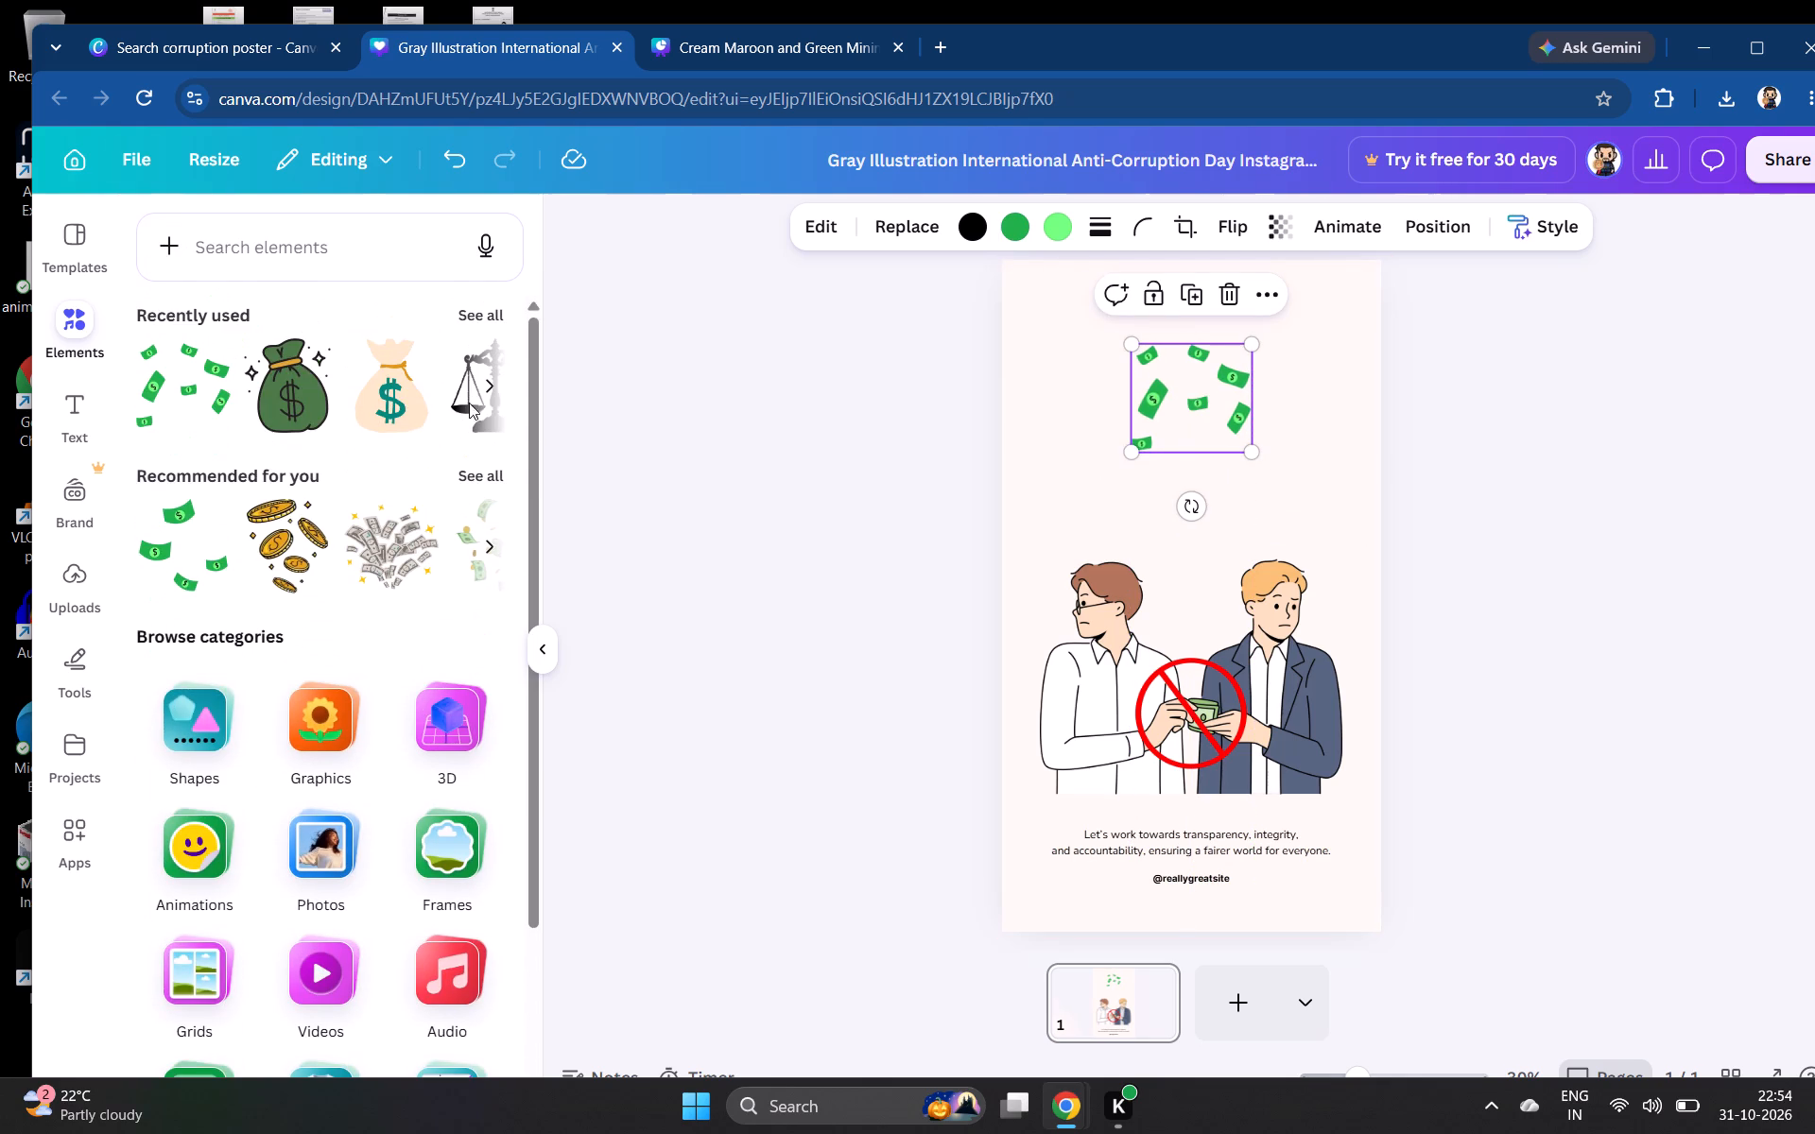
pyautogui.click(353, 258)
pyautogui.press('n')
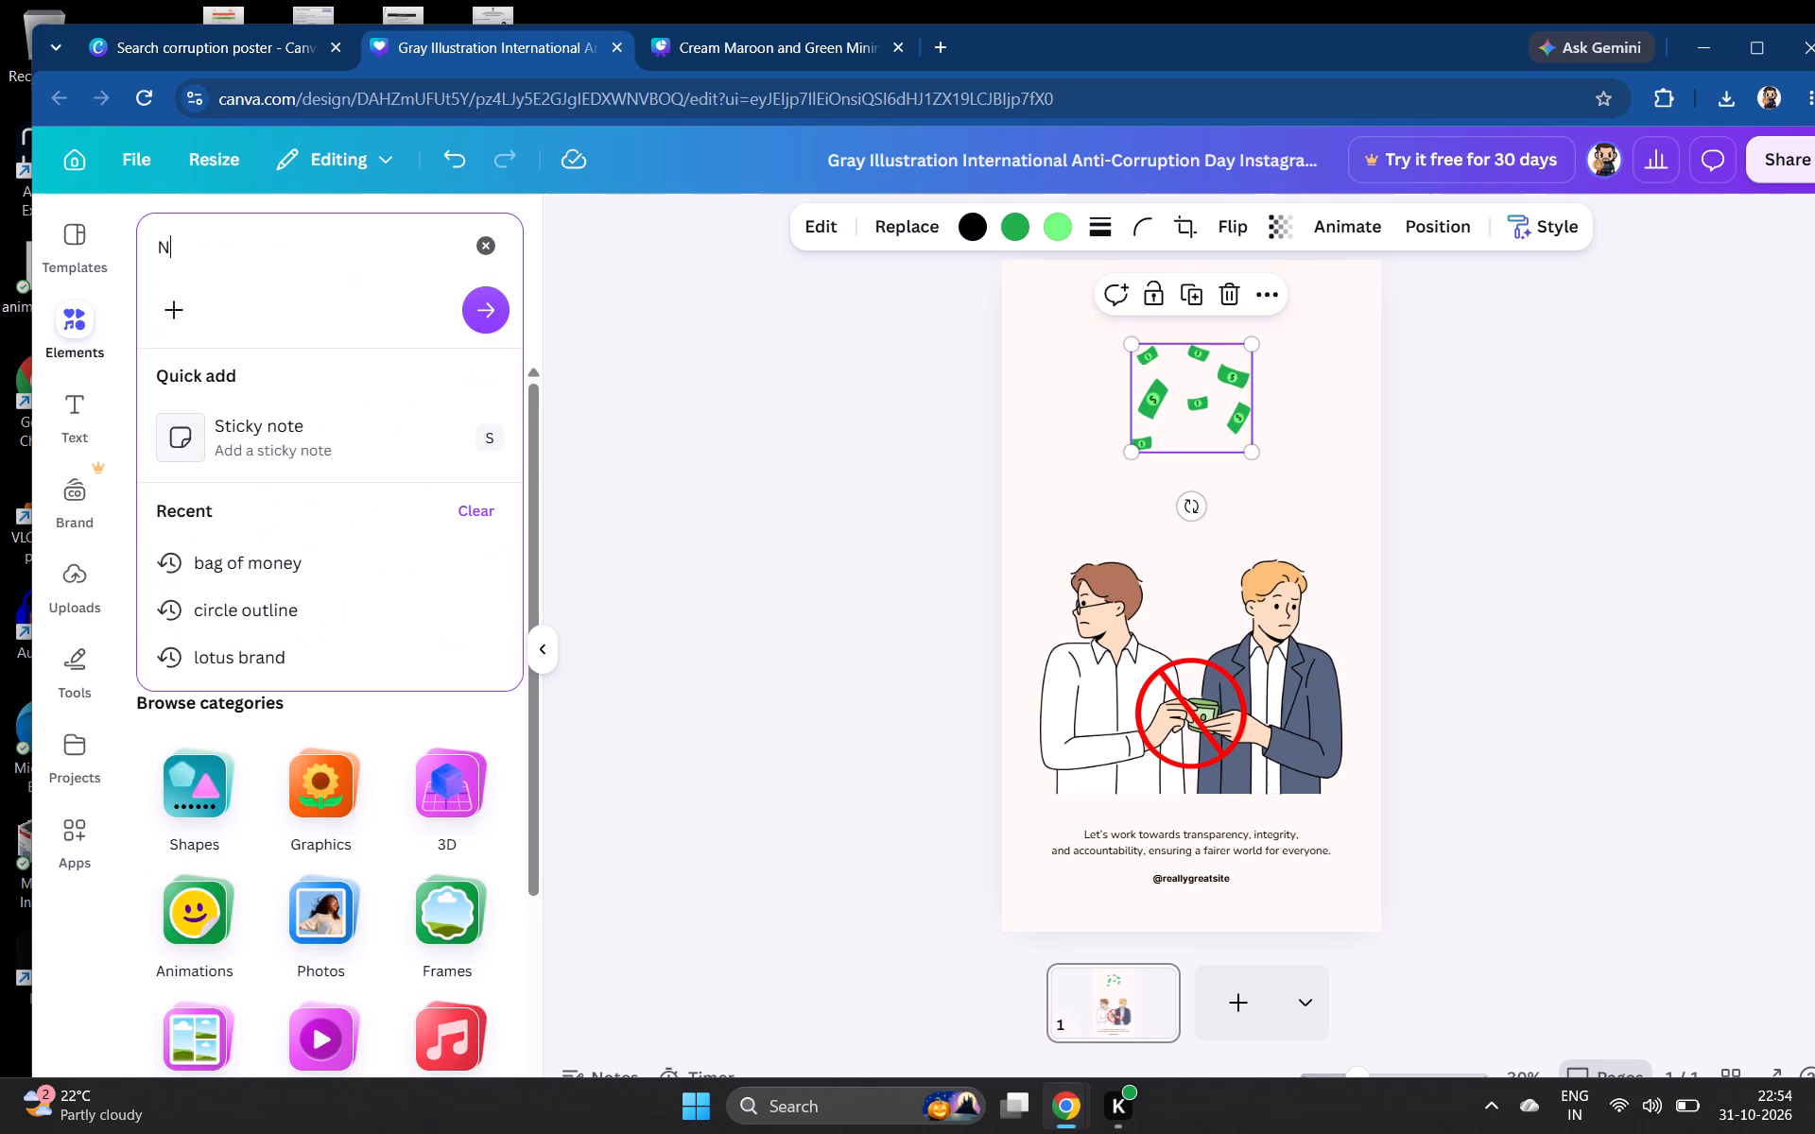
pyautogui.press('BackSpace')
pyautogui.write('CROSS RED')
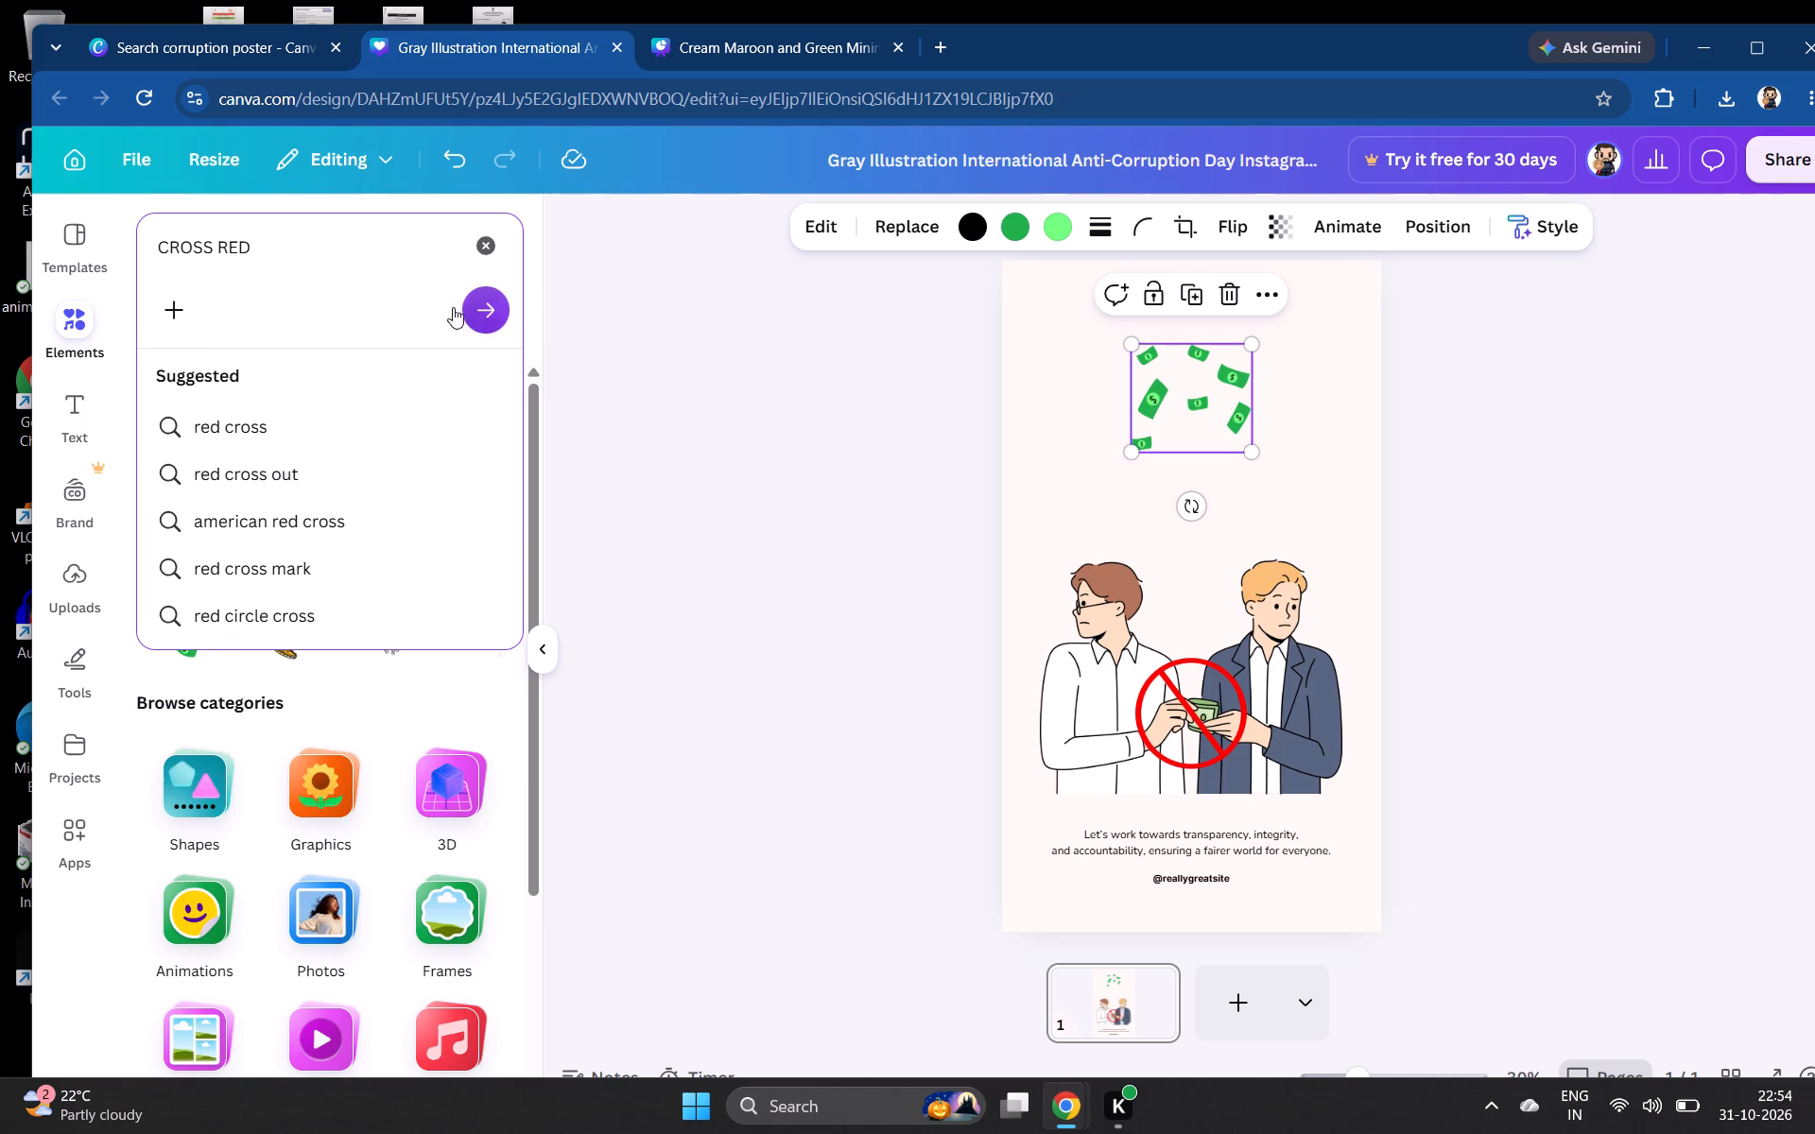
pyautogui.click(471, 312)
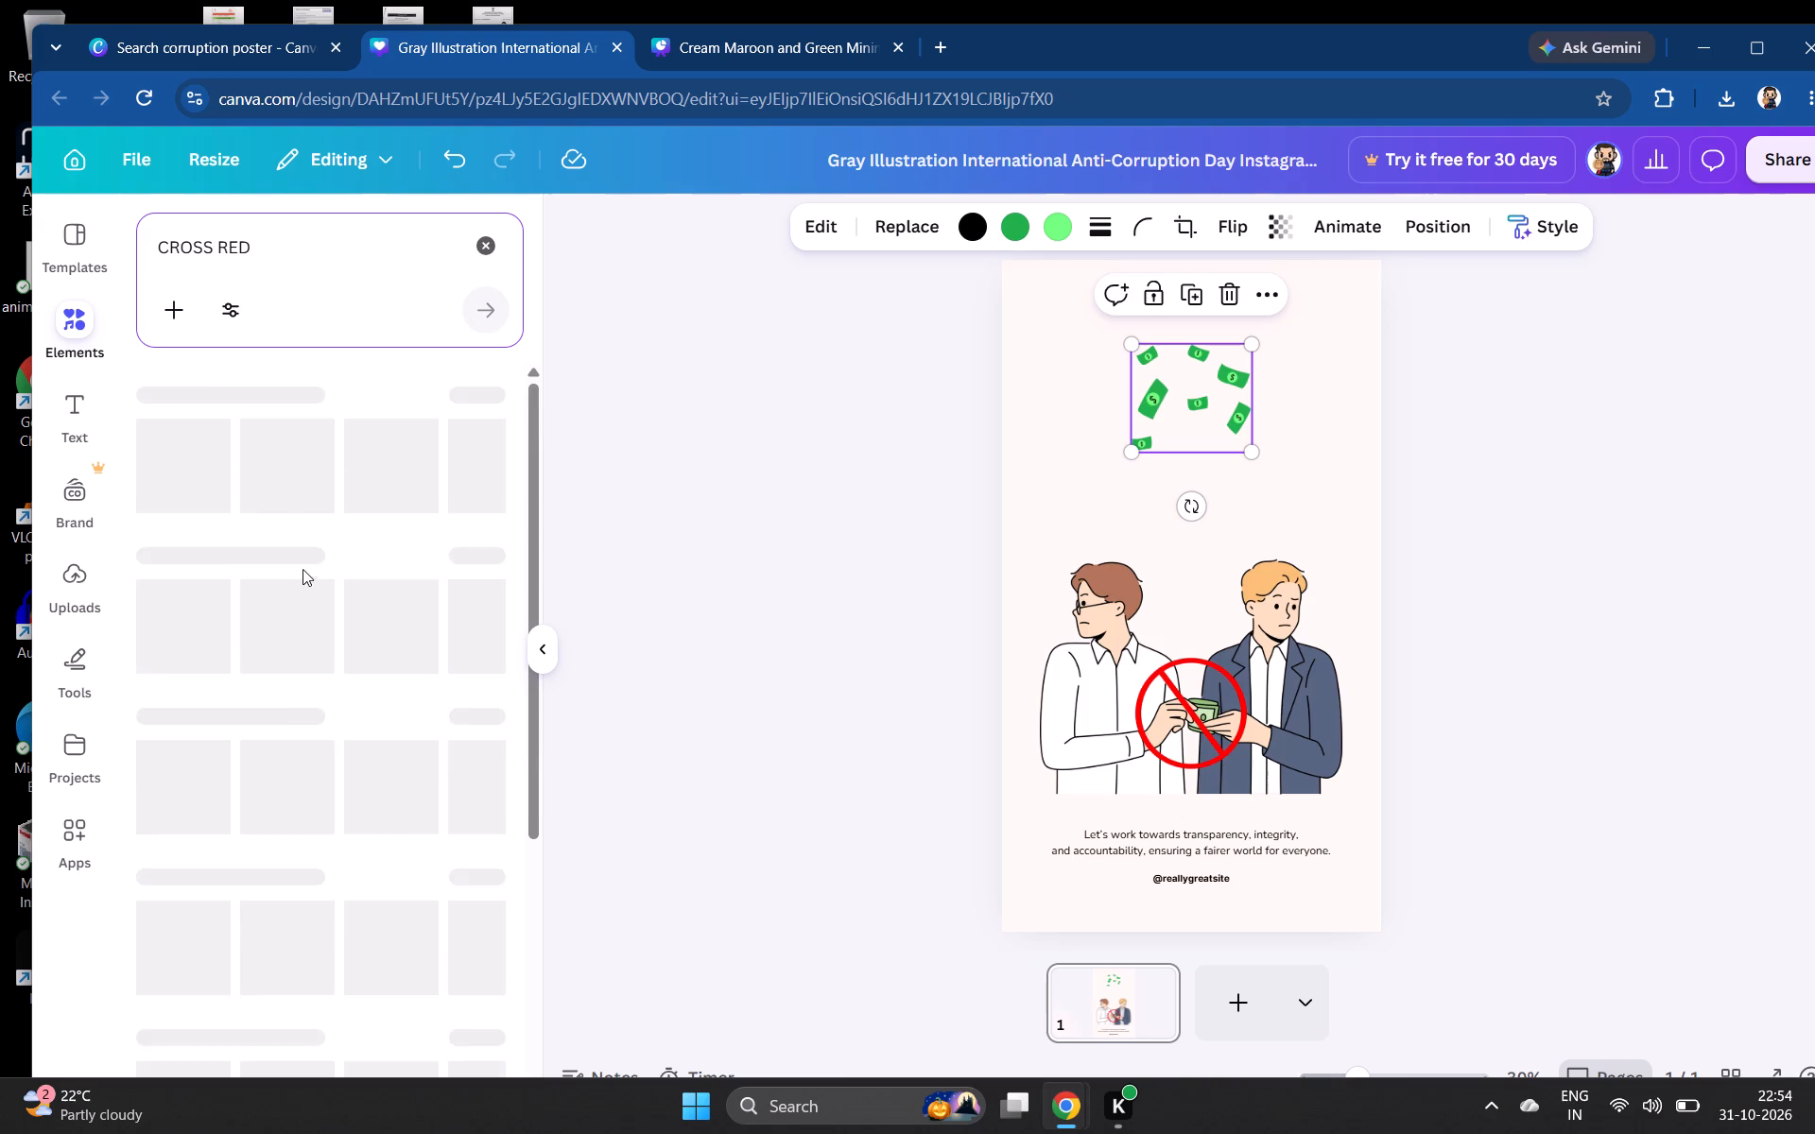
# Replace the element search with CIRCLE RED CROSS.
pyautogui.click(340, 246)
pyautogui.press('BackSpace')
pyautogui.press('BackSpace')
pyautogui.press('BackSpace')
pyautogui.press('BackSpace')
pyautogui.press('BackSpace')
pyautogui.press('BackSpace')
pyautogui.press('BackSpace')
pyautogui.press('BackSpace')
pyautogui.press('BackSpace')
pyautogui.press('BackSpace')
pyautogui.press('BackSpace')
pyautogui.press('BackSpace')
pyautogui.press('BackSpace')
pyautogui.press('BackSpace')
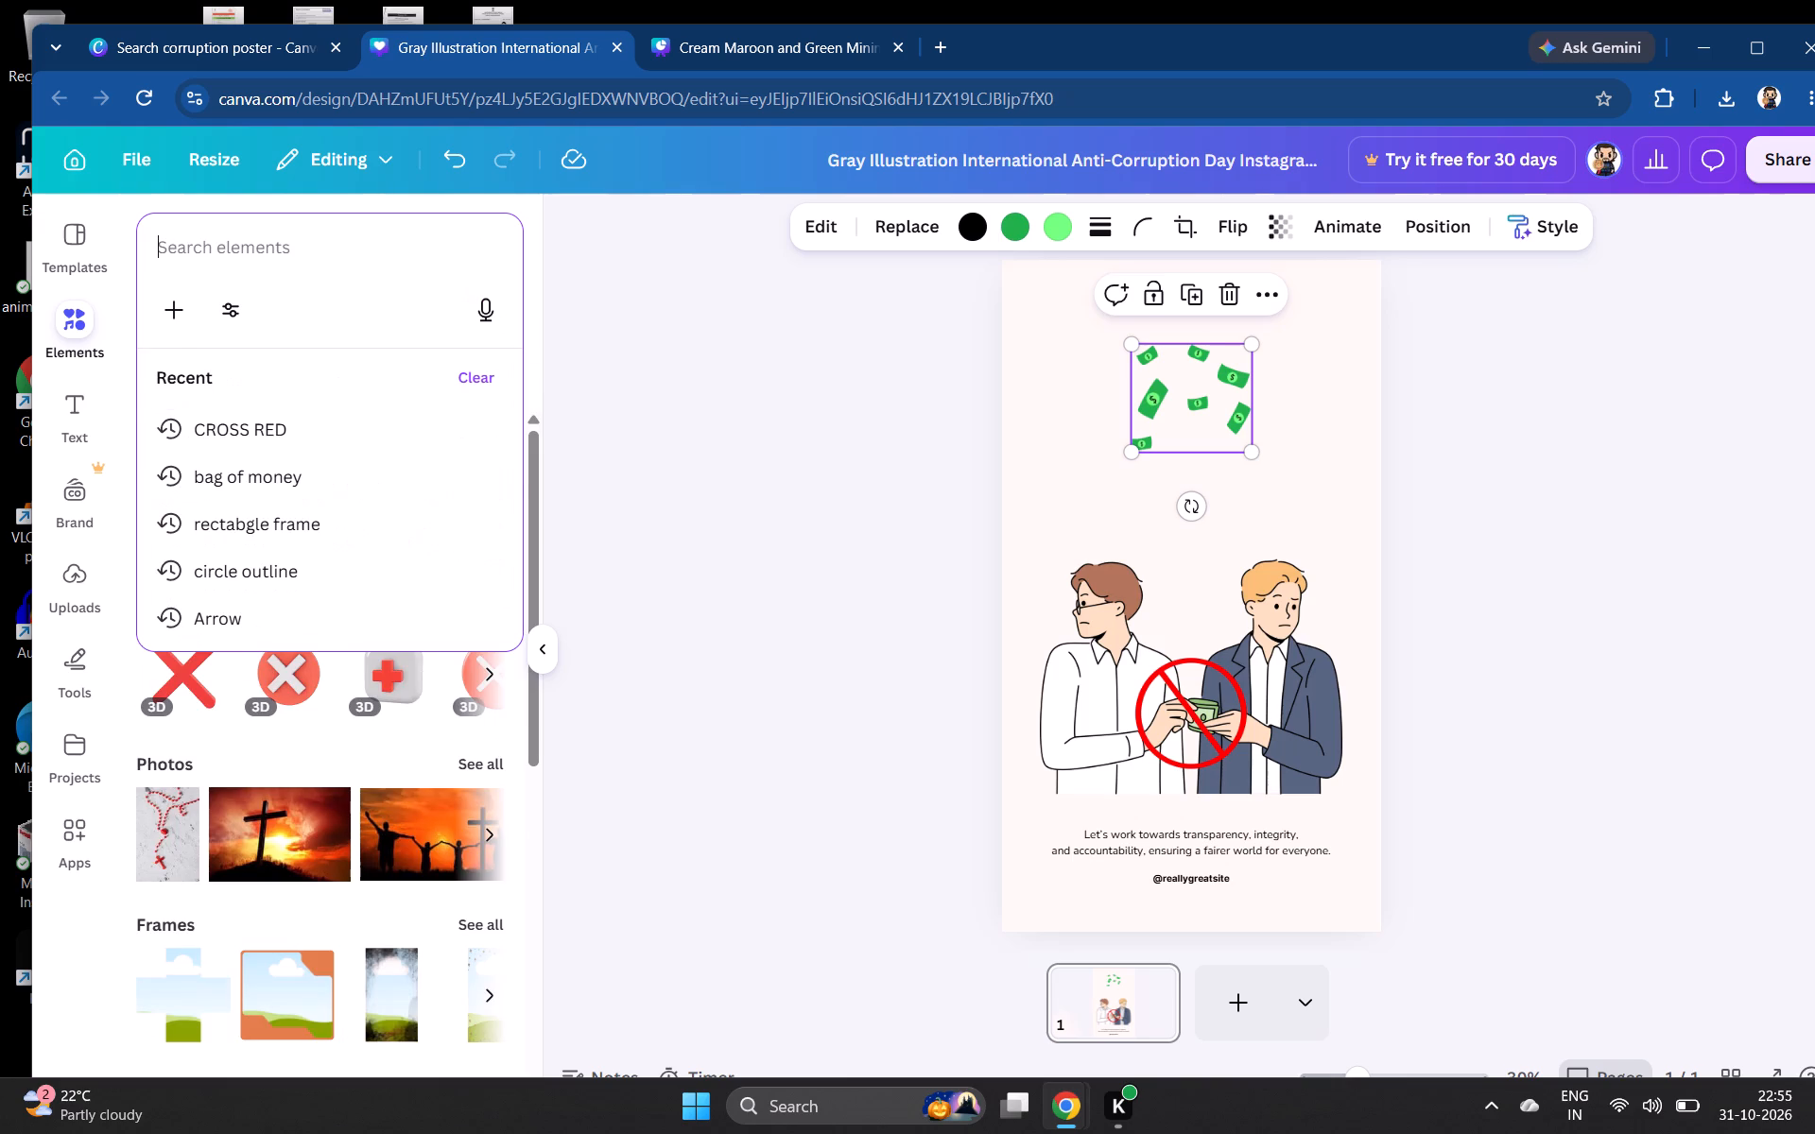
pyautogui.write('NO')
pyautogui.press('space')
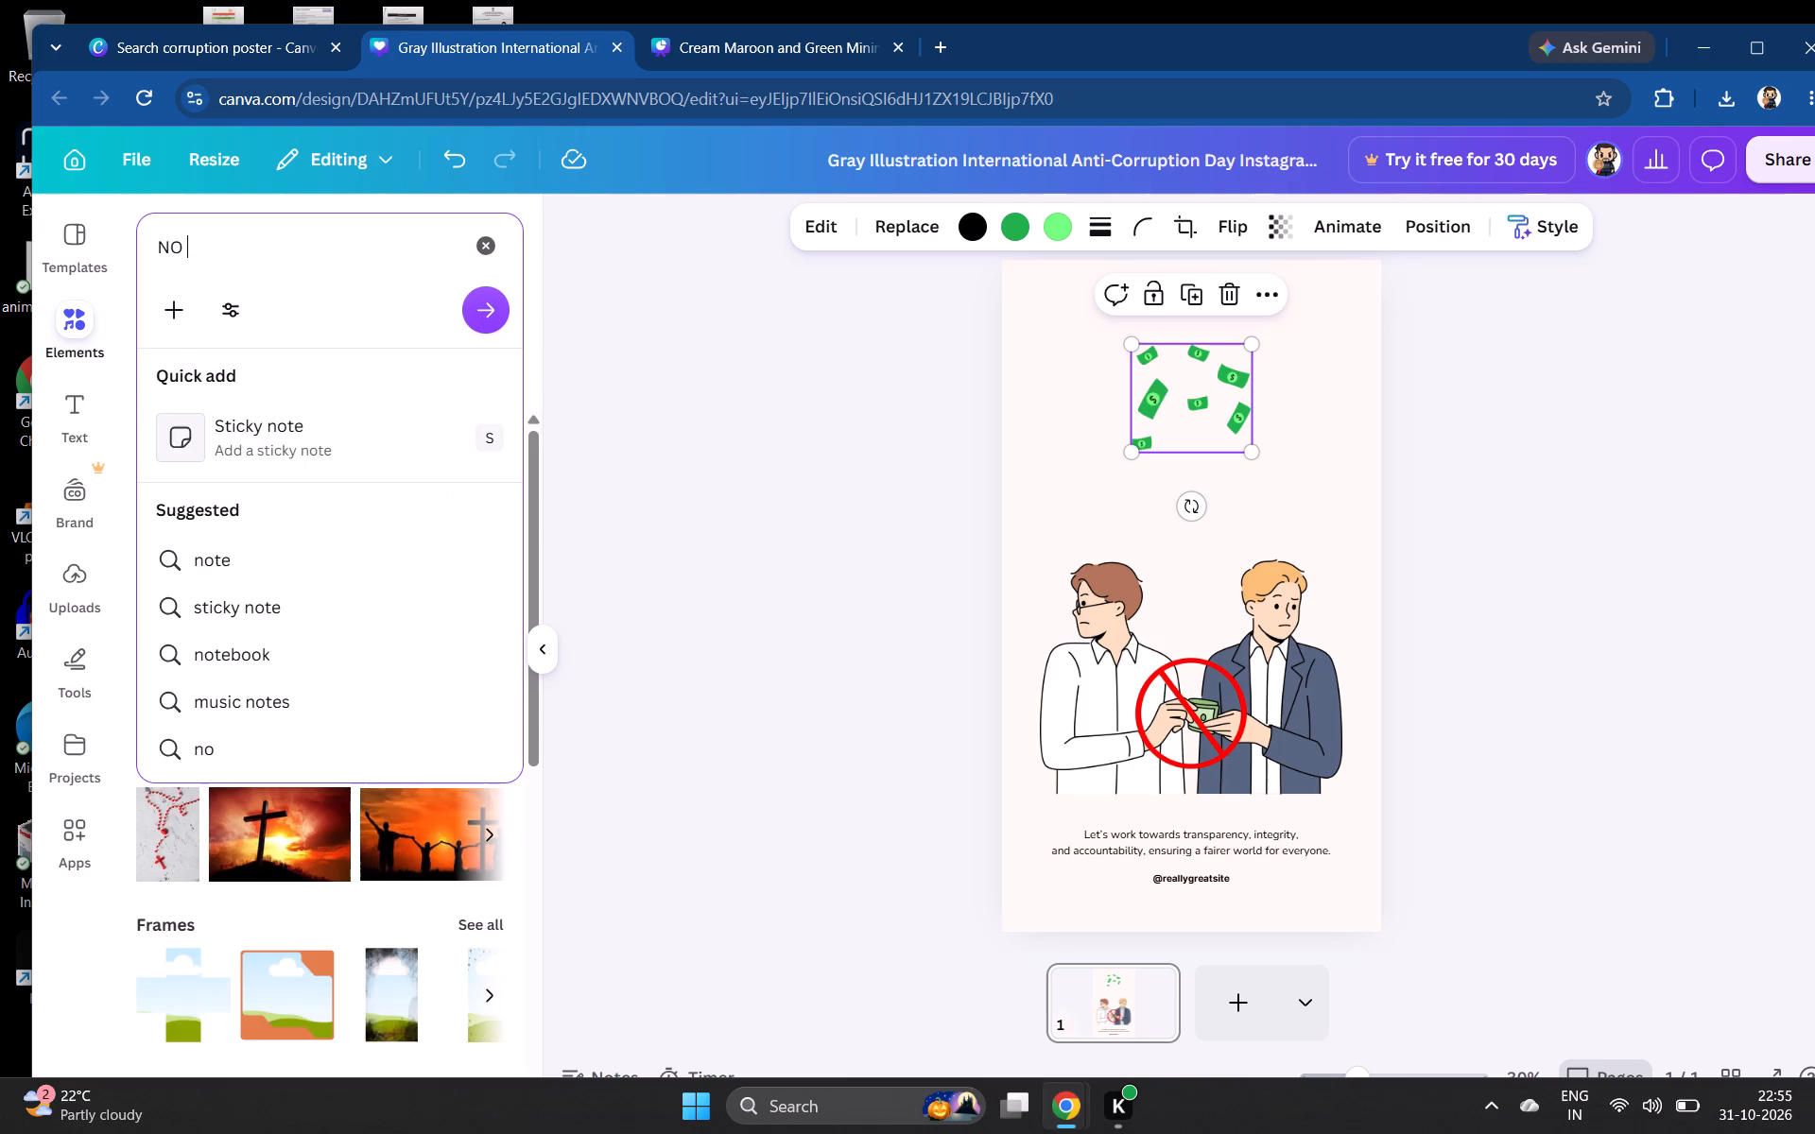
pyautogui.press('BackSpace')
pyautogui.press('BackSpace')
pyautogui.press('BackSpace')
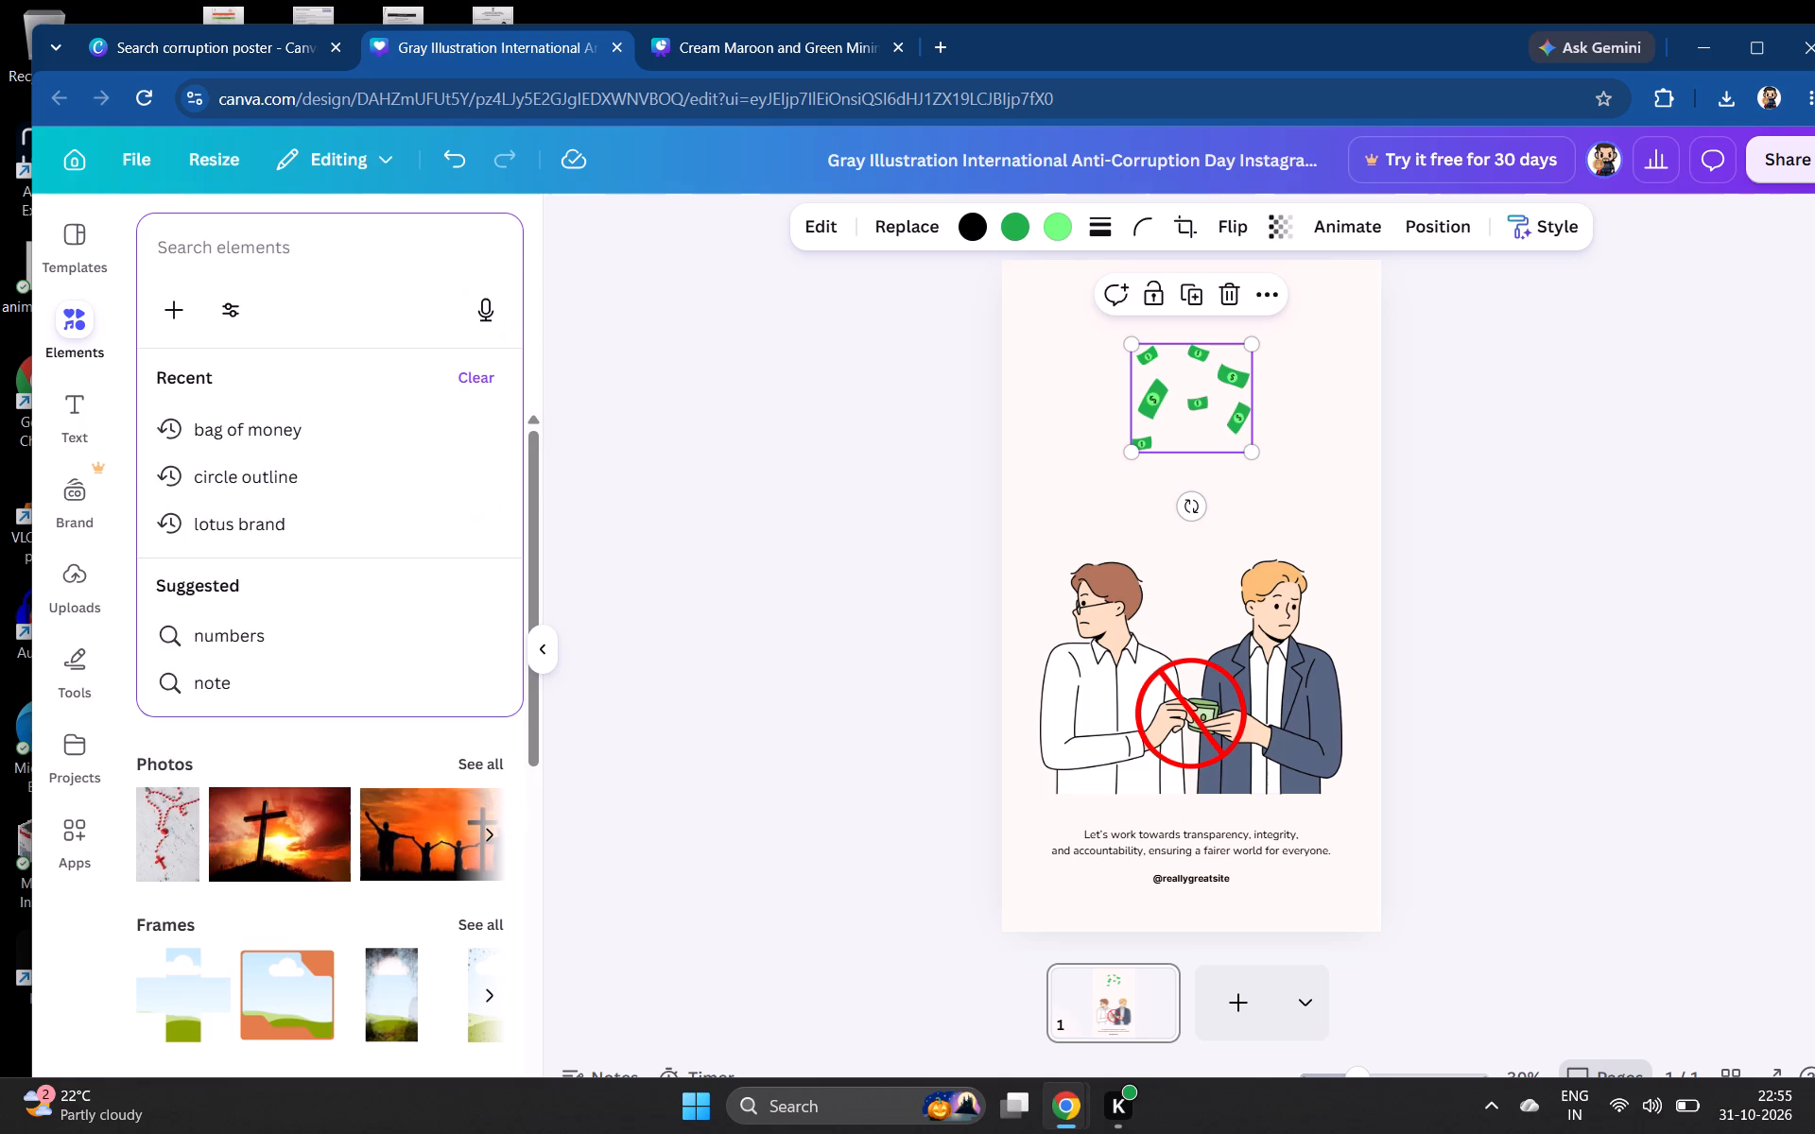
pyautogui.write('CIRCLE')
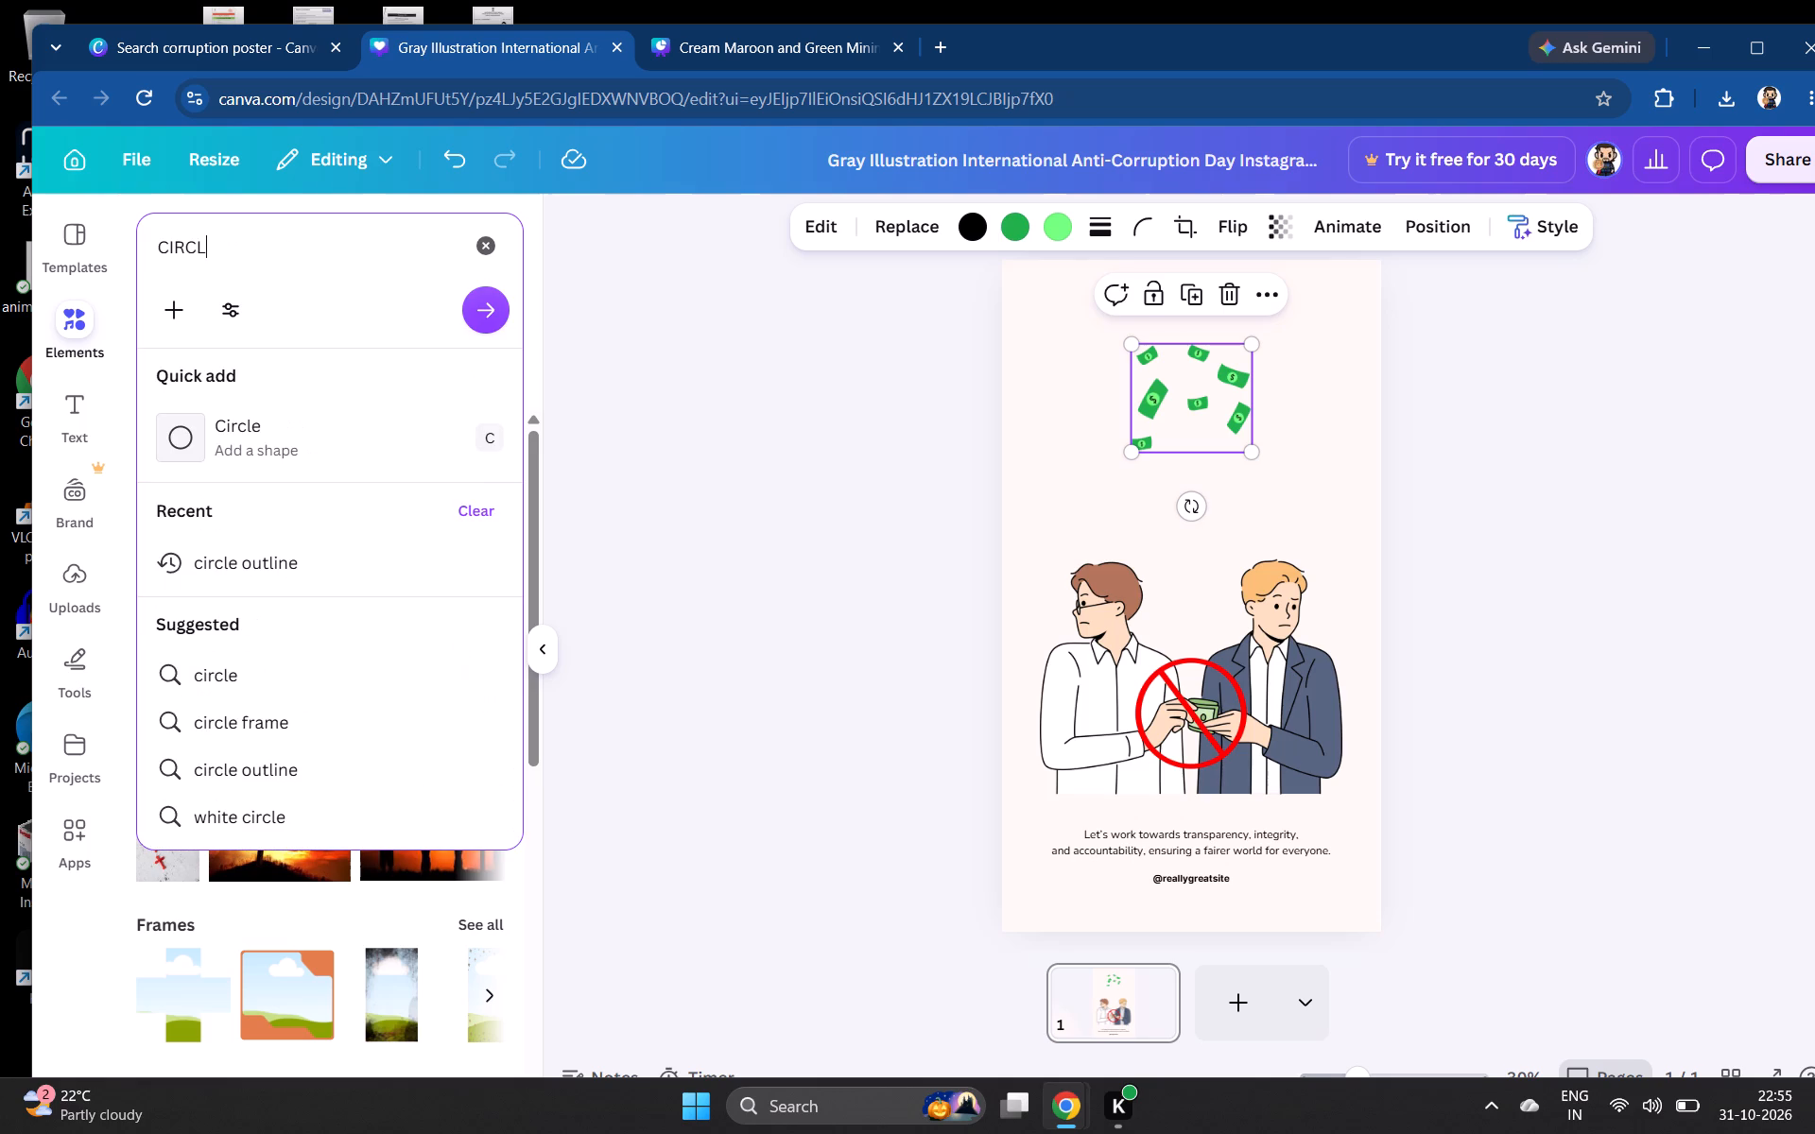
pyautogui.press('space')
pyautogui.write('RED')
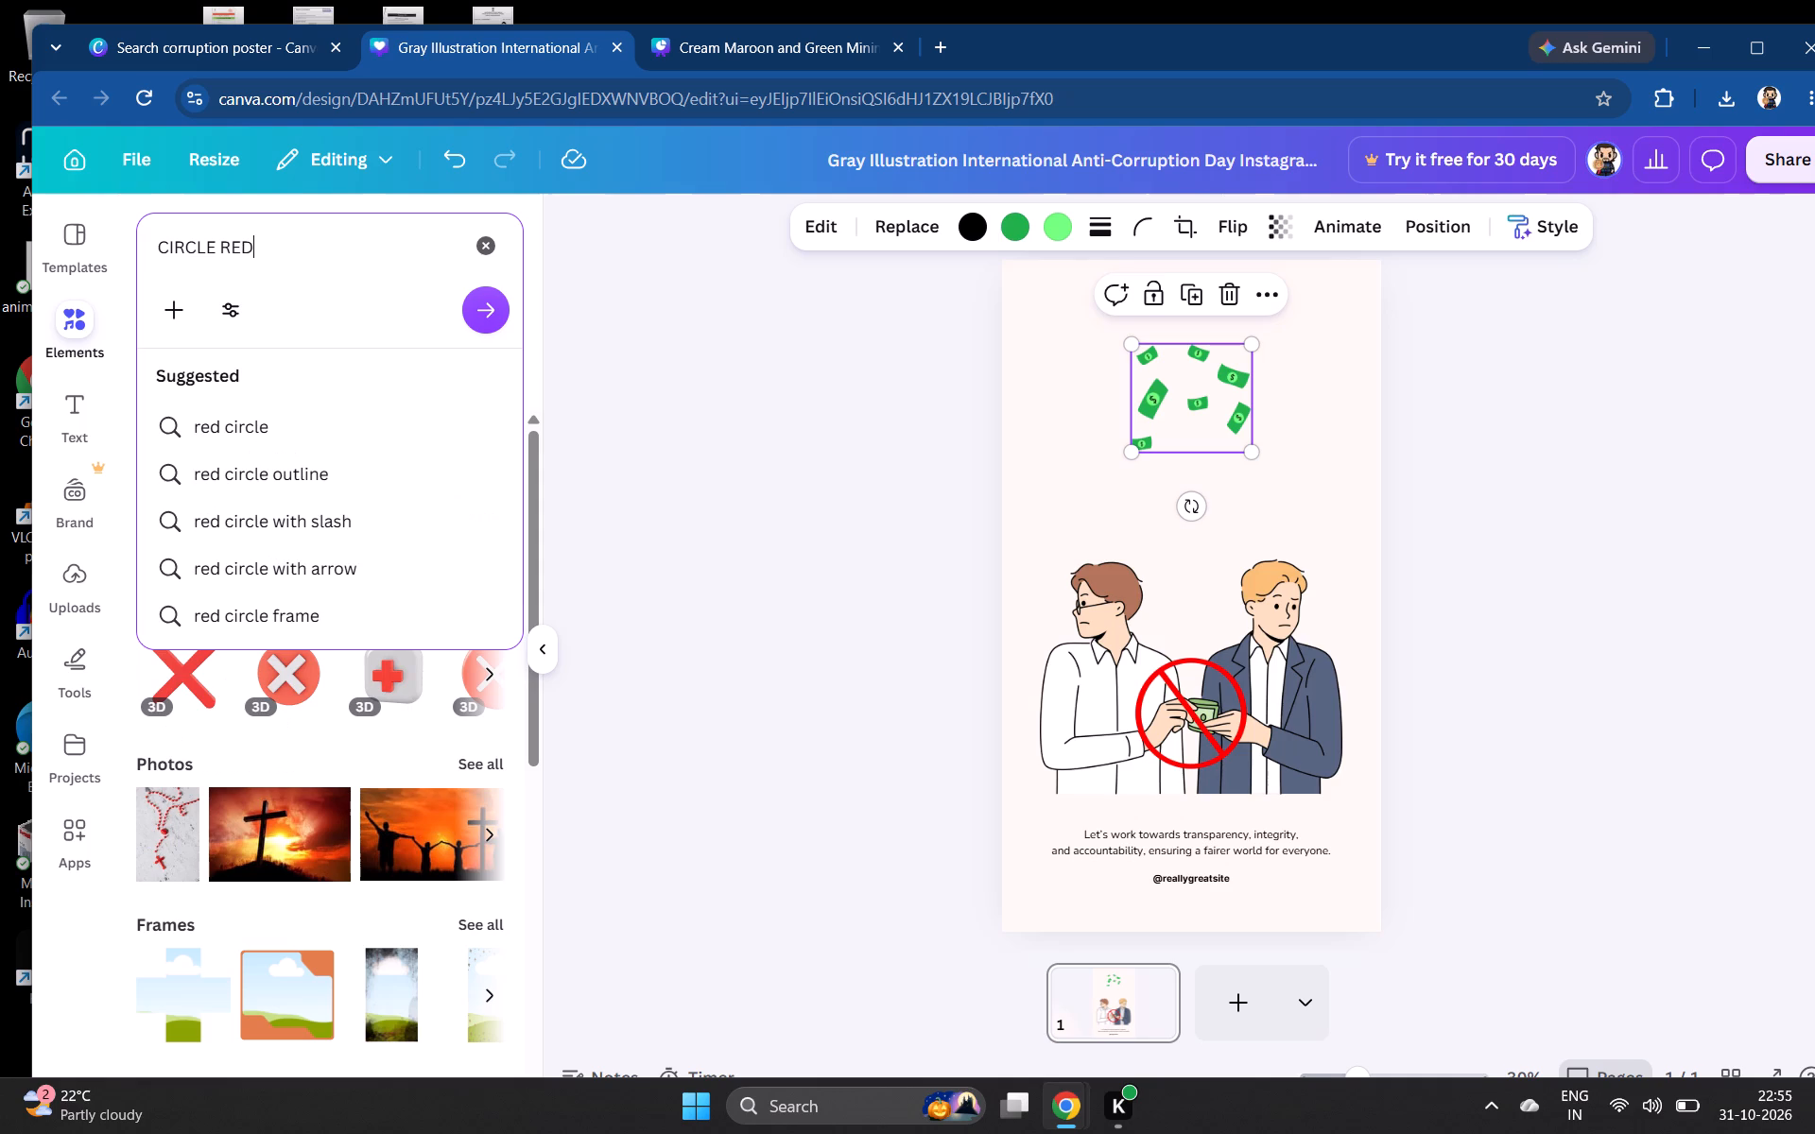
pyautogui.press('space')
pyautogui.write('CROSS')
pyautogui.press('Return')
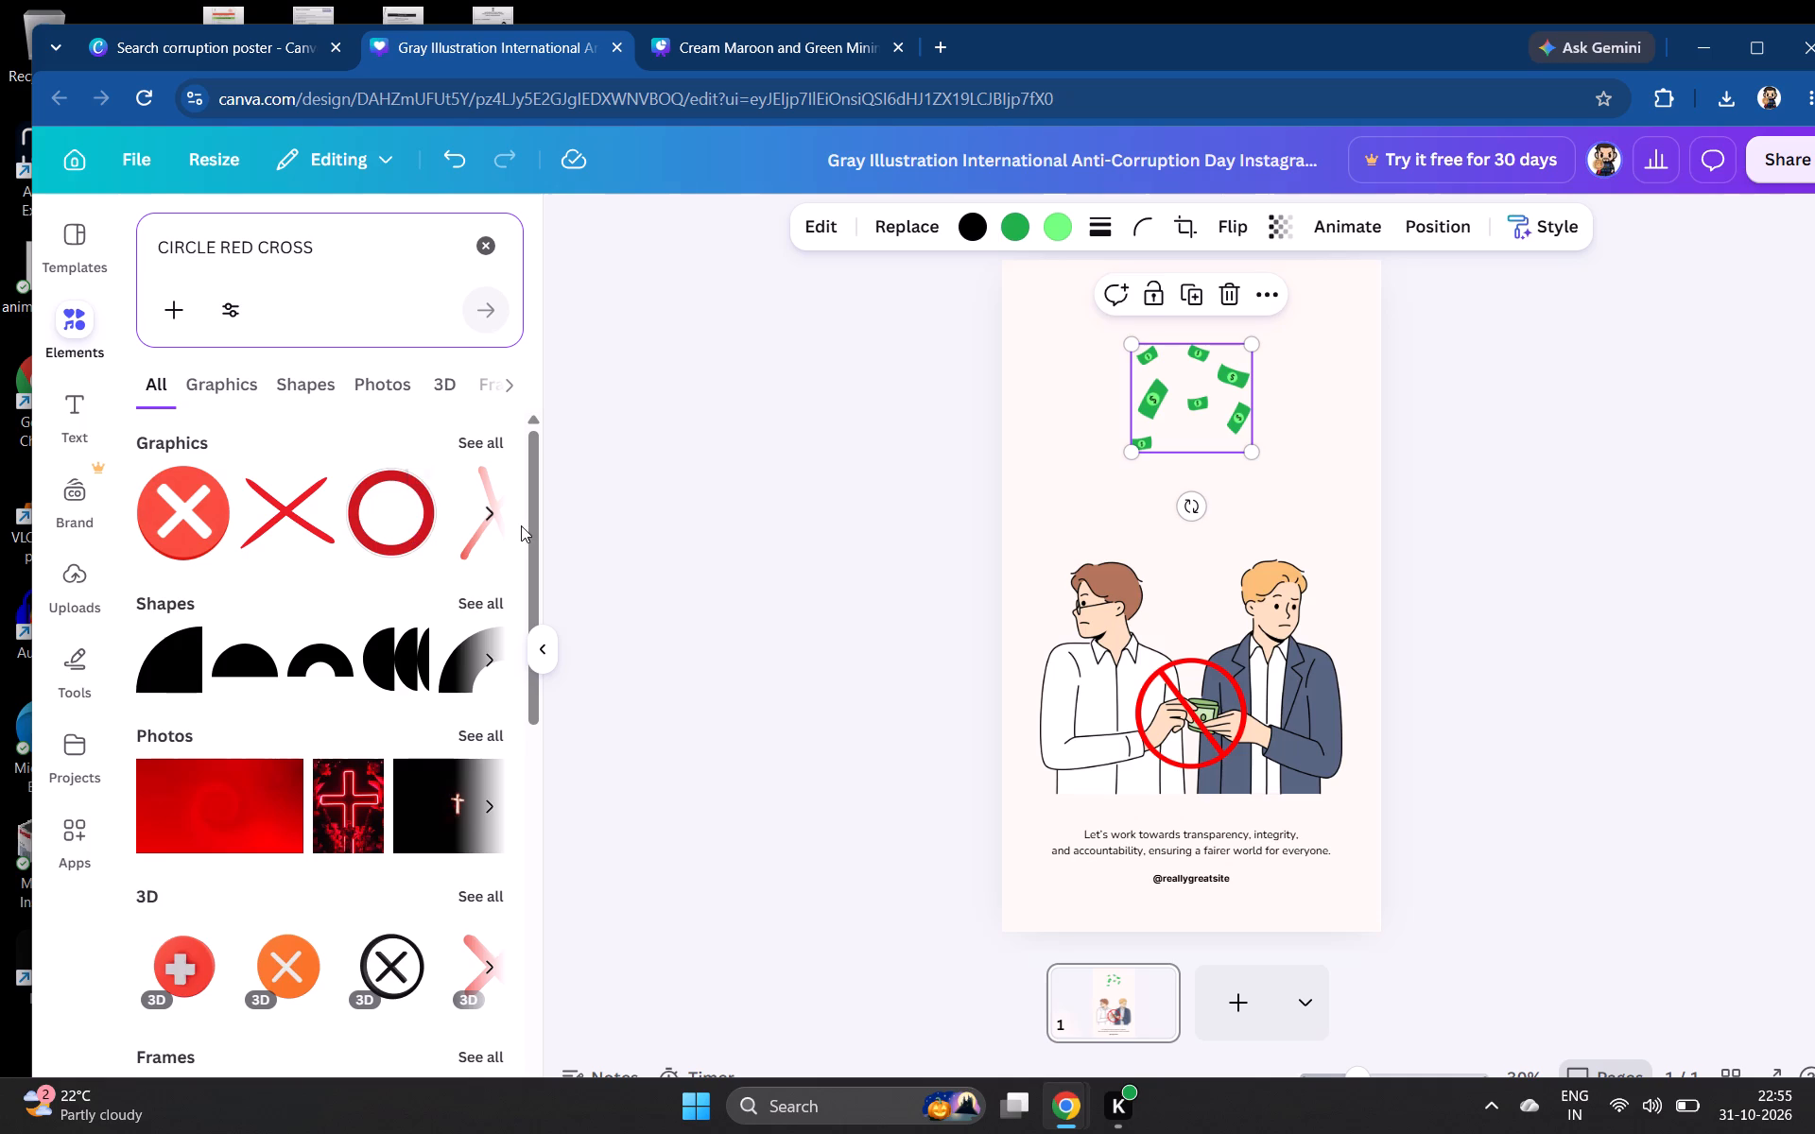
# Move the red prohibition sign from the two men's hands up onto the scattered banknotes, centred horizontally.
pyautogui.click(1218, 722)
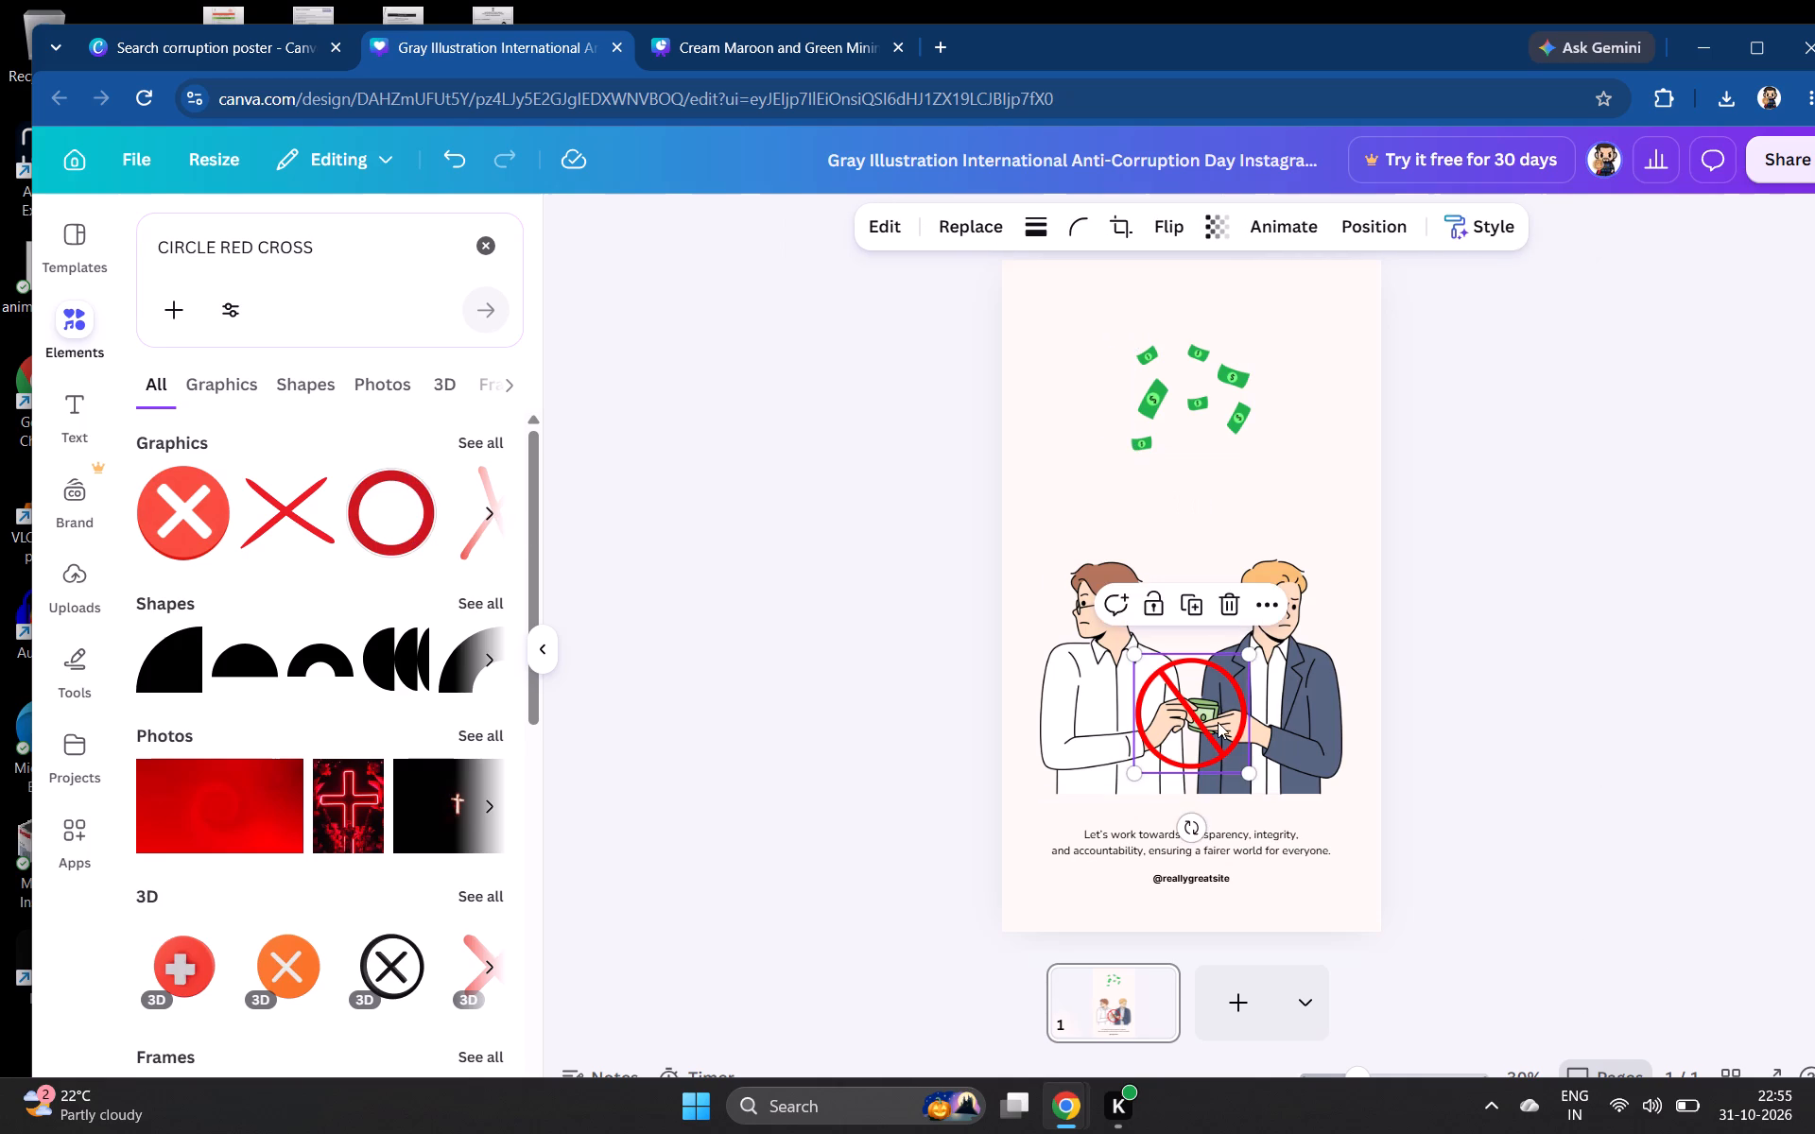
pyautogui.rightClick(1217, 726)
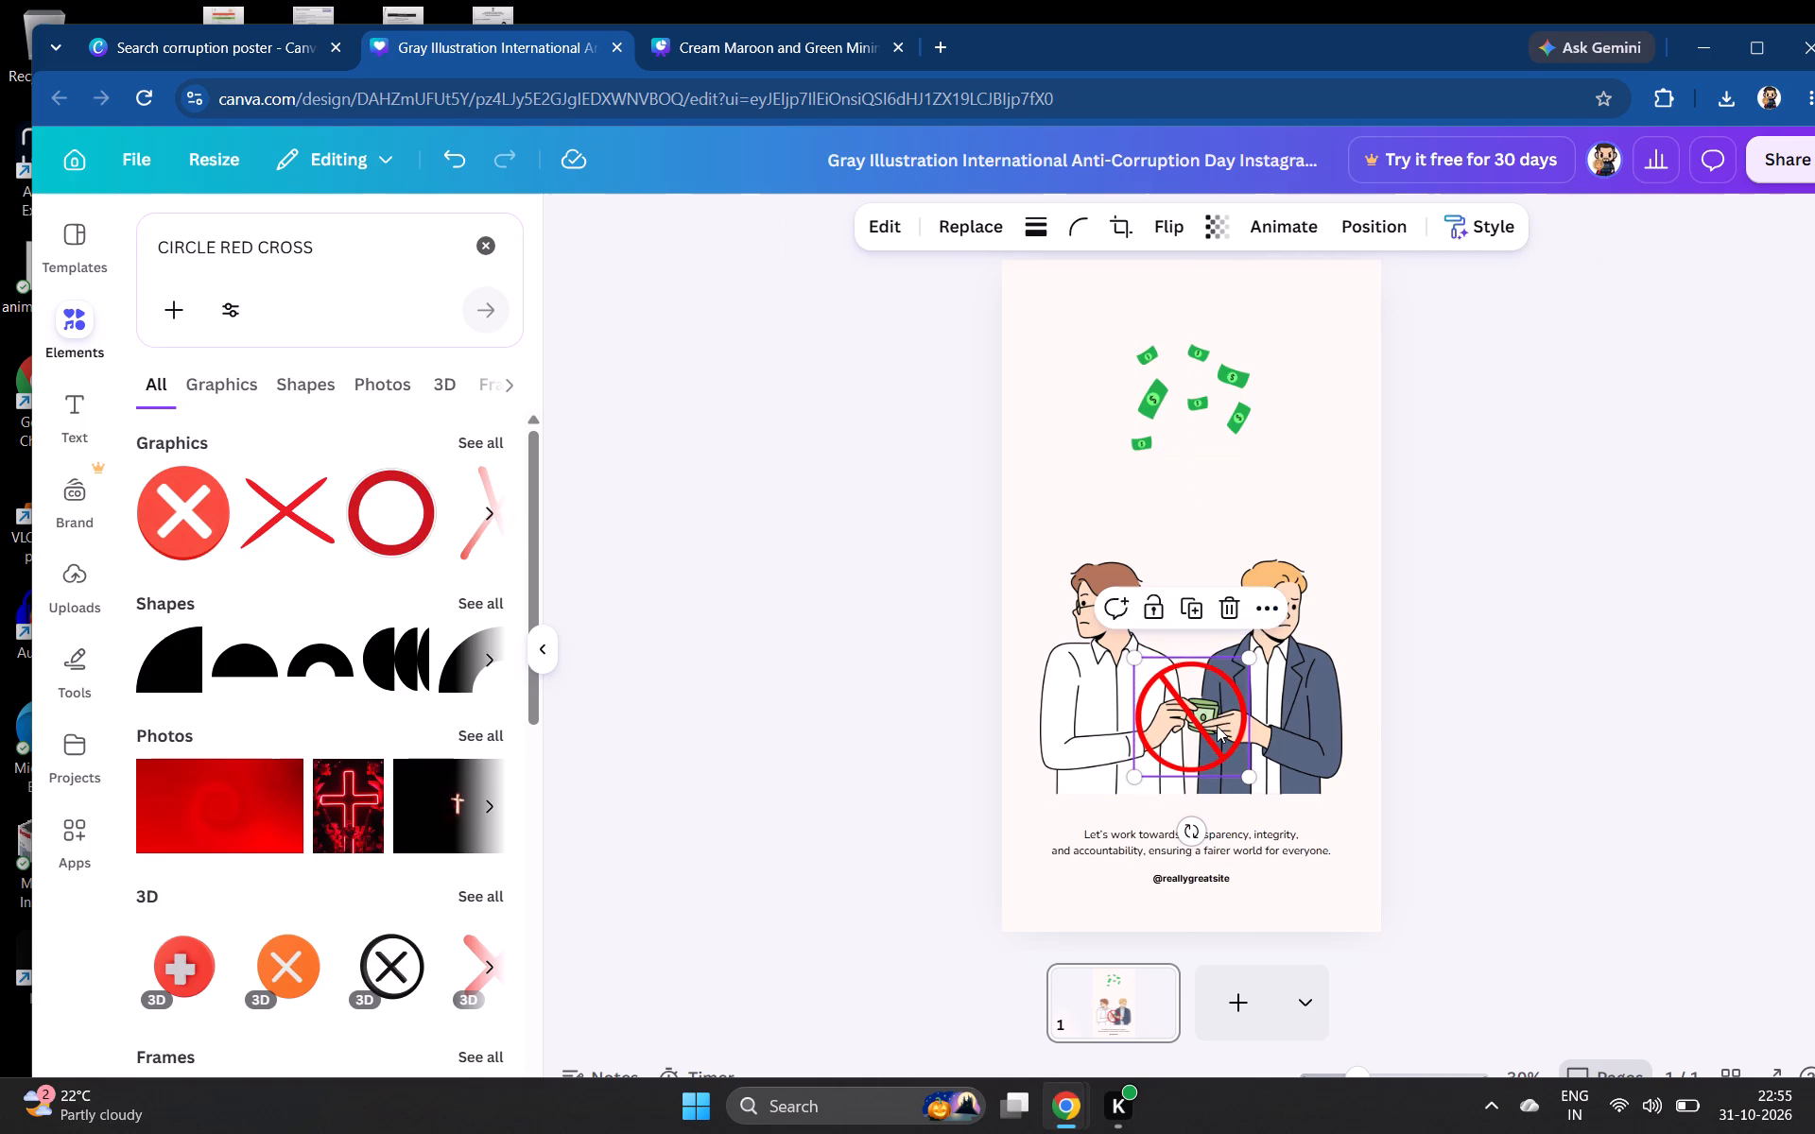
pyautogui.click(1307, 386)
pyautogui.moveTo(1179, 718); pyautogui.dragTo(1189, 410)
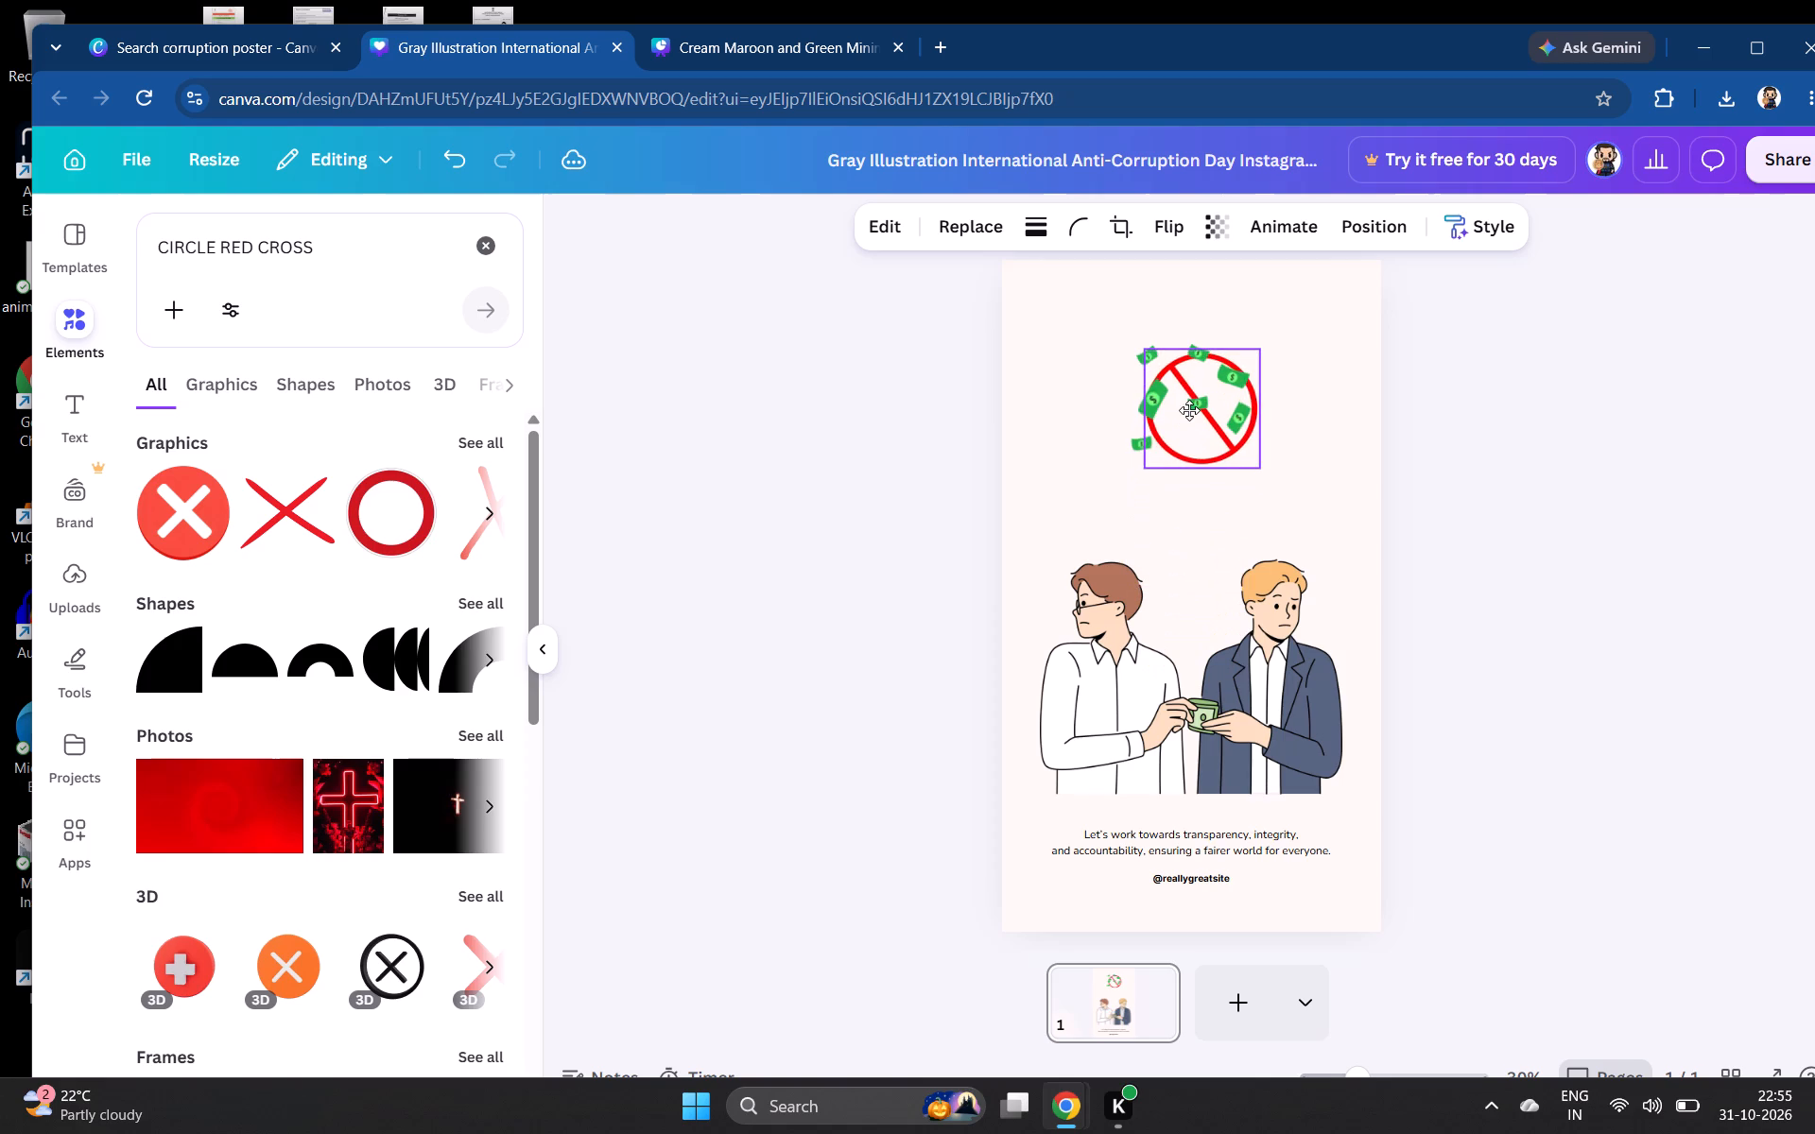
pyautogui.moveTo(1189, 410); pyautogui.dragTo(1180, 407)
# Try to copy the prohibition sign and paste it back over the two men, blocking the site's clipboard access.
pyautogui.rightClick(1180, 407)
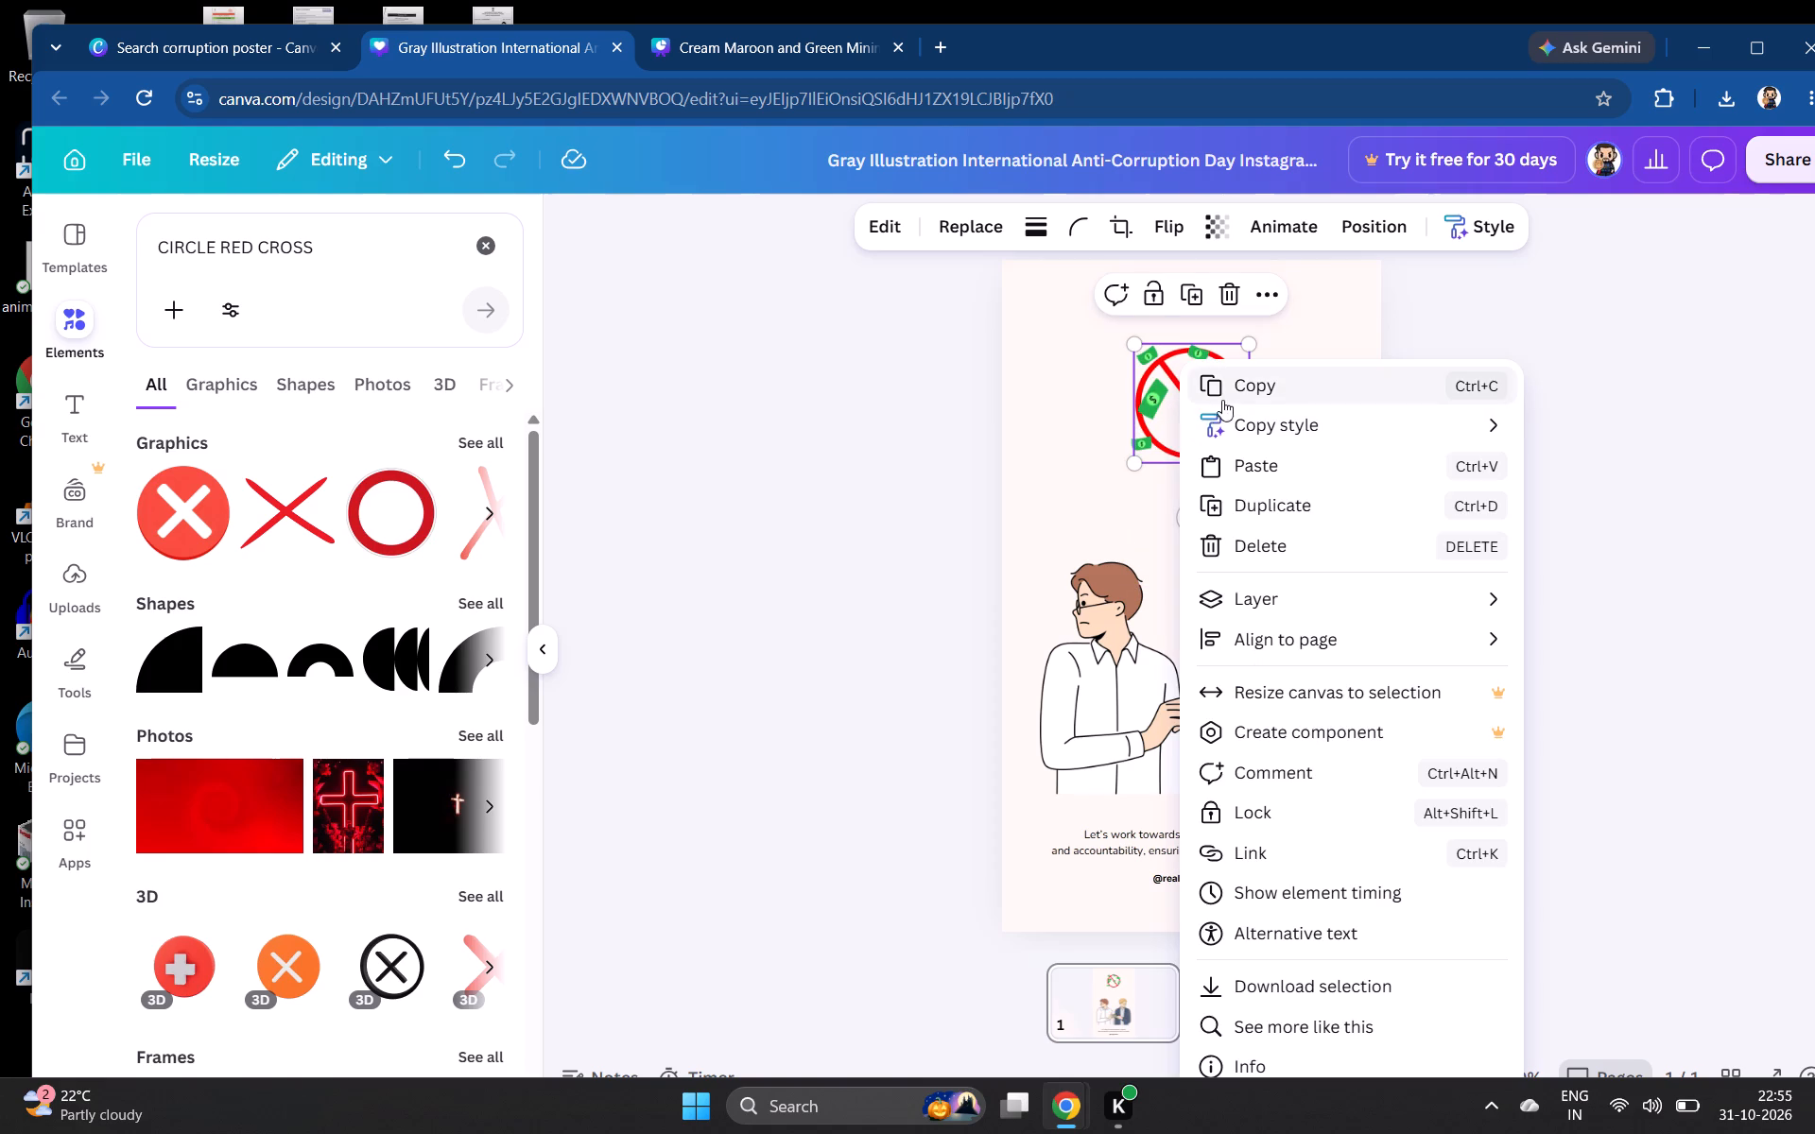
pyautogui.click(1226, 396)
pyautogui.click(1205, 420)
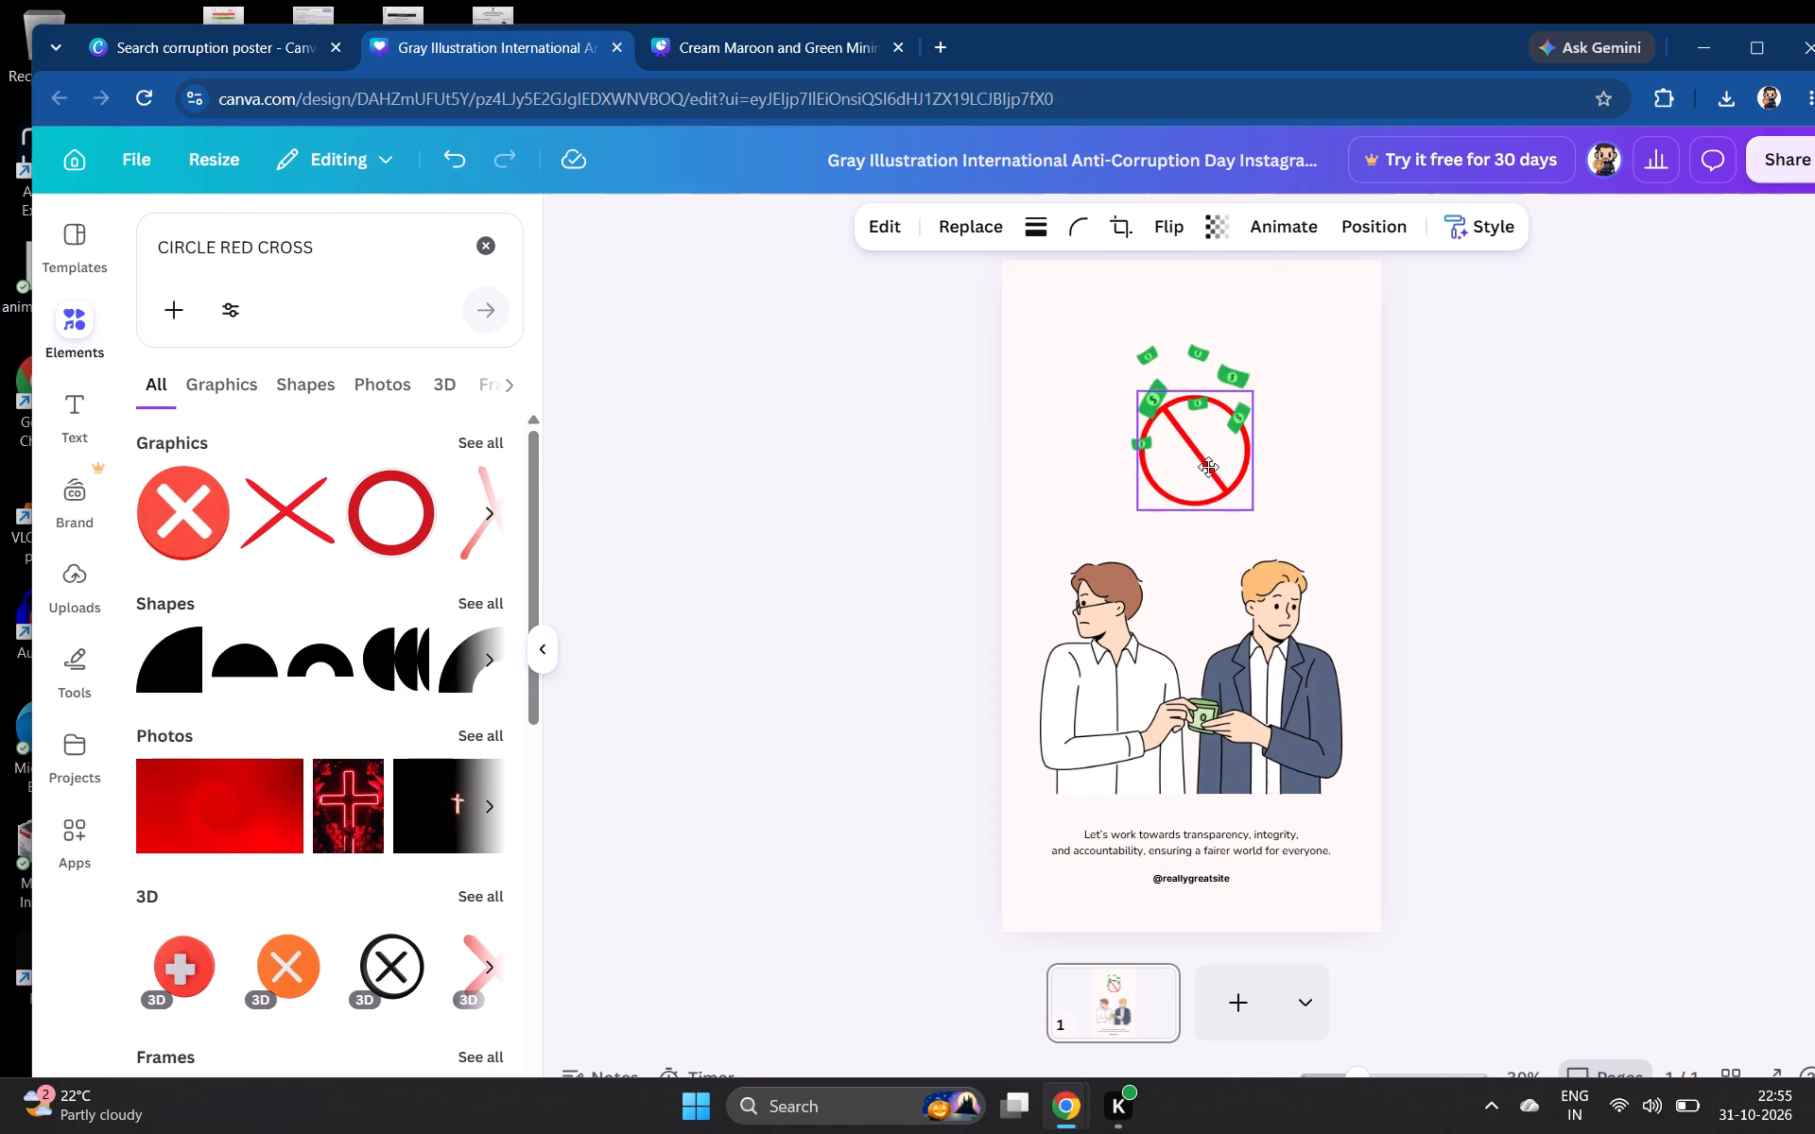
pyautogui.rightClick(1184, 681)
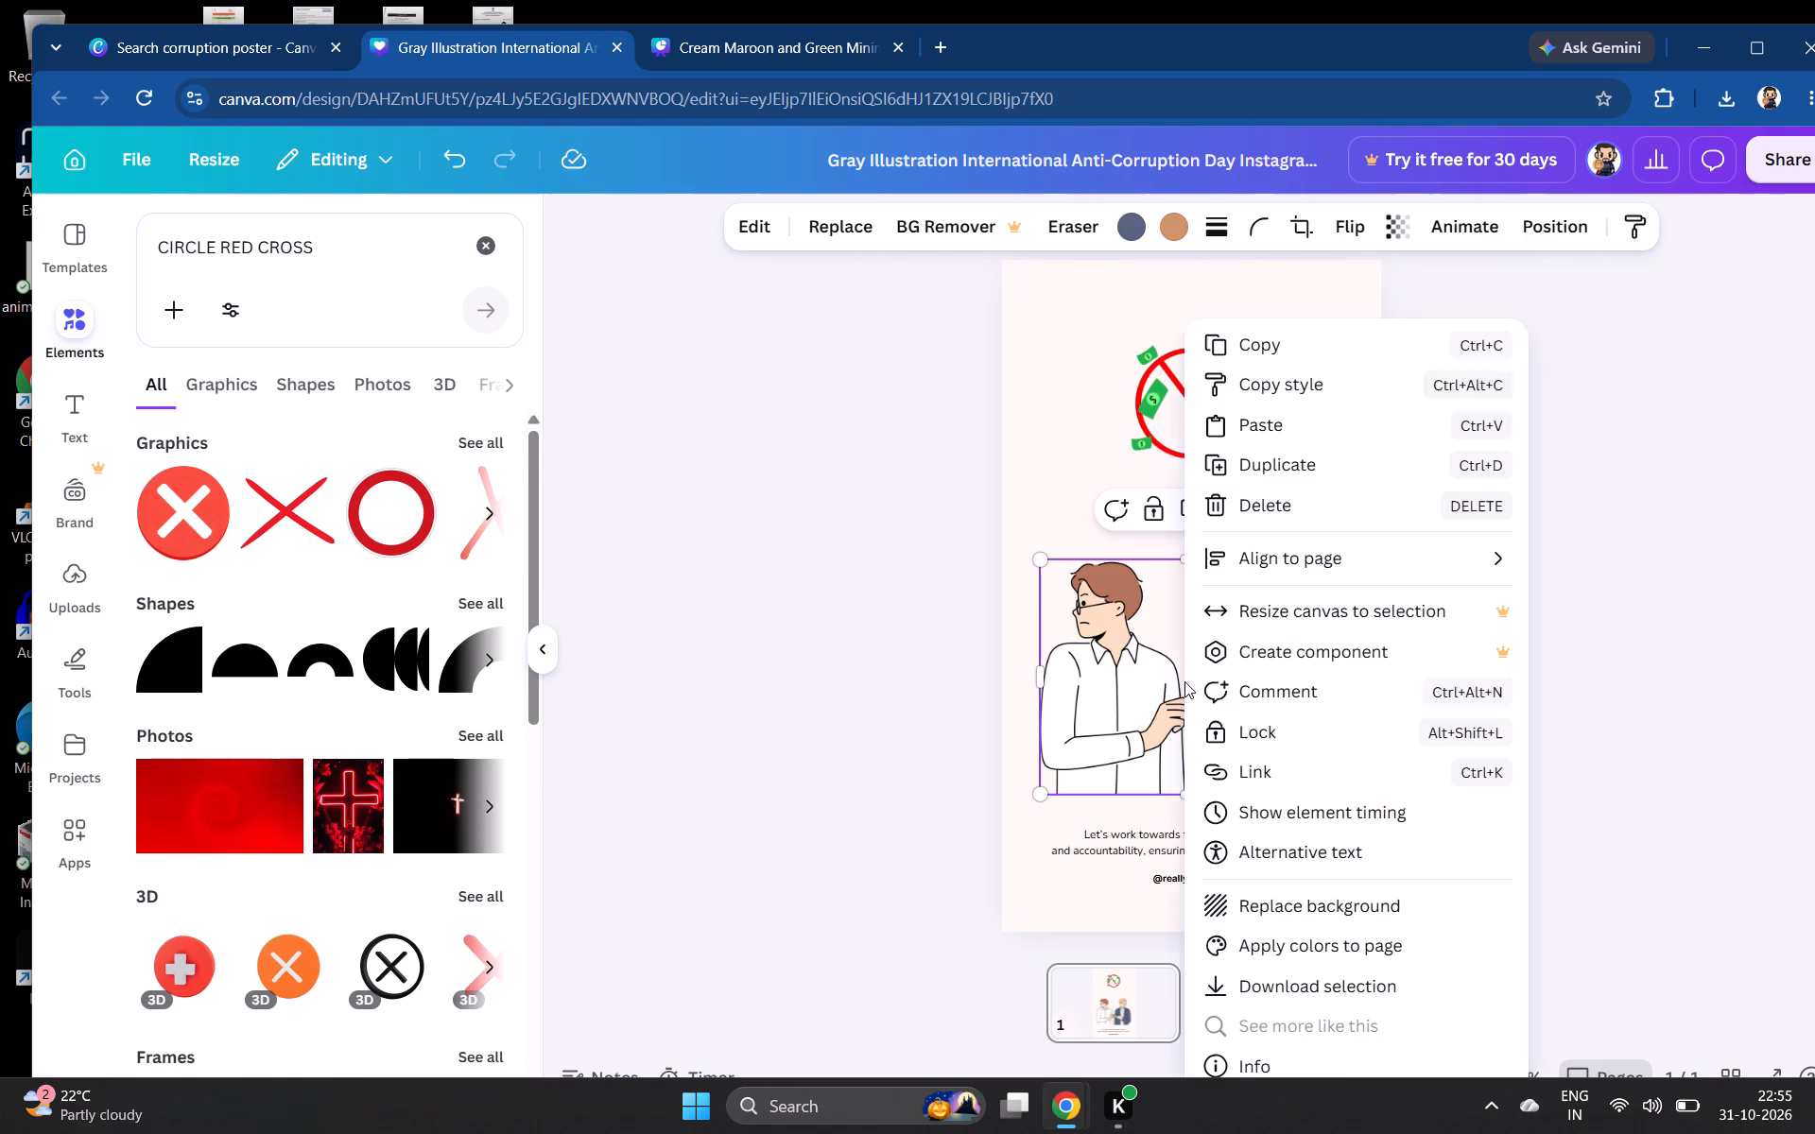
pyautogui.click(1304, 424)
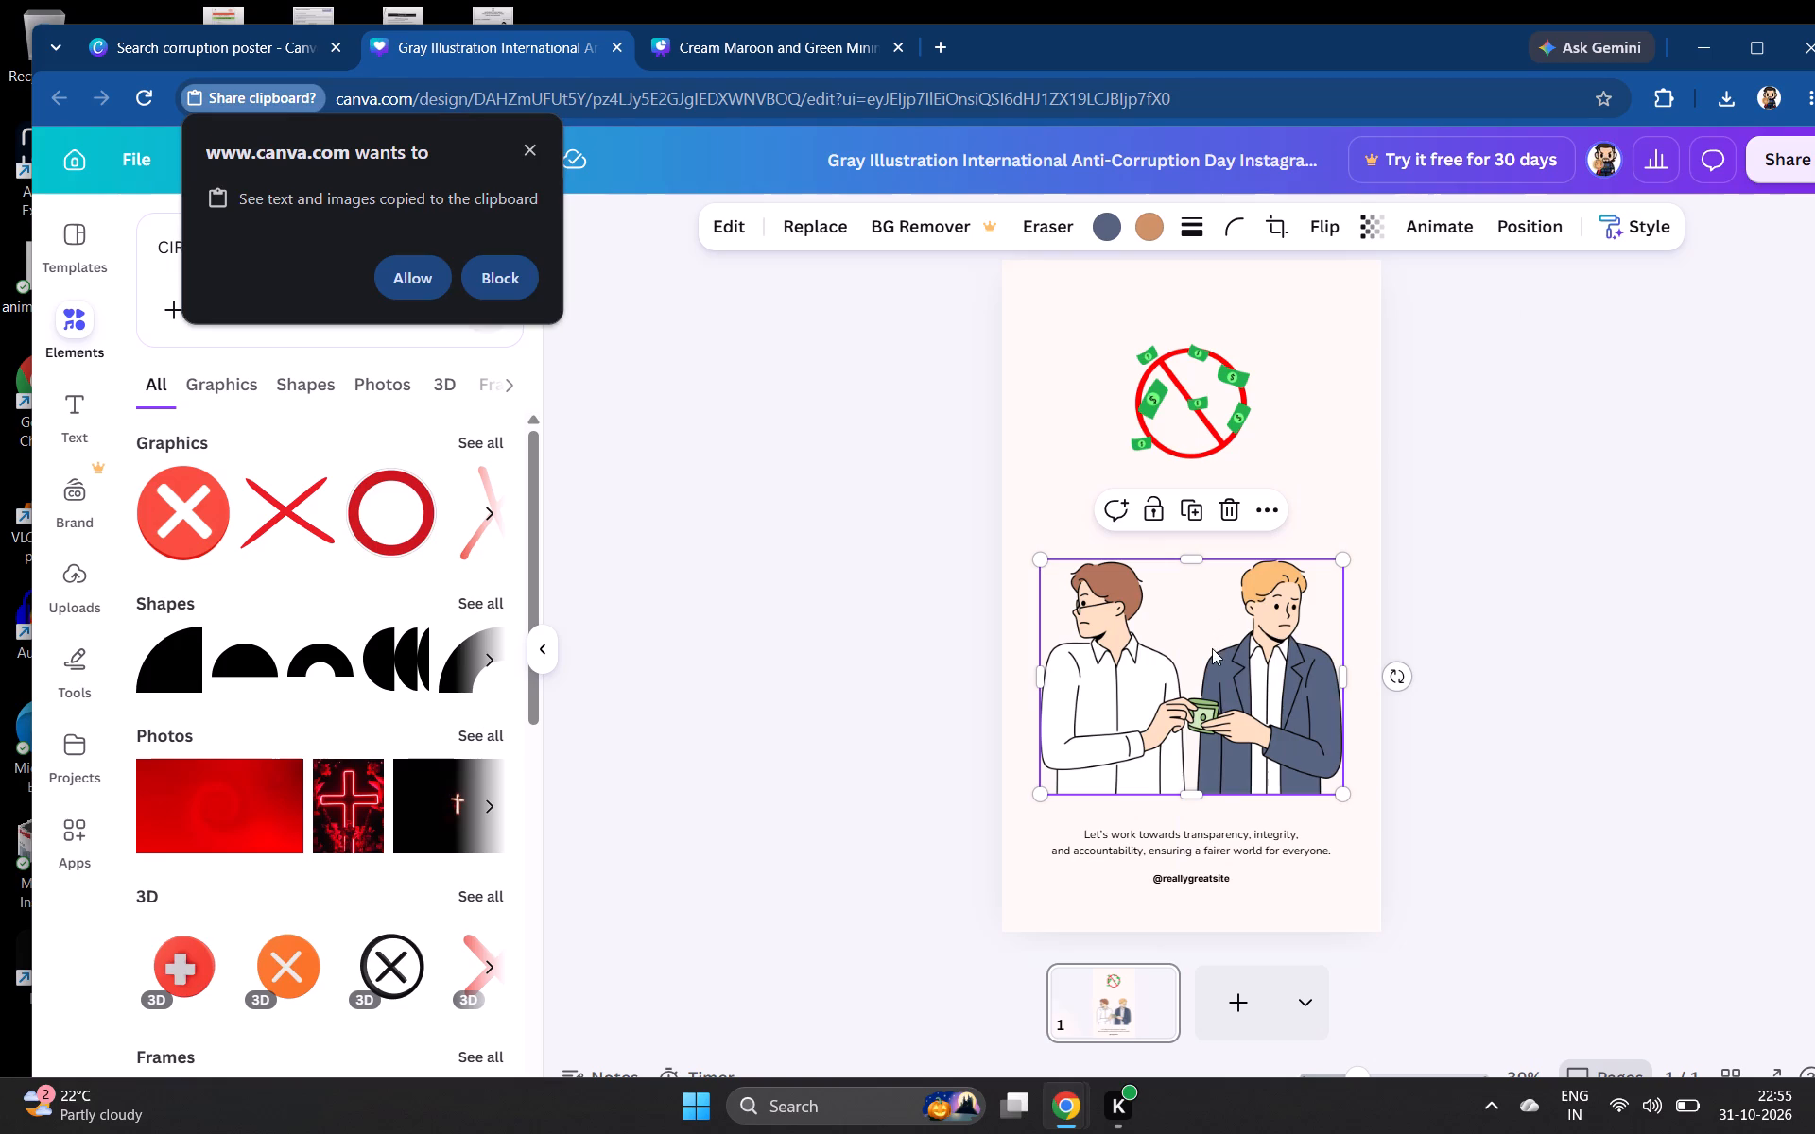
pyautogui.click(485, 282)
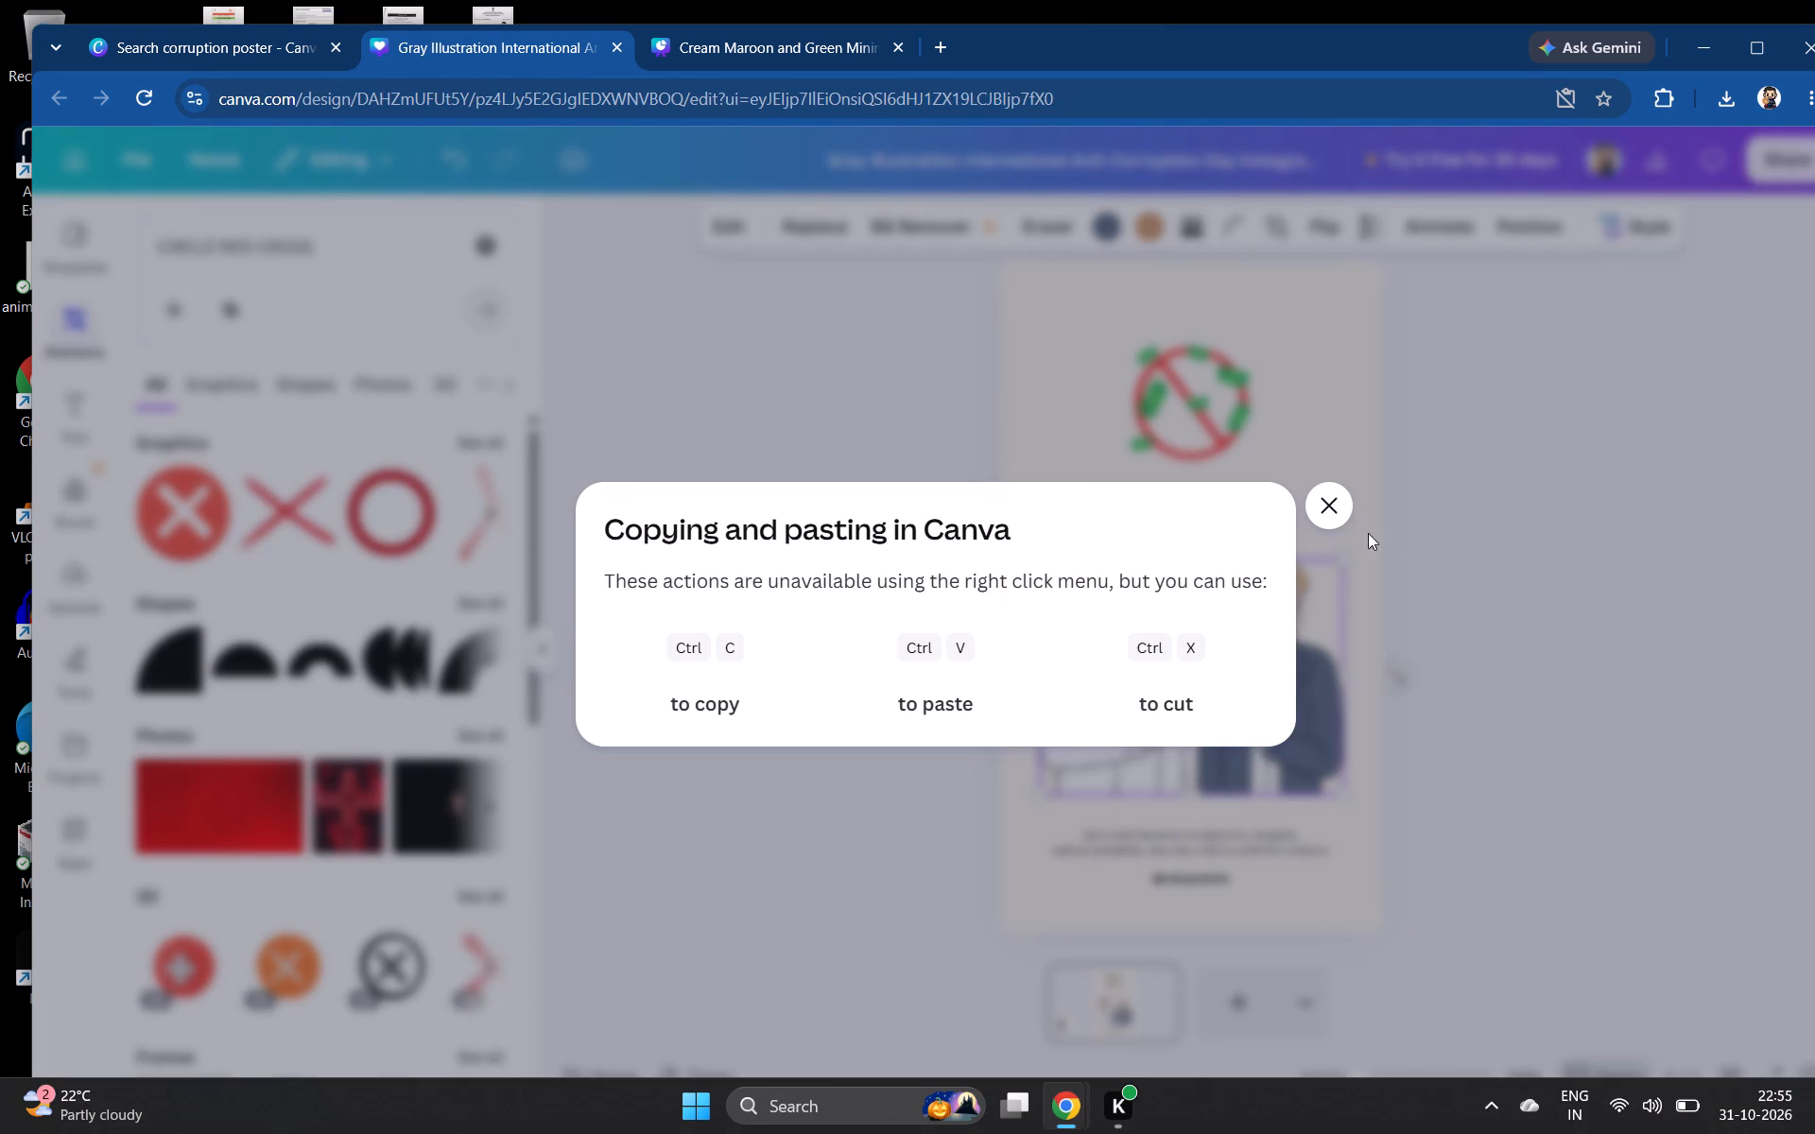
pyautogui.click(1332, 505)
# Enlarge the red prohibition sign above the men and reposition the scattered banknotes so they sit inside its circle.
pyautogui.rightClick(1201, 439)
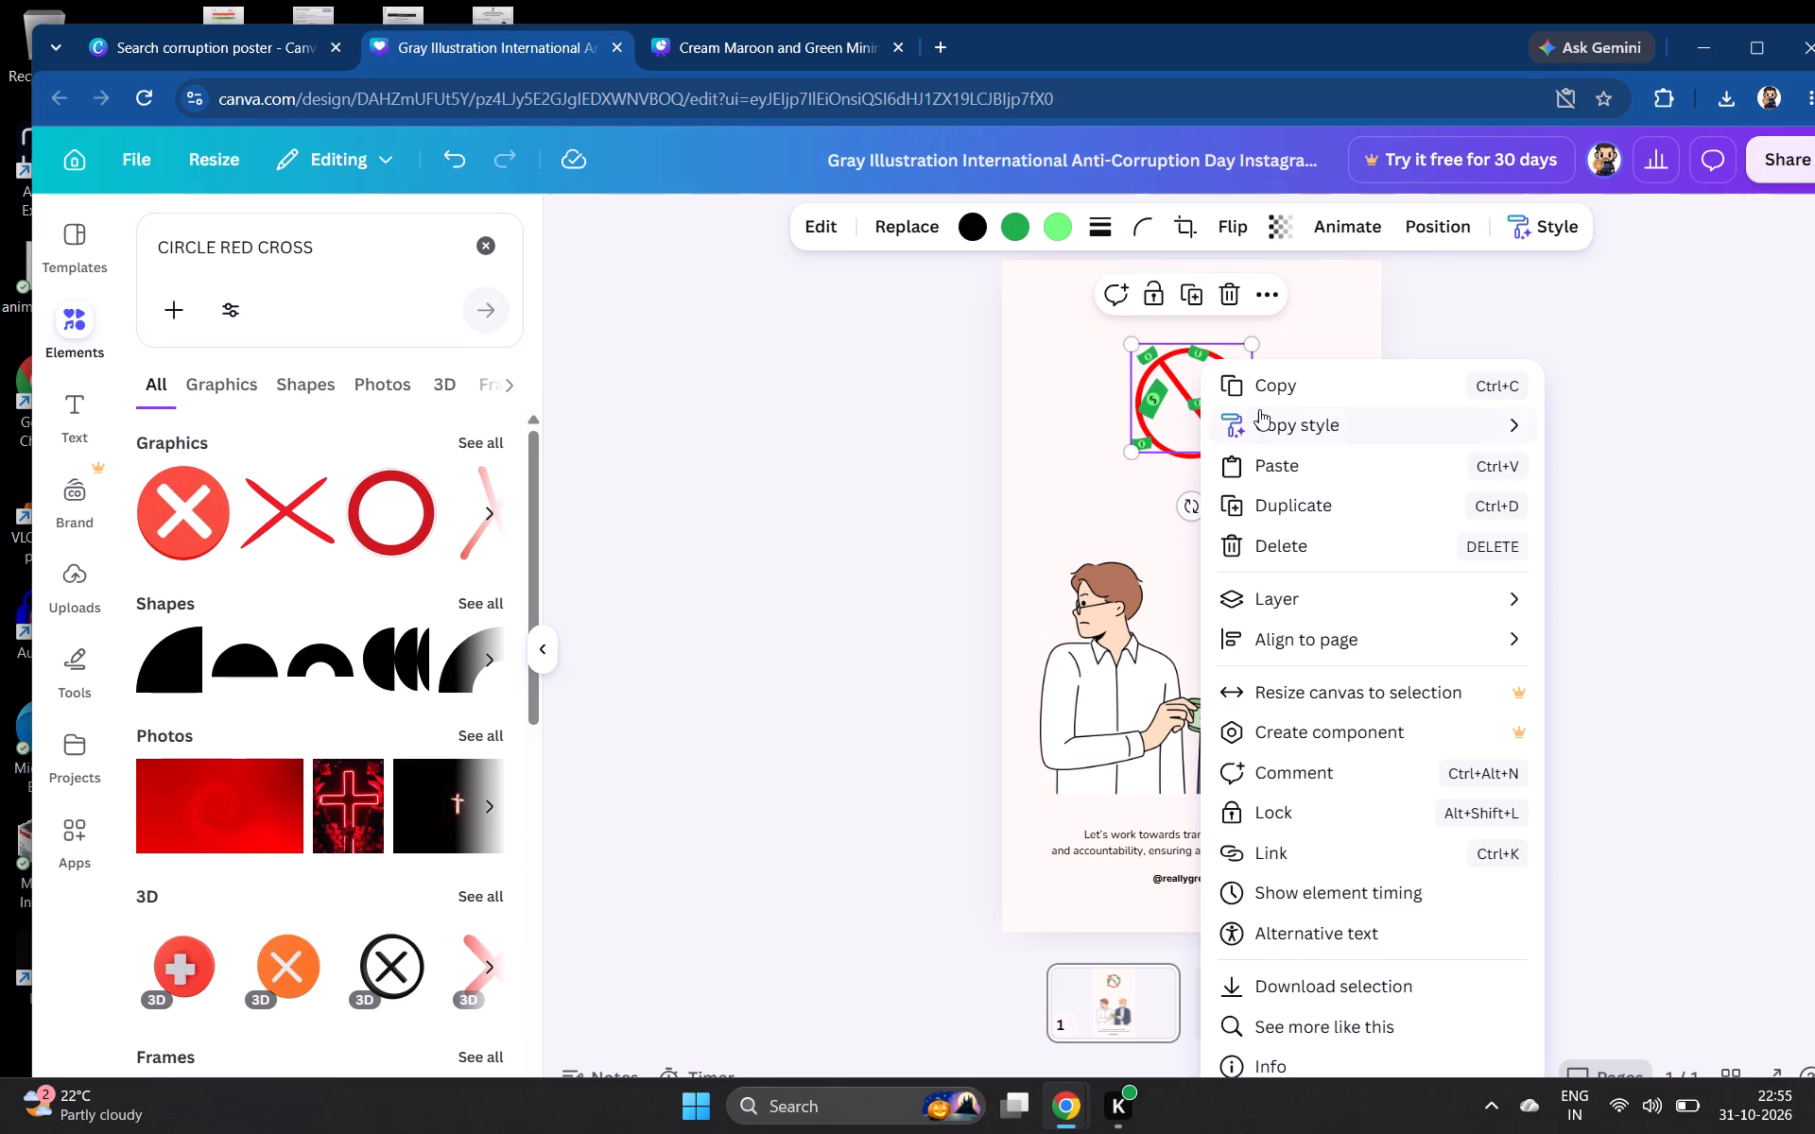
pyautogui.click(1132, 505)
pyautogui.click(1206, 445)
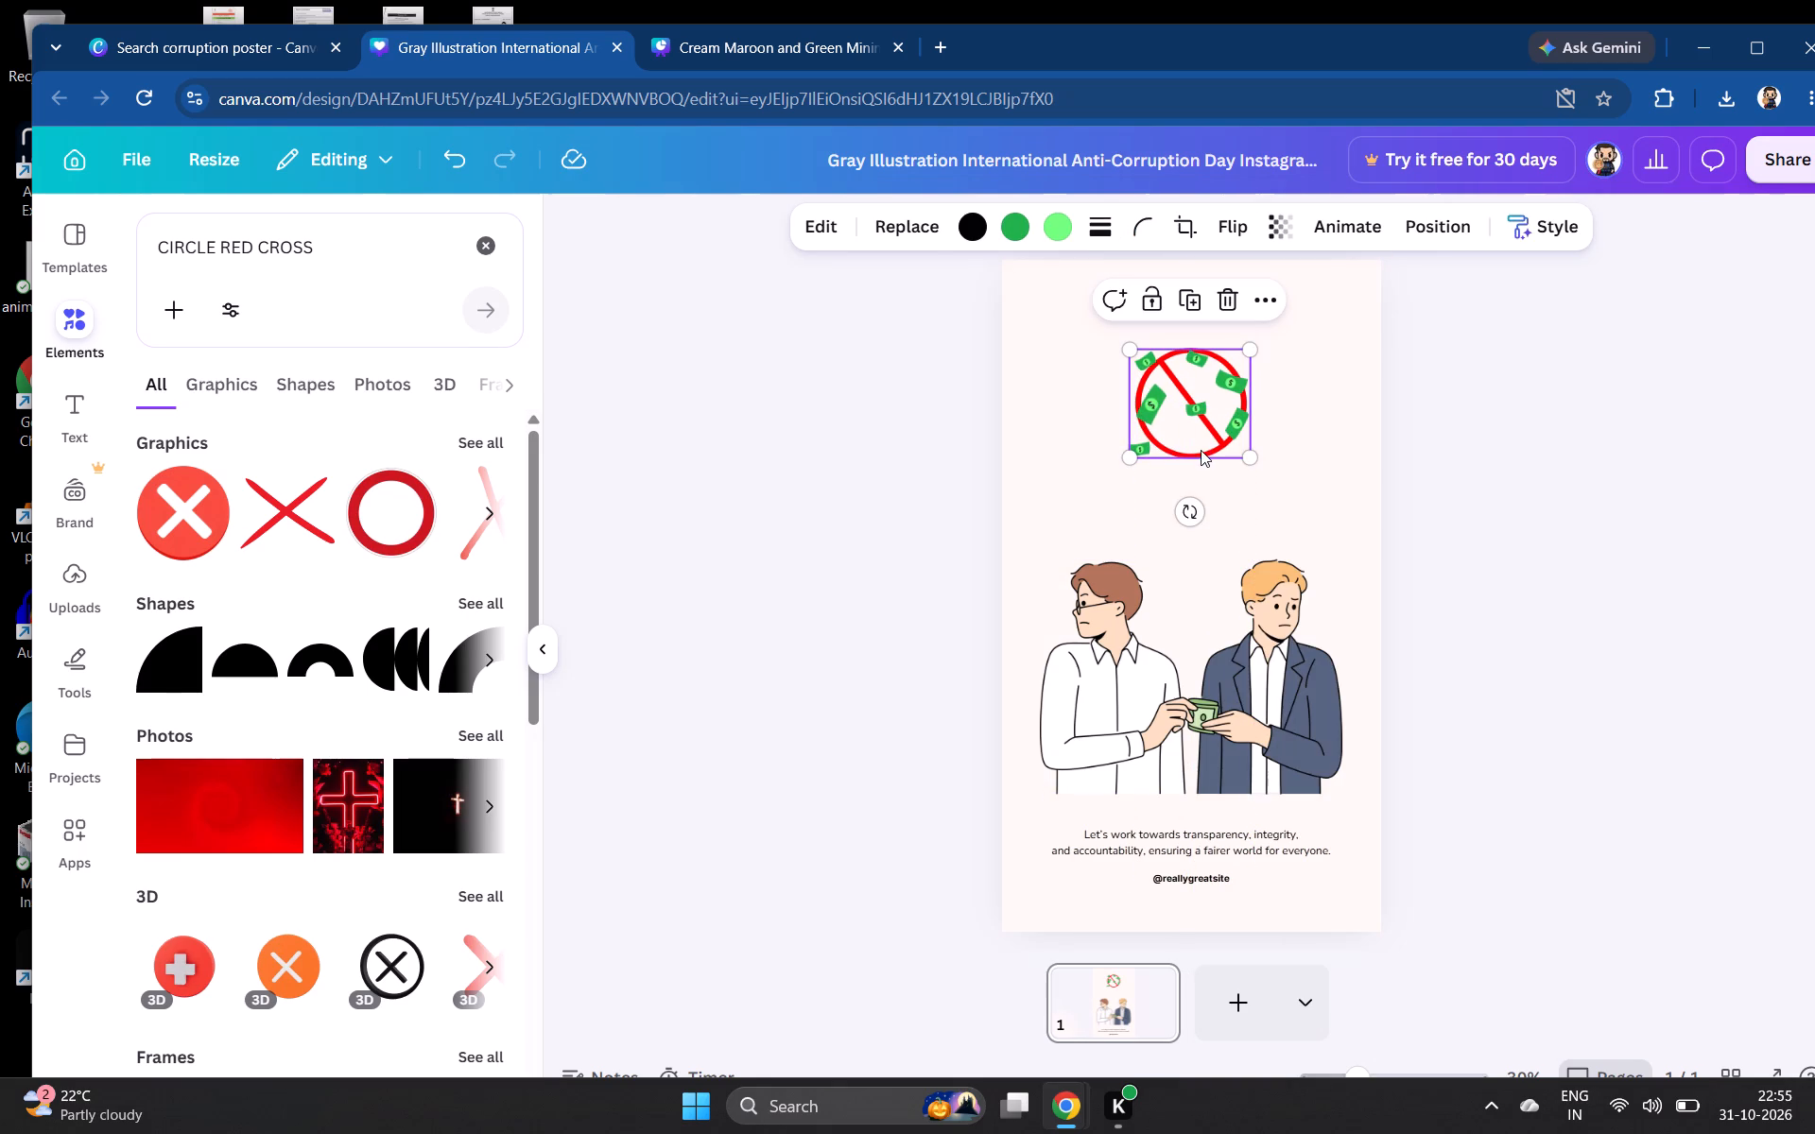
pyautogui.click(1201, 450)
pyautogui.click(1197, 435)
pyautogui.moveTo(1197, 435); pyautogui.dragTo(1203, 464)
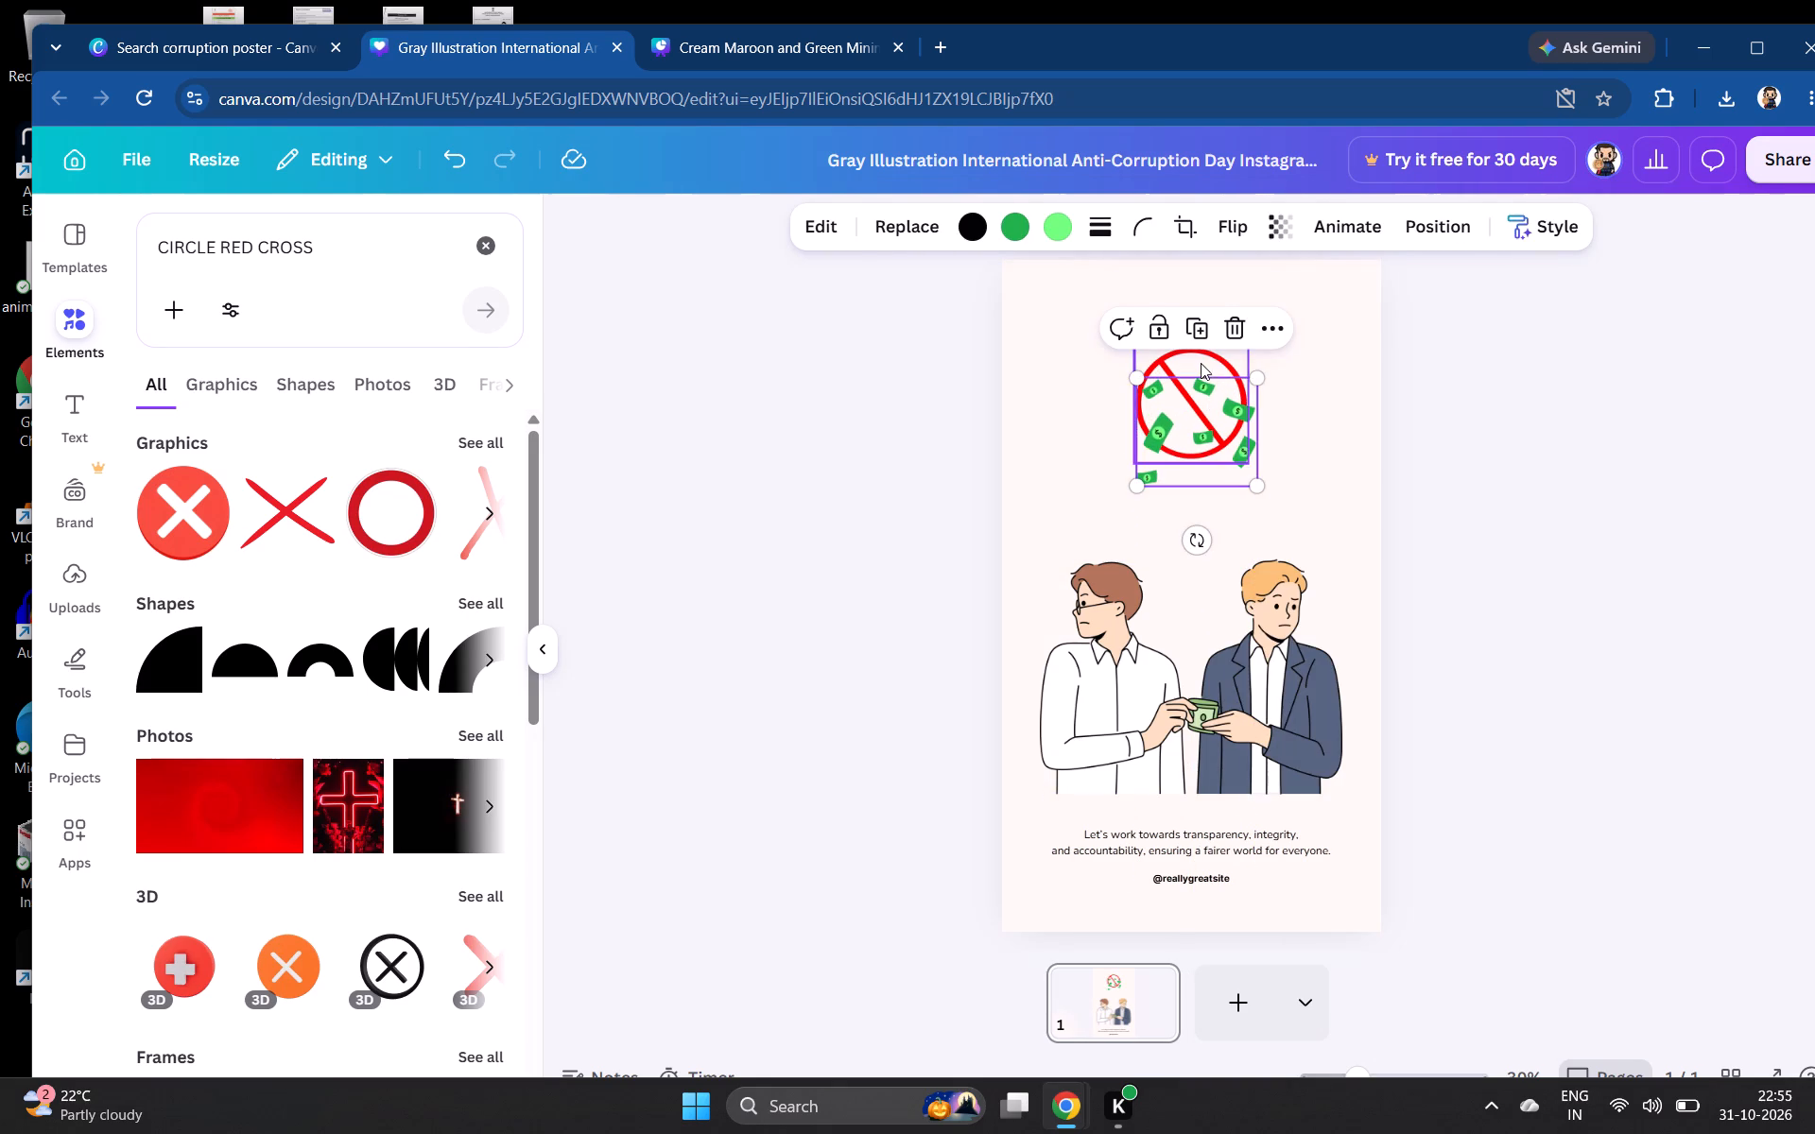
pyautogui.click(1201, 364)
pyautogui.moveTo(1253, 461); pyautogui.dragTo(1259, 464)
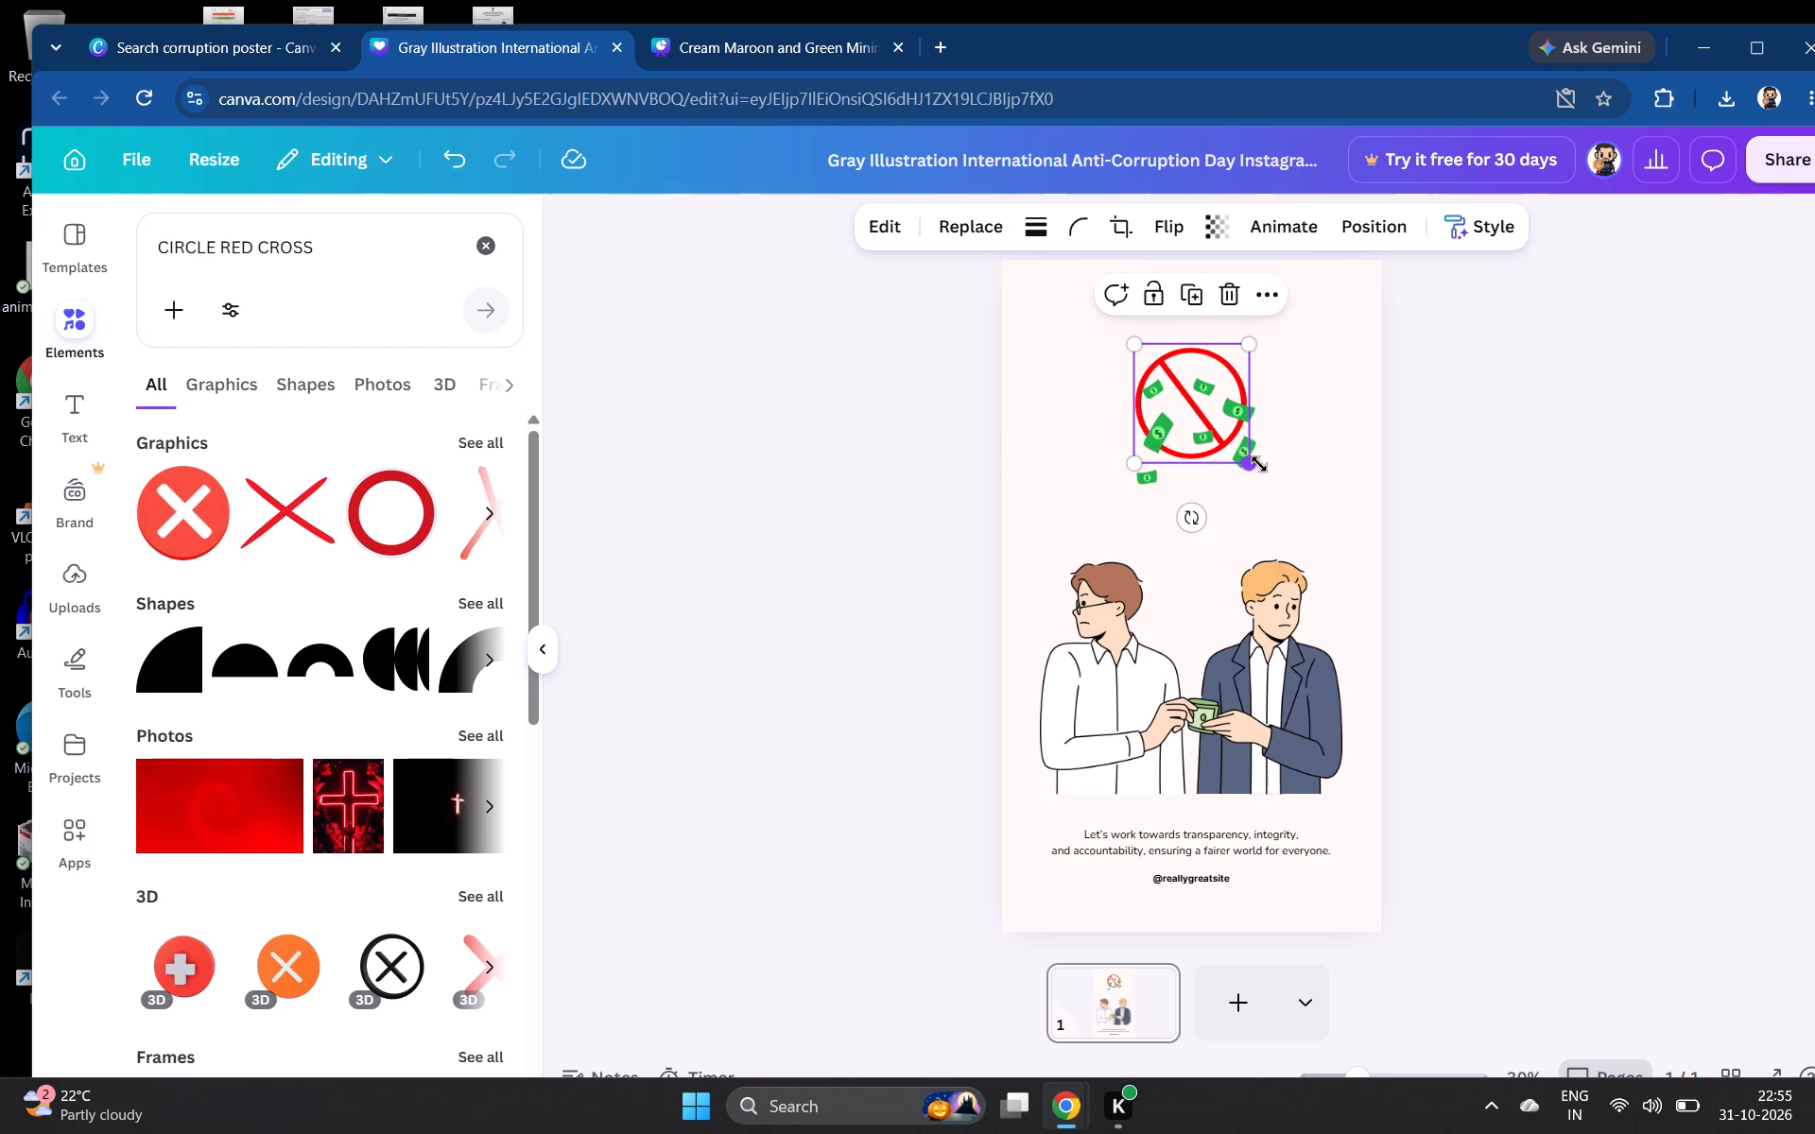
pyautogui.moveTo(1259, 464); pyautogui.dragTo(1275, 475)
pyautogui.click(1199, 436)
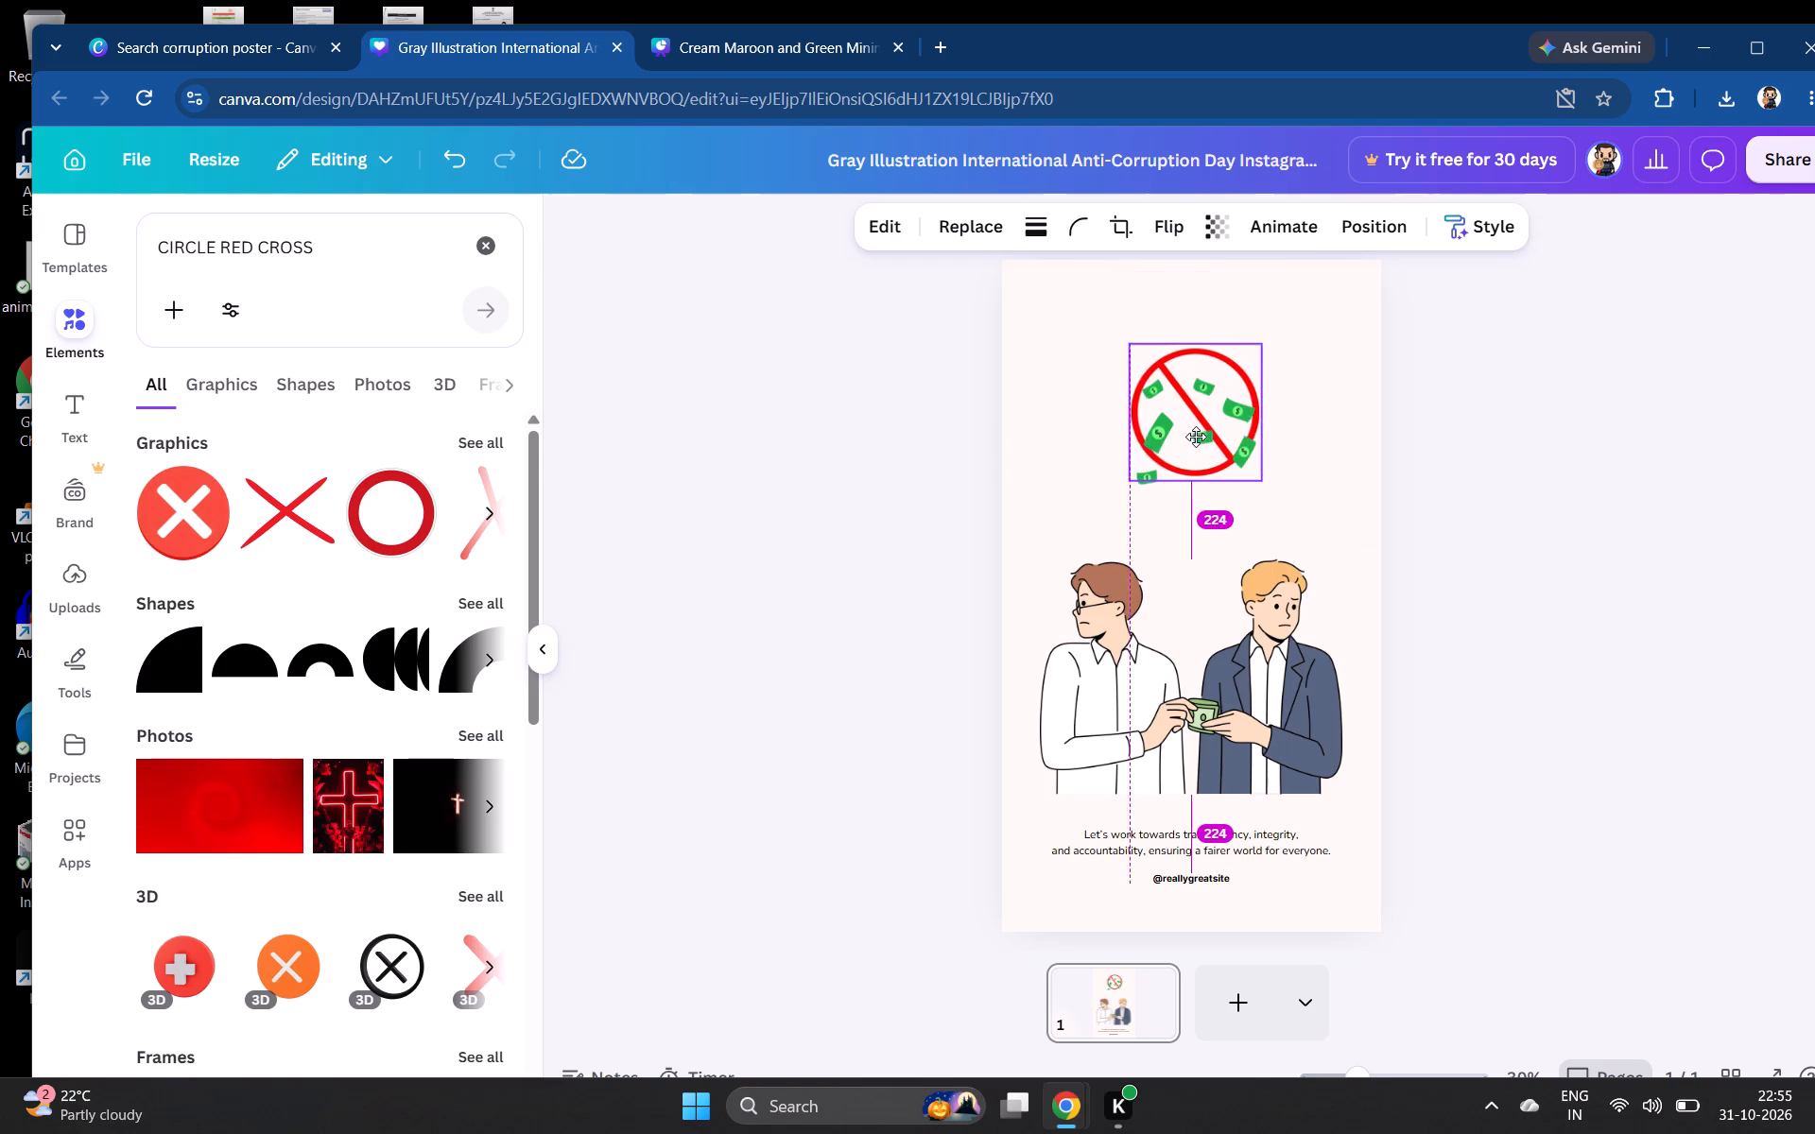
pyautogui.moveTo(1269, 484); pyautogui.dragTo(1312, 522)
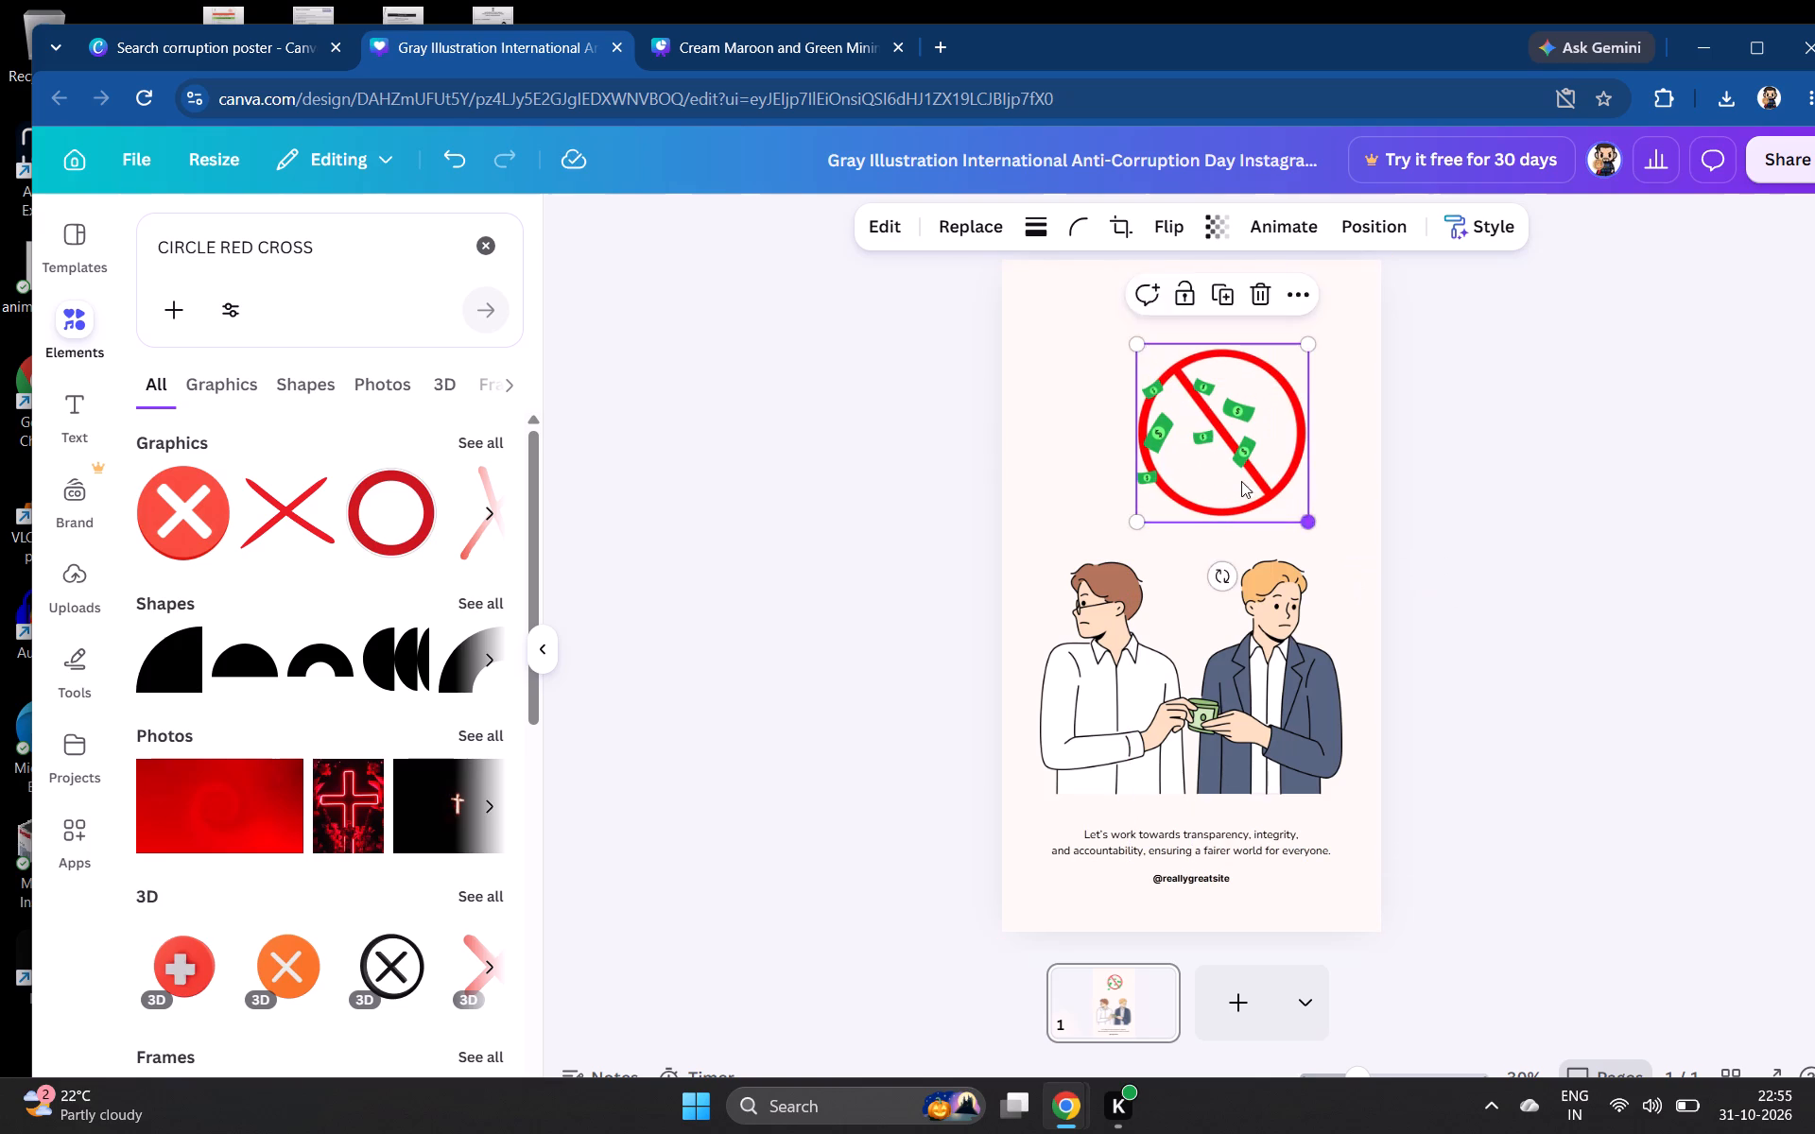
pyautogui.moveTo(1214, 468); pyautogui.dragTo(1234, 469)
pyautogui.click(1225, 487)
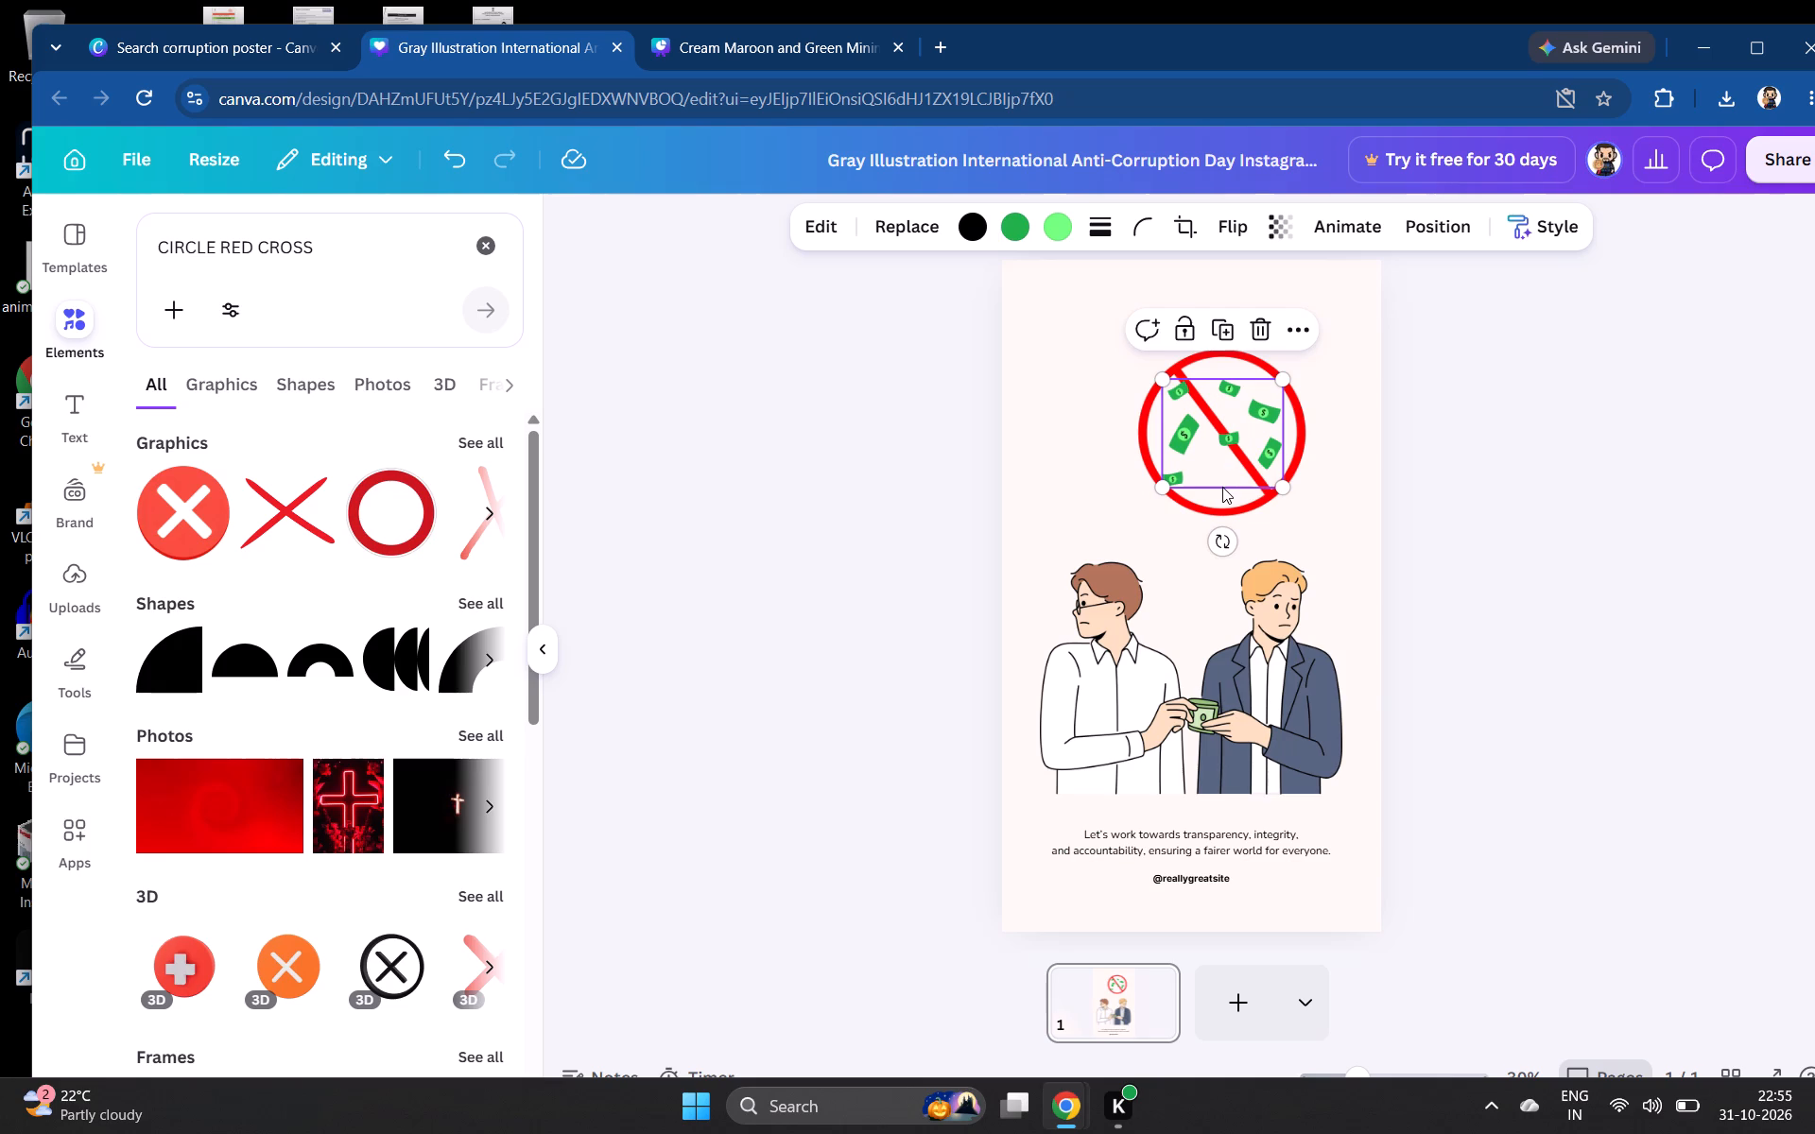
pyautogui.click(1199, 852)
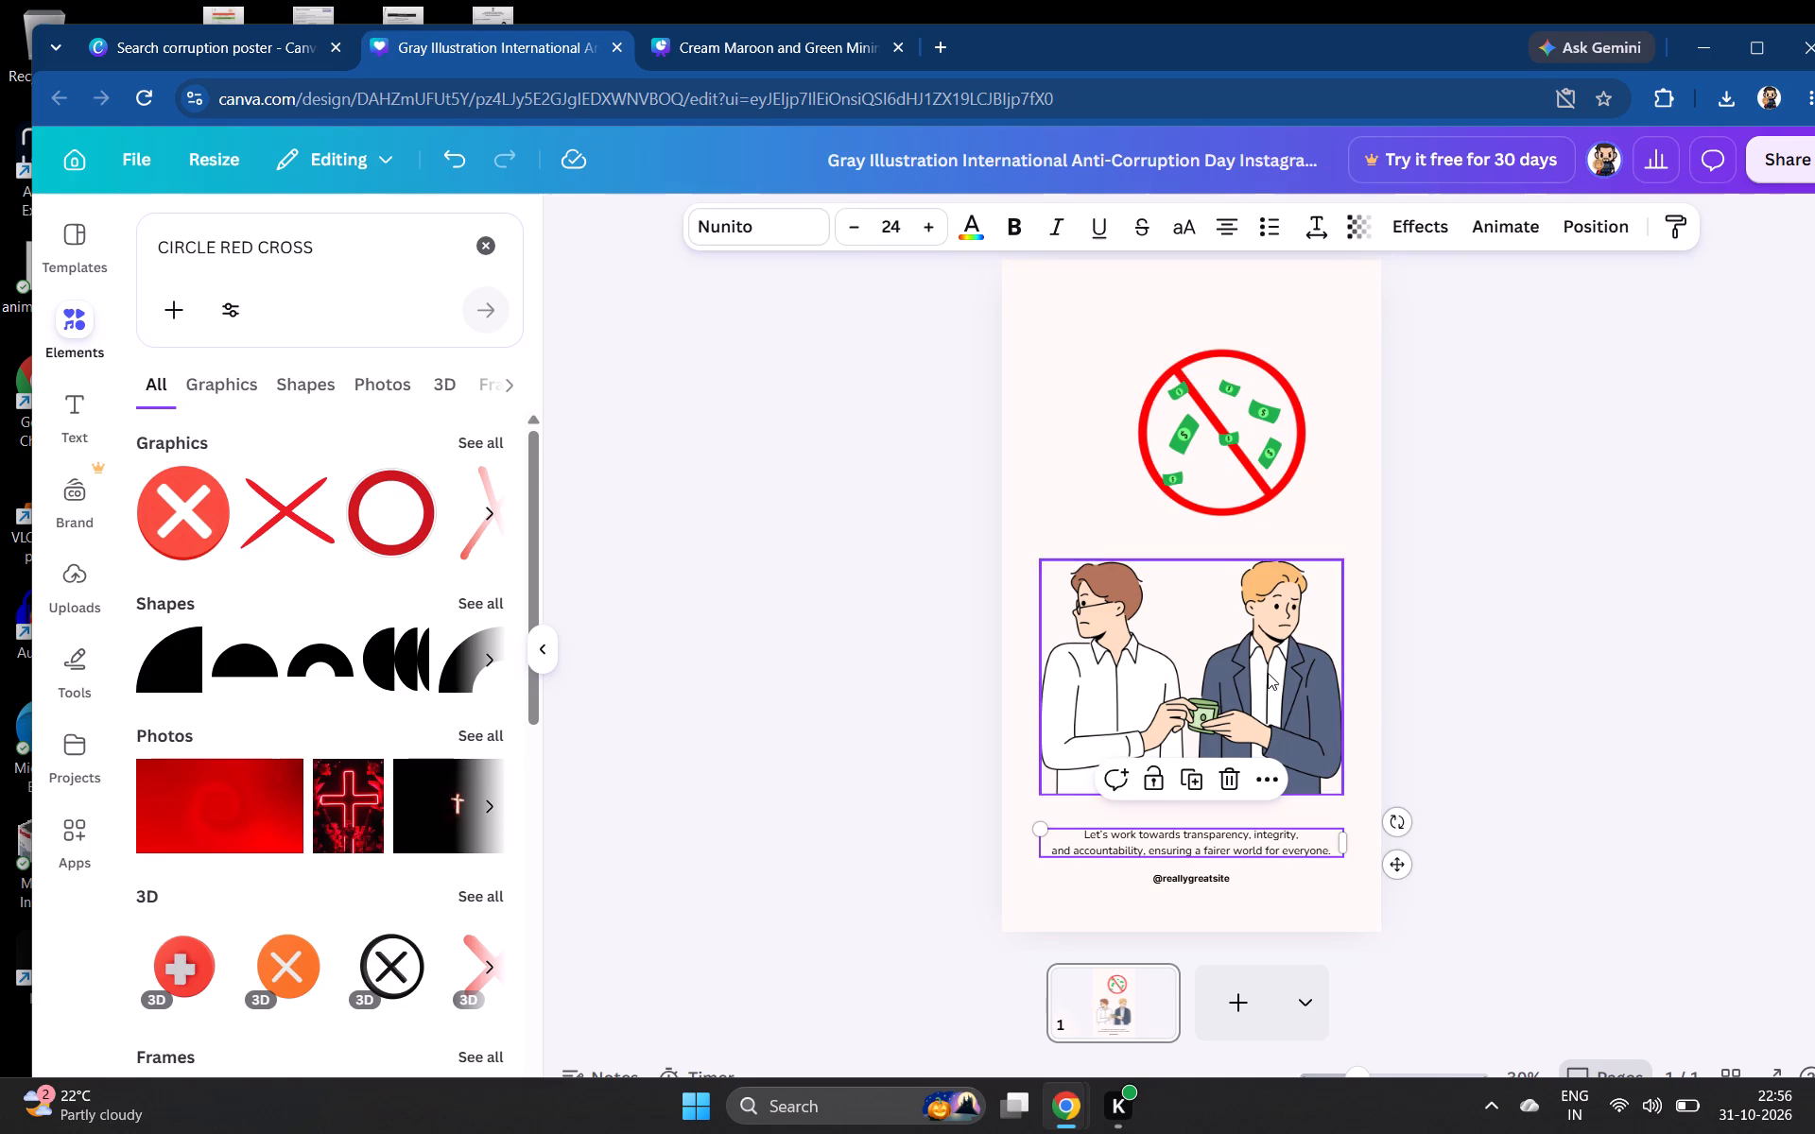
pyautogui.click(1227, 788)
pyautogui.click(1207, 868)
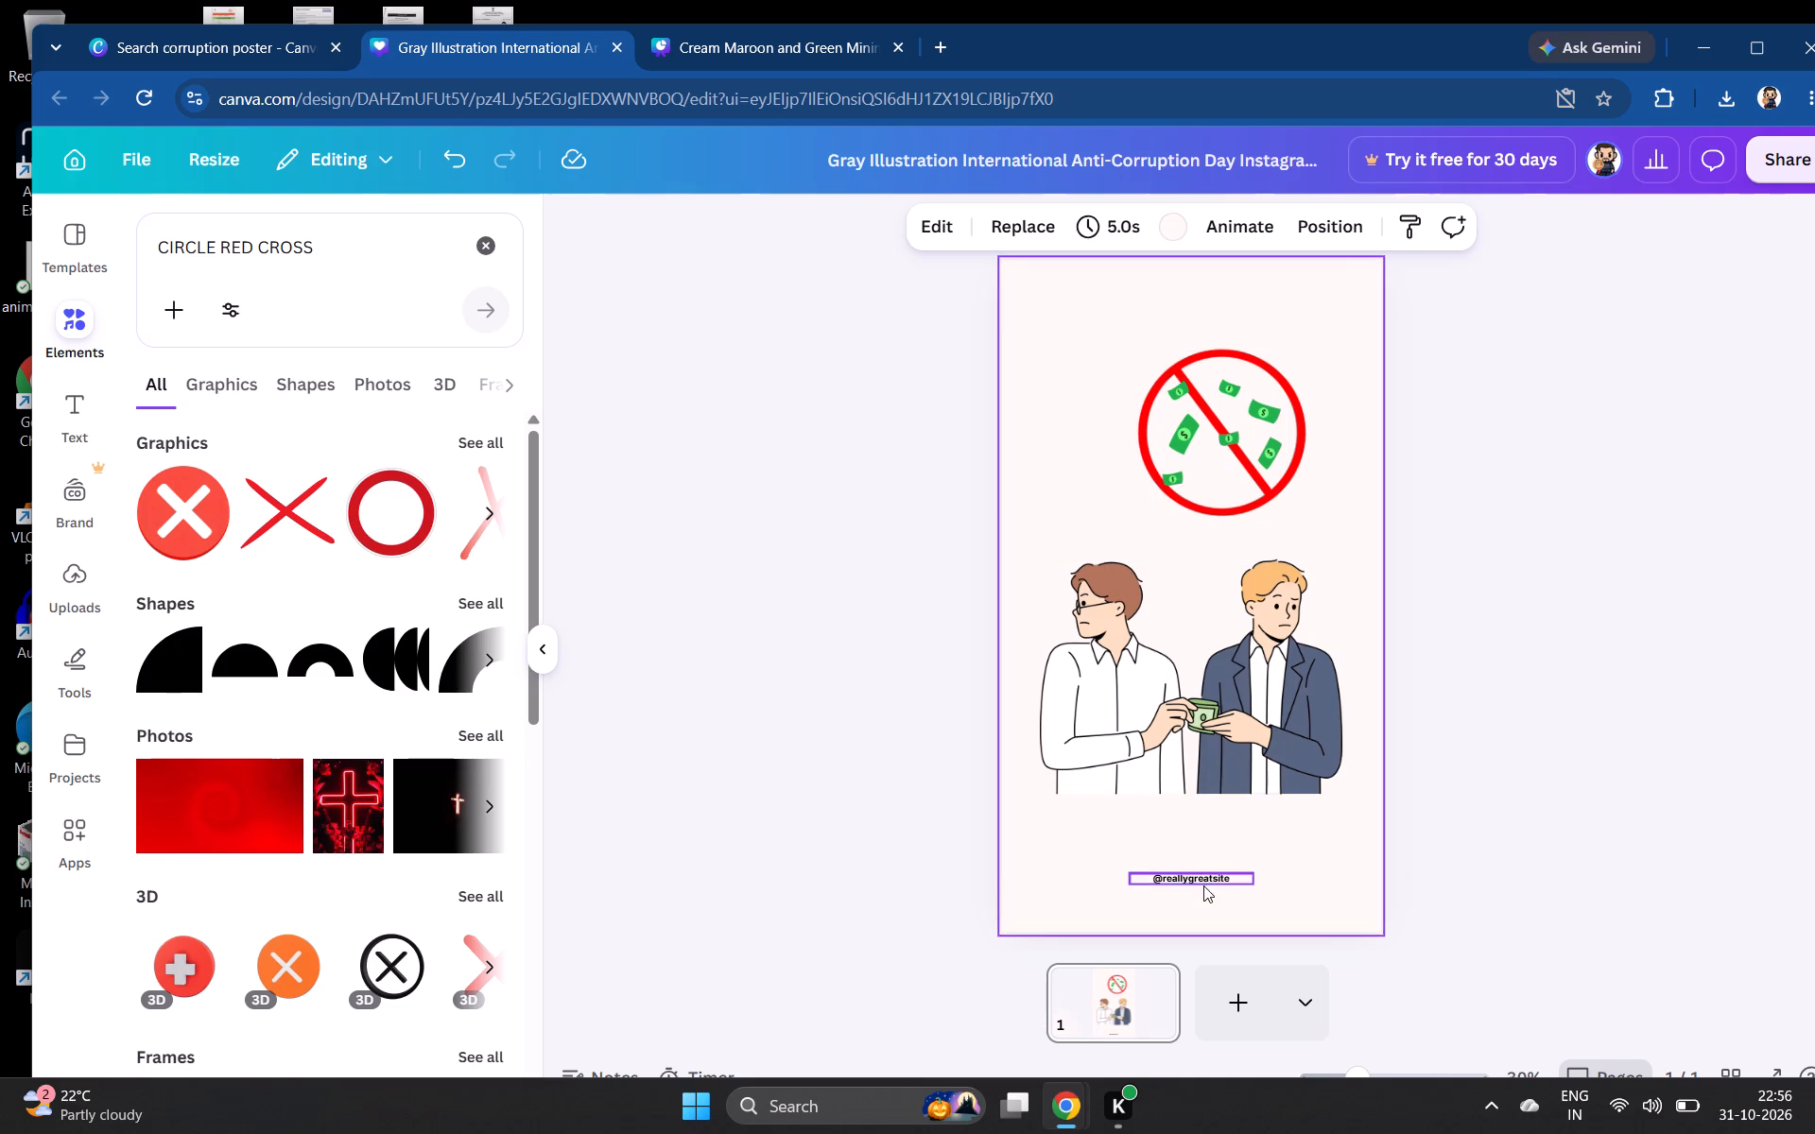
pyautogui.click(1203, 885)
pyautogui.click(1201, 876)
pyautogui.click(1232, 813)
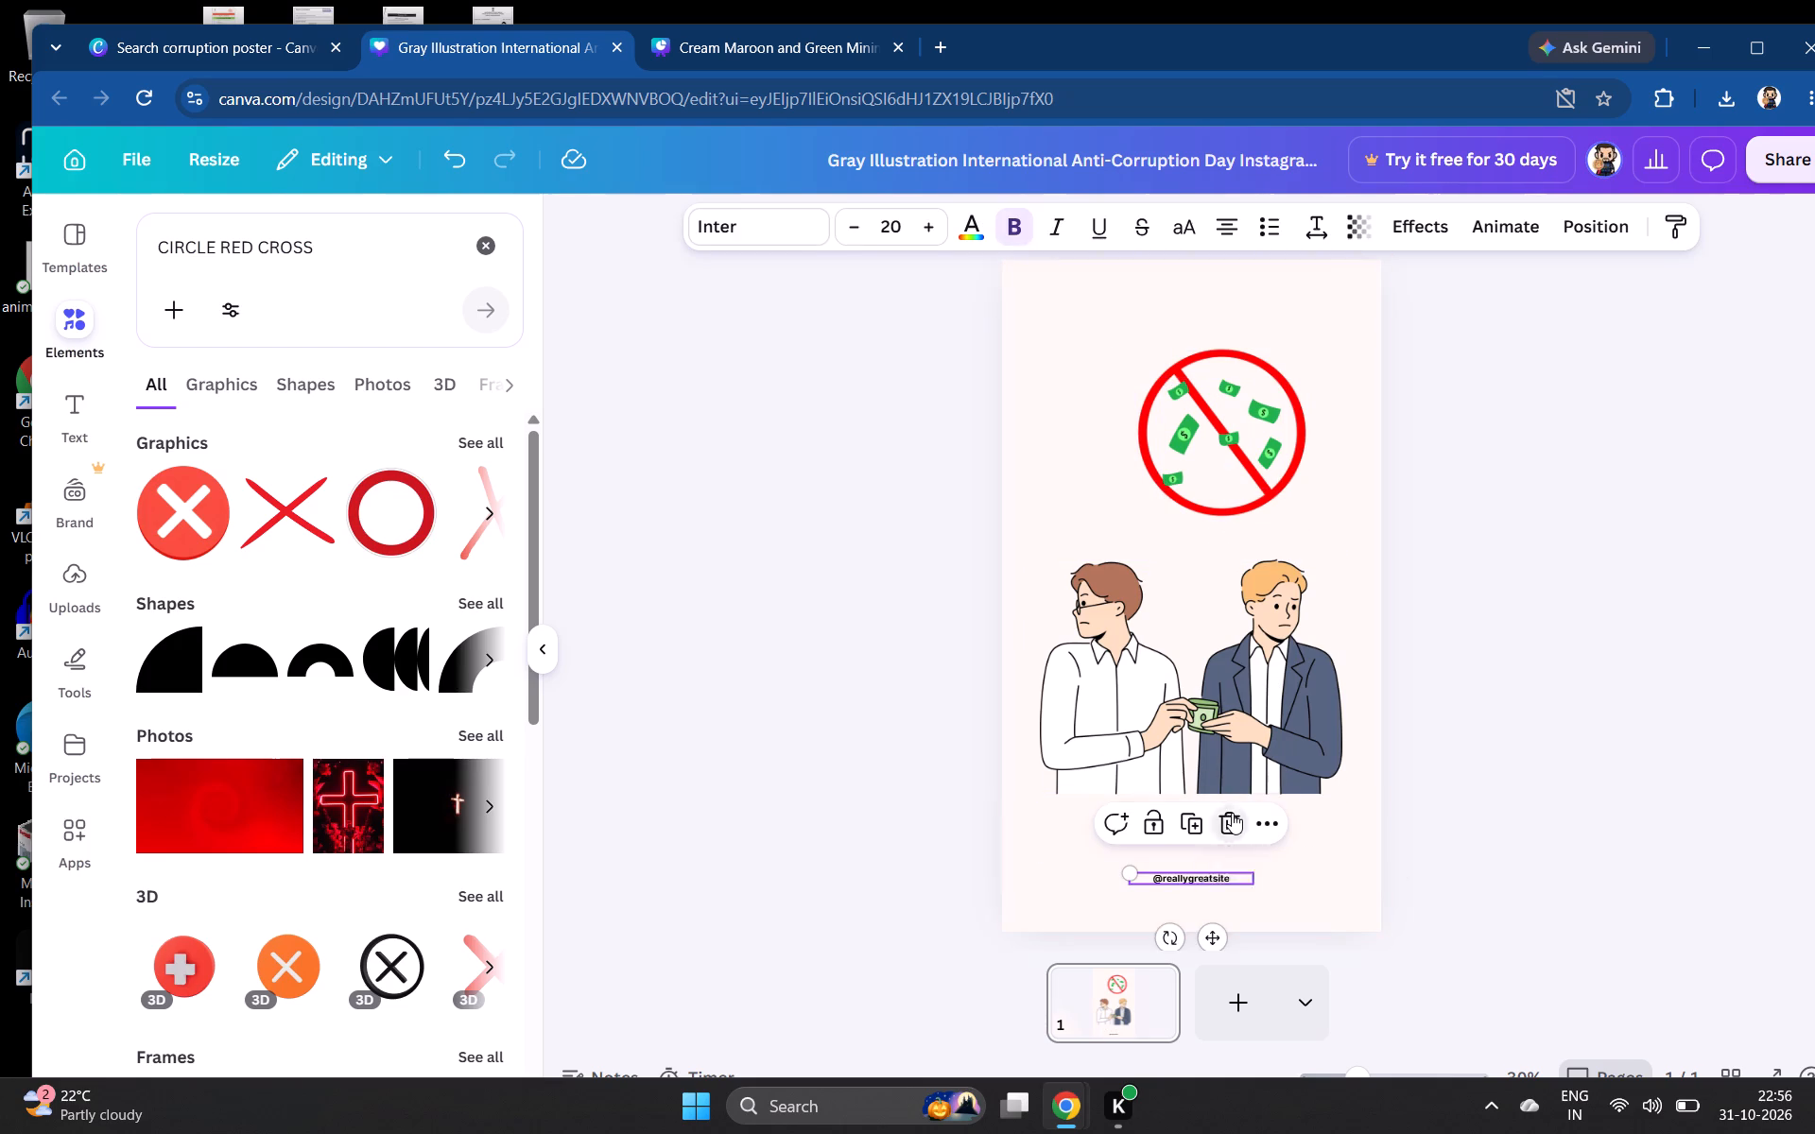
# Delete the scattered banknotes graphic from inside the prohibition sign.
pyautogui.rightClick(1240, 487)
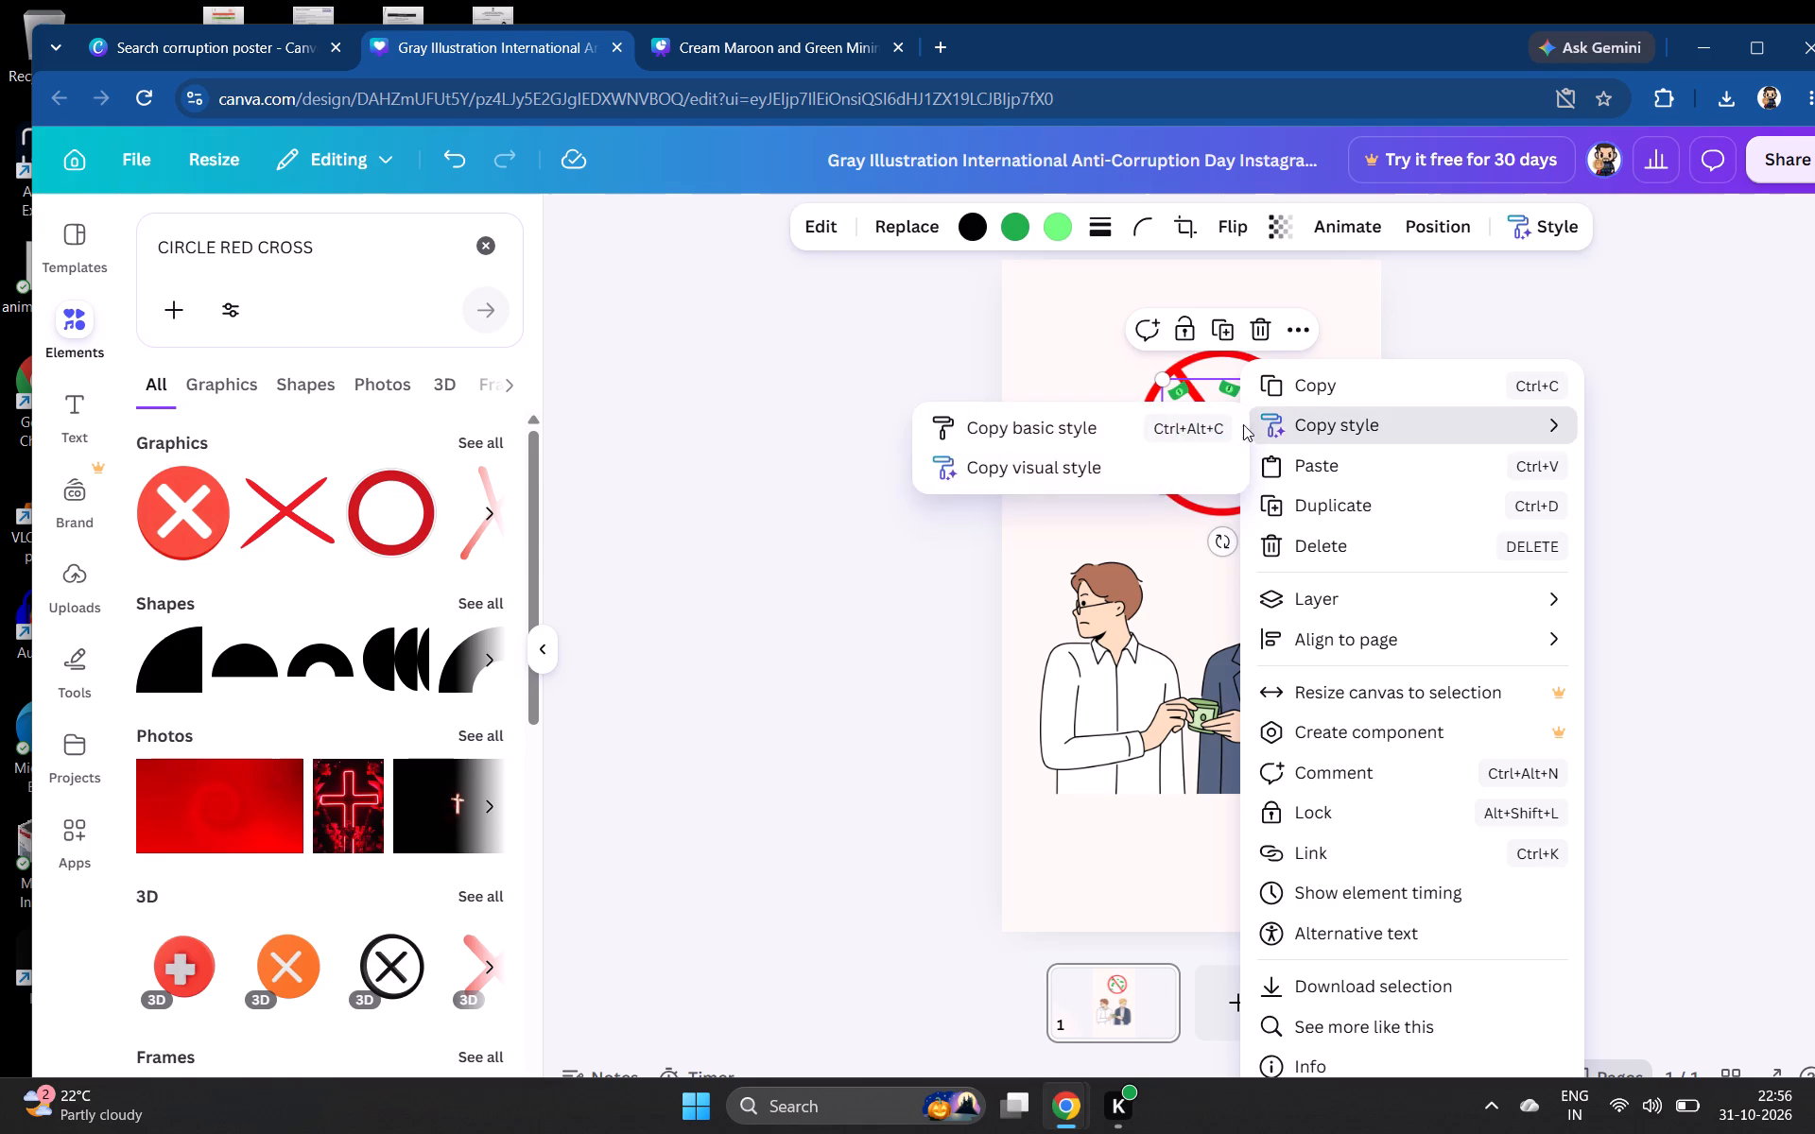
pyautogui.click(1259, 339)
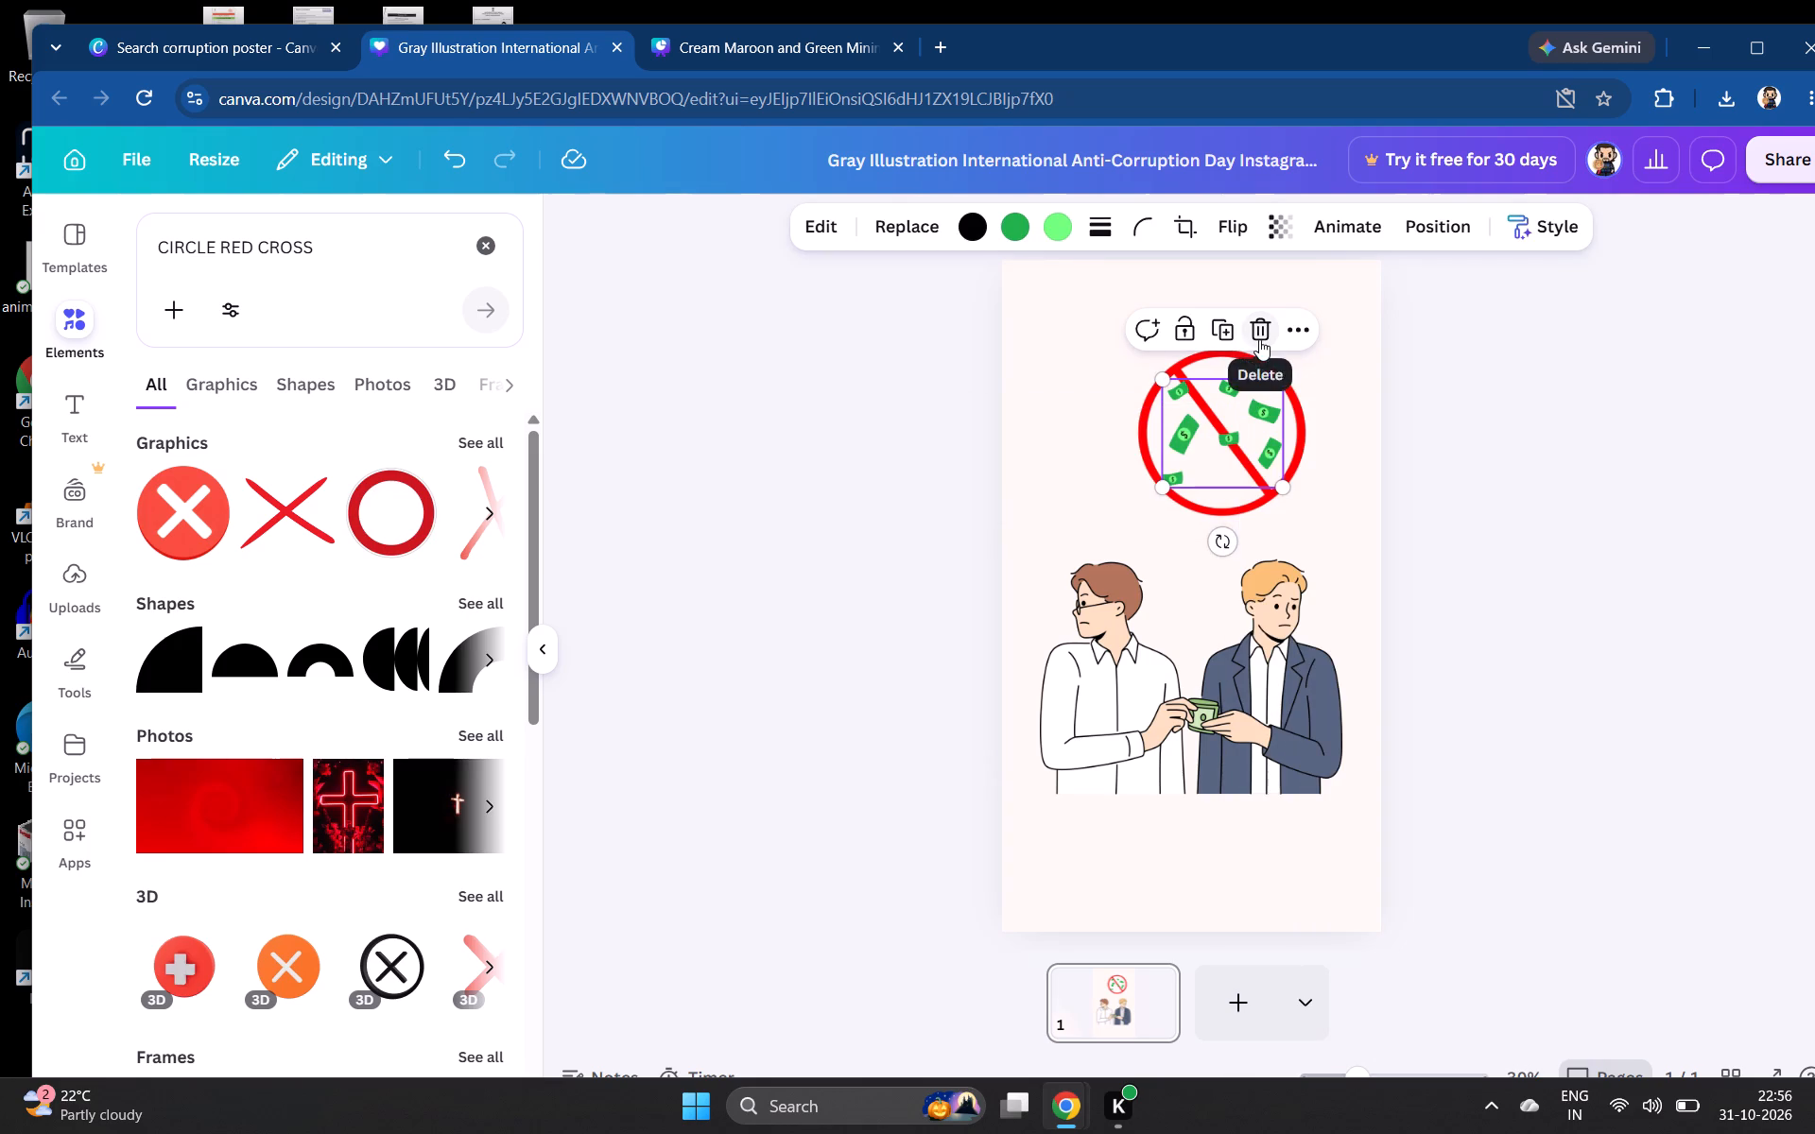
pyautogui.click(1259, 339)
# Move the red prohibition sign onto the cash exchange between the two men and shrink it to cover just their hands.
pyautogui.moveTo(1261, 448); pyautogui.dragTo(1248, 732)
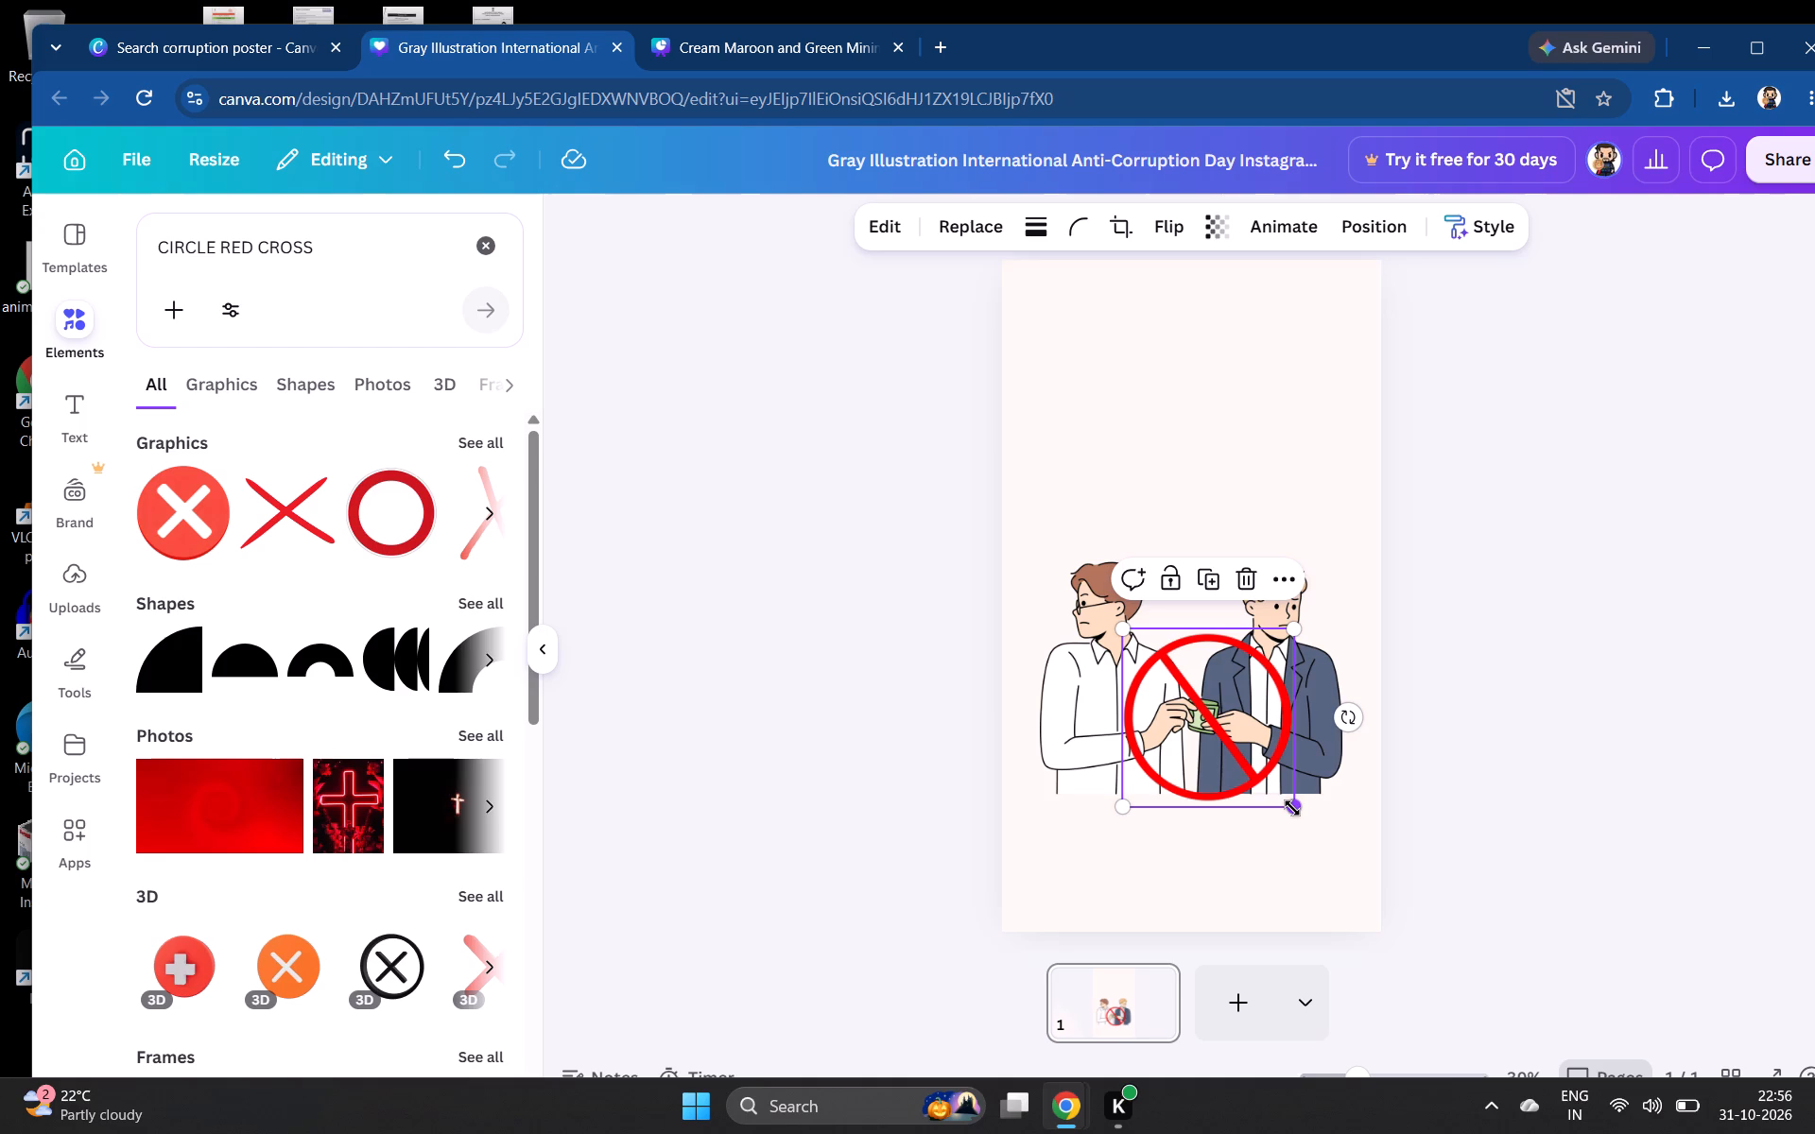
pyautogui.moveTo(1292, 808); pyautogui.dragTo(1220, 745)
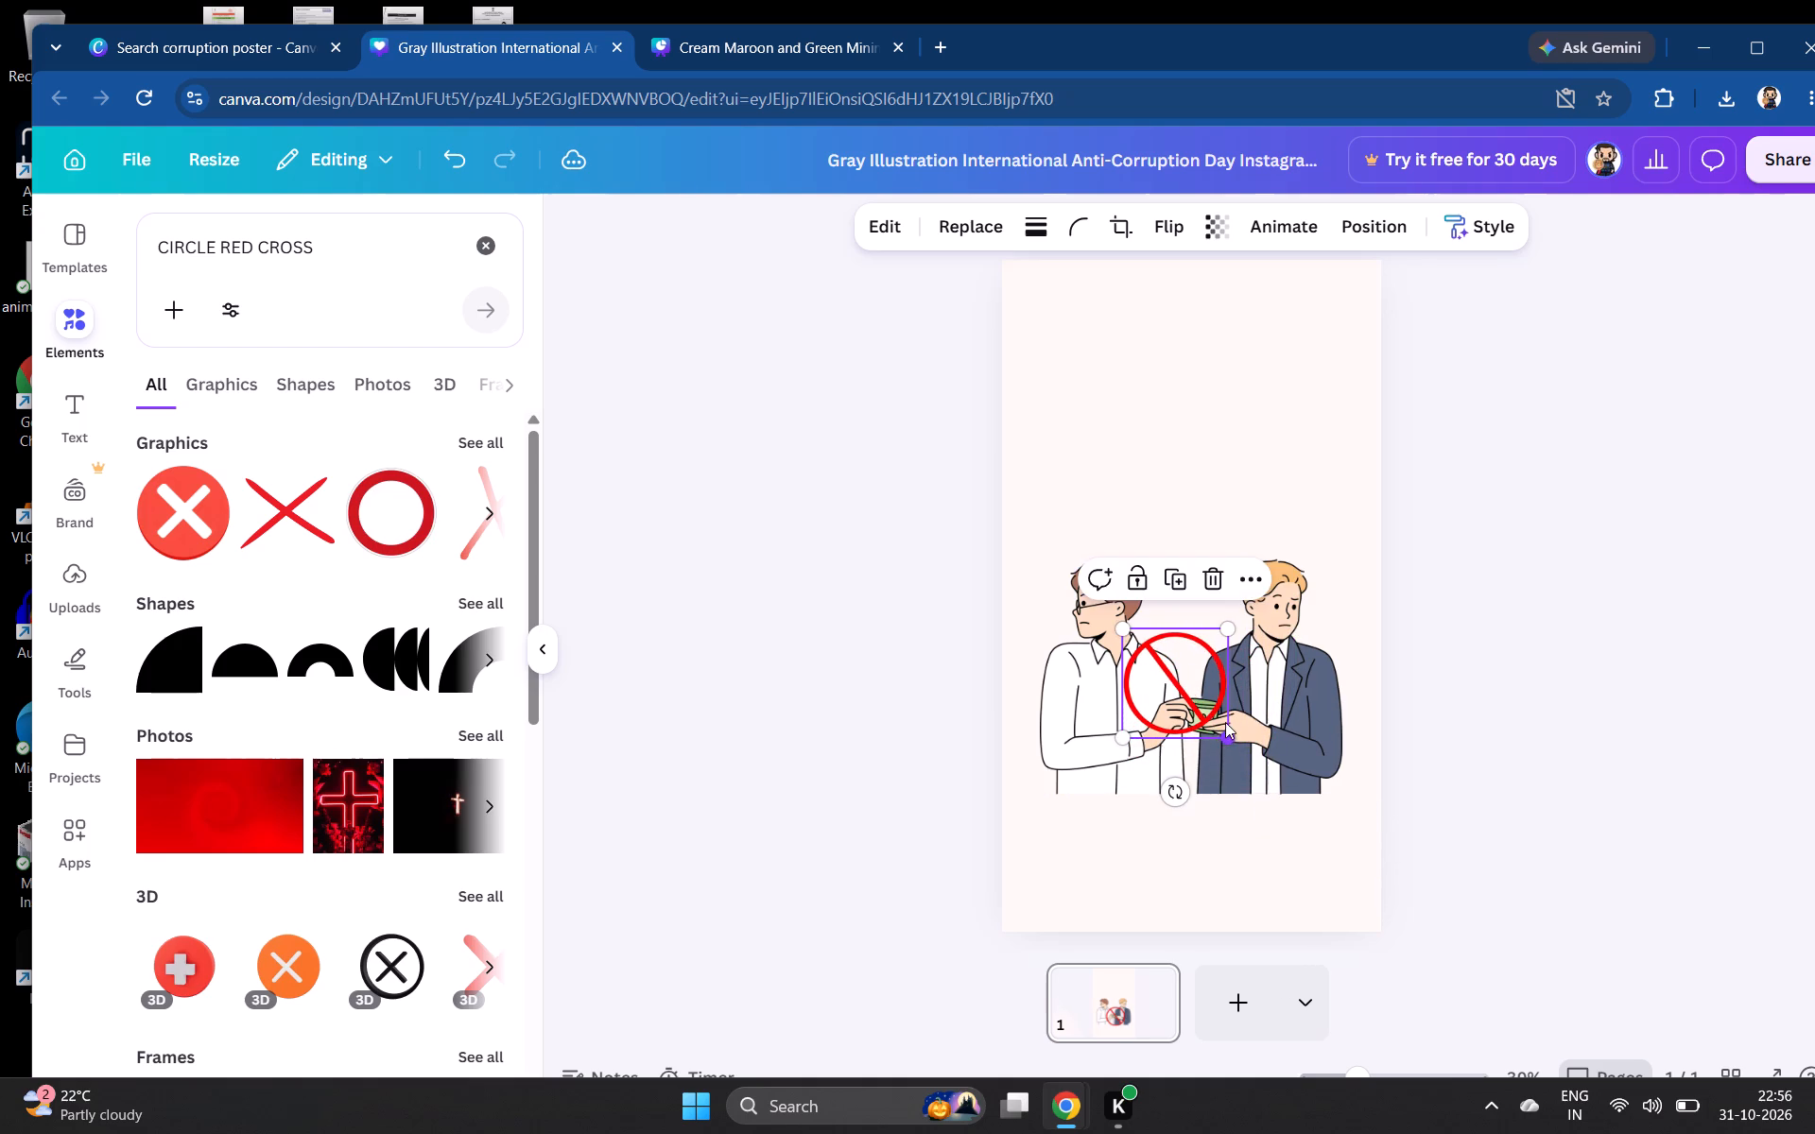
pyautogui.moveTo(1188, 664); pyautogui.dragTo(1218, 698)
pyautogui.click(1197, 434)
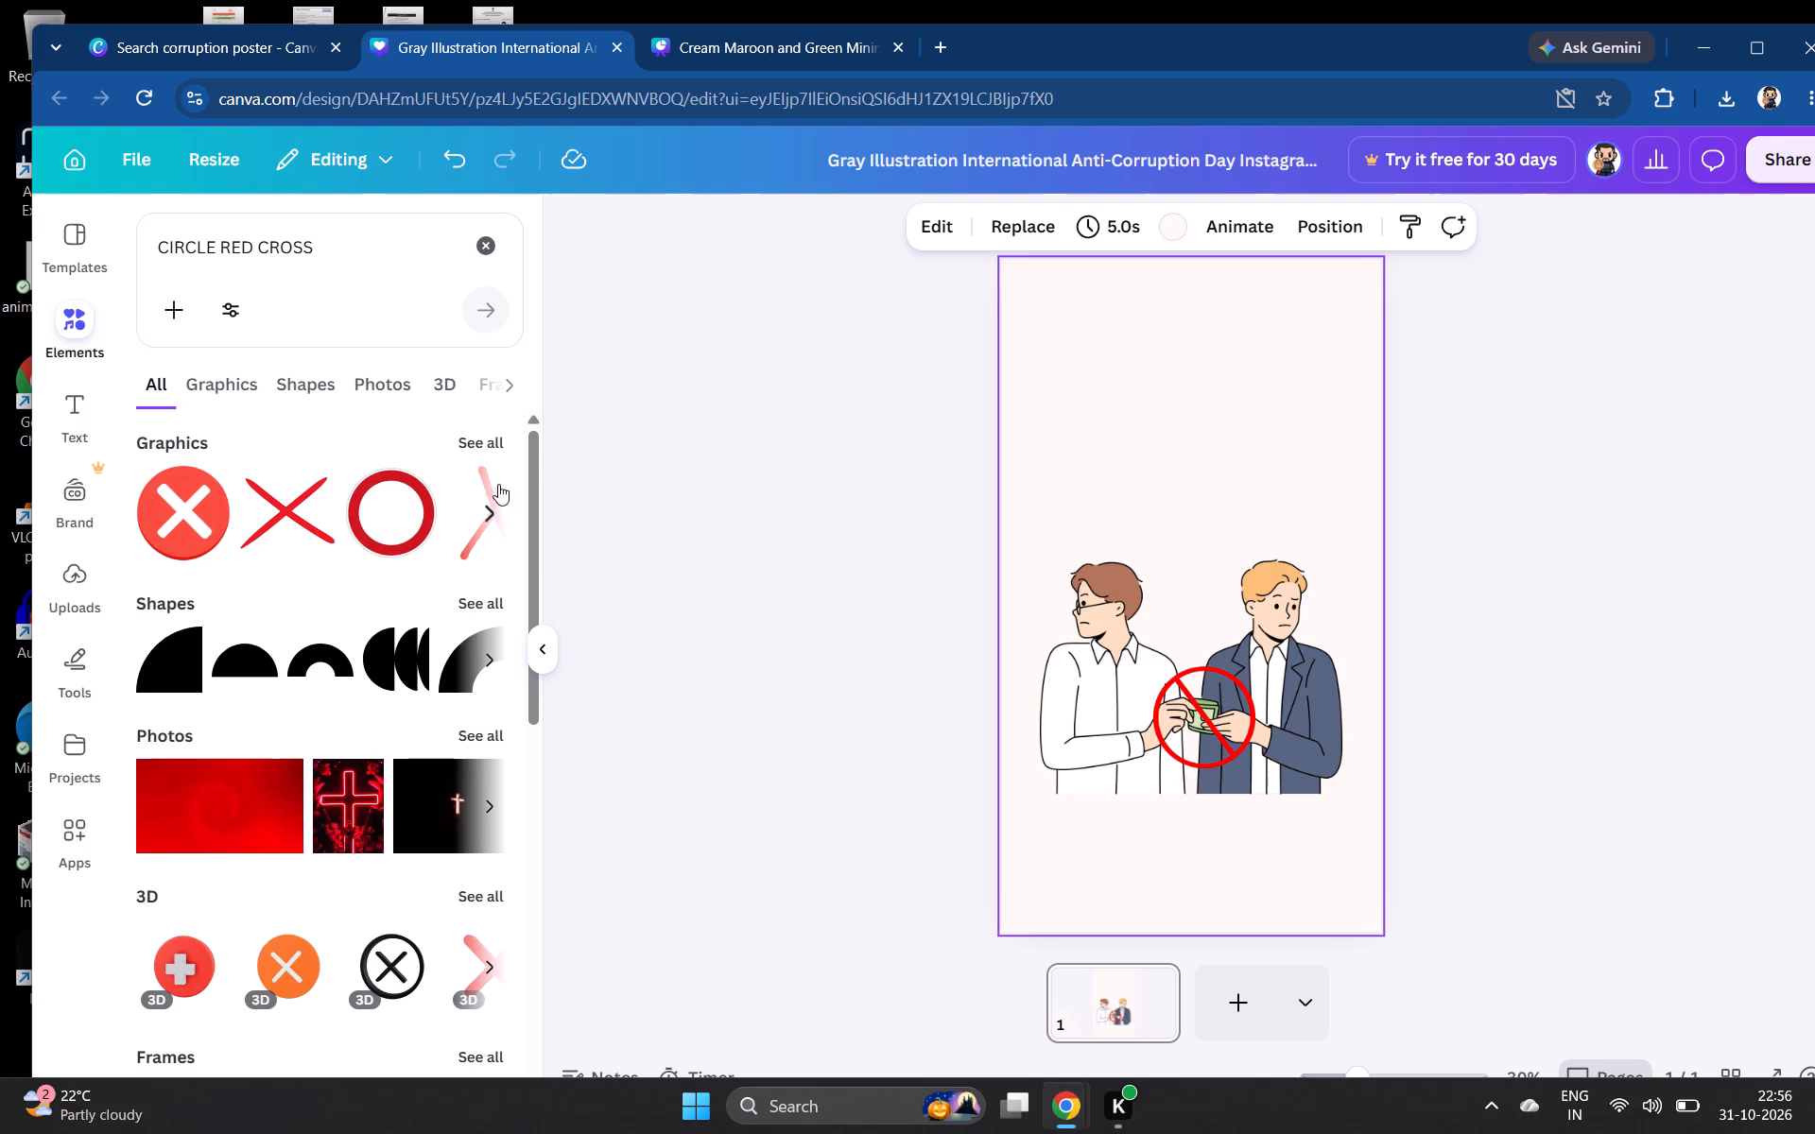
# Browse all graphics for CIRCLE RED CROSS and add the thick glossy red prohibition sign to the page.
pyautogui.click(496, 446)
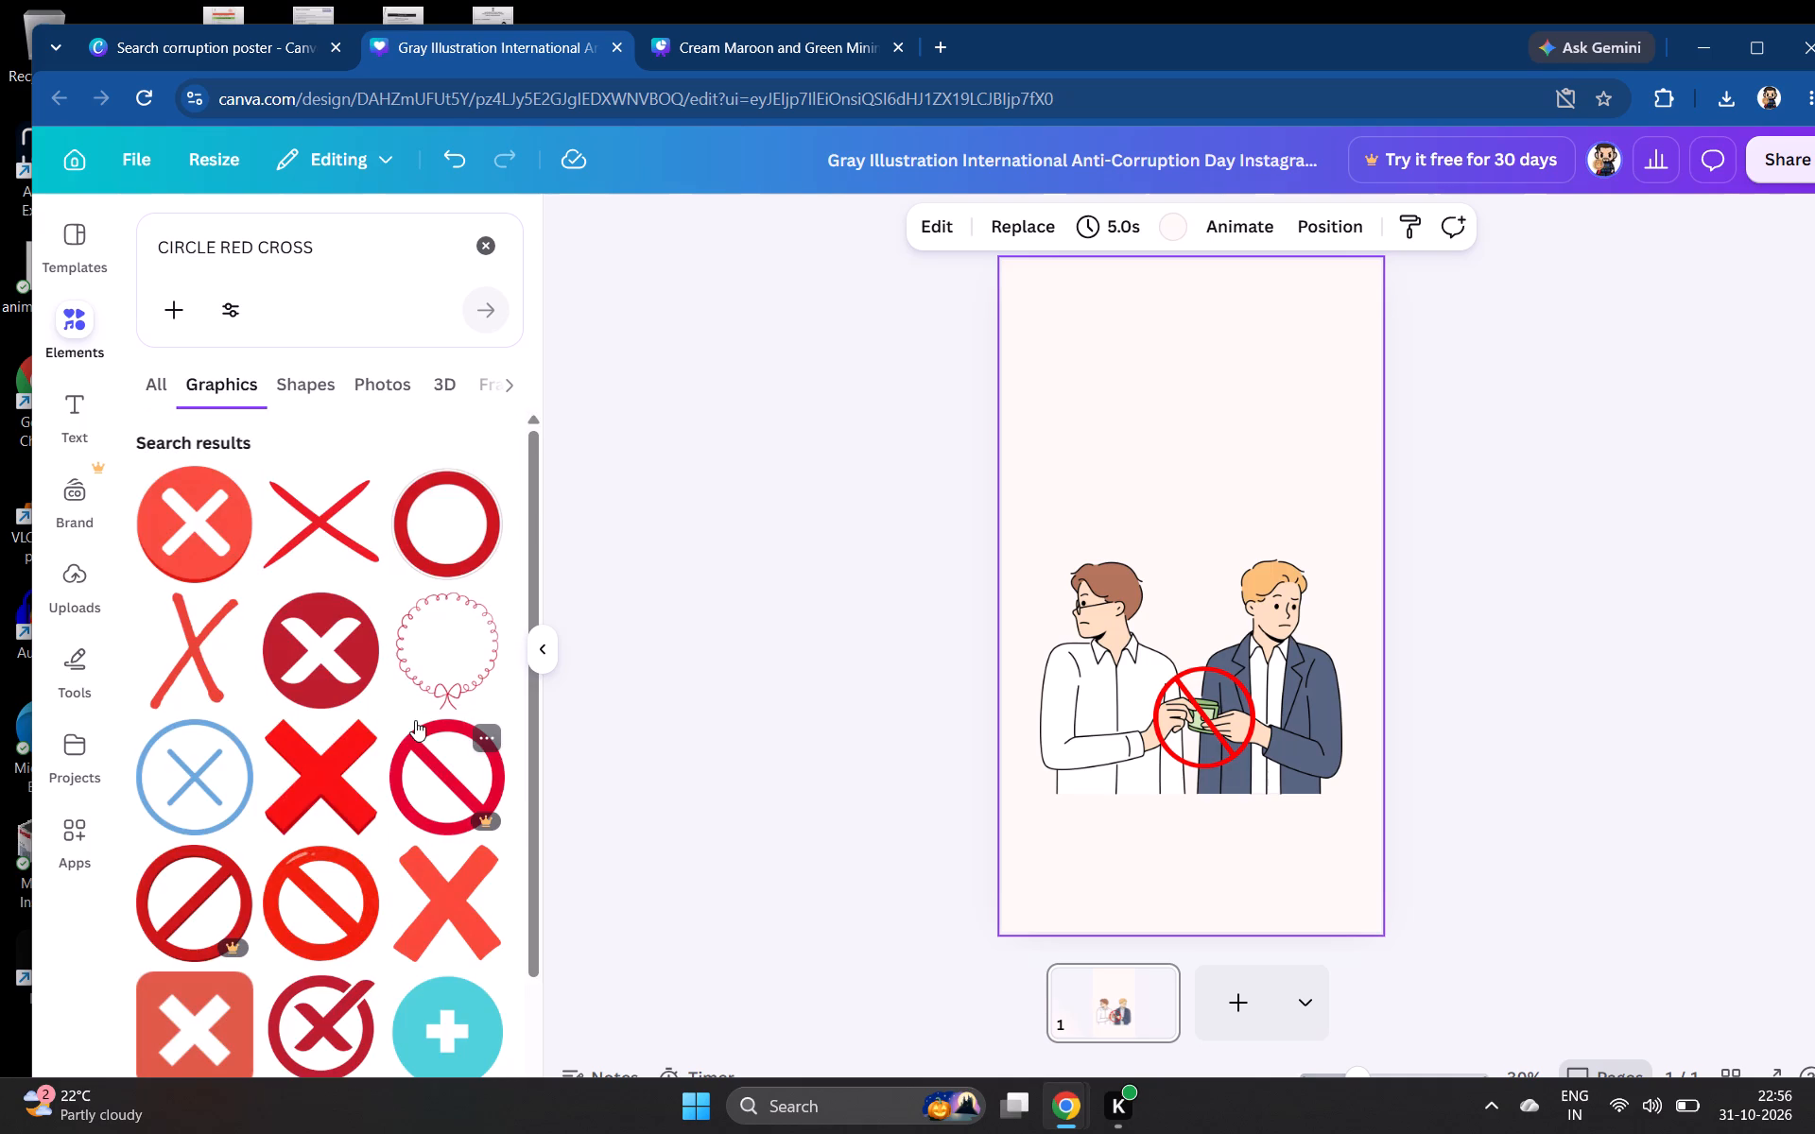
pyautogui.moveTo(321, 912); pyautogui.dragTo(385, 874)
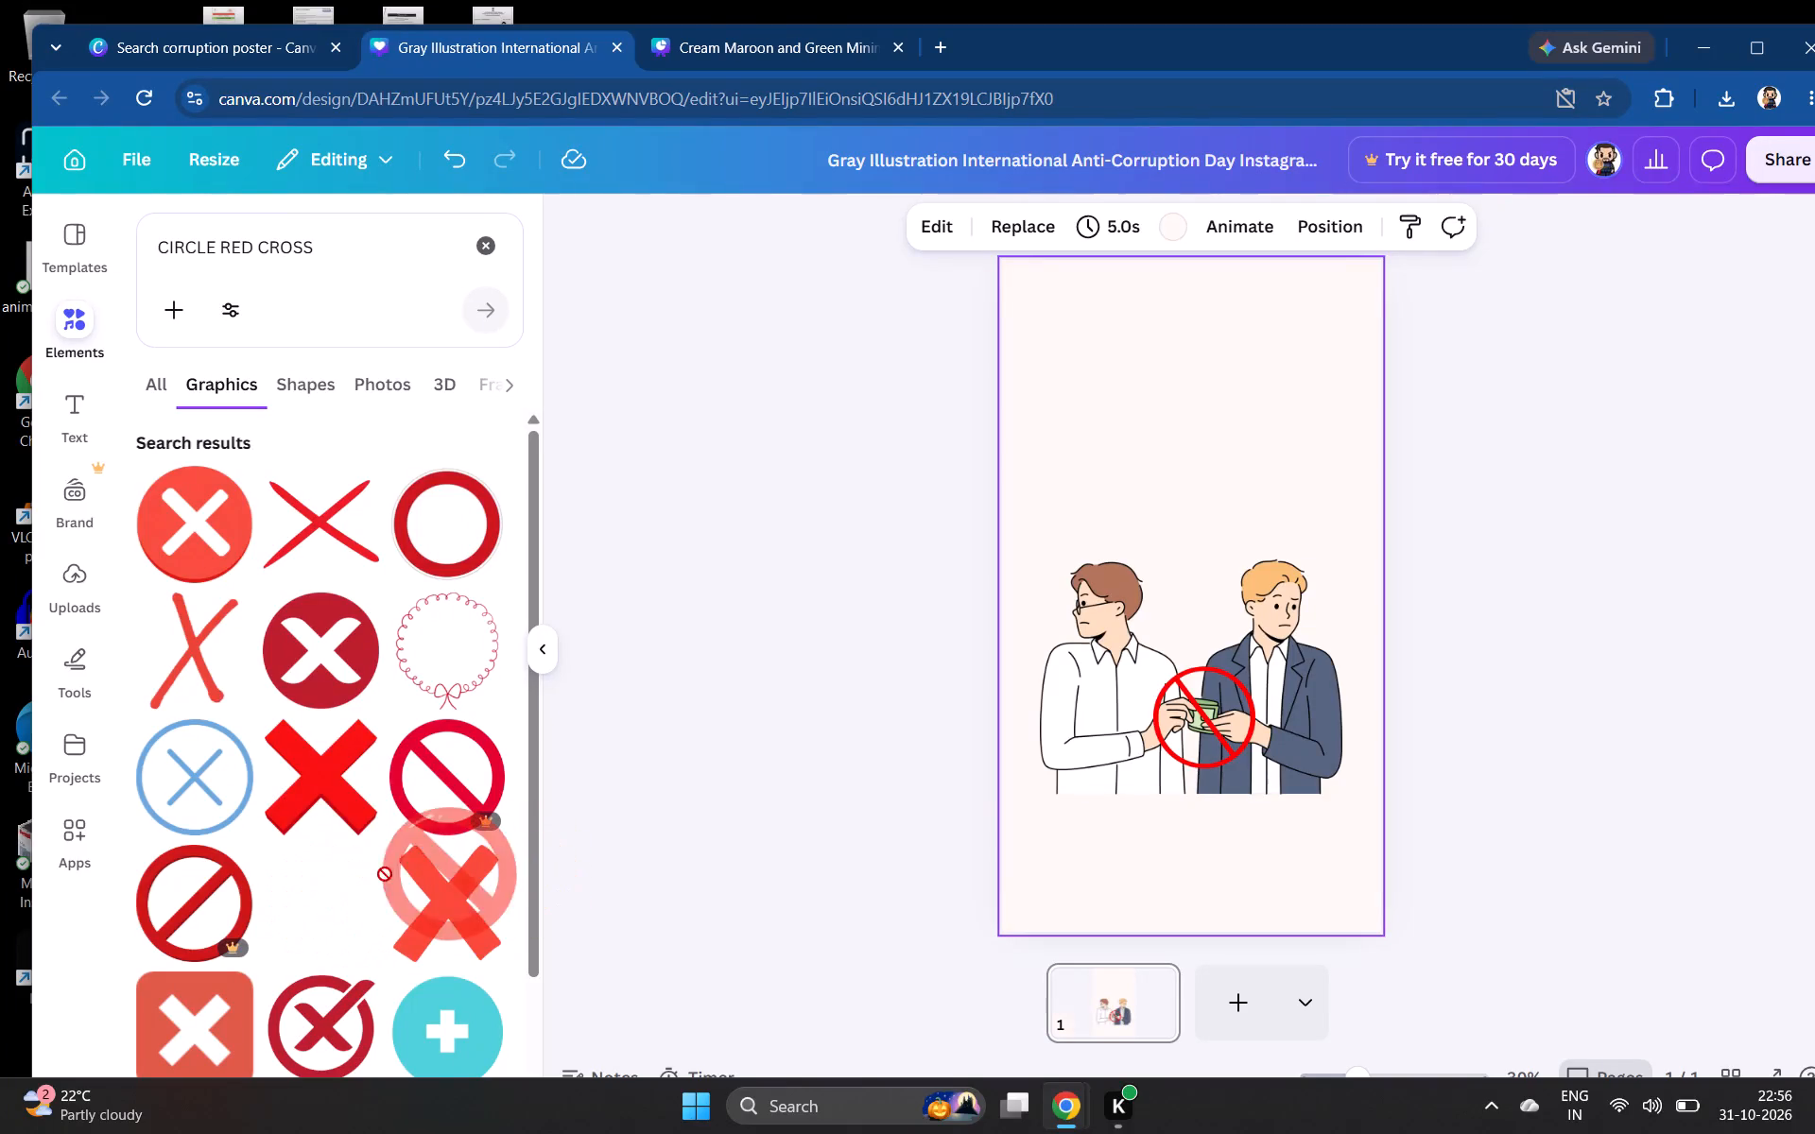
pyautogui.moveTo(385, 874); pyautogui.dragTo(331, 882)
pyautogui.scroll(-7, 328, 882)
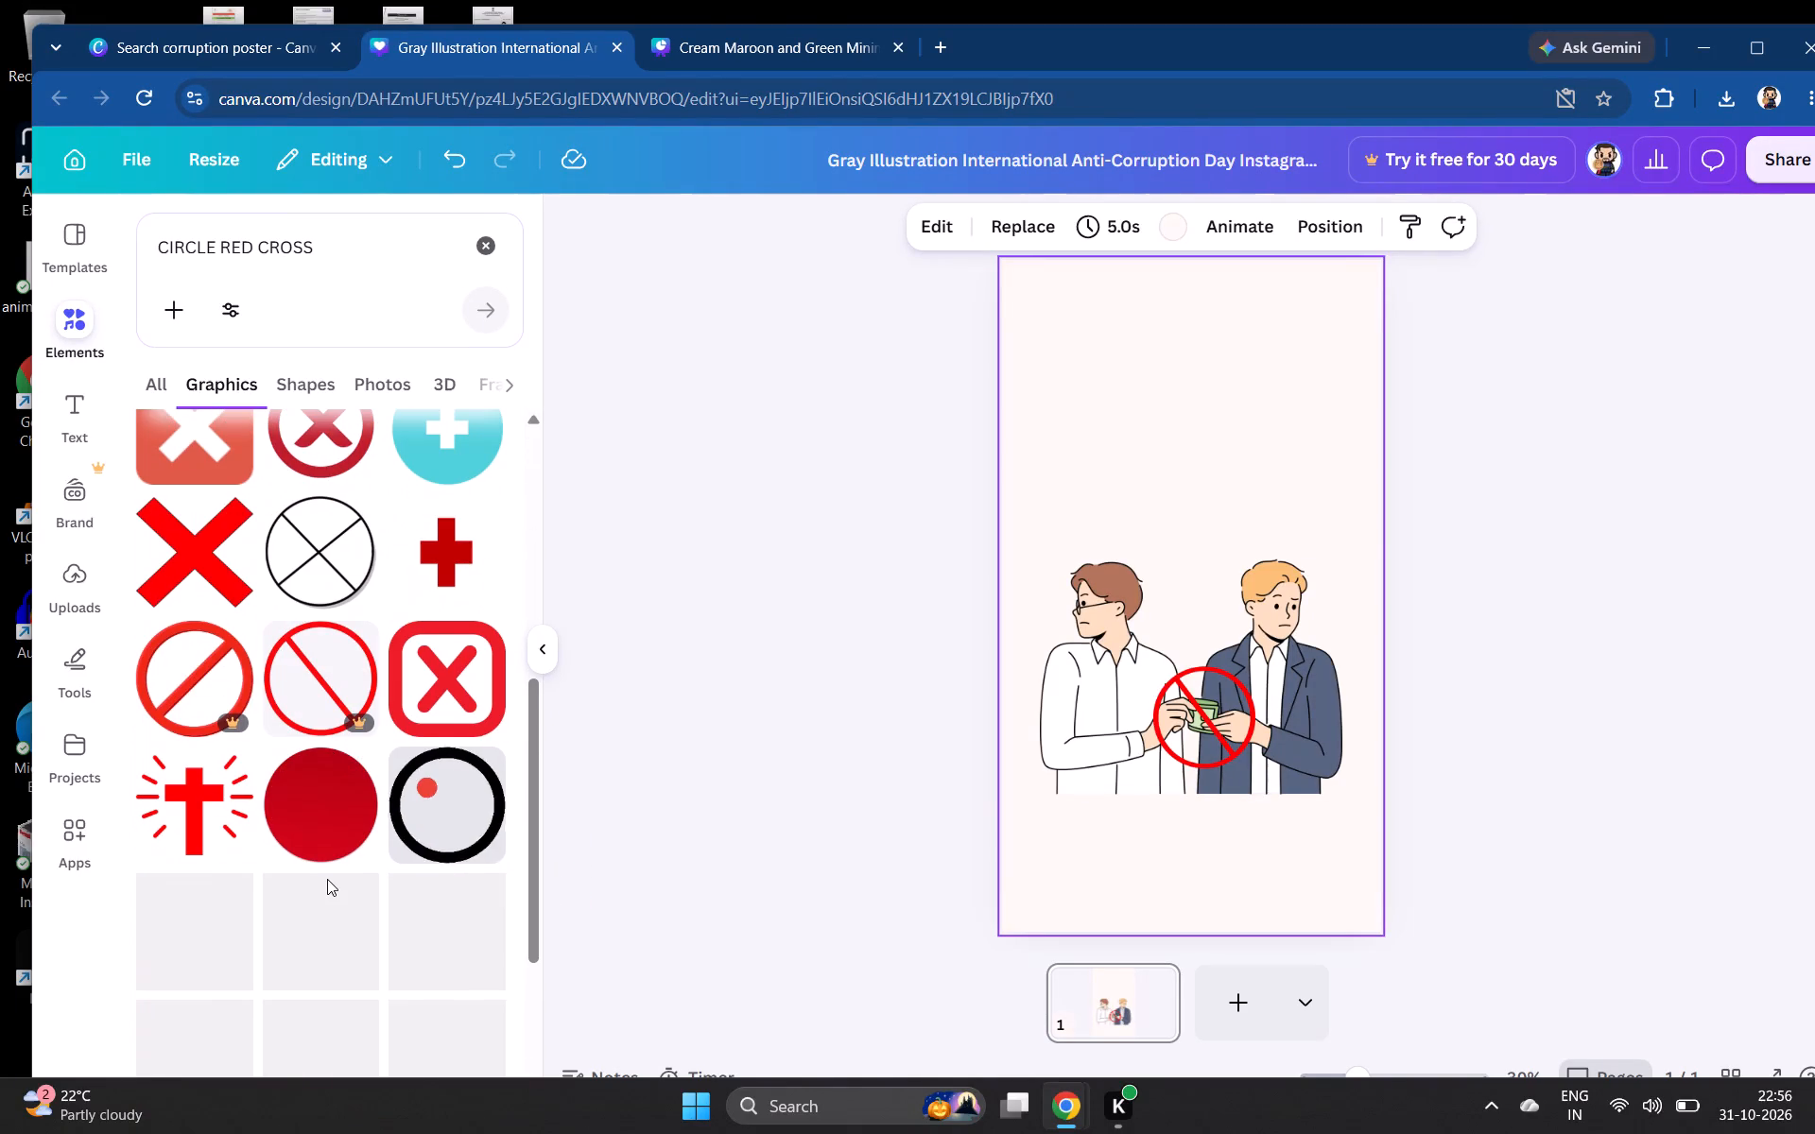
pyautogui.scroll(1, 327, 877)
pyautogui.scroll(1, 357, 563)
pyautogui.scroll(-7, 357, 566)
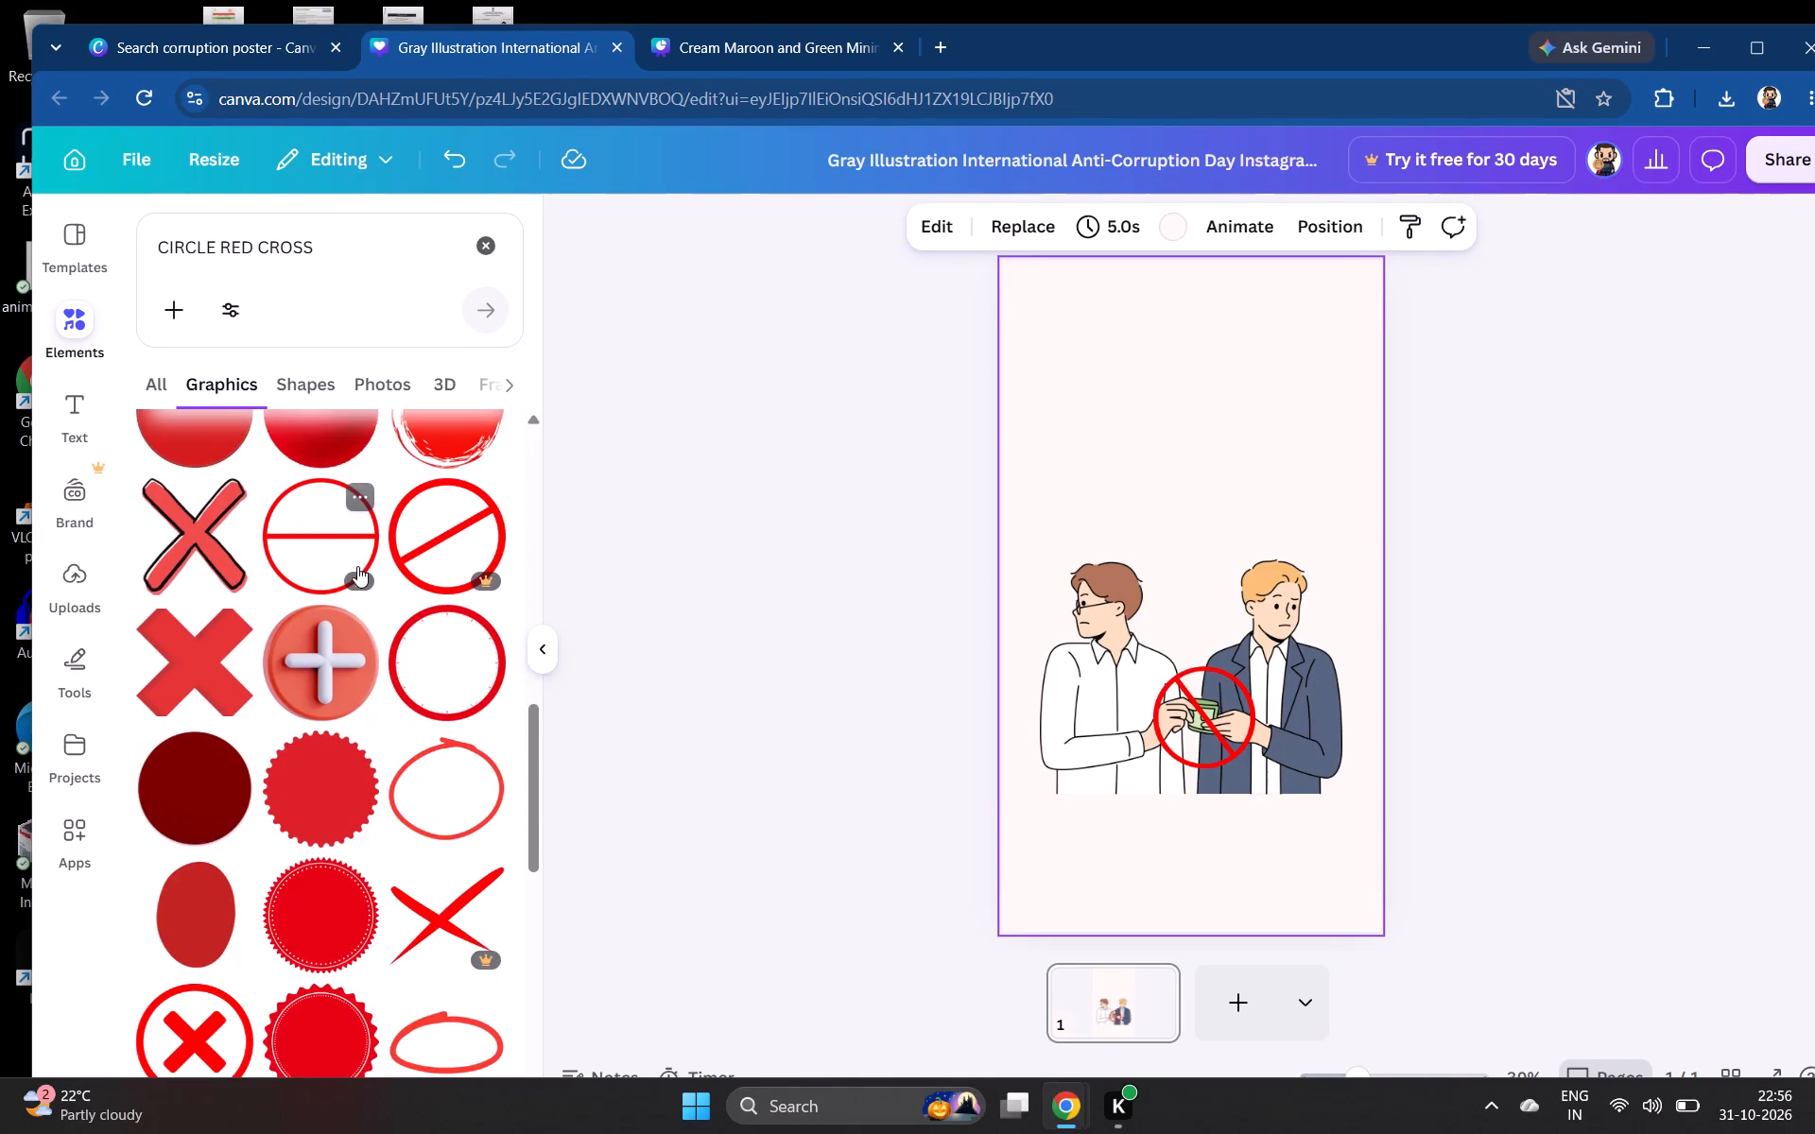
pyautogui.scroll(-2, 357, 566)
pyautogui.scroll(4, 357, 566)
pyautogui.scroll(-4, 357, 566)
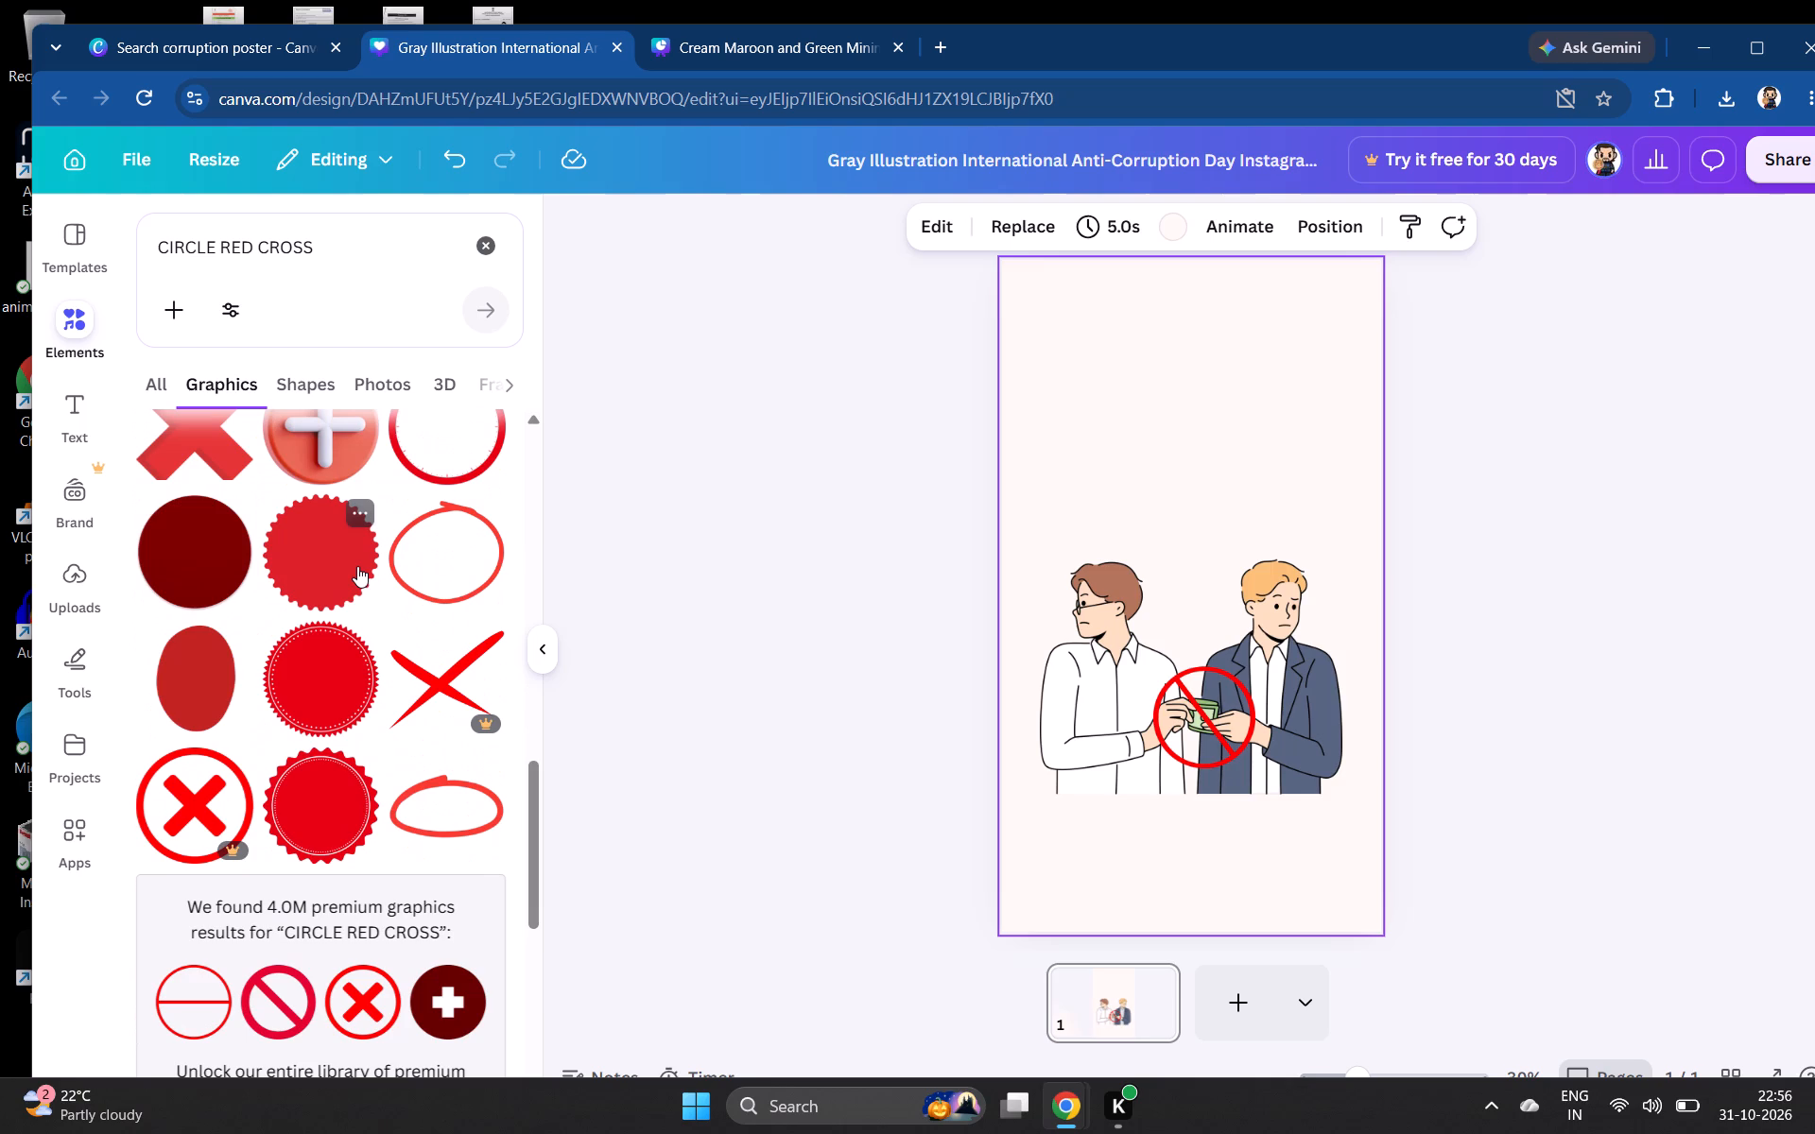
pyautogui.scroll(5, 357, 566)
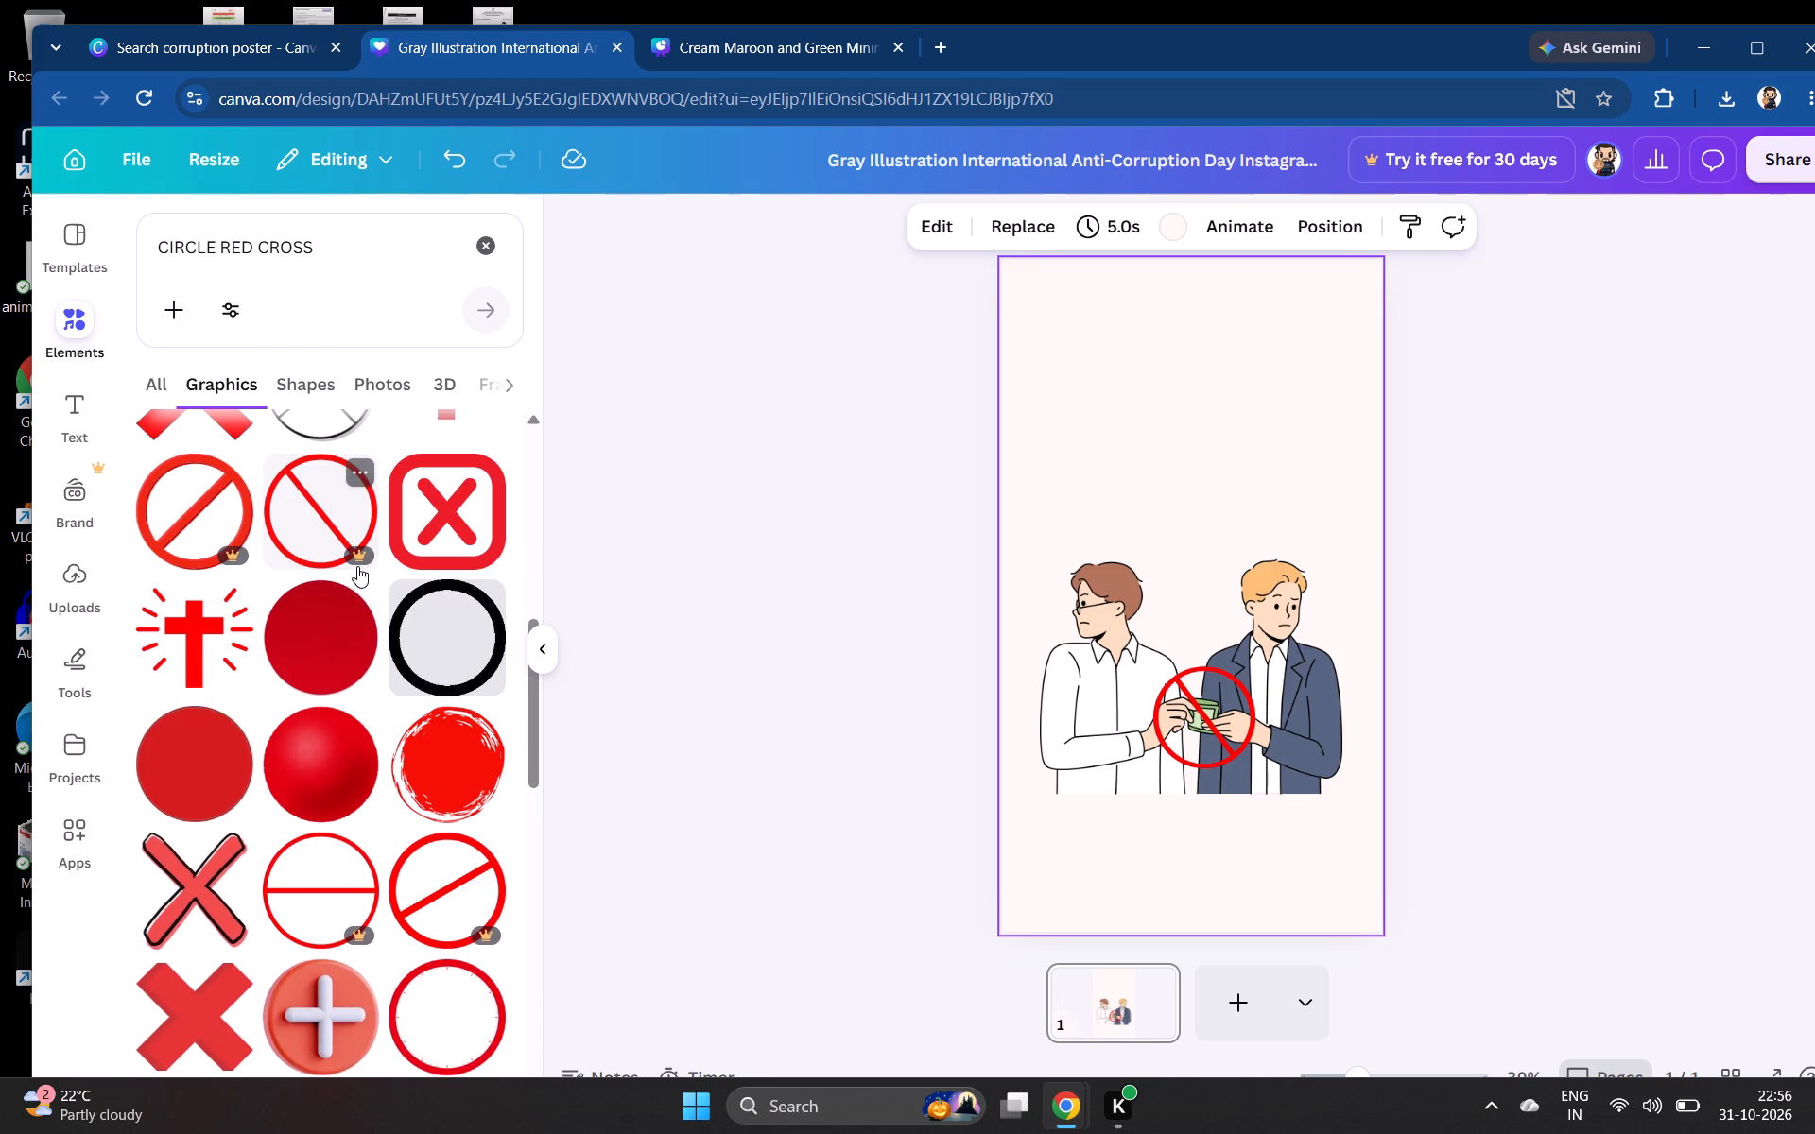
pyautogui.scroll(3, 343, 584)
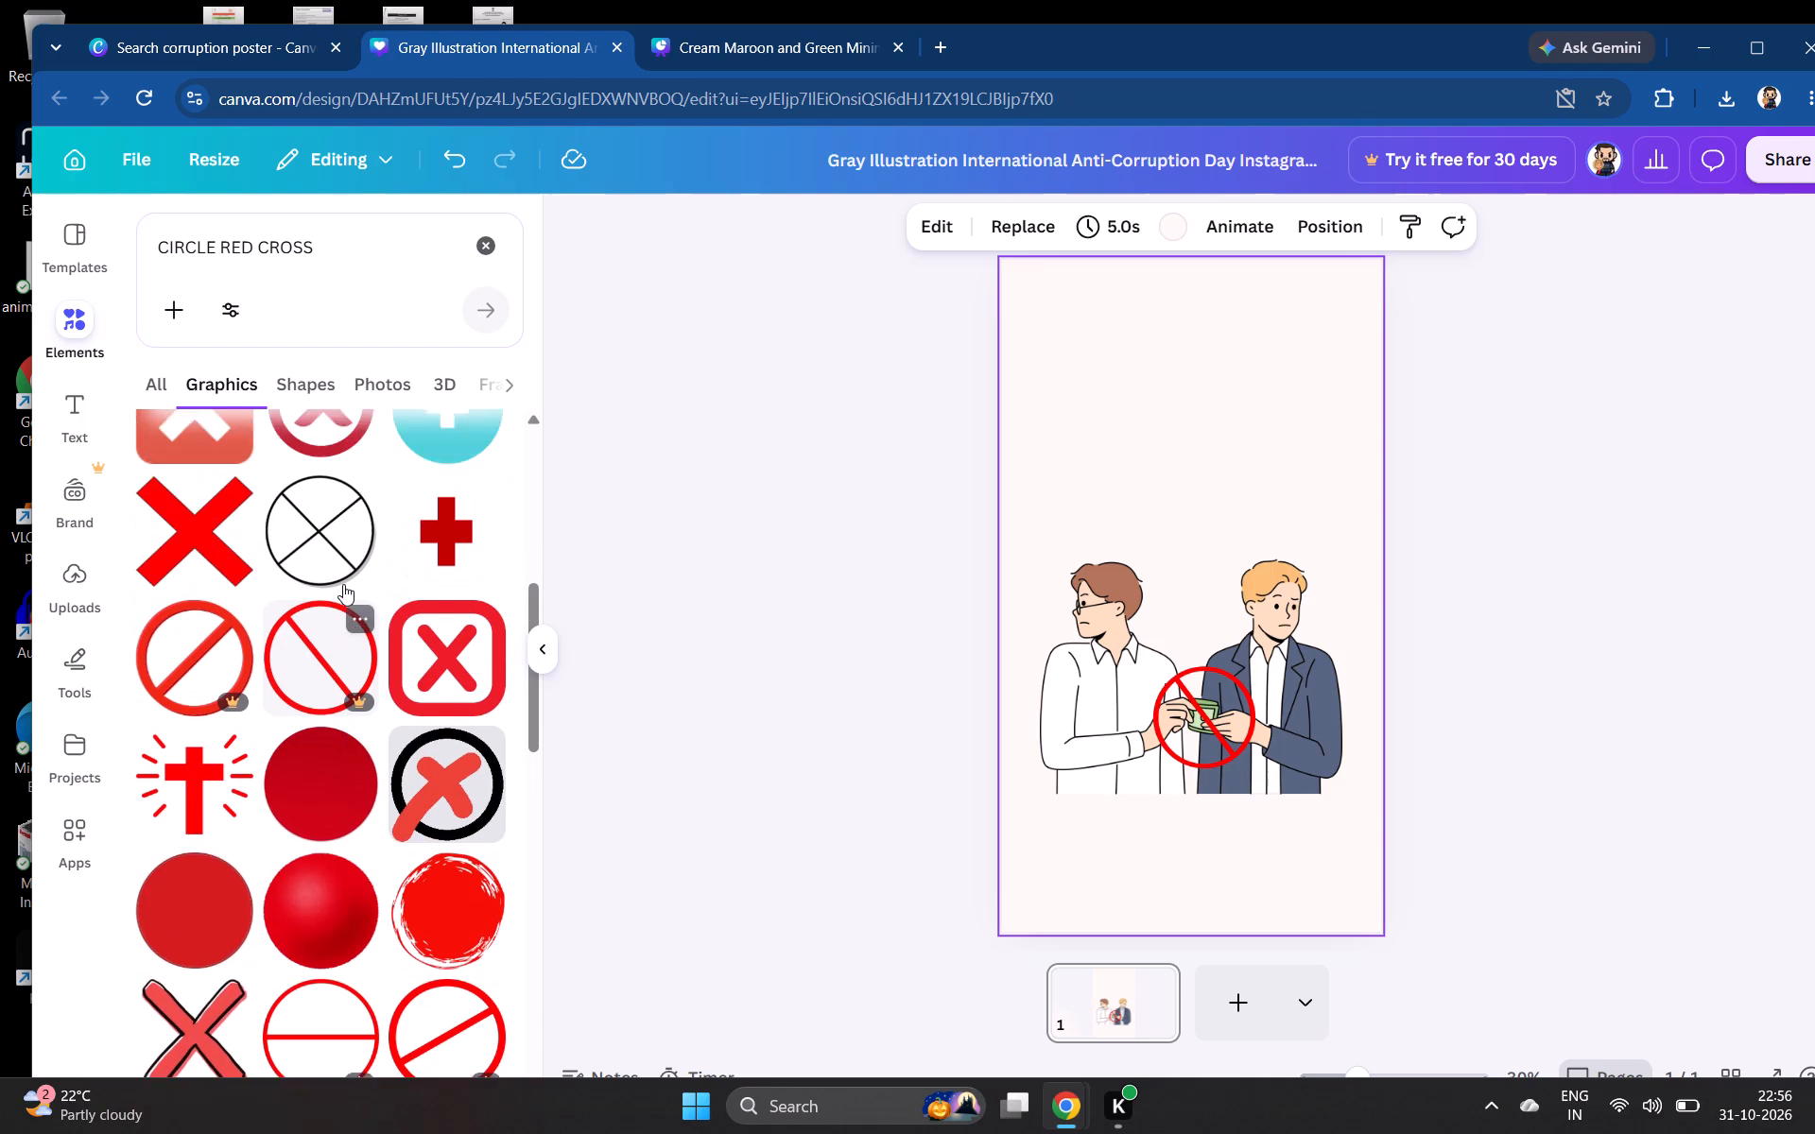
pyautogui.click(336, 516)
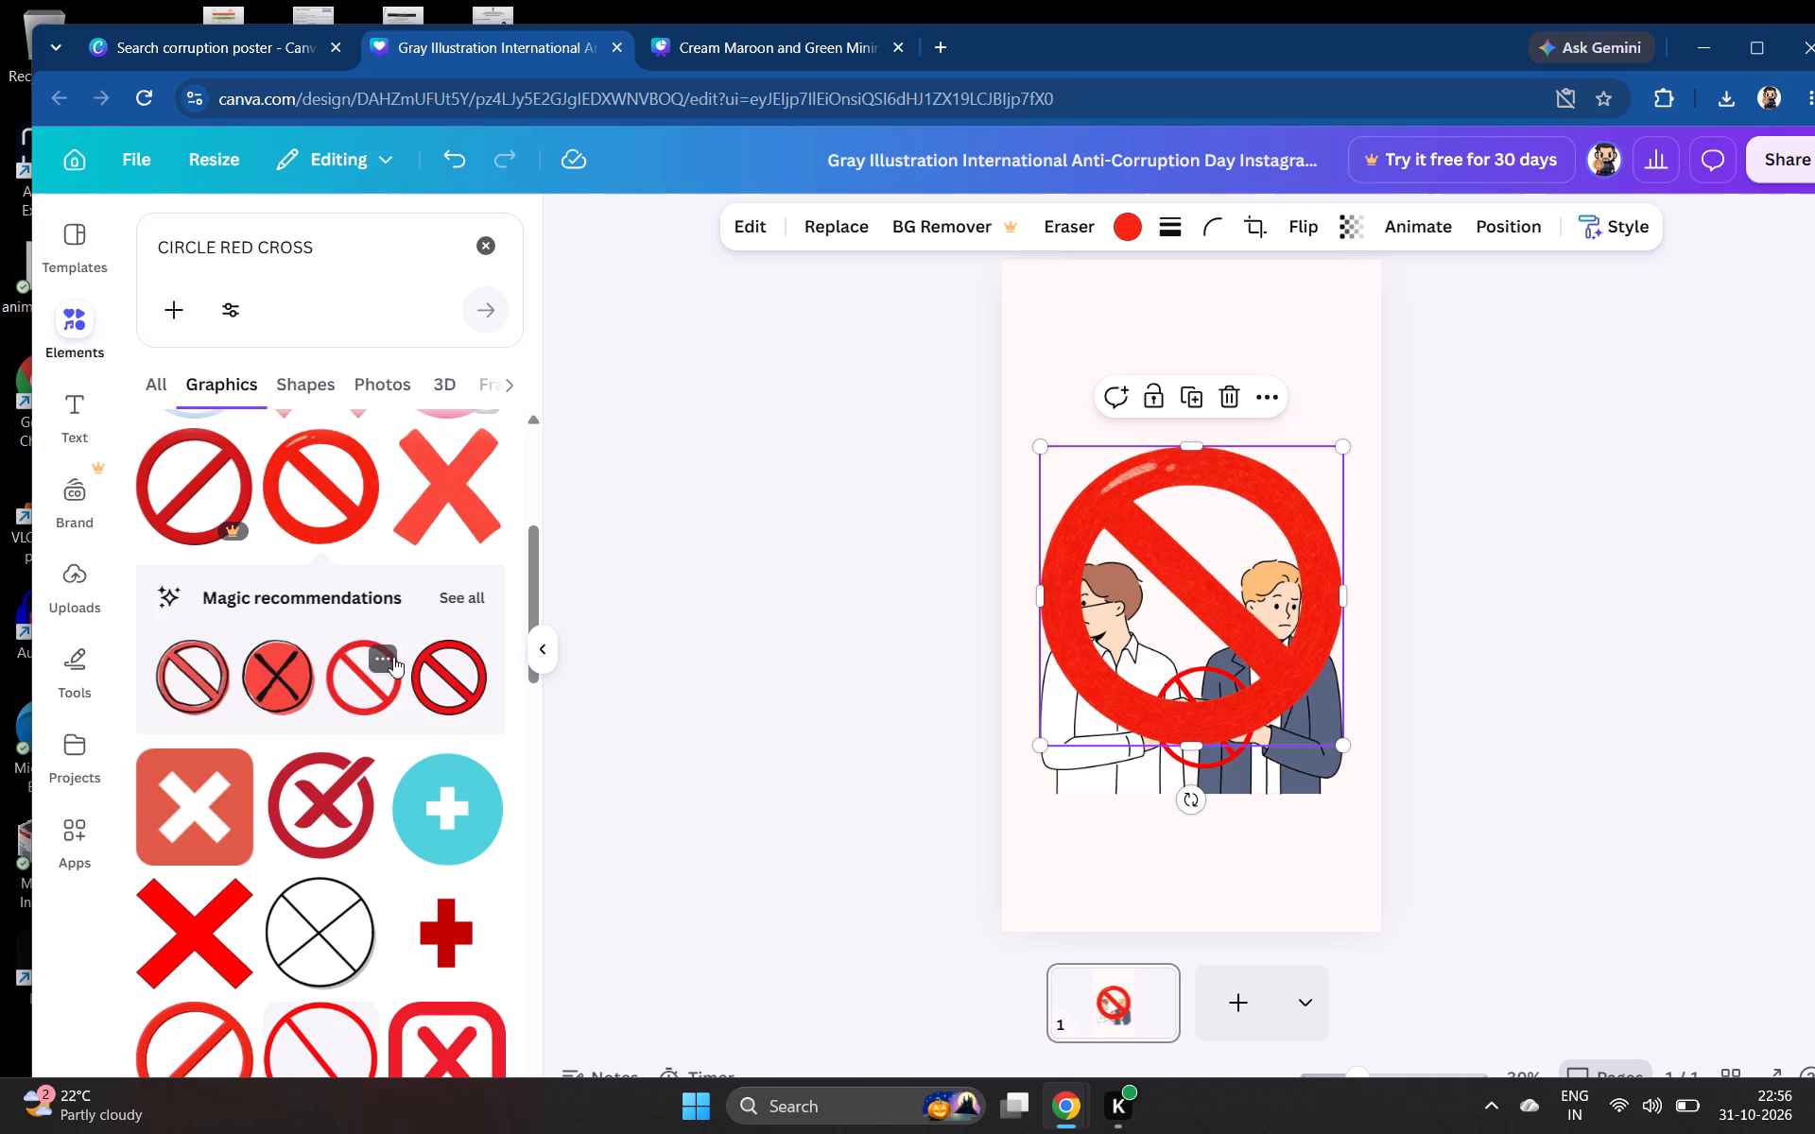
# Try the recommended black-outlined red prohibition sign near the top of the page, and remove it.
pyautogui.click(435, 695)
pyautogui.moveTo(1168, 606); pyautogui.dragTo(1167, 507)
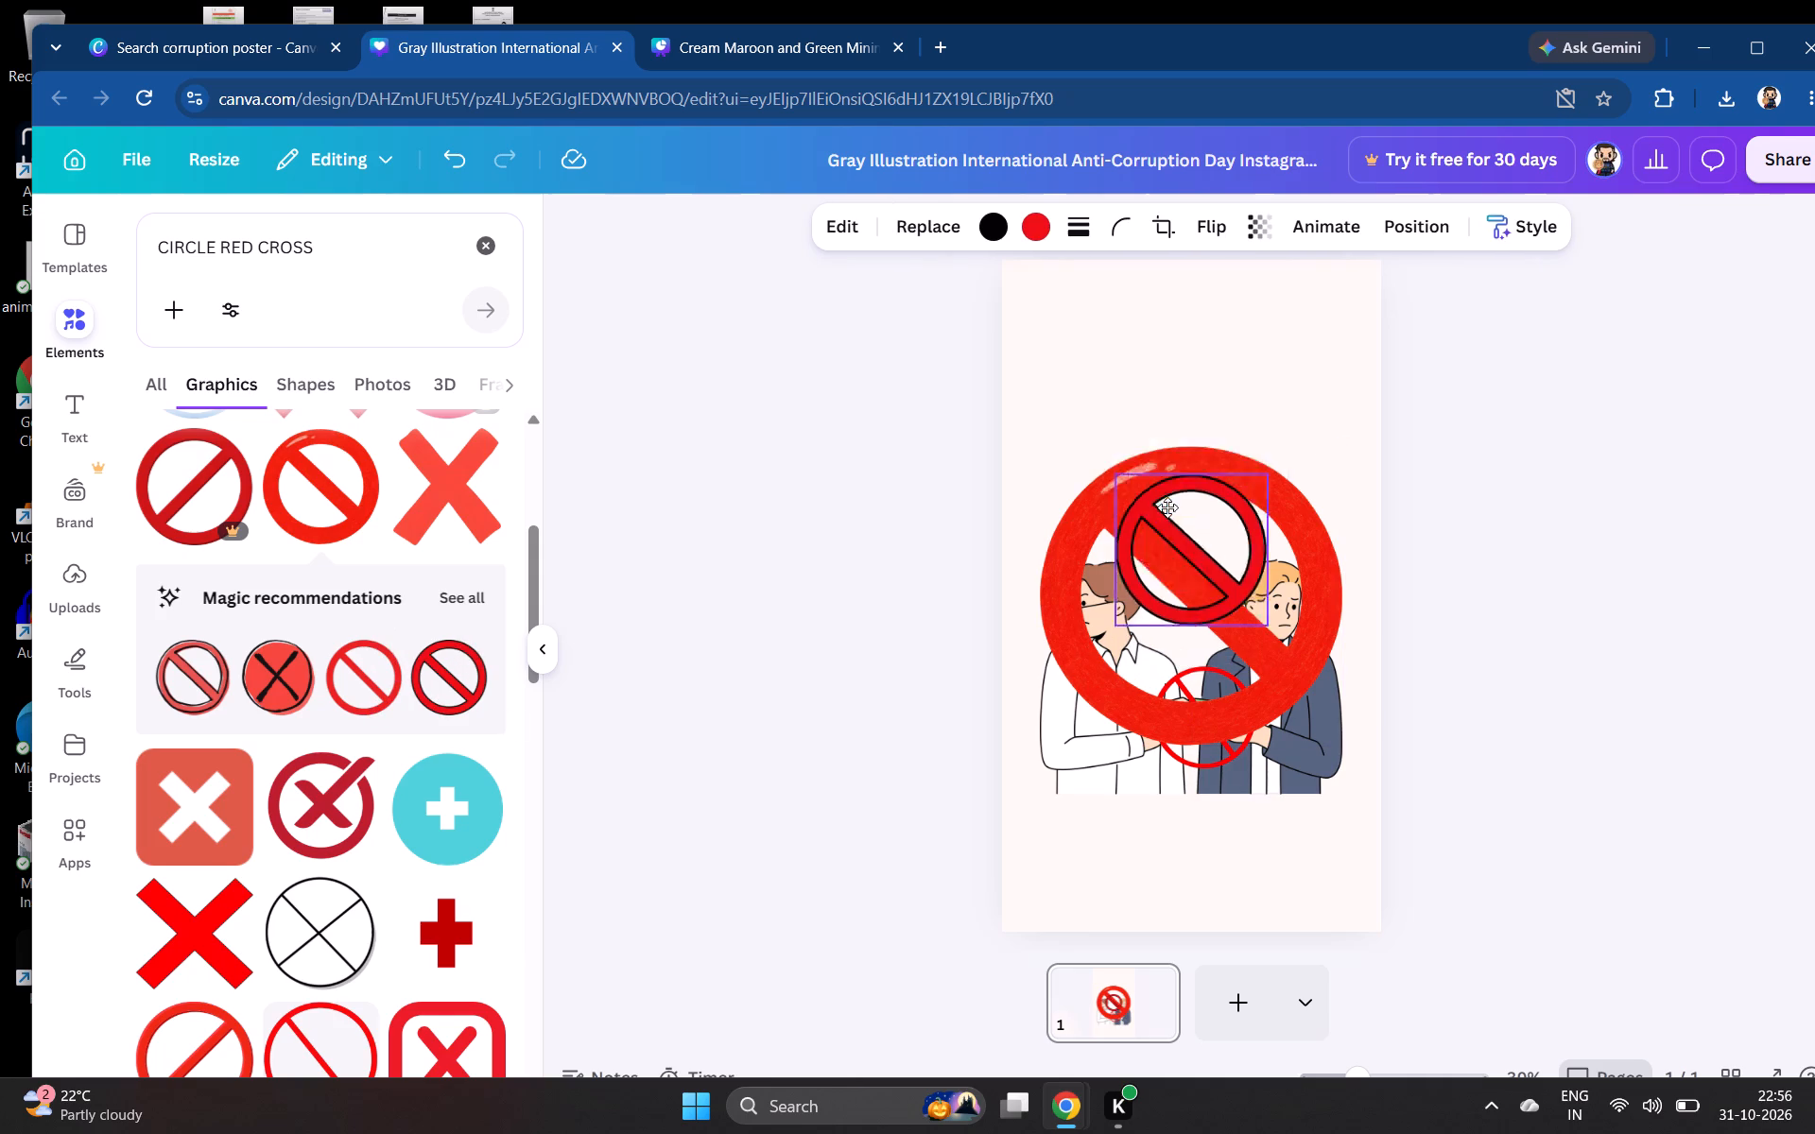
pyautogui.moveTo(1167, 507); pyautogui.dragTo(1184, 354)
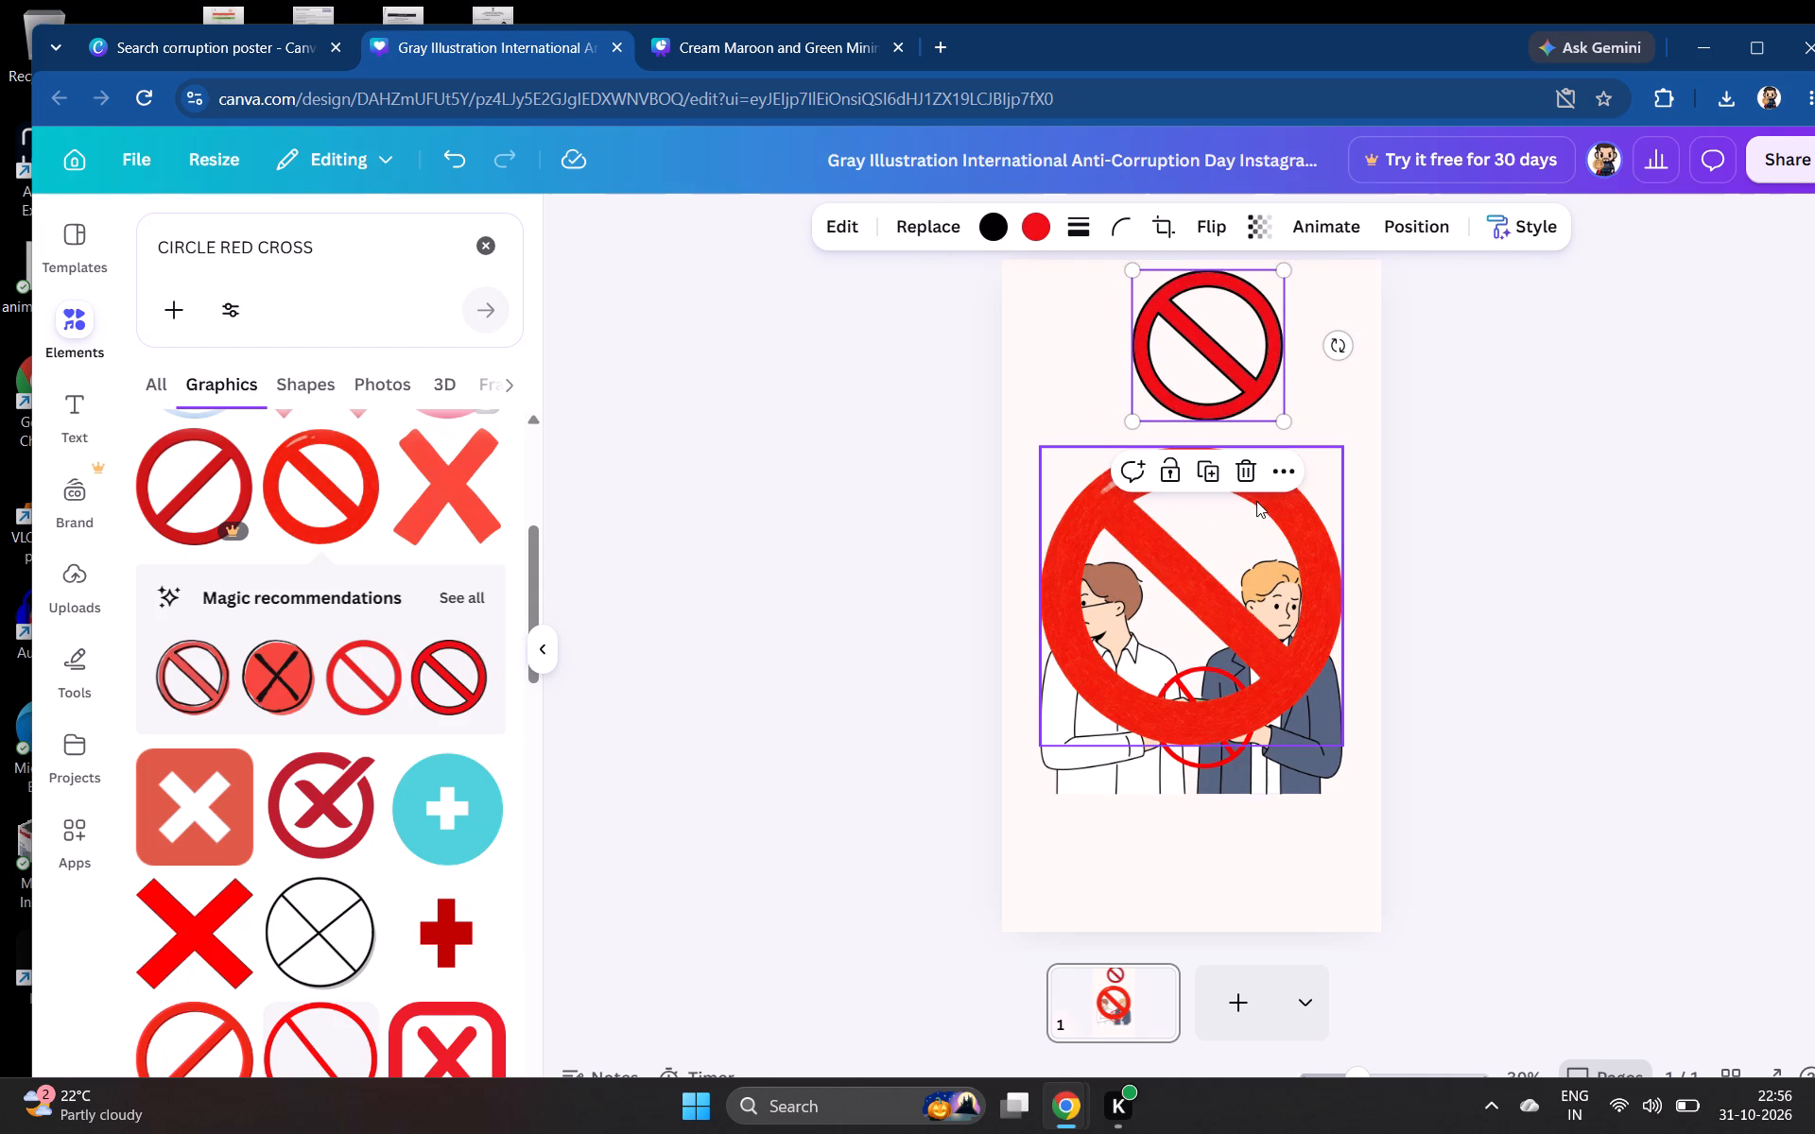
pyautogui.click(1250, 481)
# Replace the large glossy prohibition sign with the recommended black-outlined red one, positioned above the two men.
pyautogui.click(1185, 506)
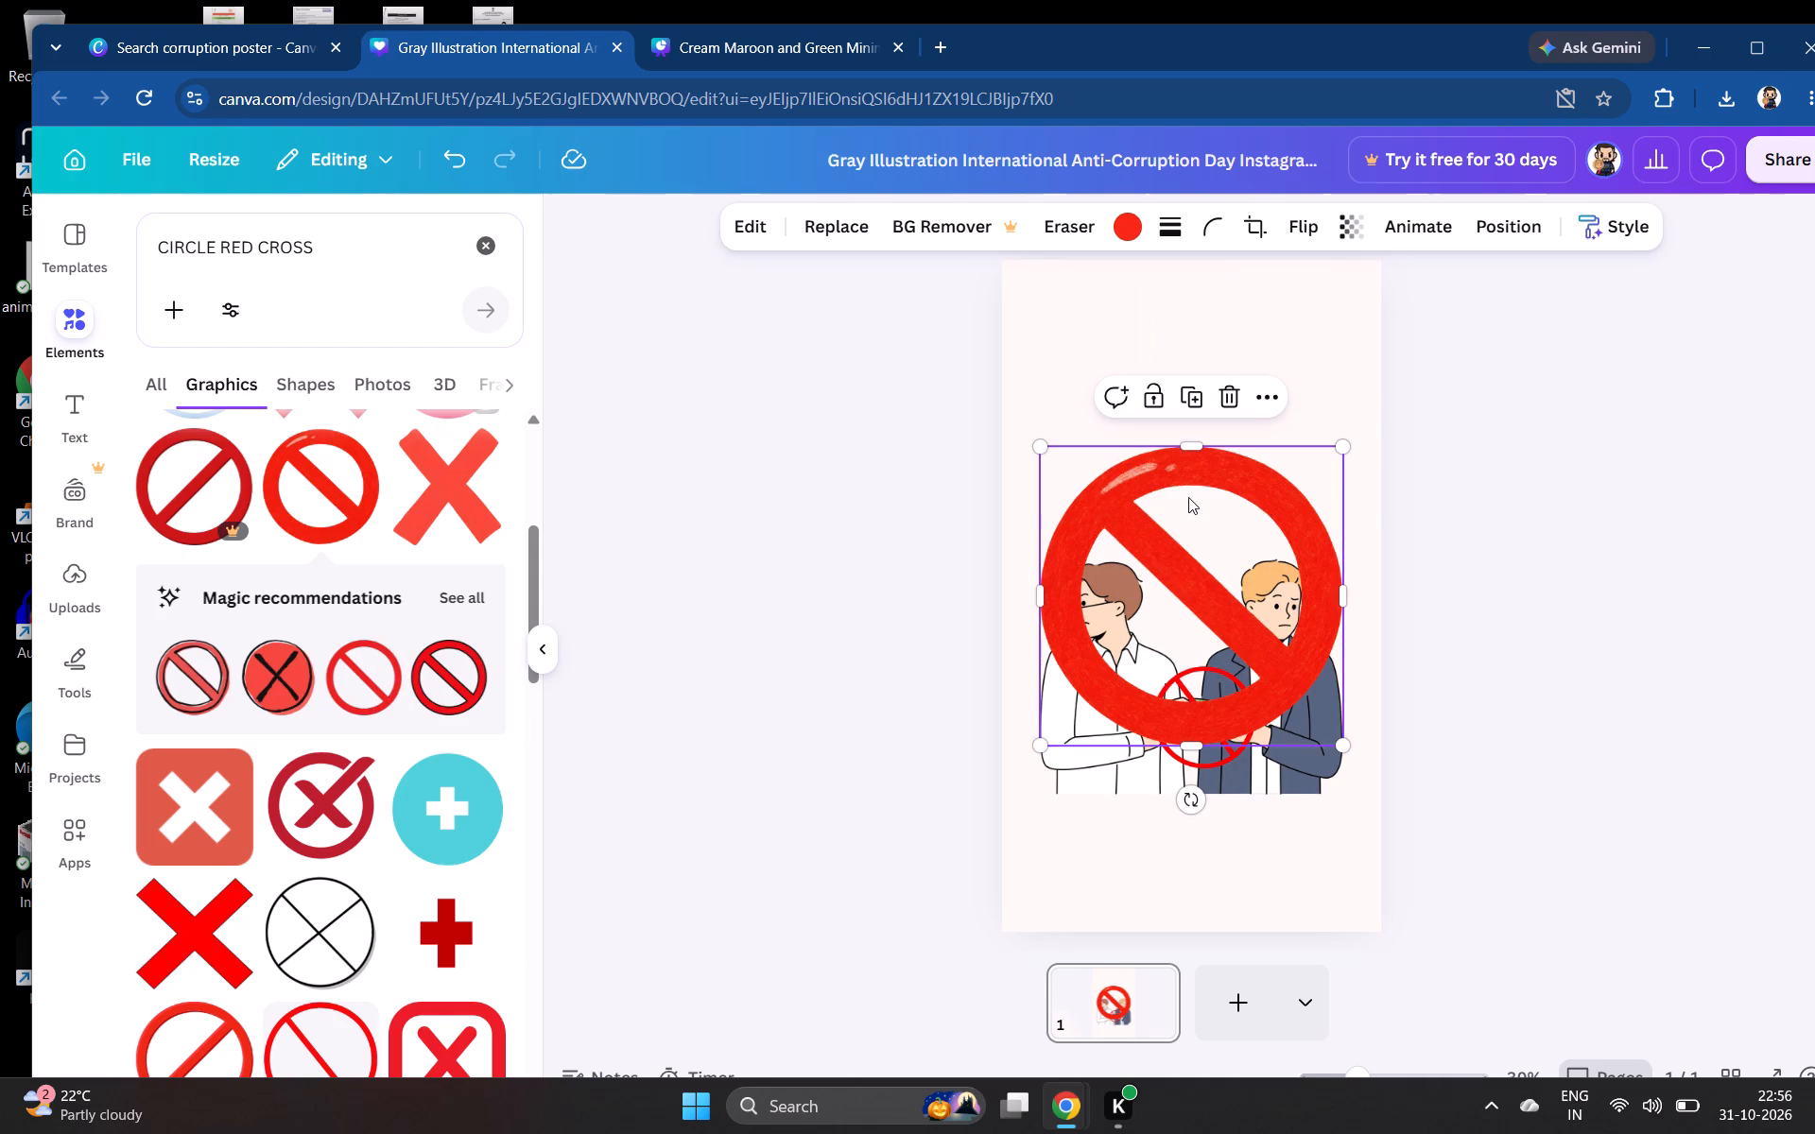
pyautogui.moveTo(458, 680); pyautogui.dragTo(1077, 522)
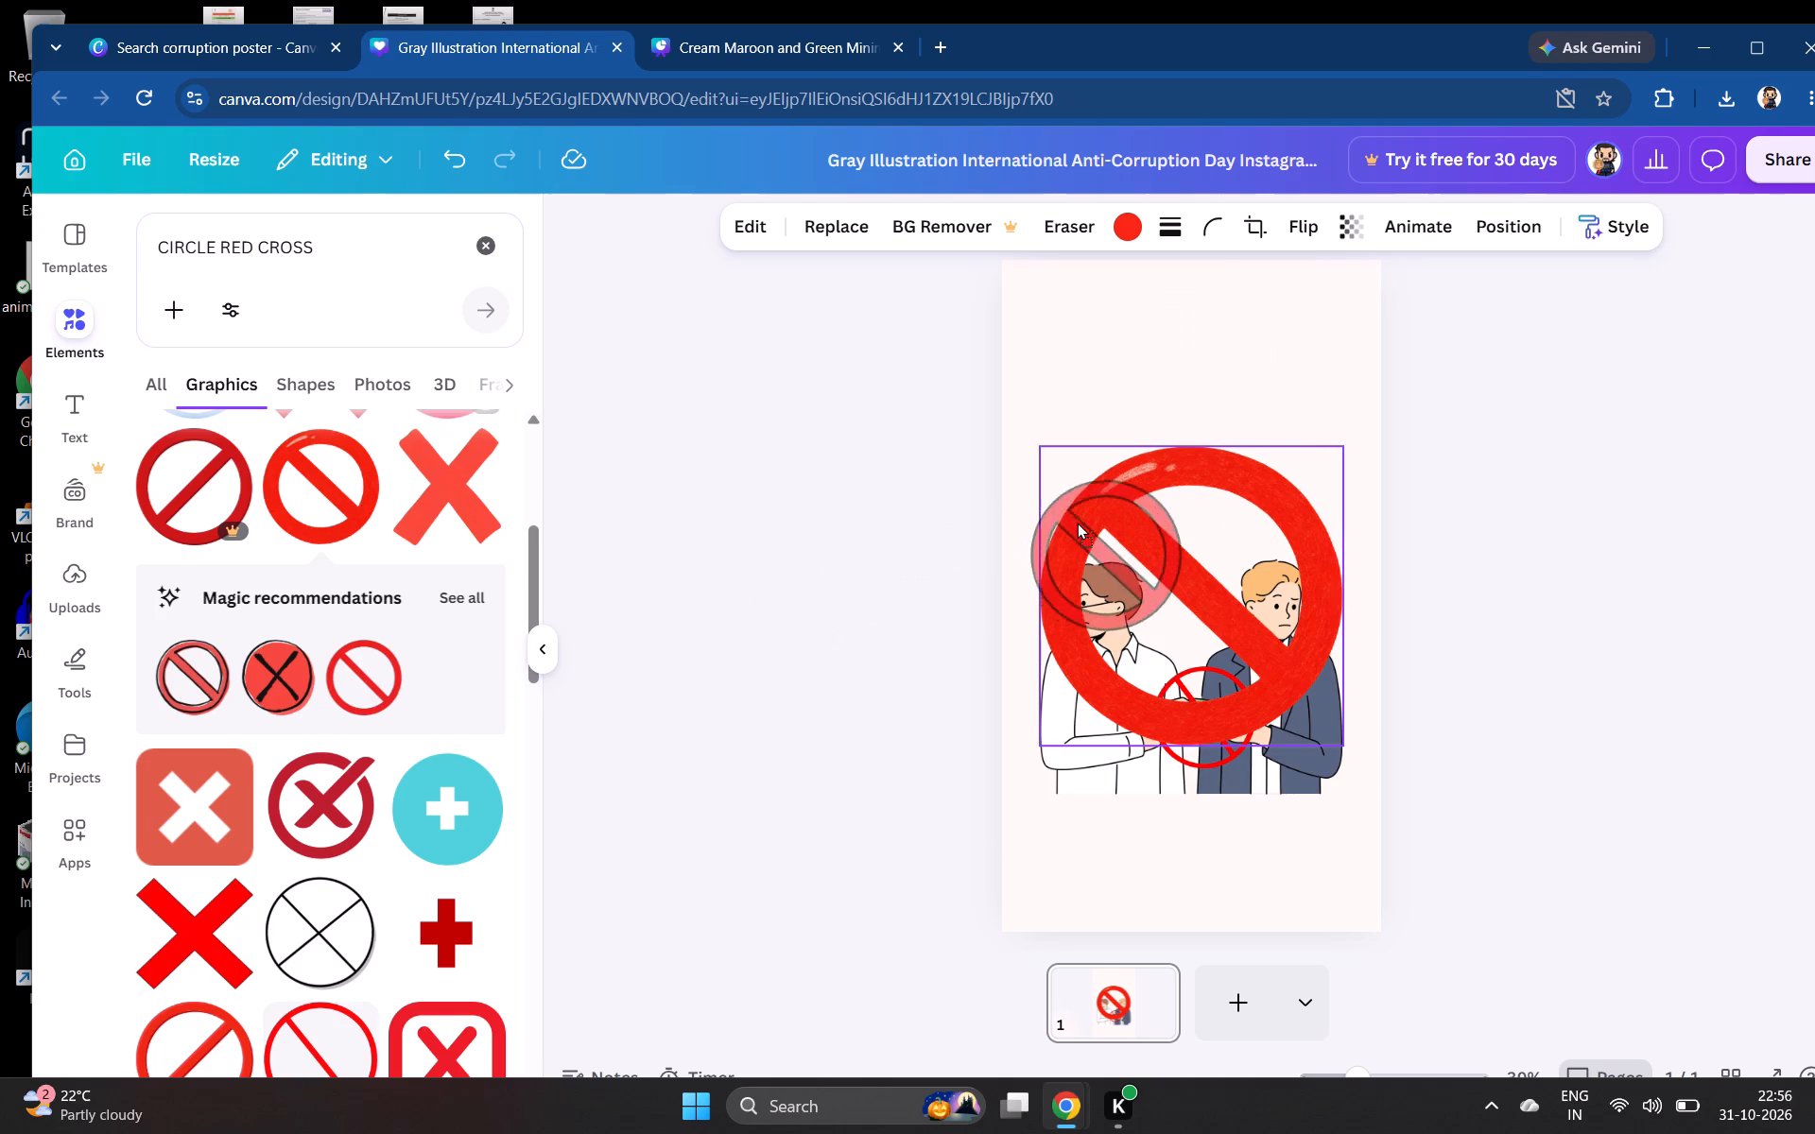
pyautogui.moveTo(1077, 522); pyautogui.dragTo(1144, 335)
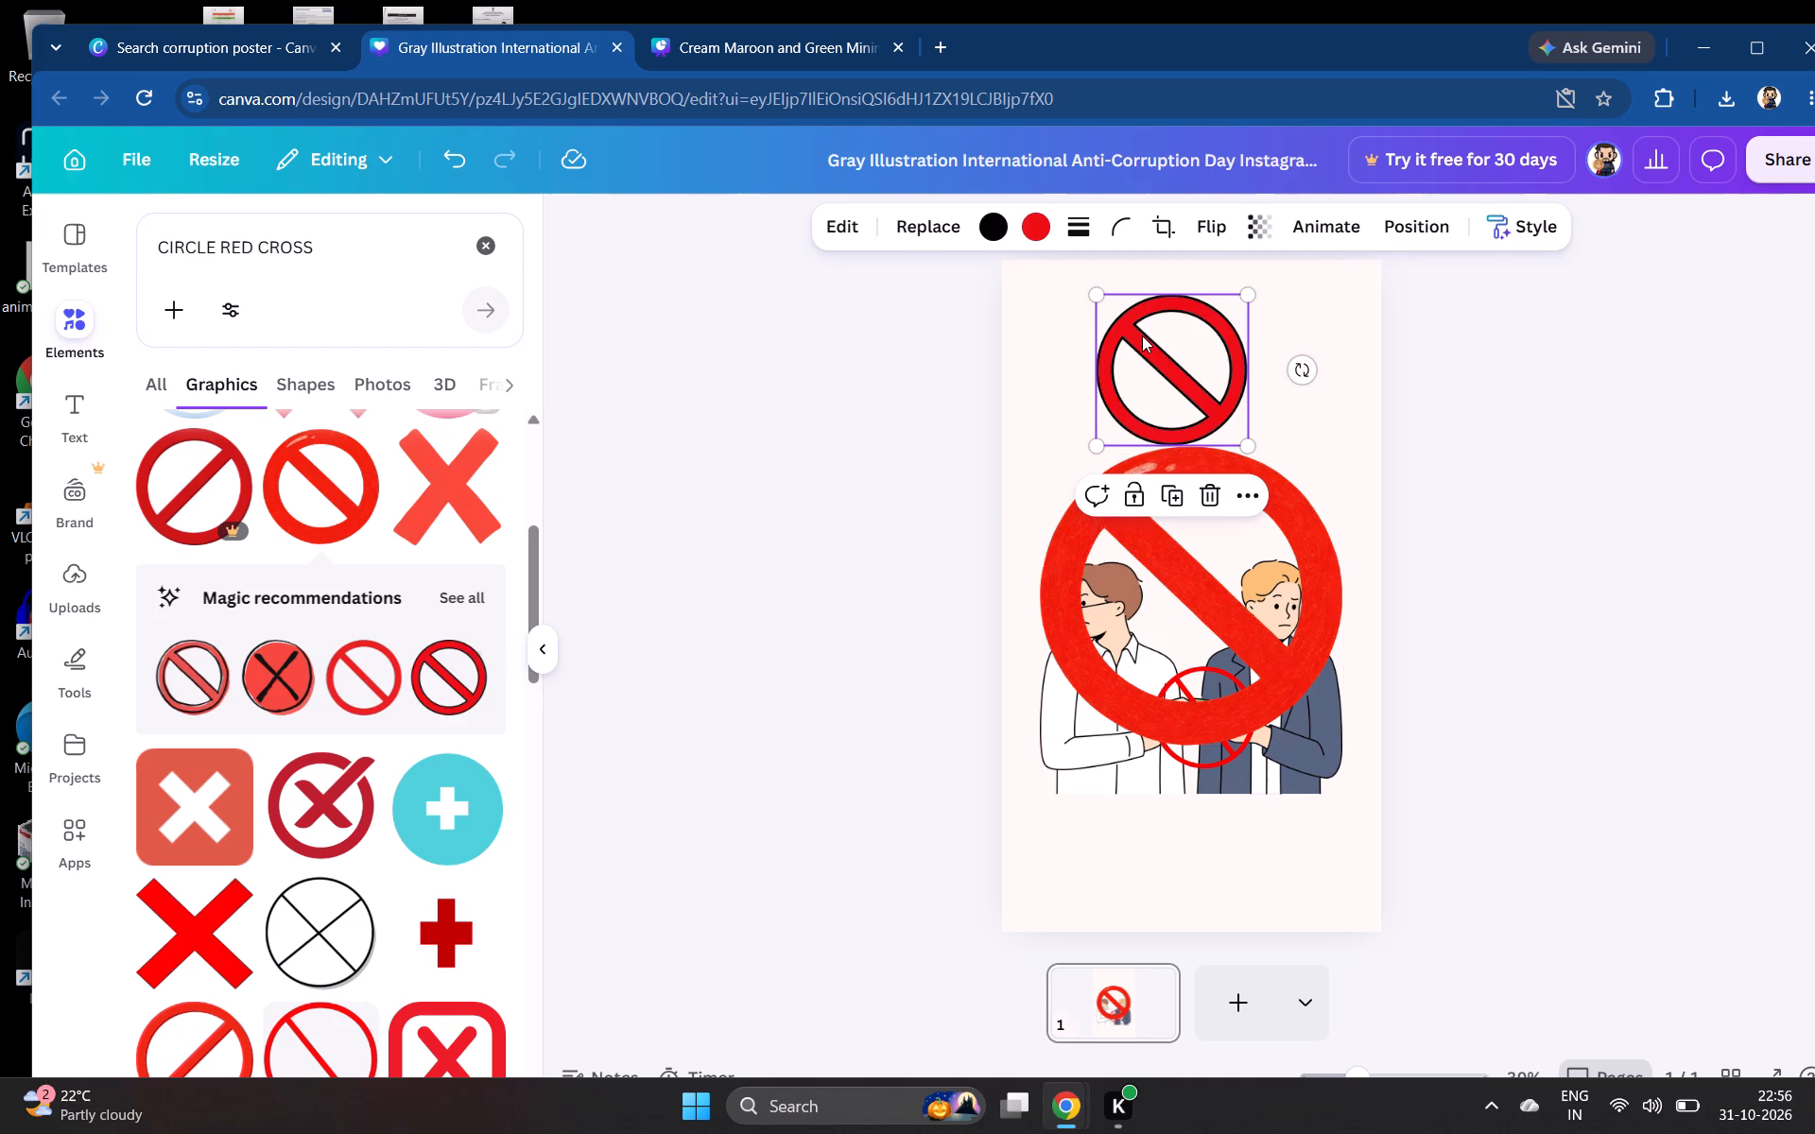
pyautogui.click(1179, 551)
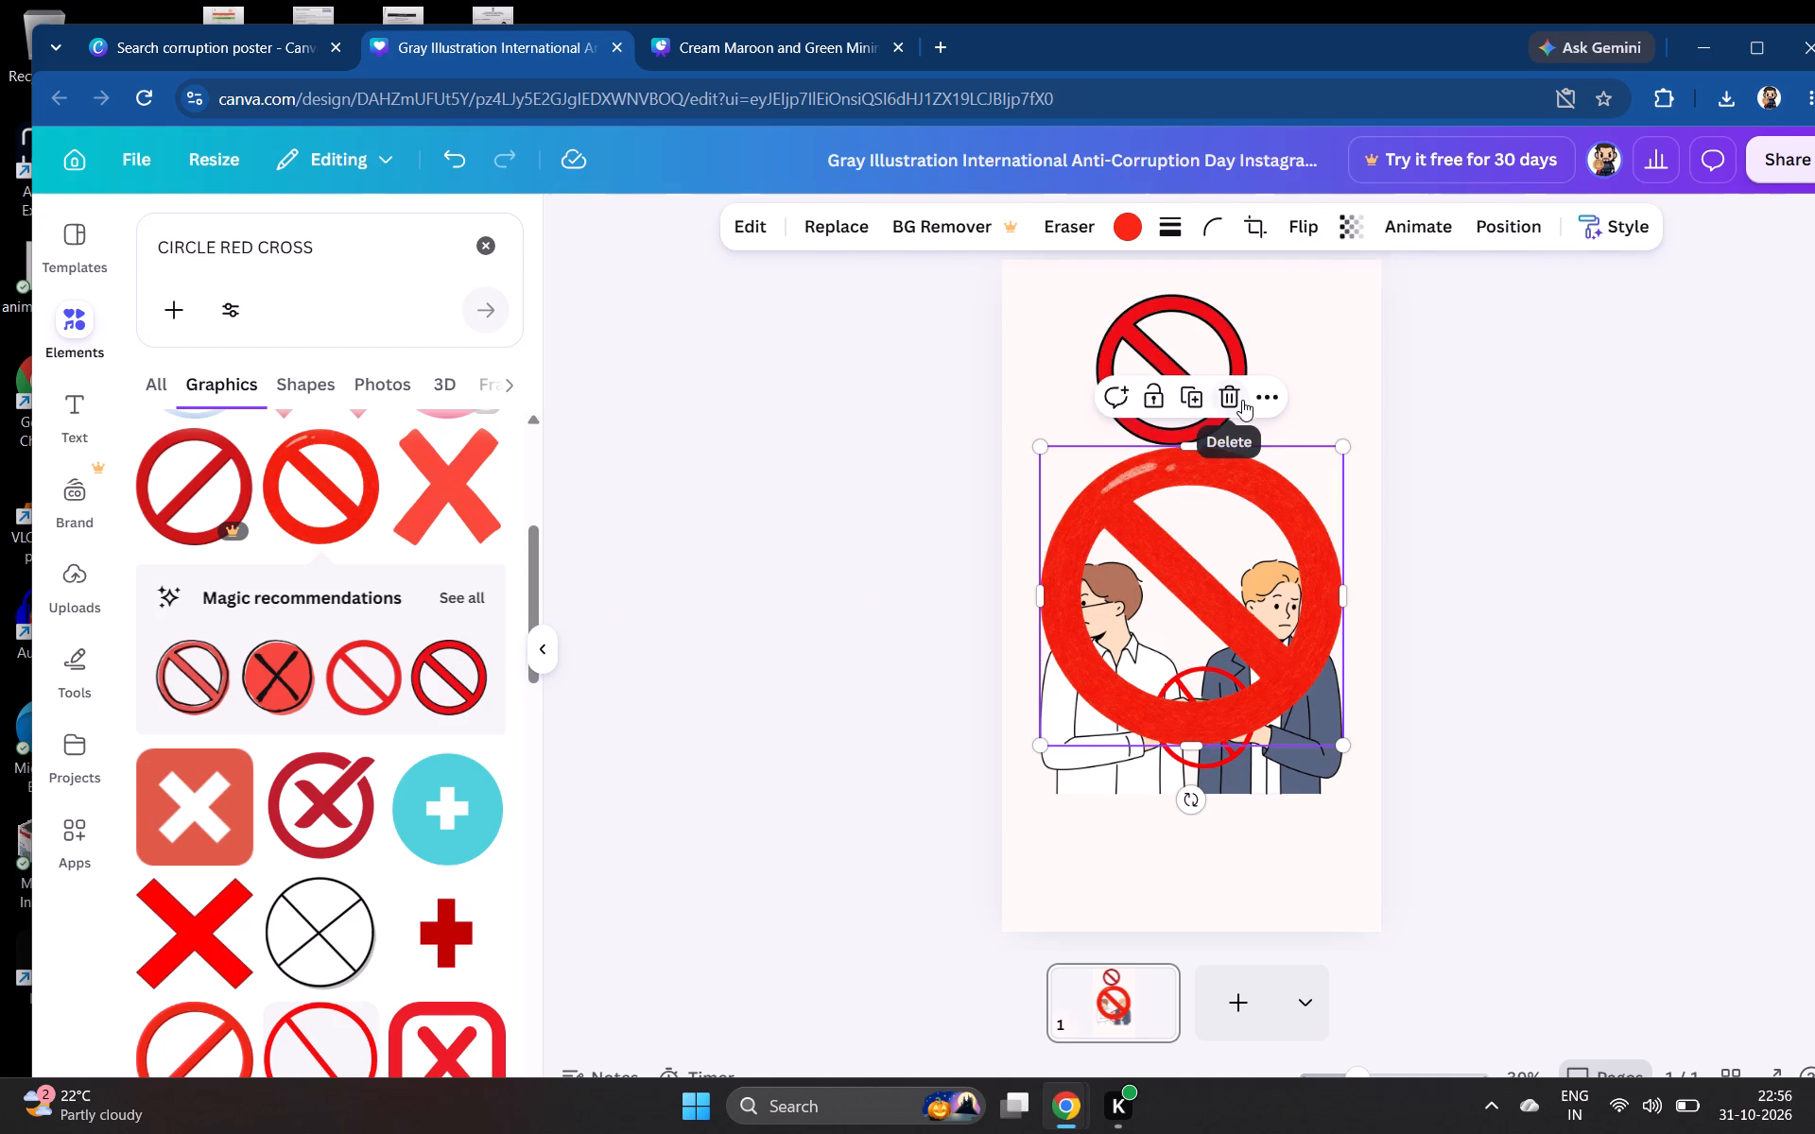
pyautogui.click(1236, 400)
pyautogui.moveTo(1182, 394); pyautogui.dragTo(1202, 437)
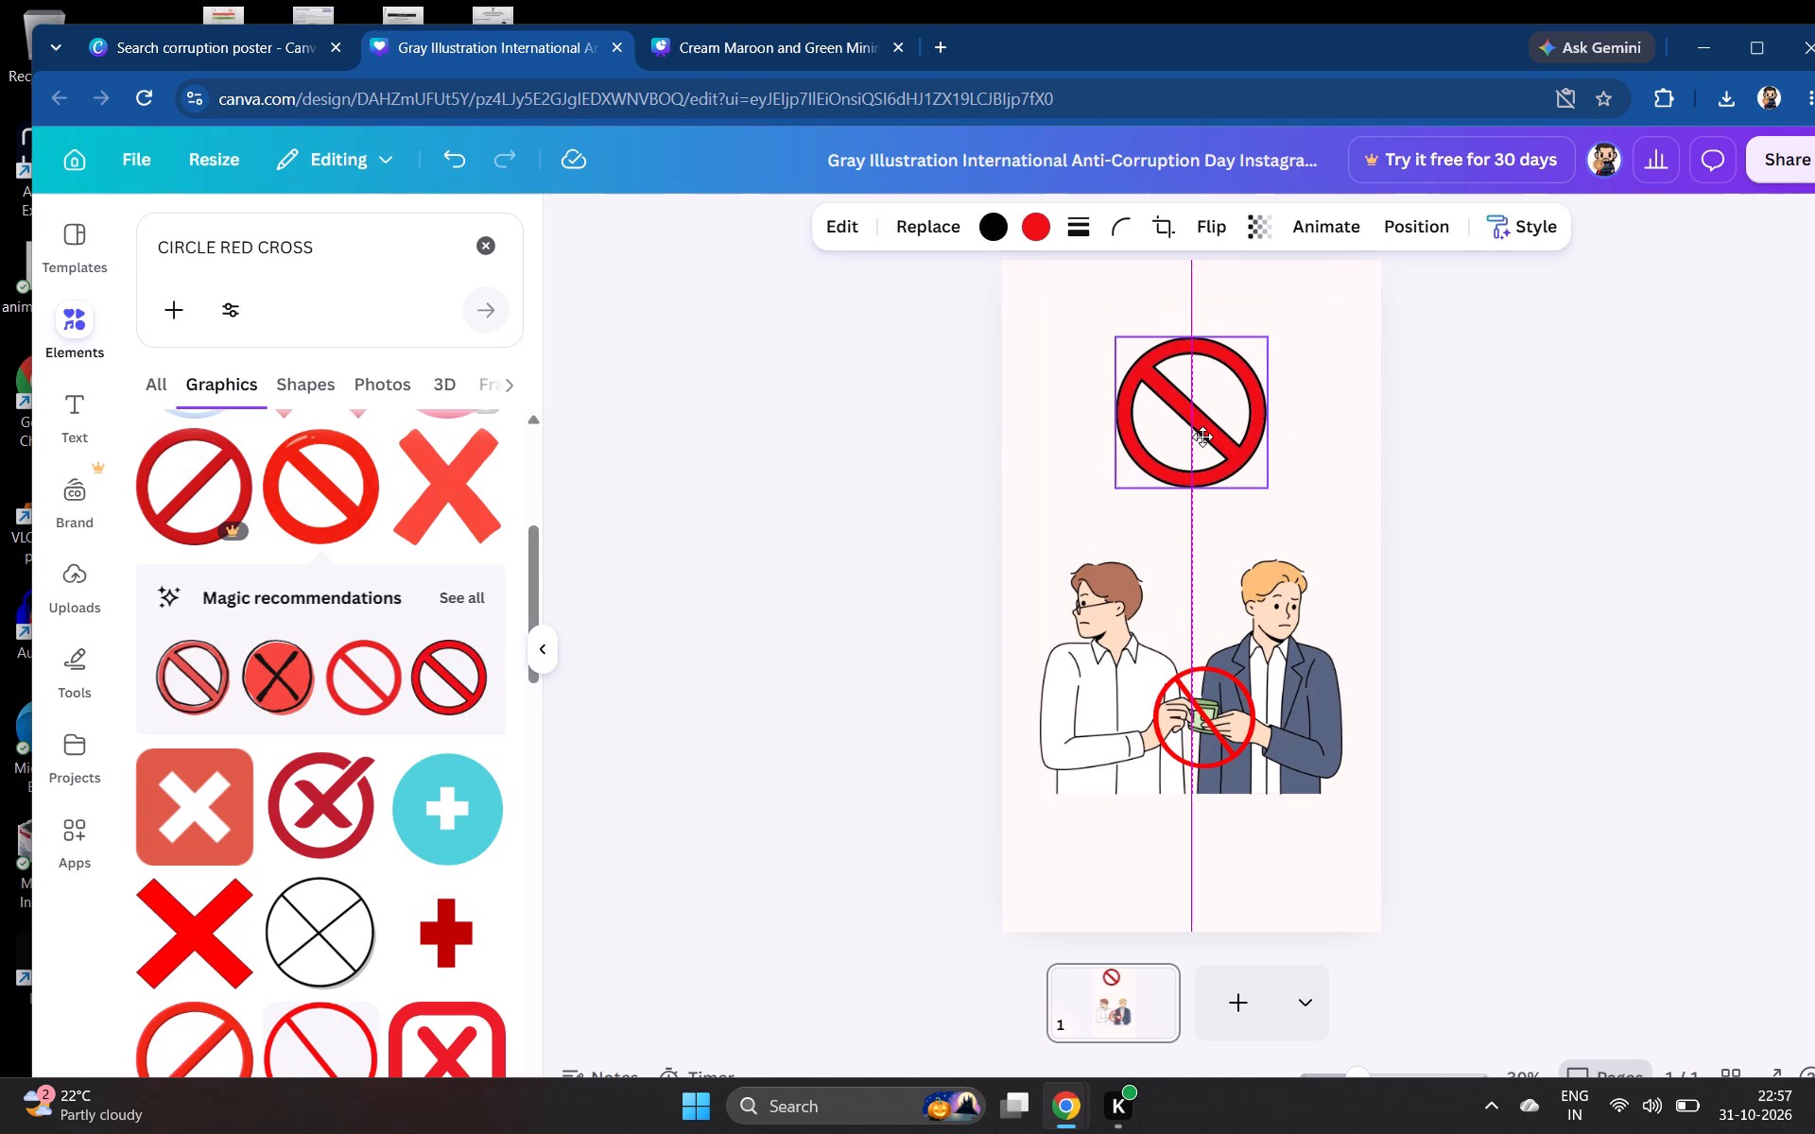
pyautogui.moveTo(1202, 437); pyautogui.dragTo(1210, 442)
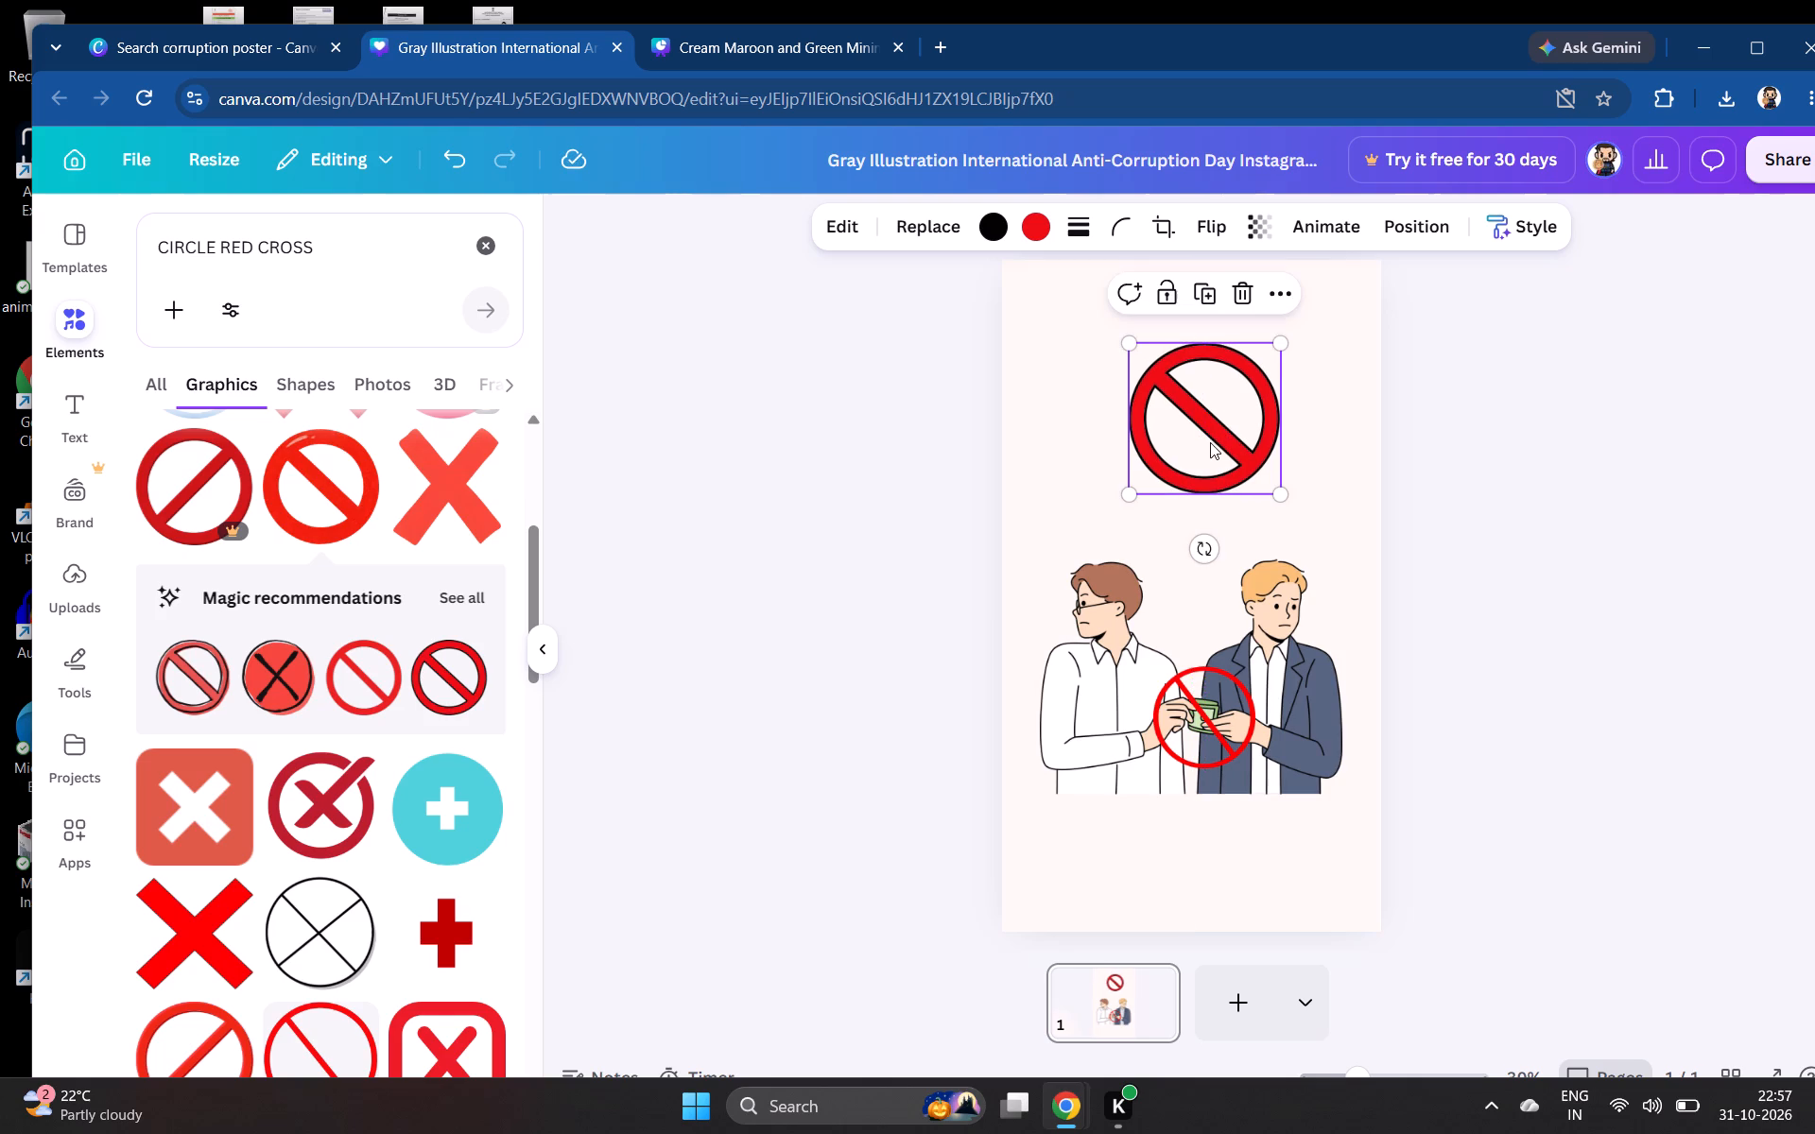
# Replace the black-outlined sign with the hand-drawn red prohibition sign from the recommended elements, shrunk near the page's upper left.
pyautogui.click(487, 239)
pyautogui.click(399, 699)
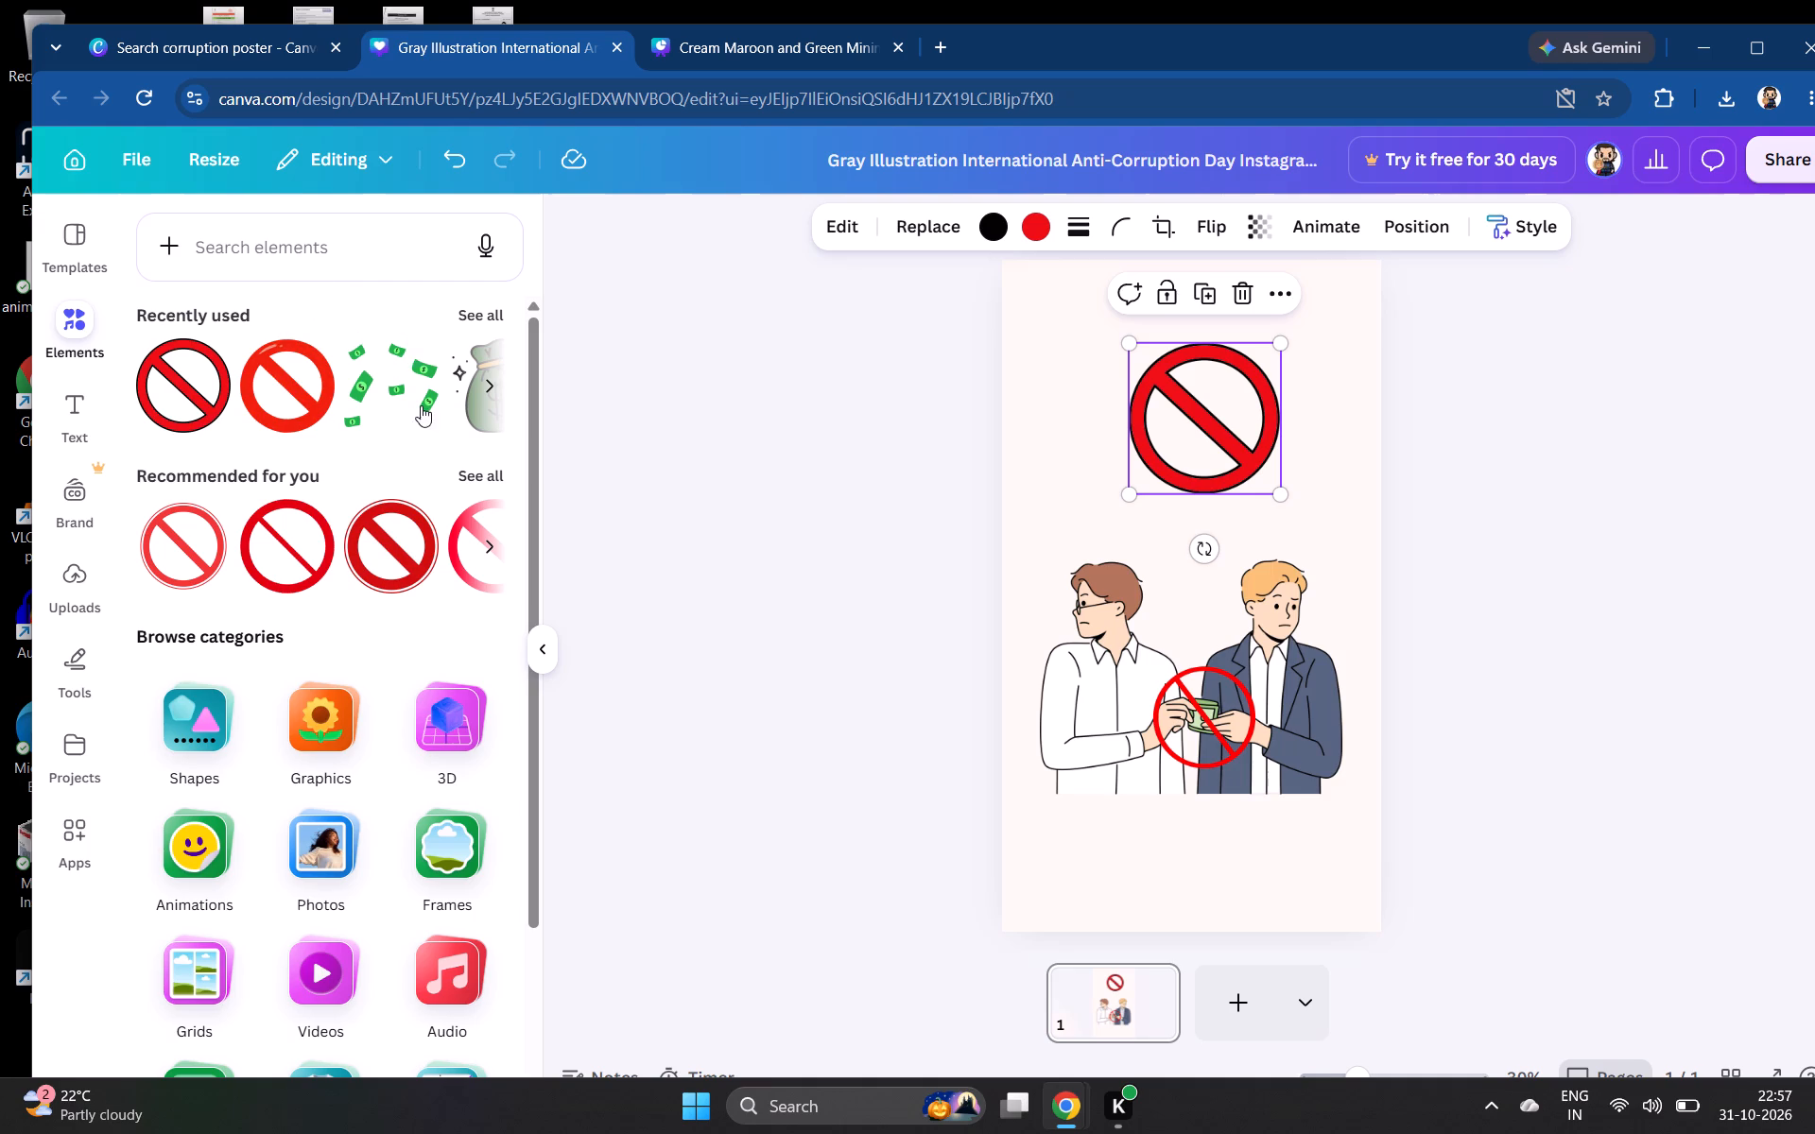
pyautogui.click(470, 472)
pyautogui.scroll(-7, 470, 472)
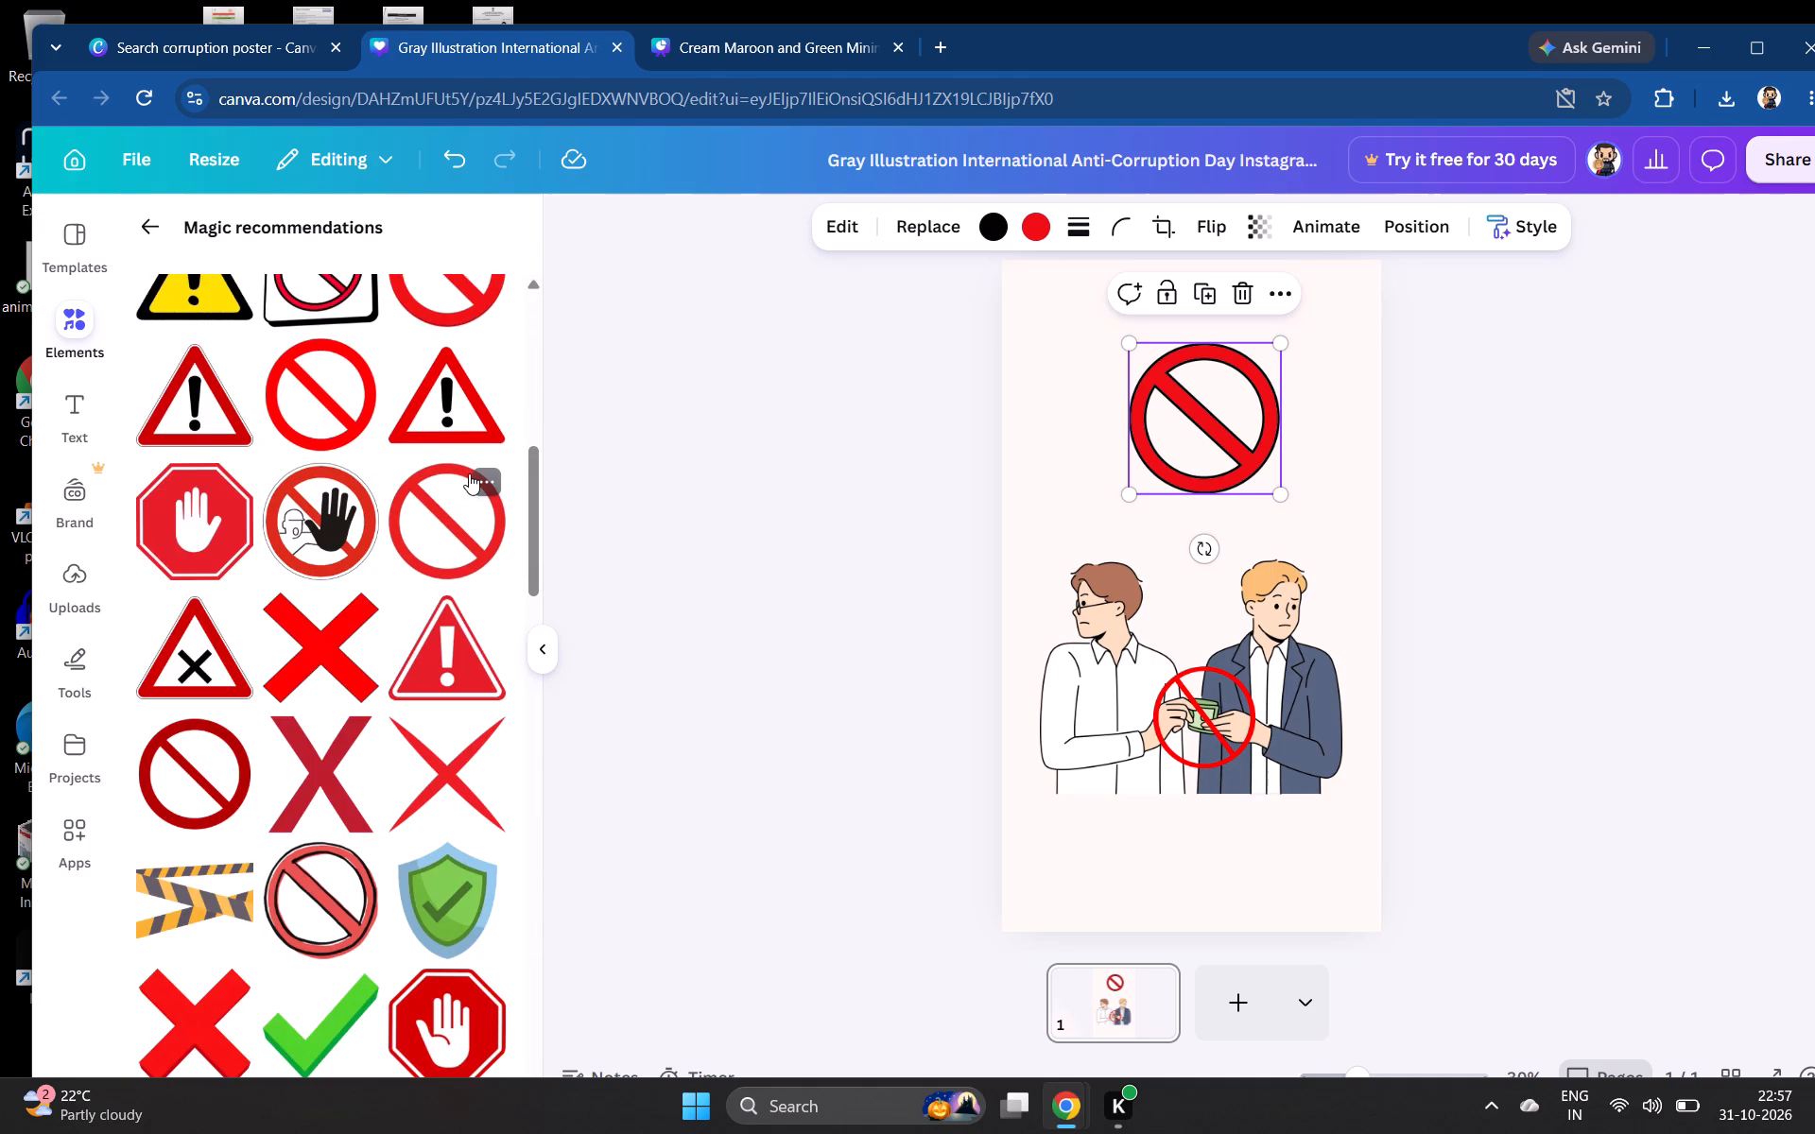
pyautogui.click(1246, 298)
pyautogui.moveTo(331, 897); pyautogui.dragTo(387, 900)
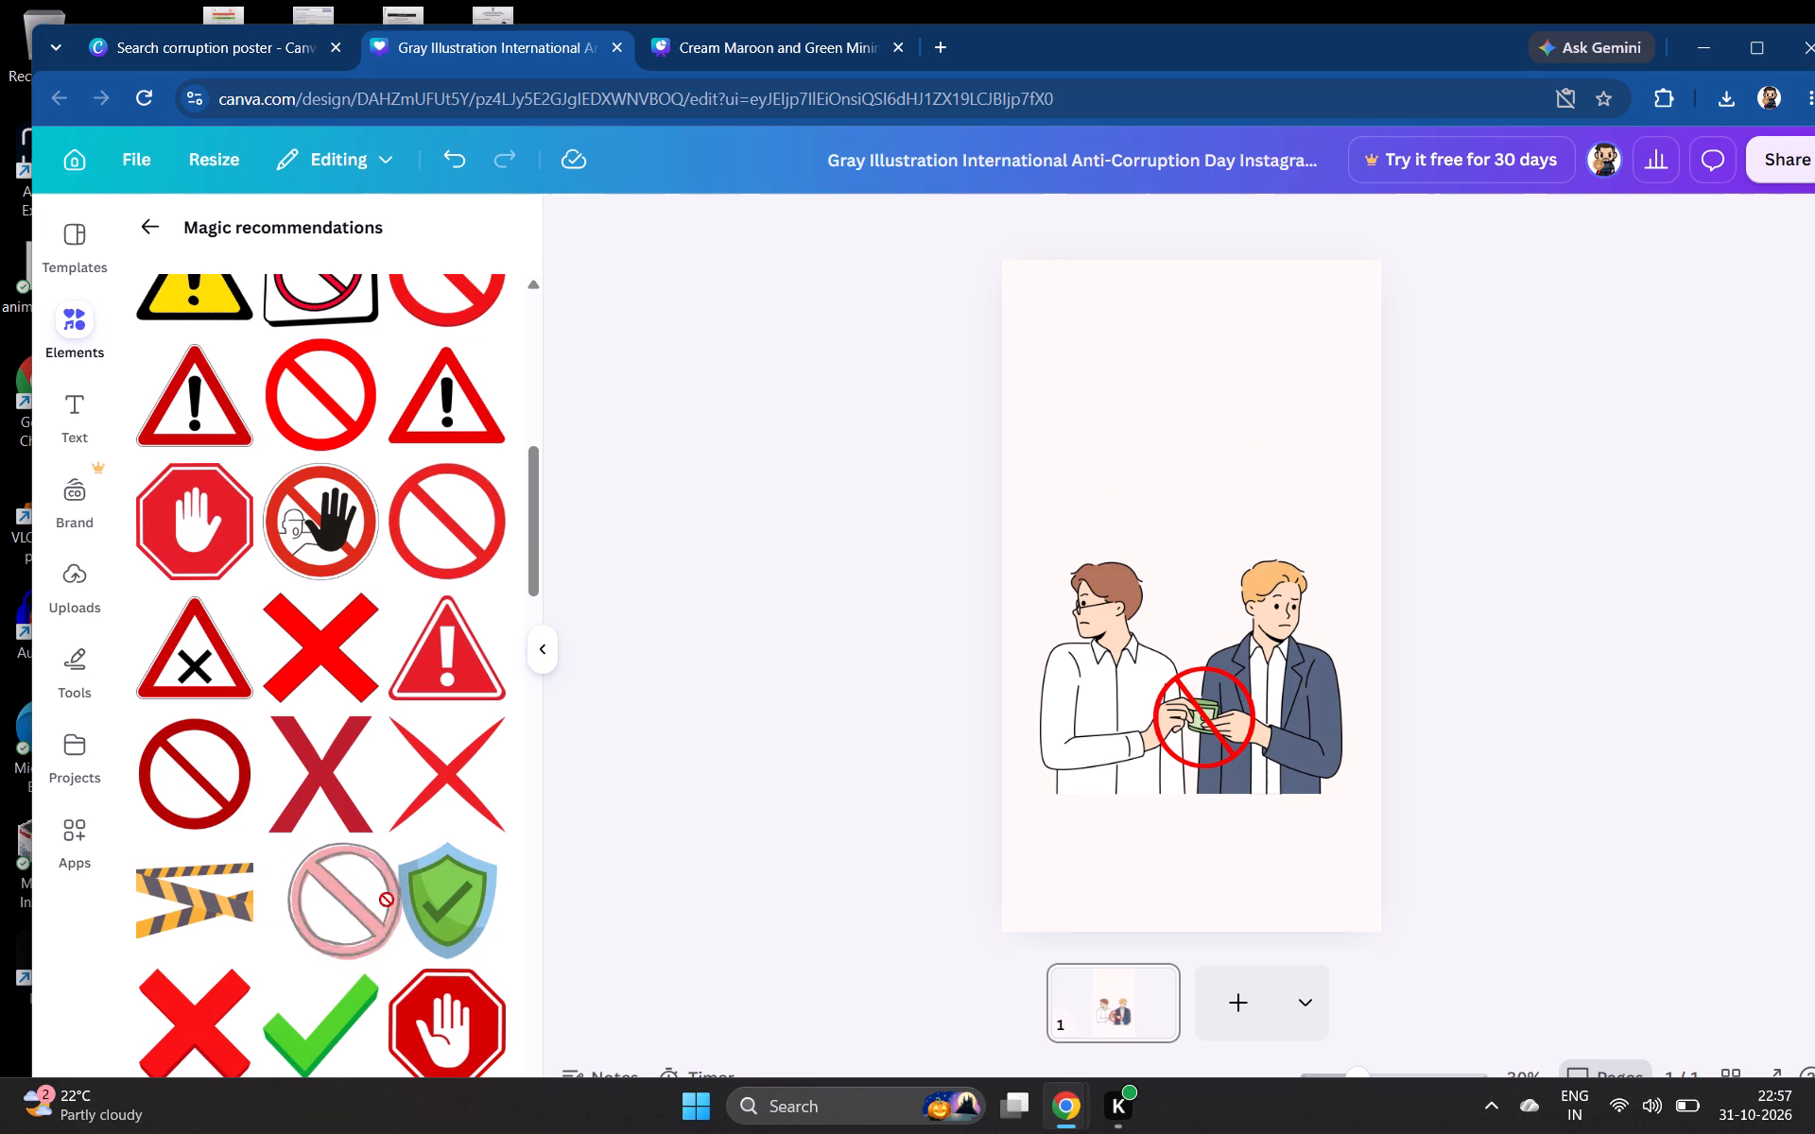
pyautogui.moveTo(387, 900); pyautogui.dragTo(1126, 331)
pyautogui.moveTo(1358, 586); pyautogui.dragTo(1283, 535)
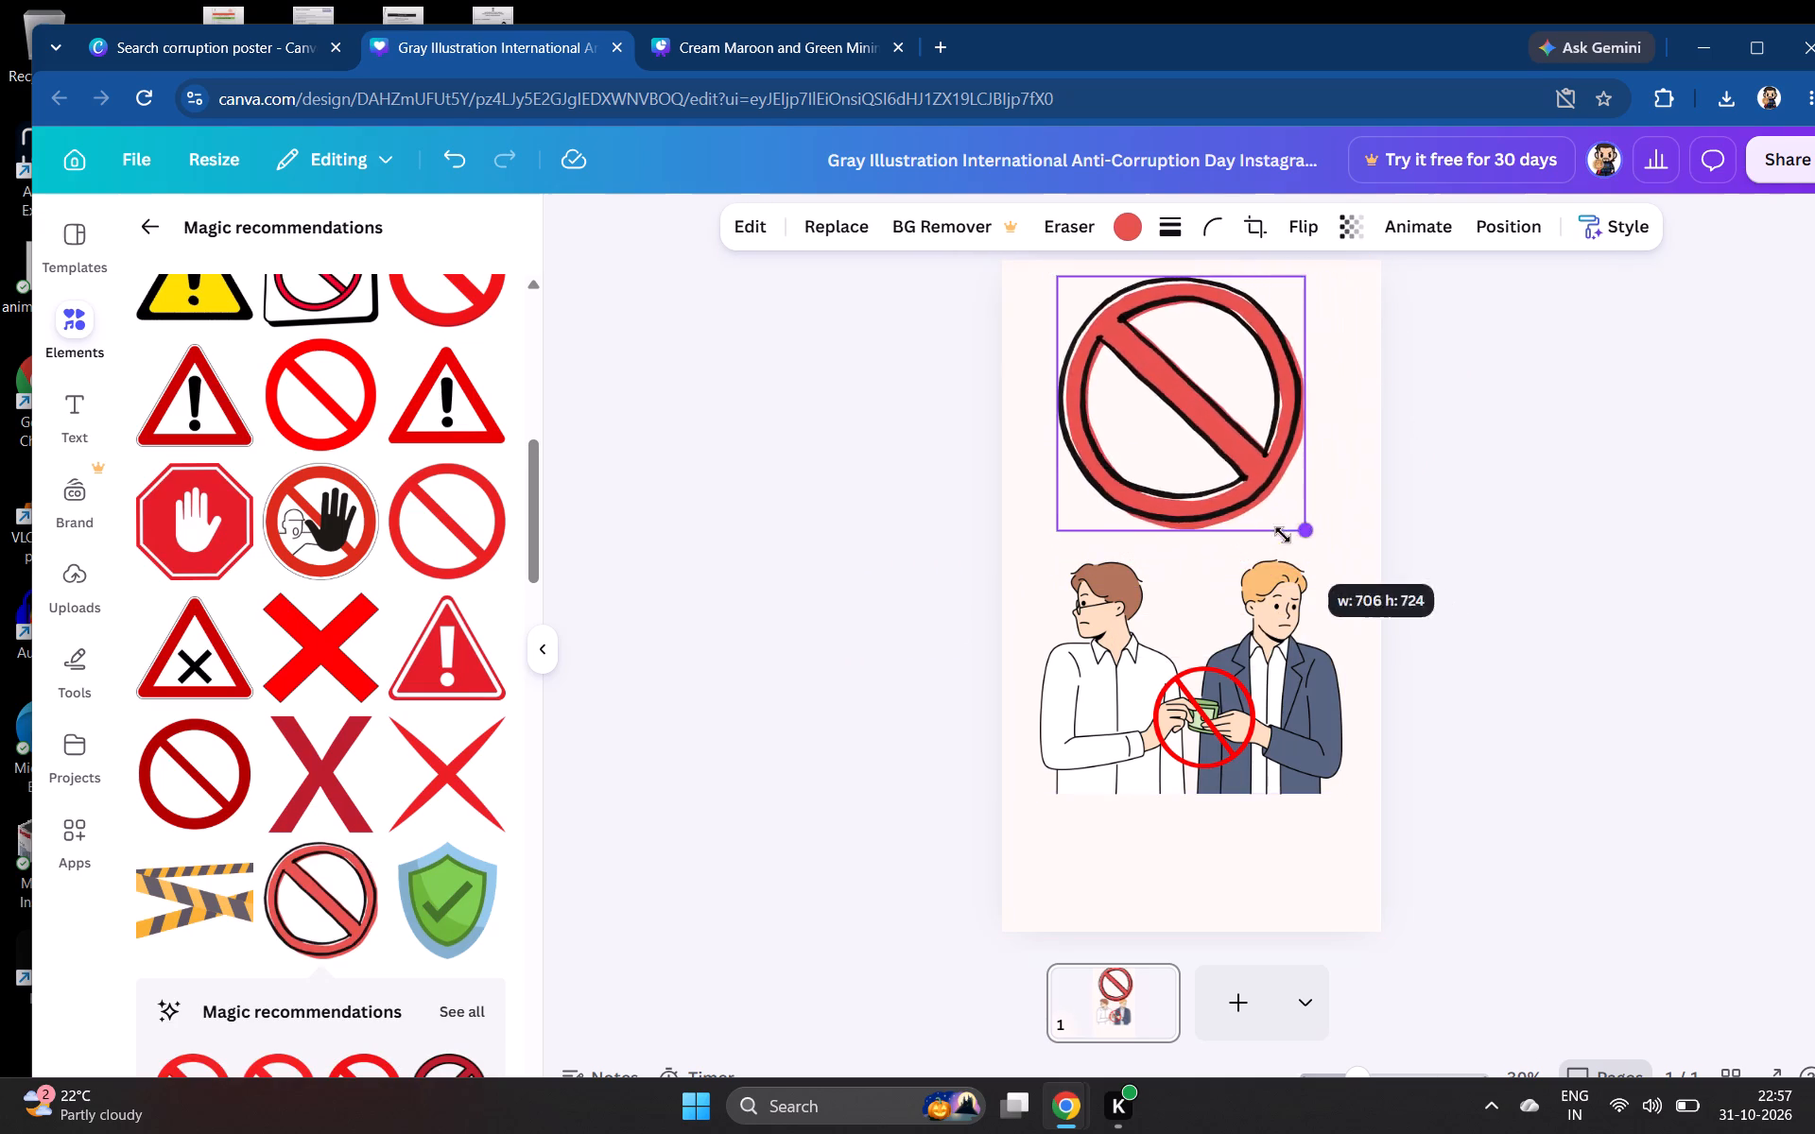
pyautogui.moveTo(1283, 535); pyautogui.dragTo(1149, 415)
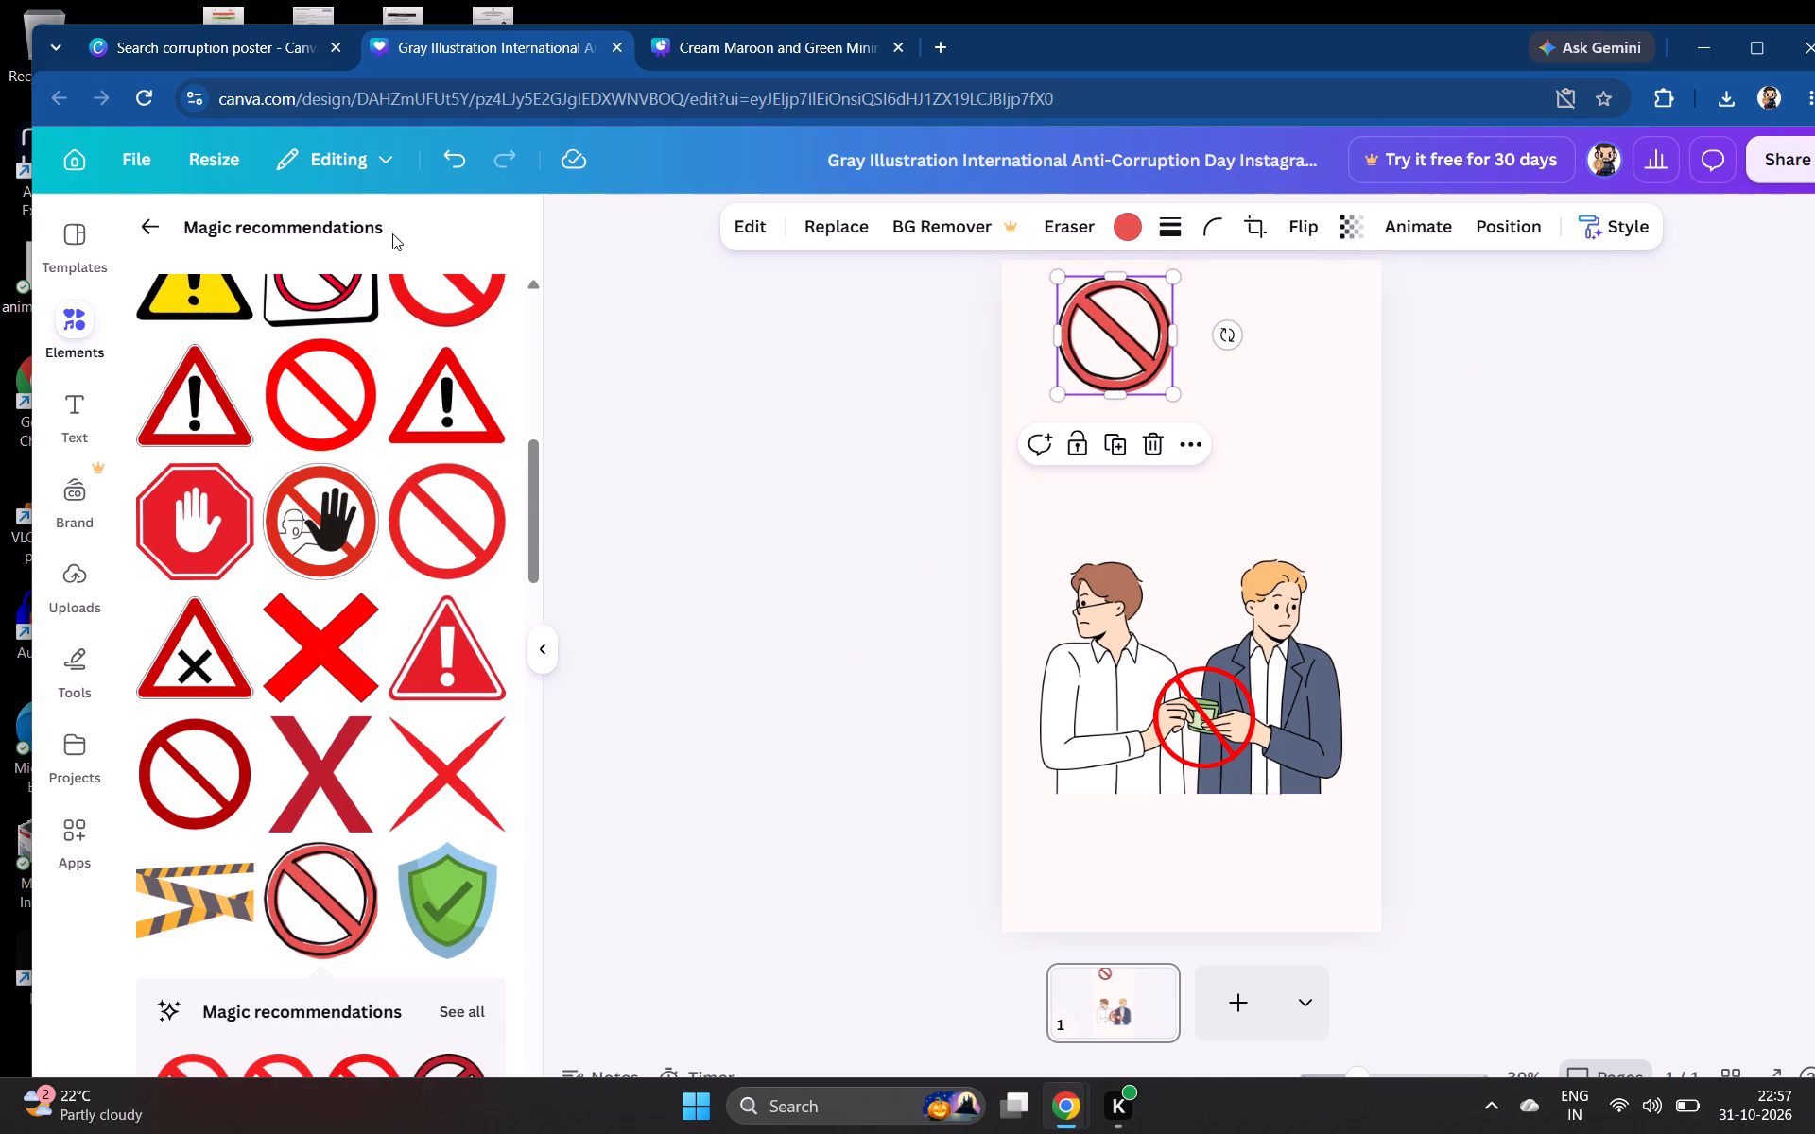
# Search graphics for bag of money and place the tan bag with a green dollar sign beside the hand-drawn prohibition sign.
pyautogui.click(143, 240)
pyautogui.click(284, 235)
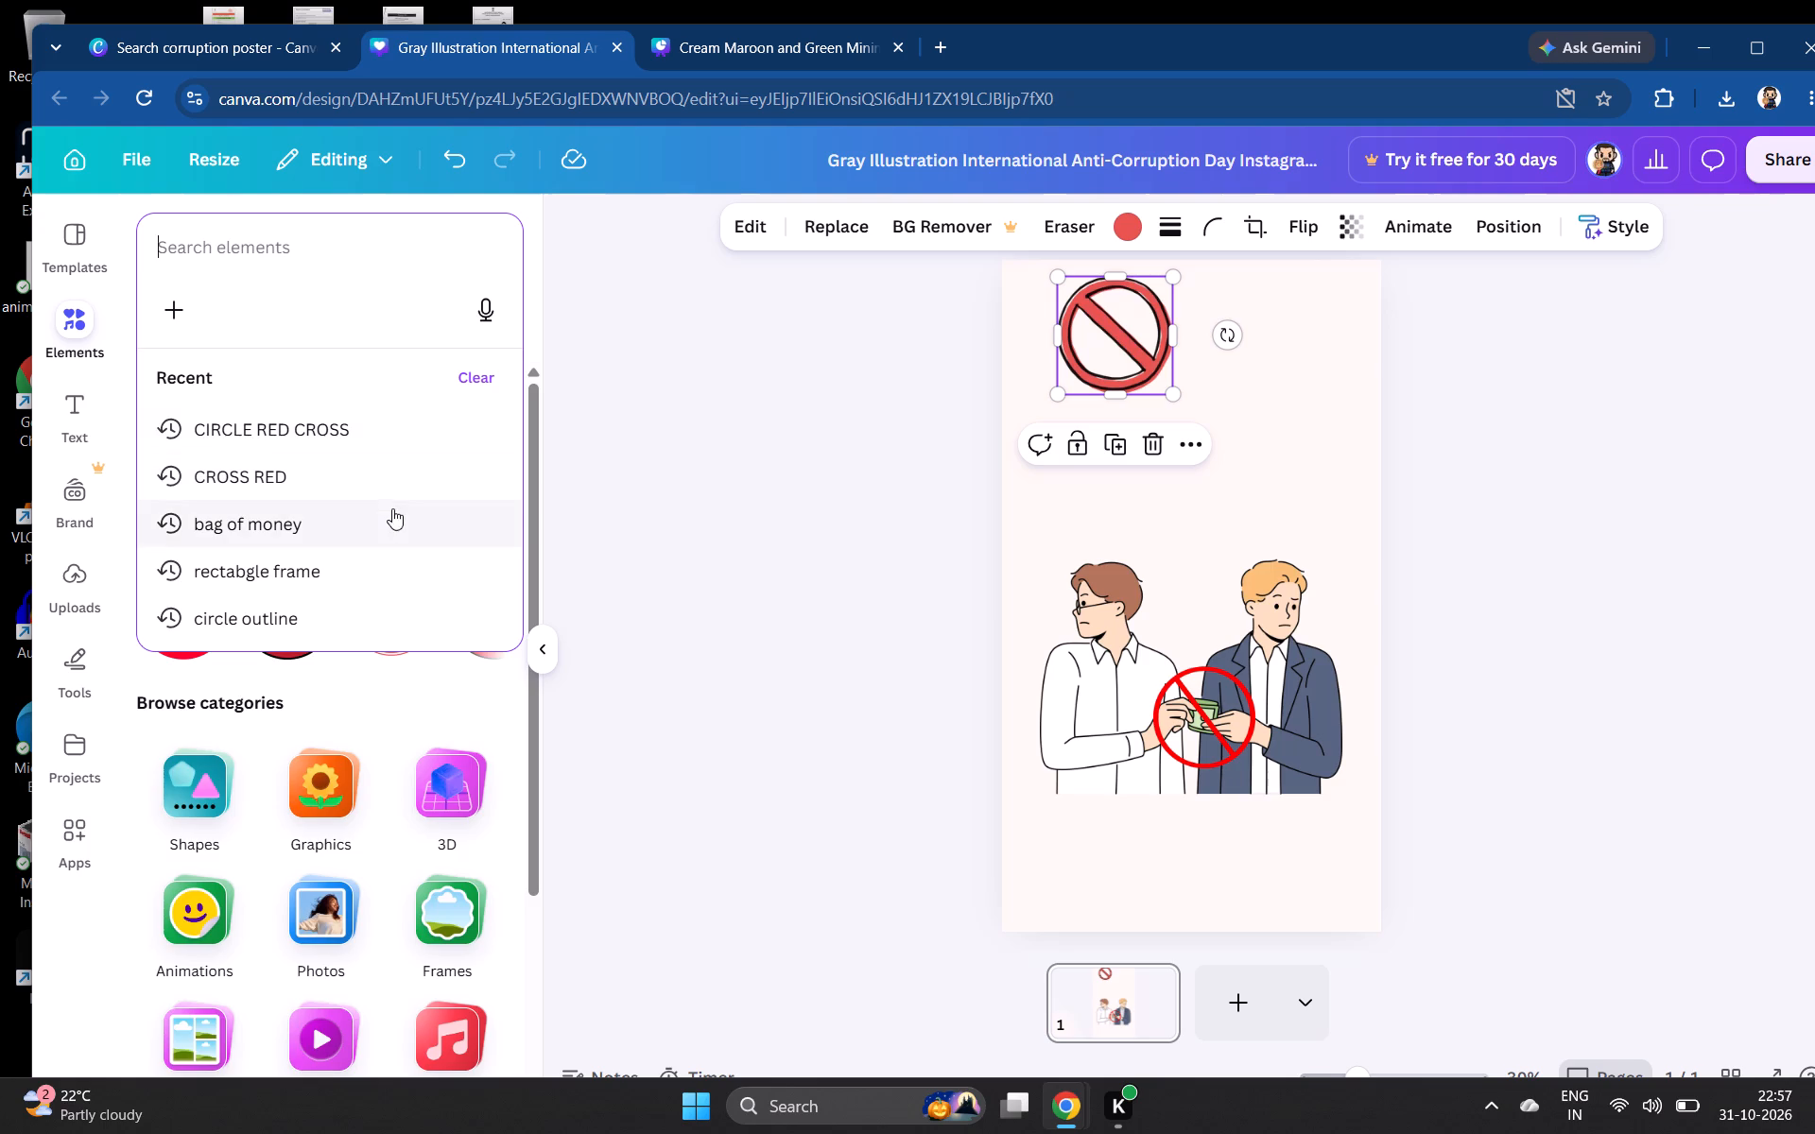
pyautogui.click(392, 508)
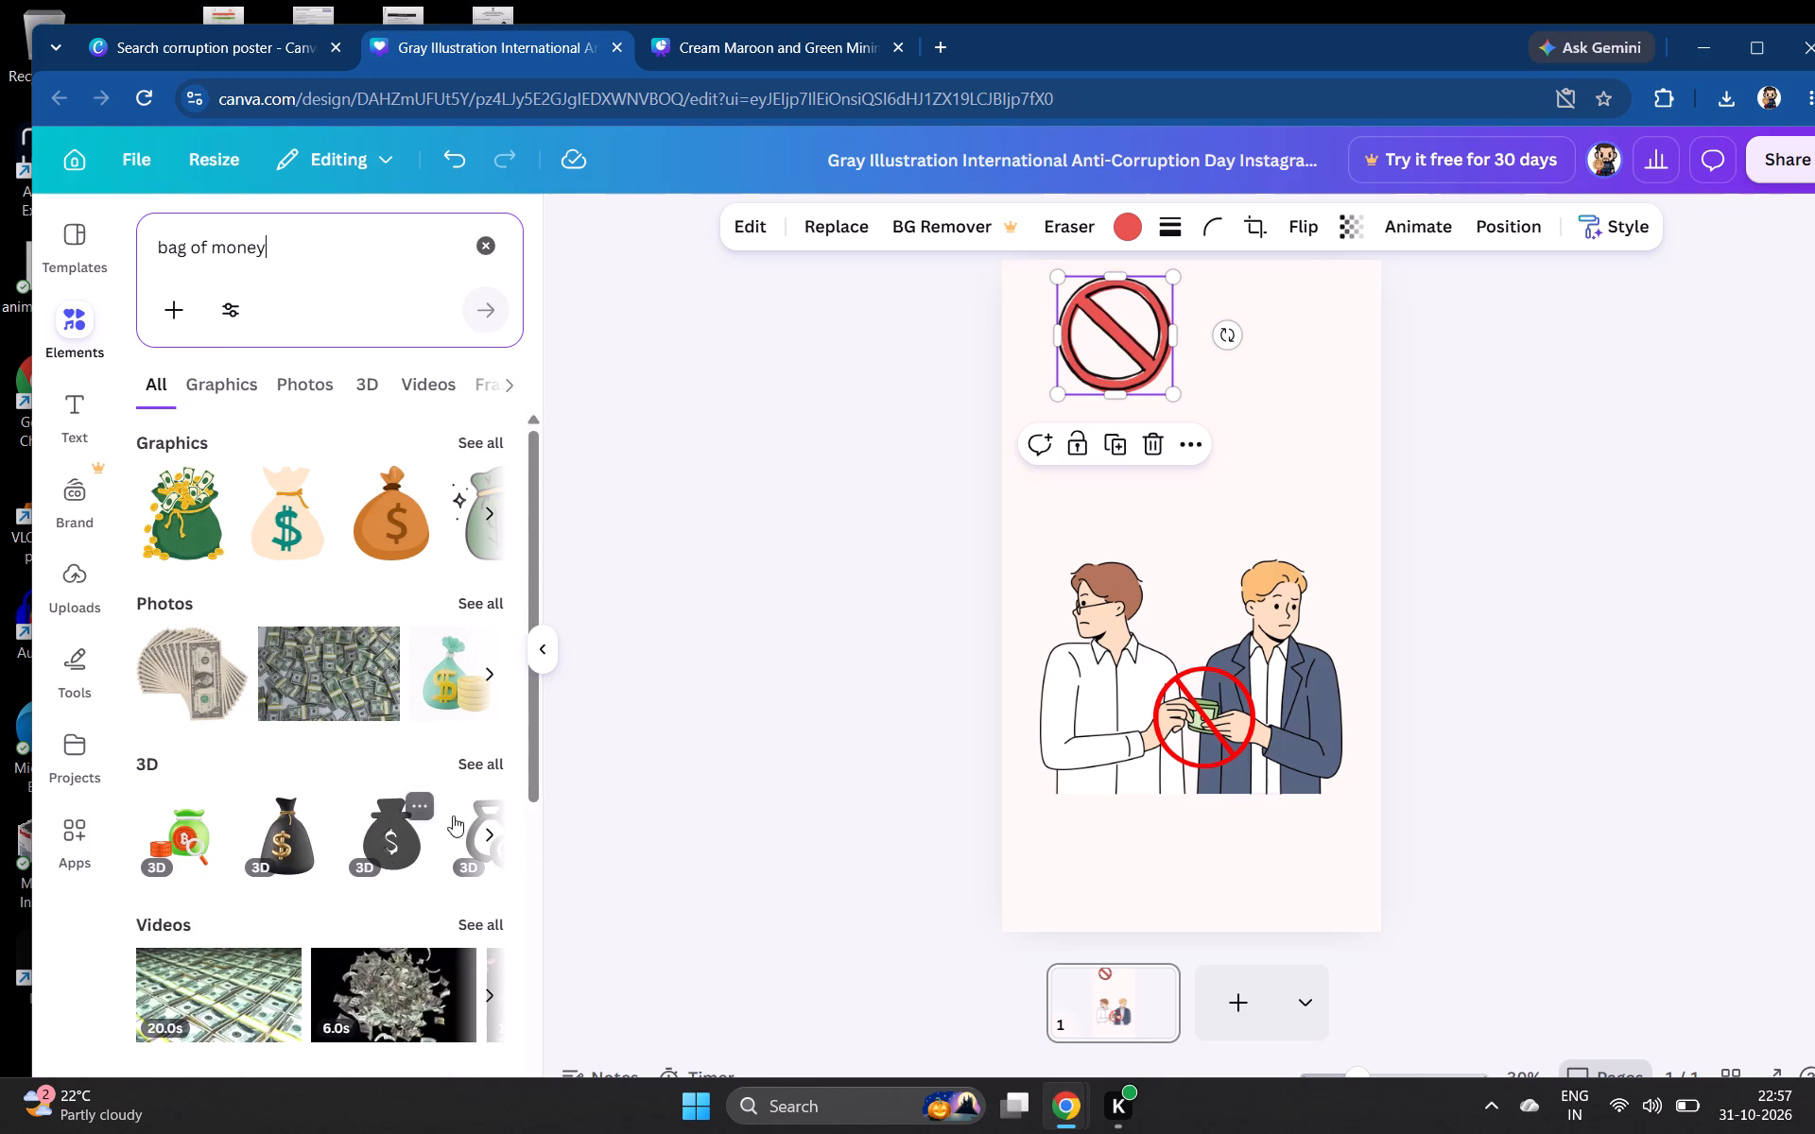
pyautogui.click(475, 448)
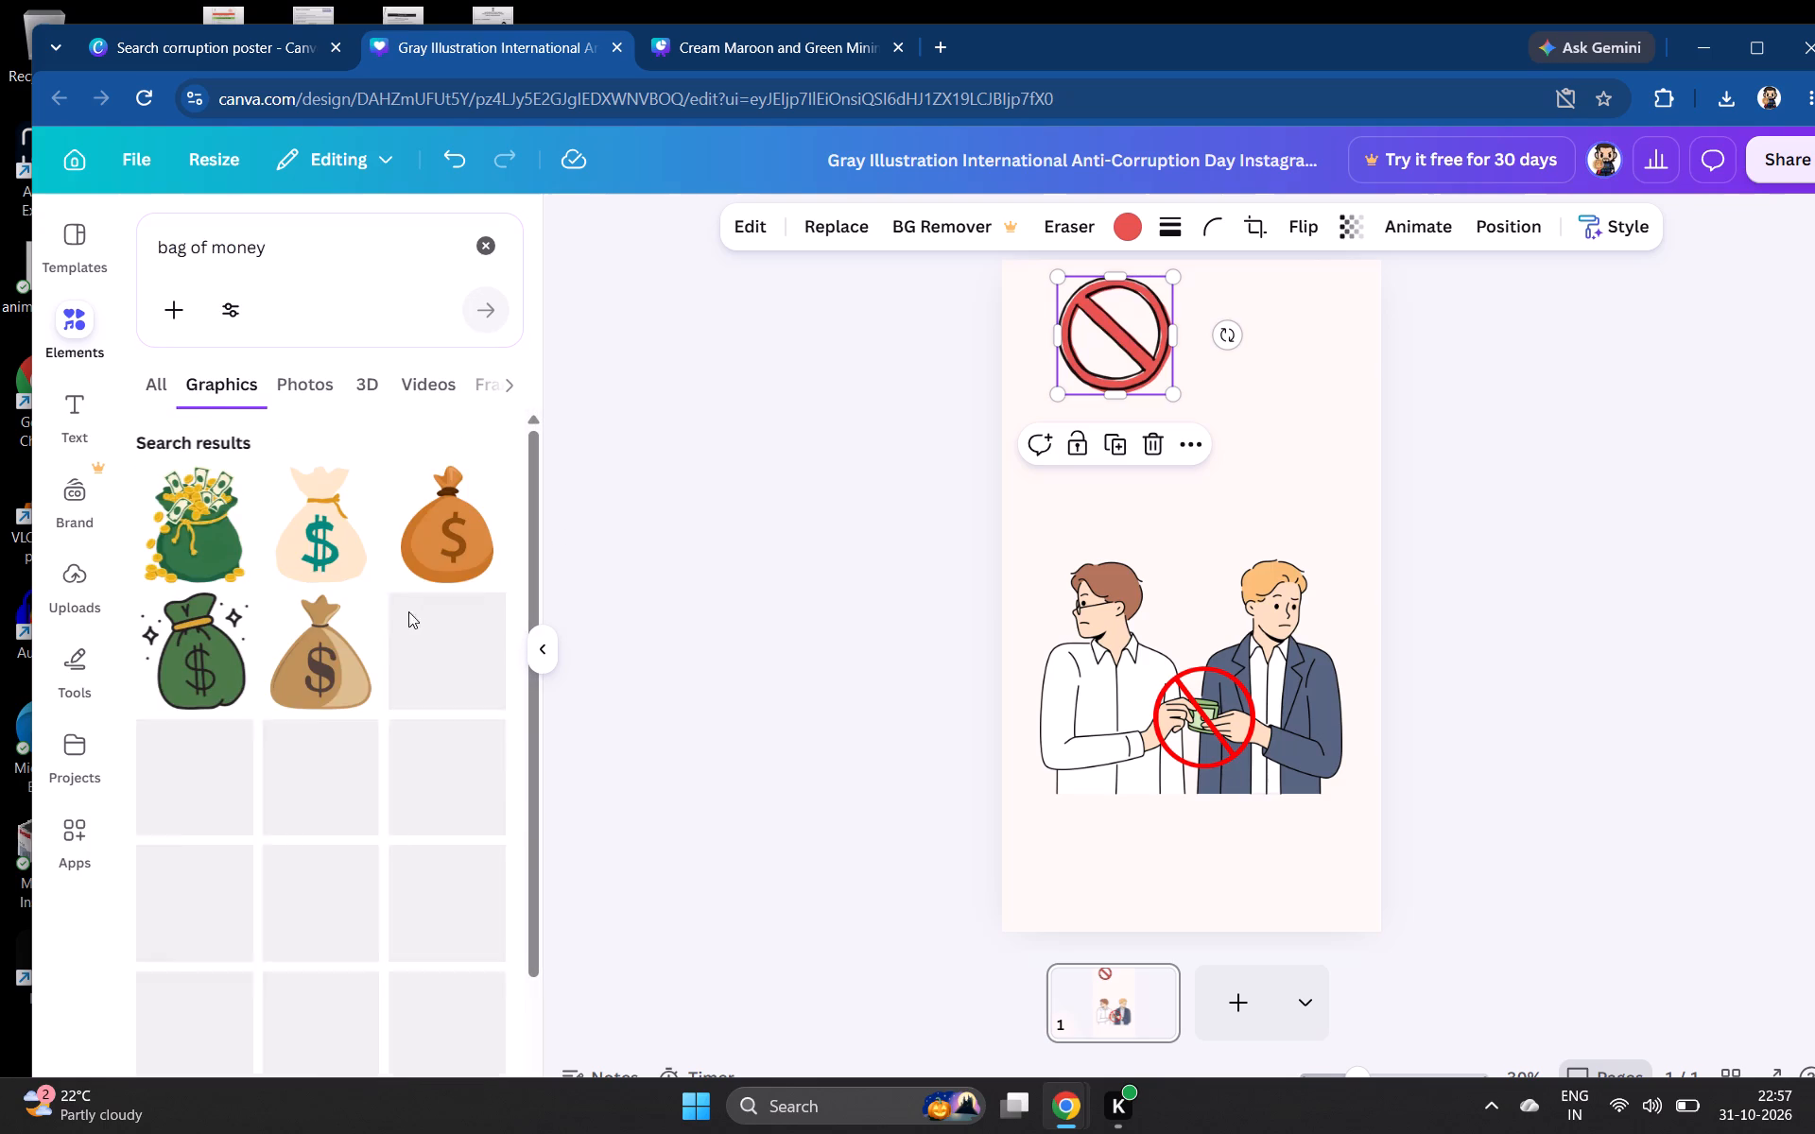
pyautogui.scroll(-1, 387, 682)
pyautogui.scroll(1, 387, 682)
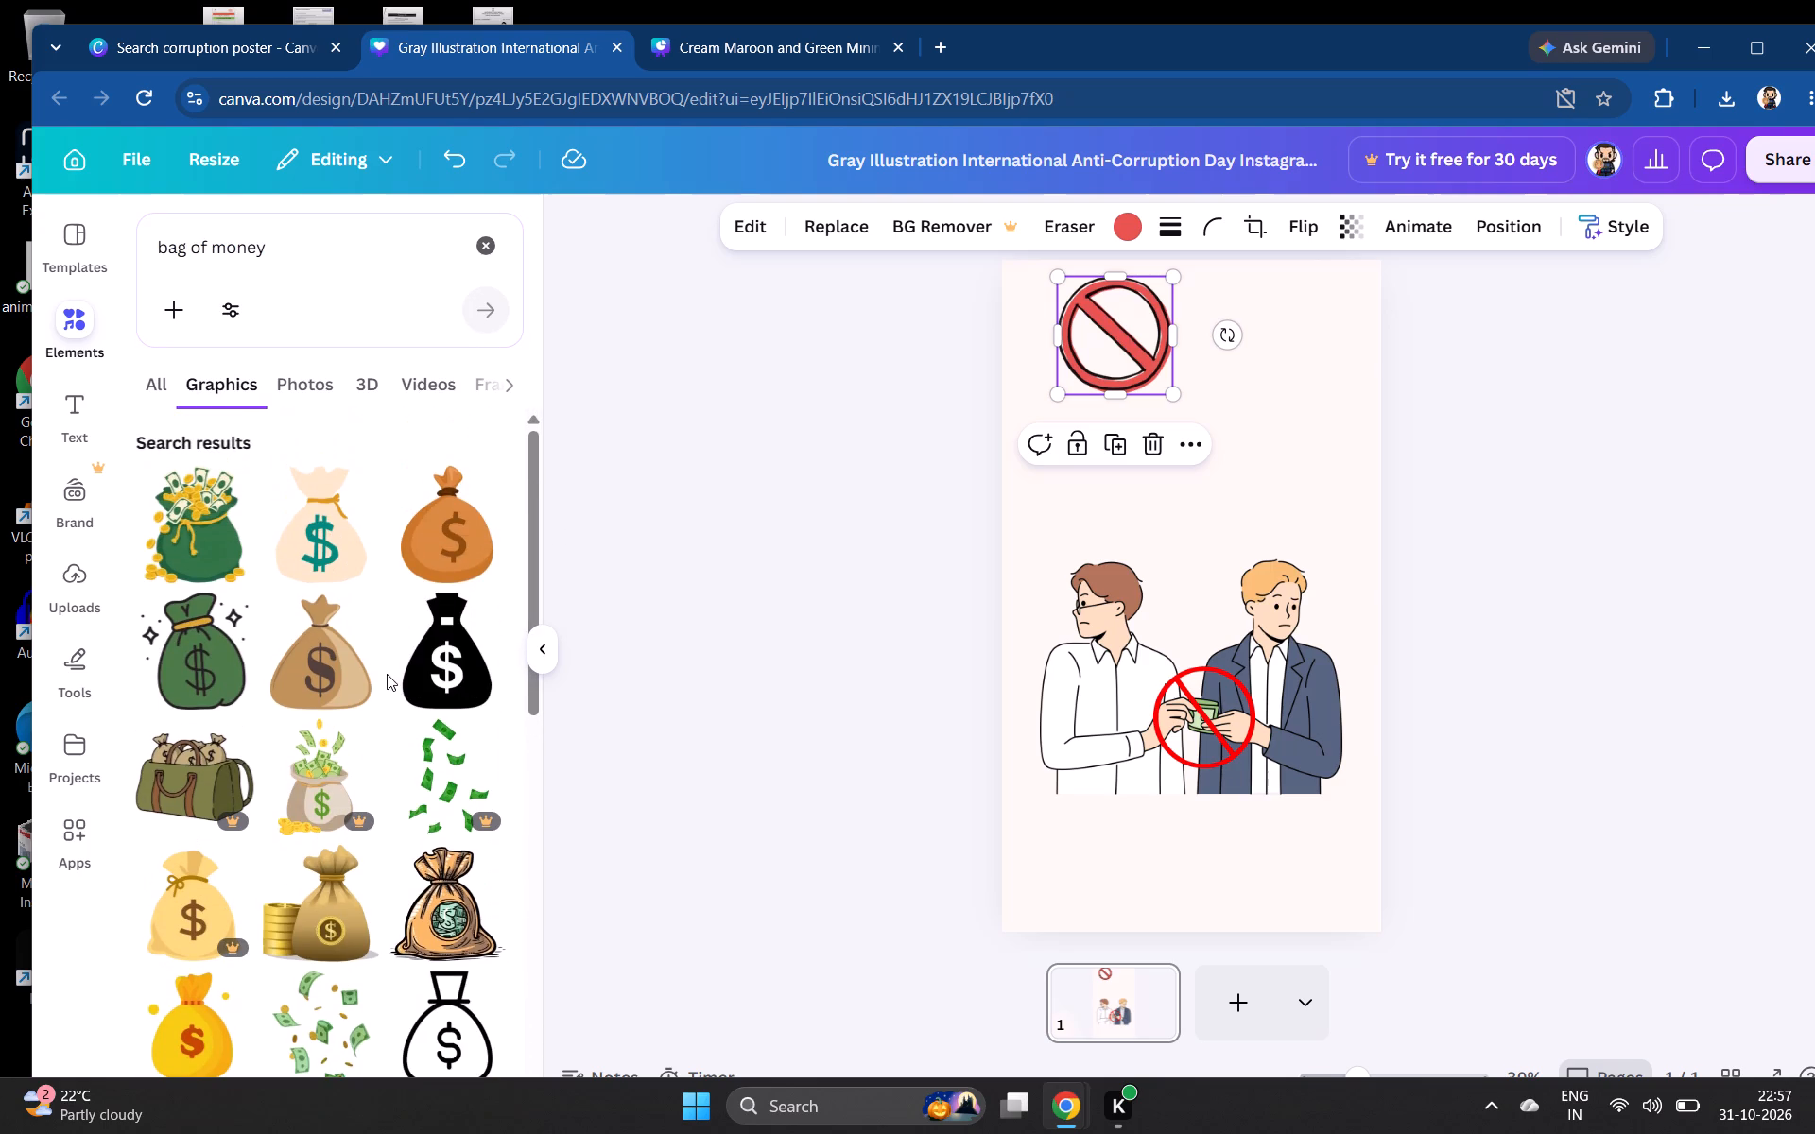
pyautogui.scroll(-4, 439, 684)
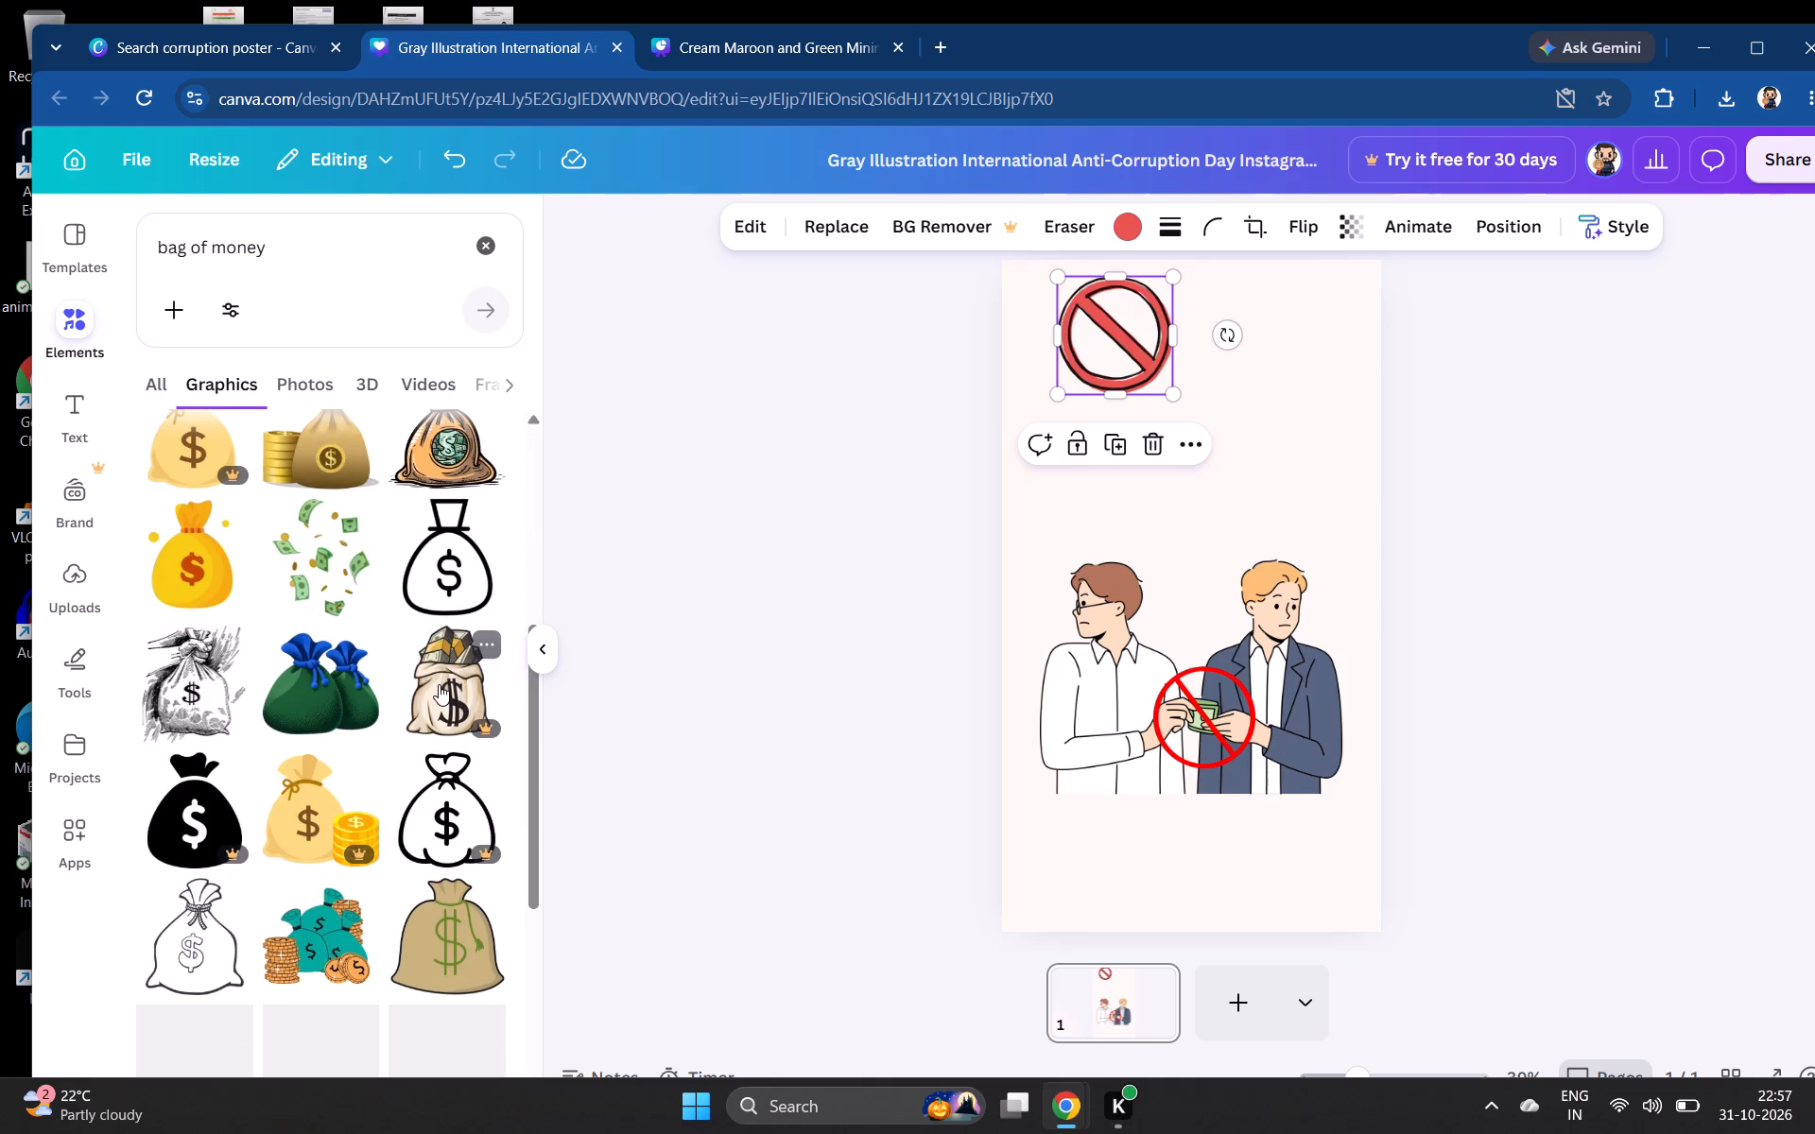
pyautogui.scroll(-3, 457, 756)
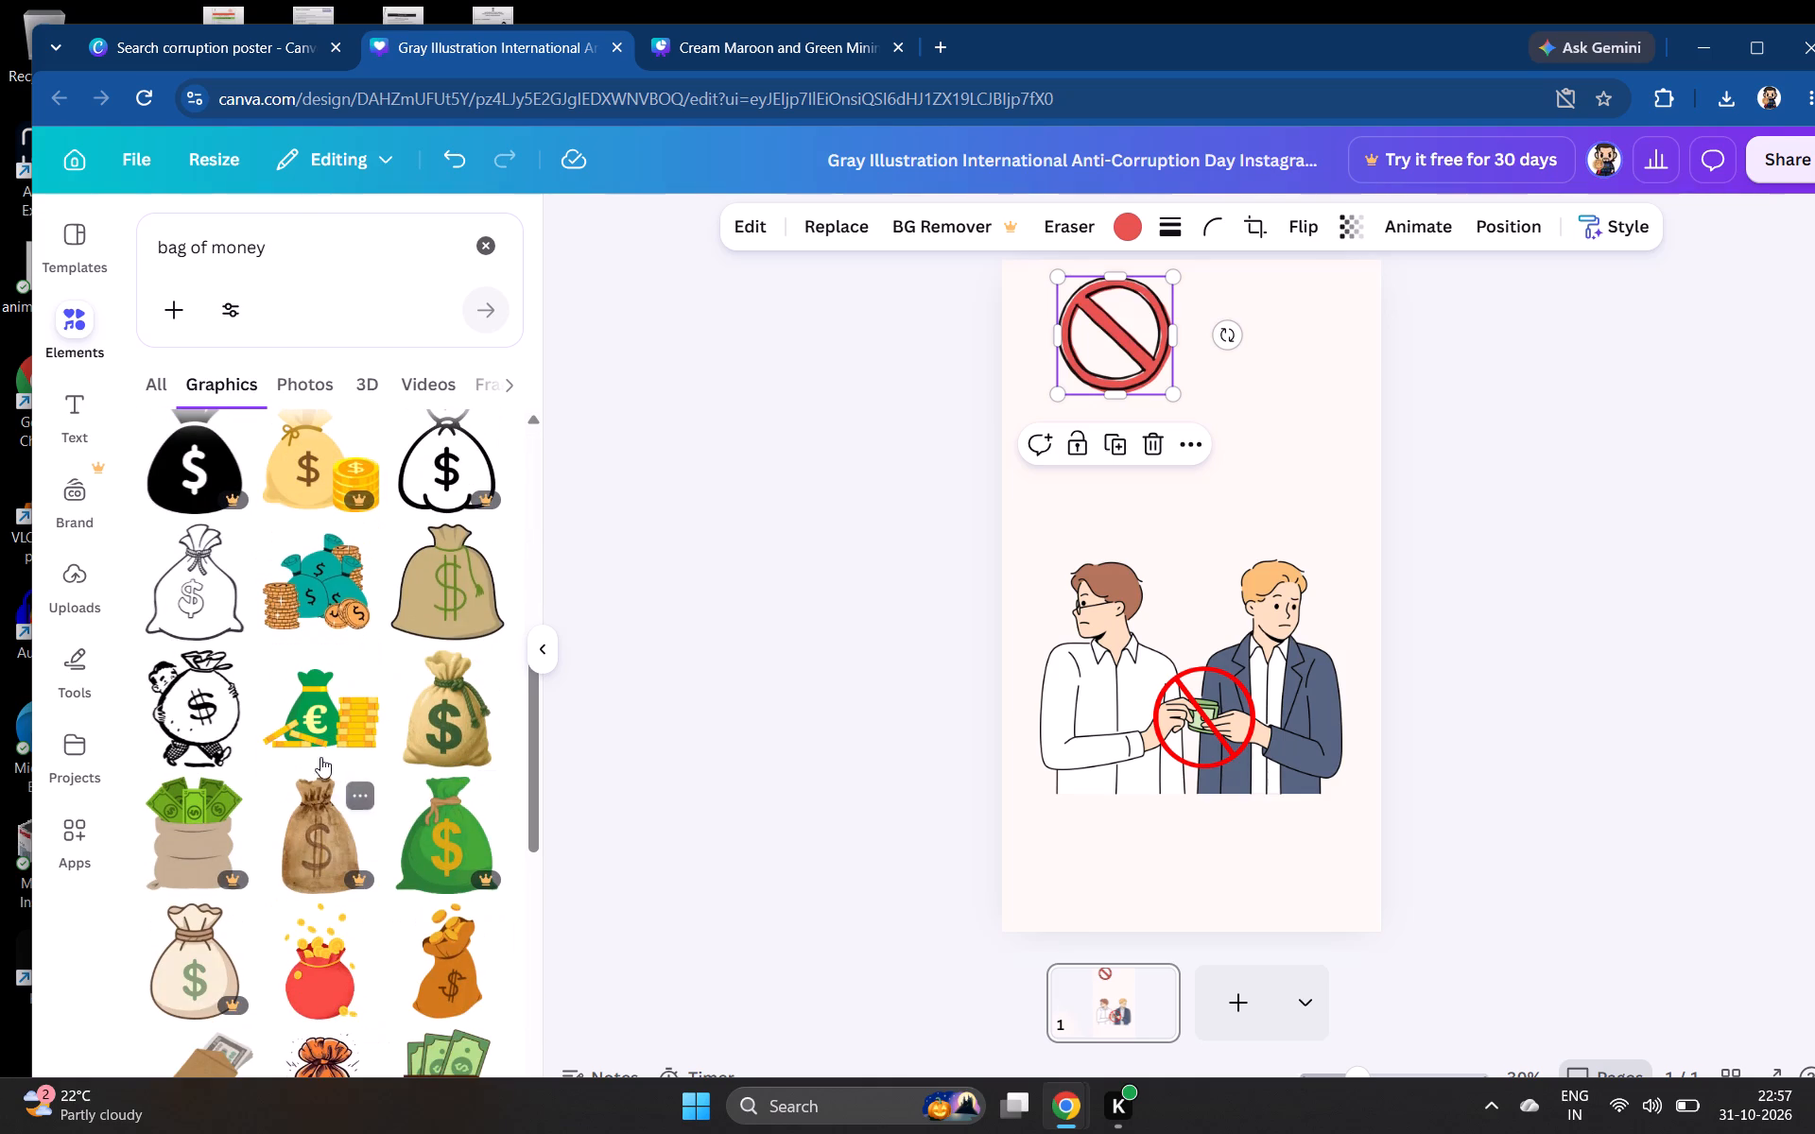
pyautogui.scroll(-3, 318, 728)
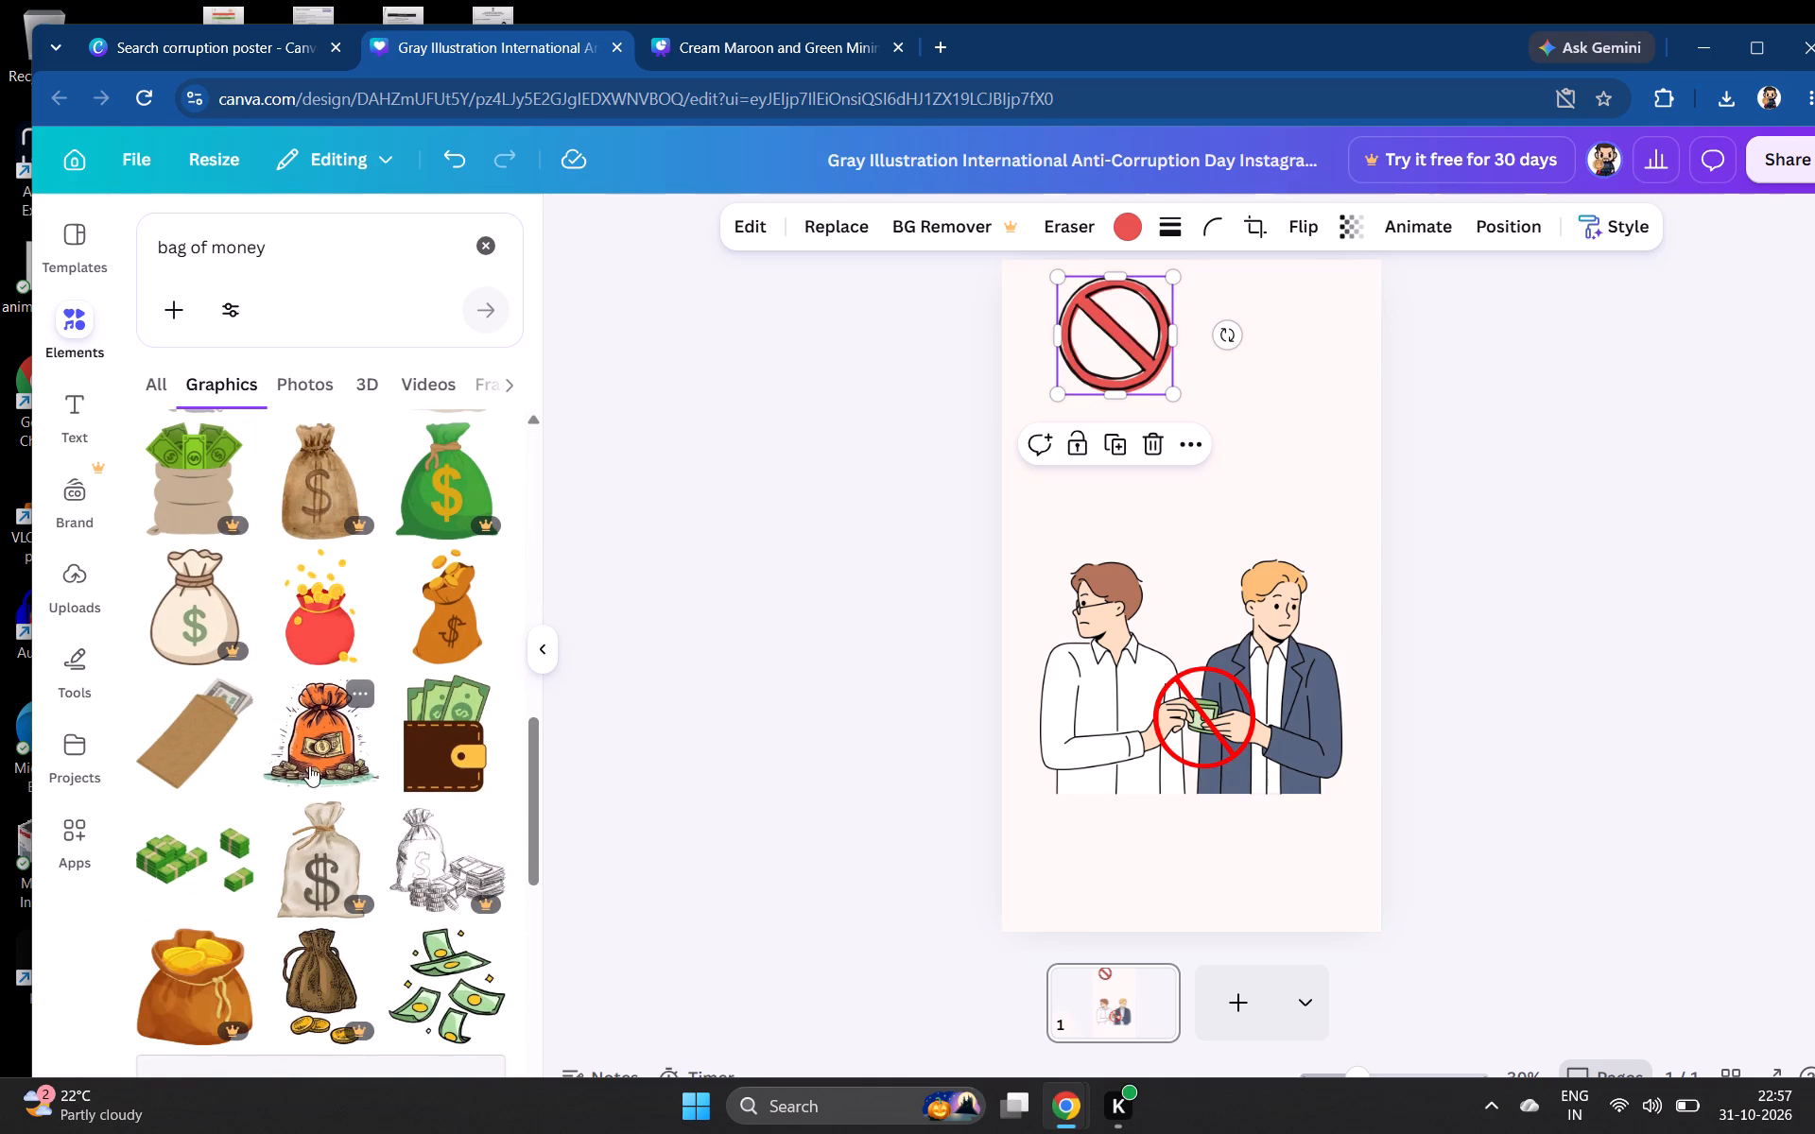
pyautogui.scroll(-2, 162, 765)
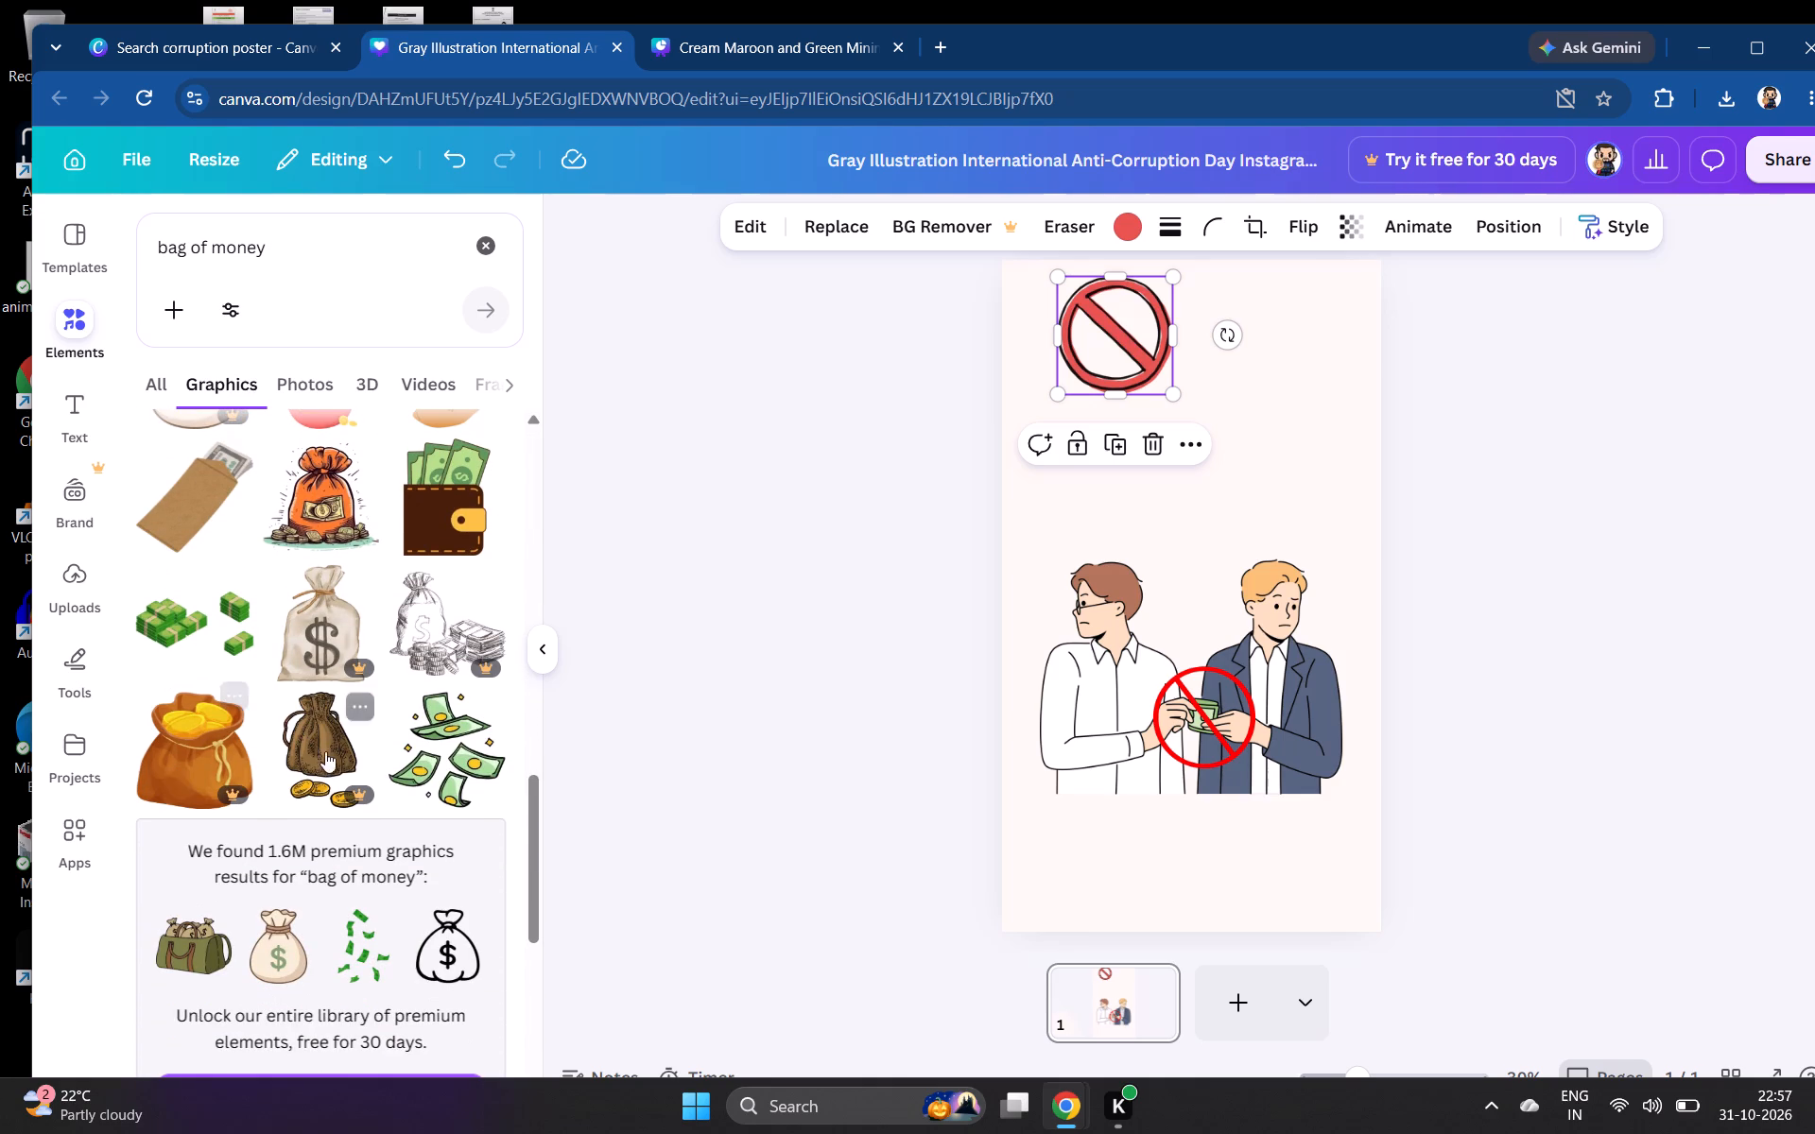
pyautogui.scroll(2, 356, 742)
pyautogui.scroll(4, 459, 753)
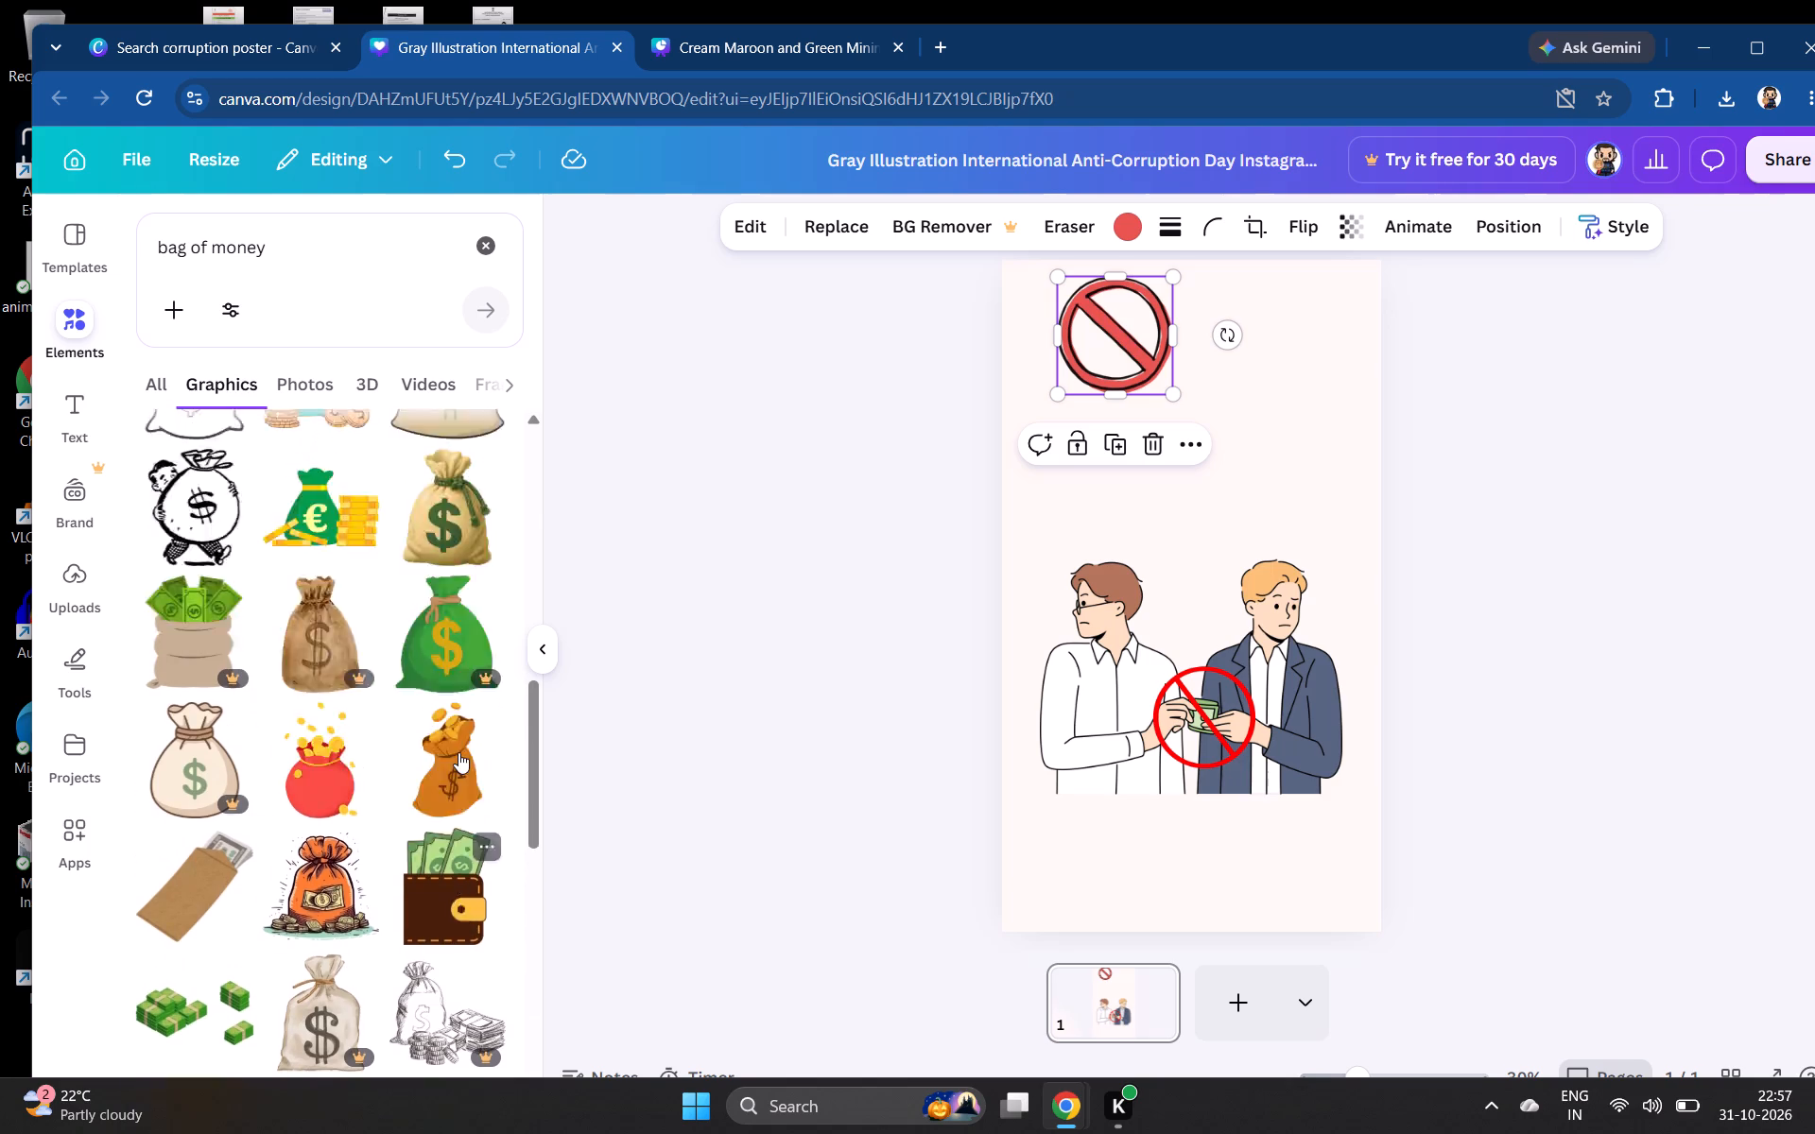
pyautogui.moveTo(445, 717); pyautogui.dragTo(876, 630)
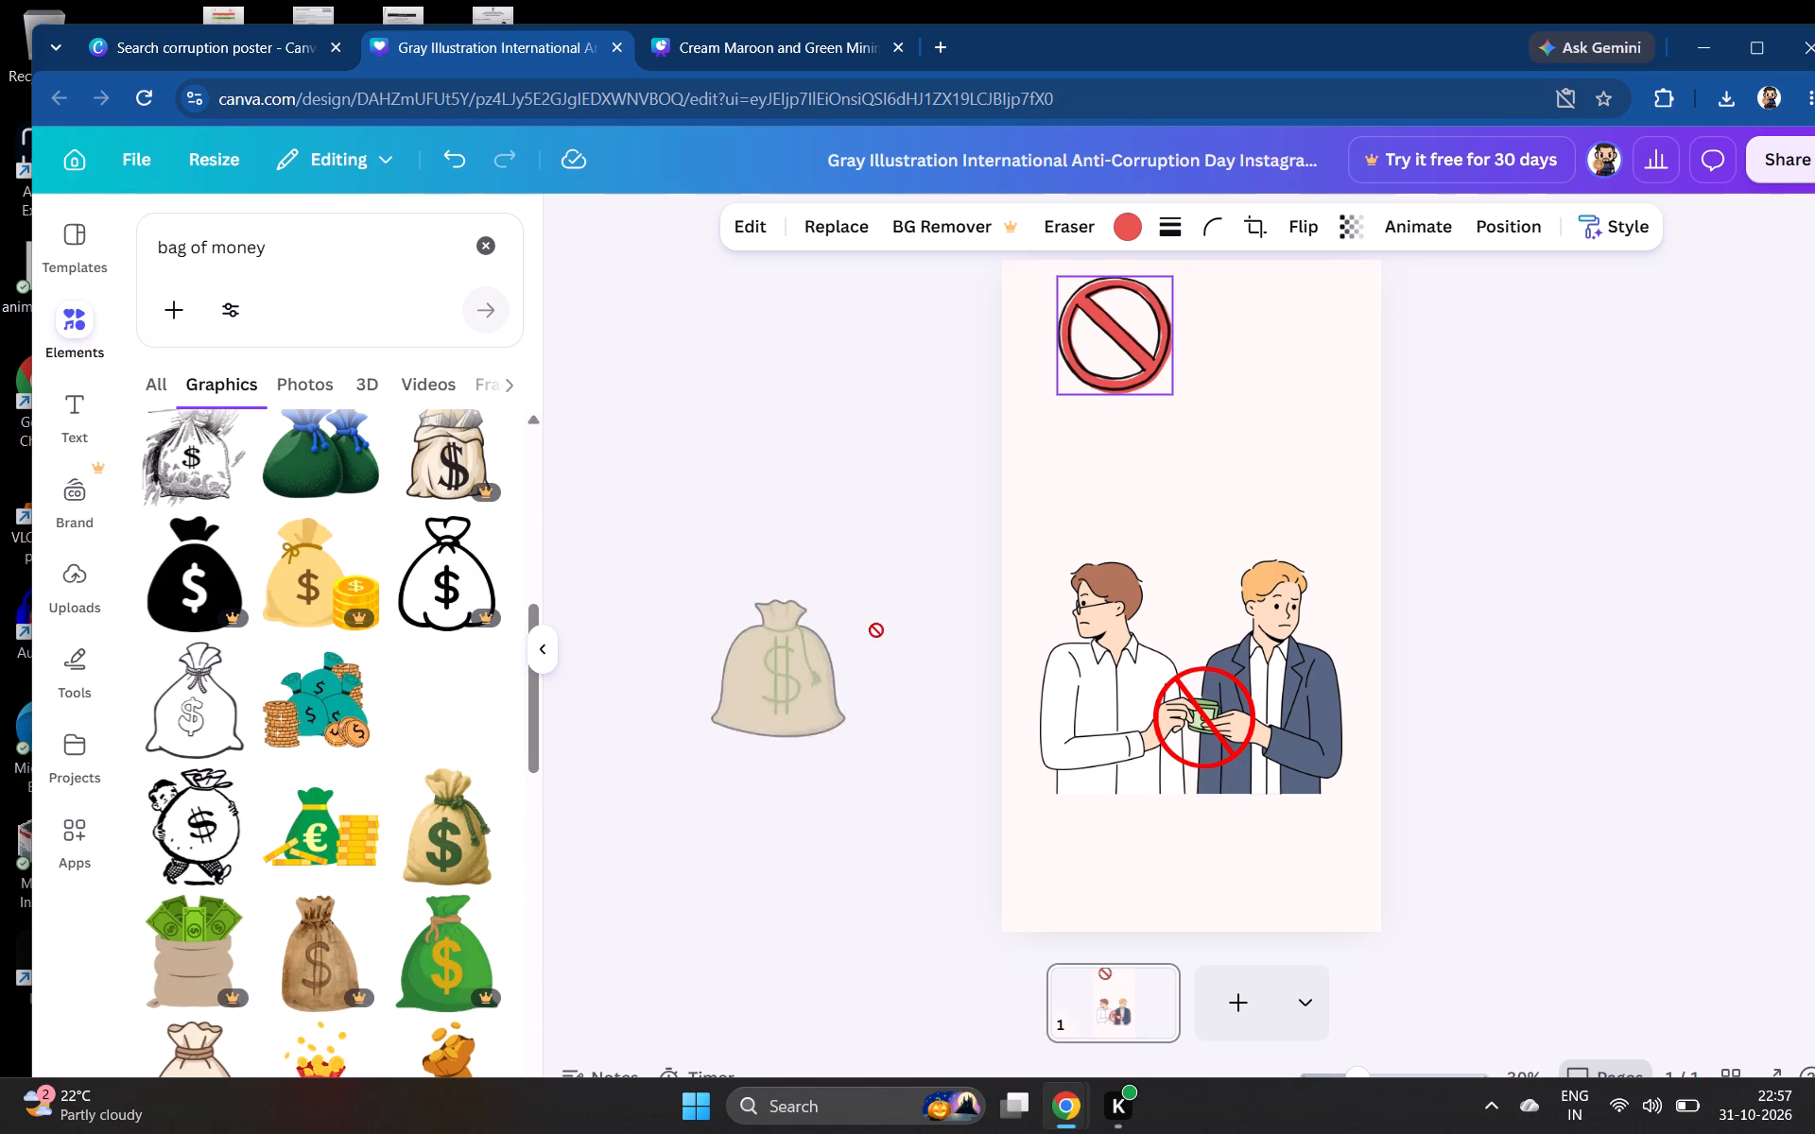
pyautogui.moveTo(876, 630); pyautogui.dragTo(1231, 392)
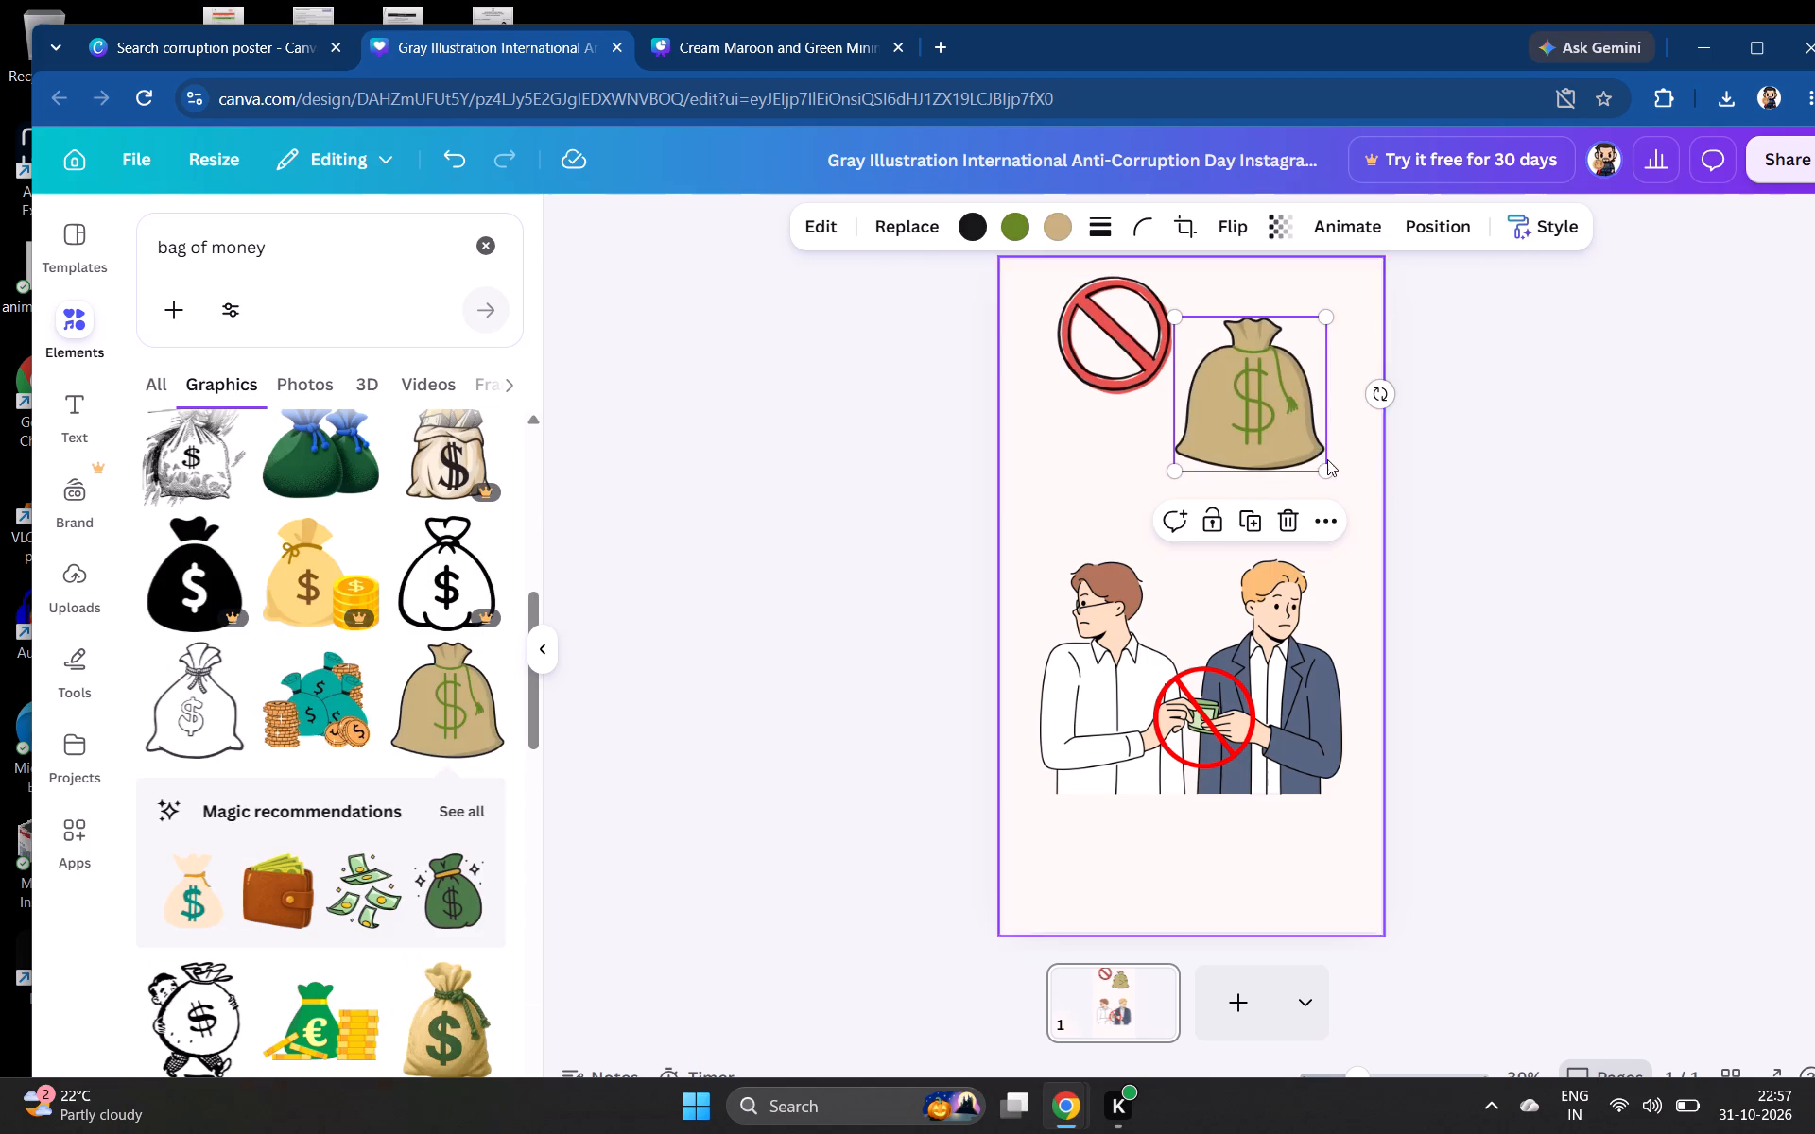
# Shrink the money bag to about 203 px wide and arrange it just left of the hand-drawn prohibition sign near the page's top.
pyautogui.moveTo(1329, 463); pyautogui.dragTo(1213, 417)
pyautogui.moveTo(1099, 343); pyautogui.dragTo(1184, 367)
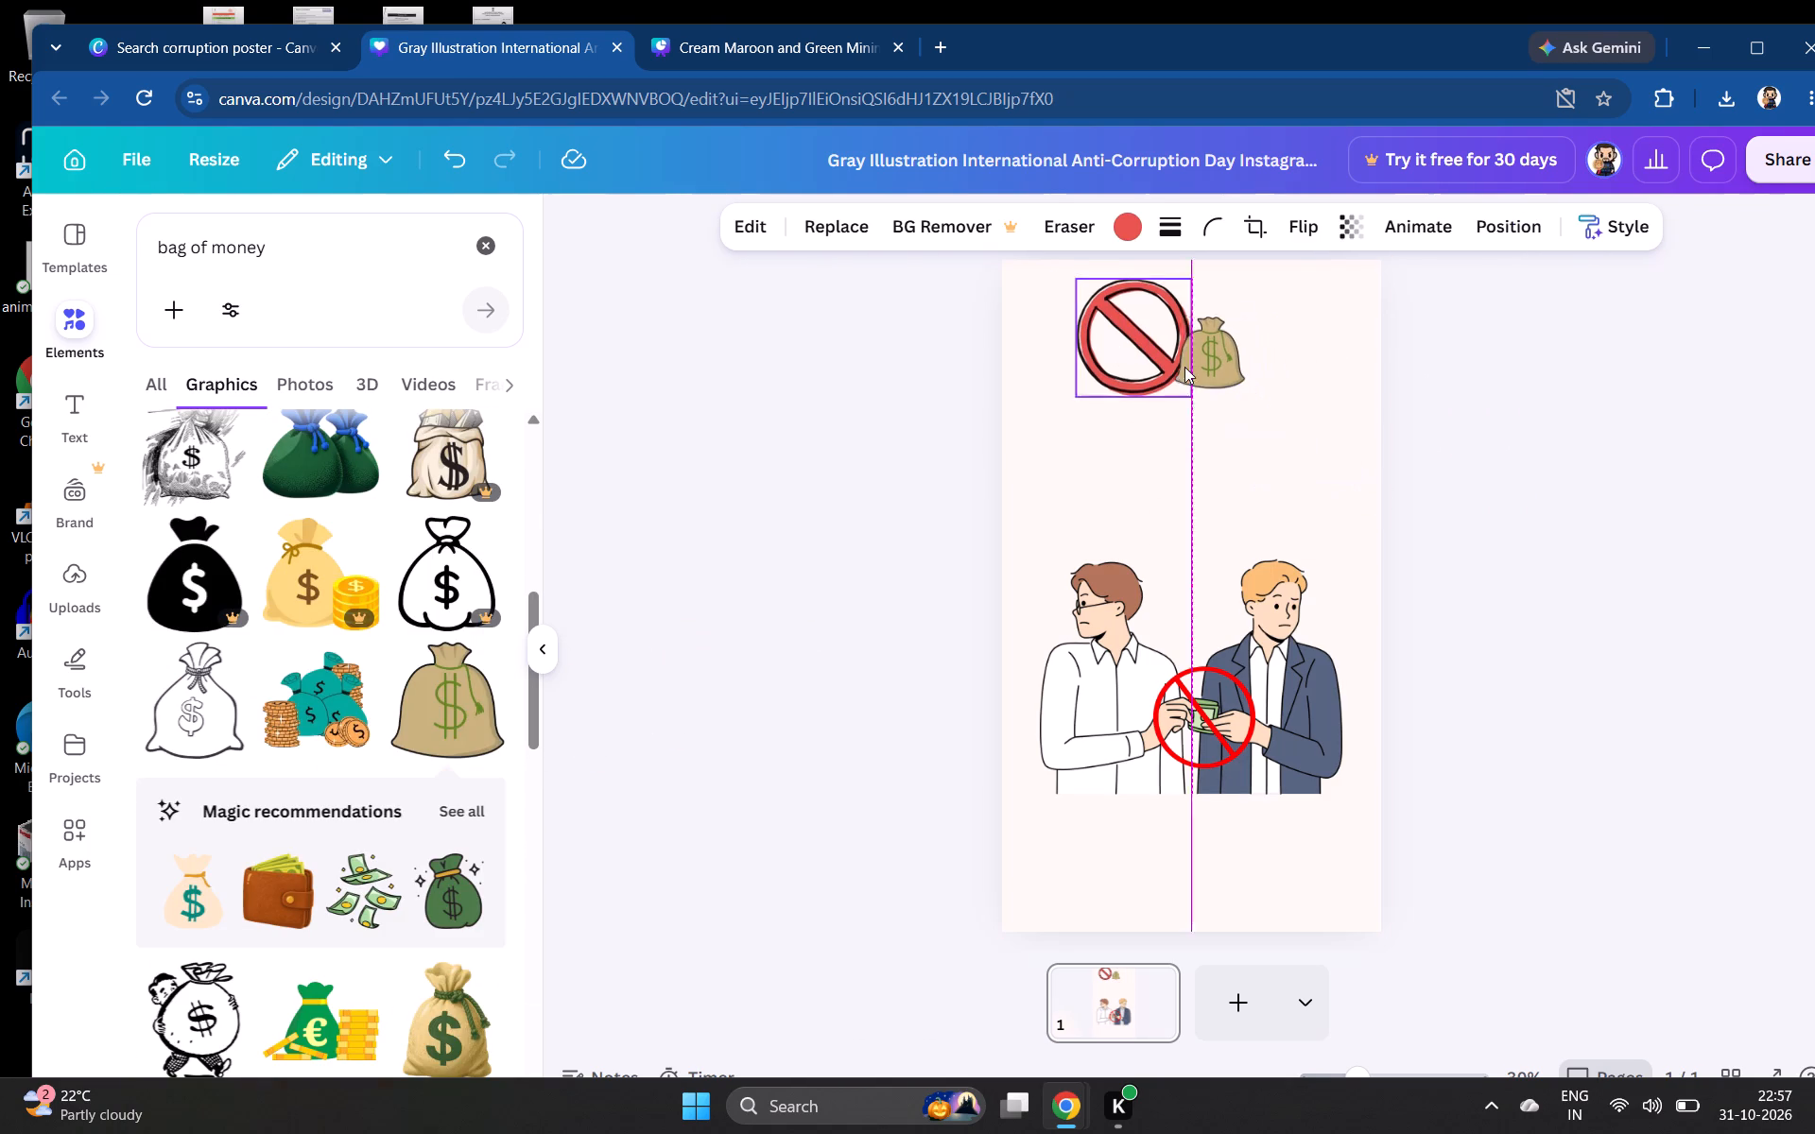
pyautogui.moveTo(1184, 367); pyautogui.dragTo(1198, 369)
pyautogui.moveTo(1210, 368); pyautogui.dragTo(1114, 381)
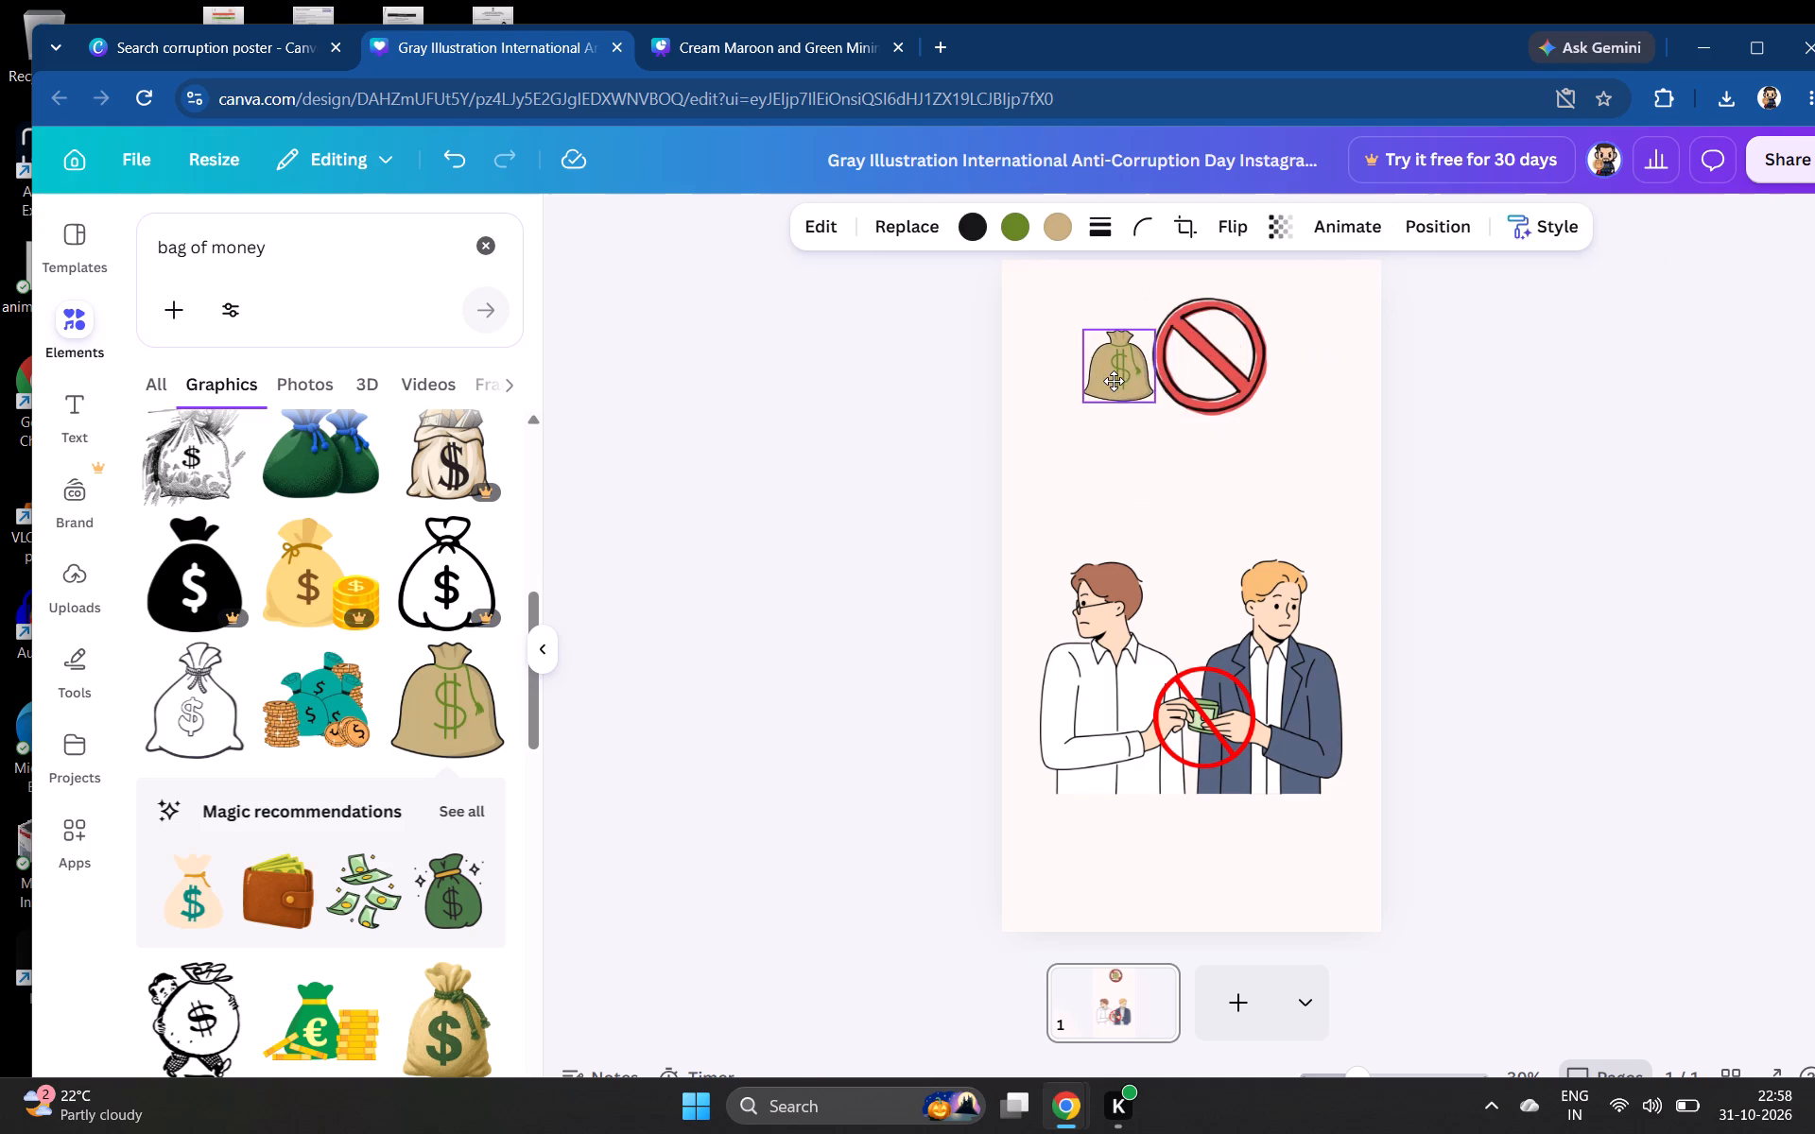
pyautogui.moveTo(1114, 381); pyautogui.dragTo(1096, 368)
pyautogui.moveTo(1191, 366); pyautogui.dragTo(1176, 358)
pyautogui.moveTo(1205, 357); pyautogui.dragTo(1137, 351)
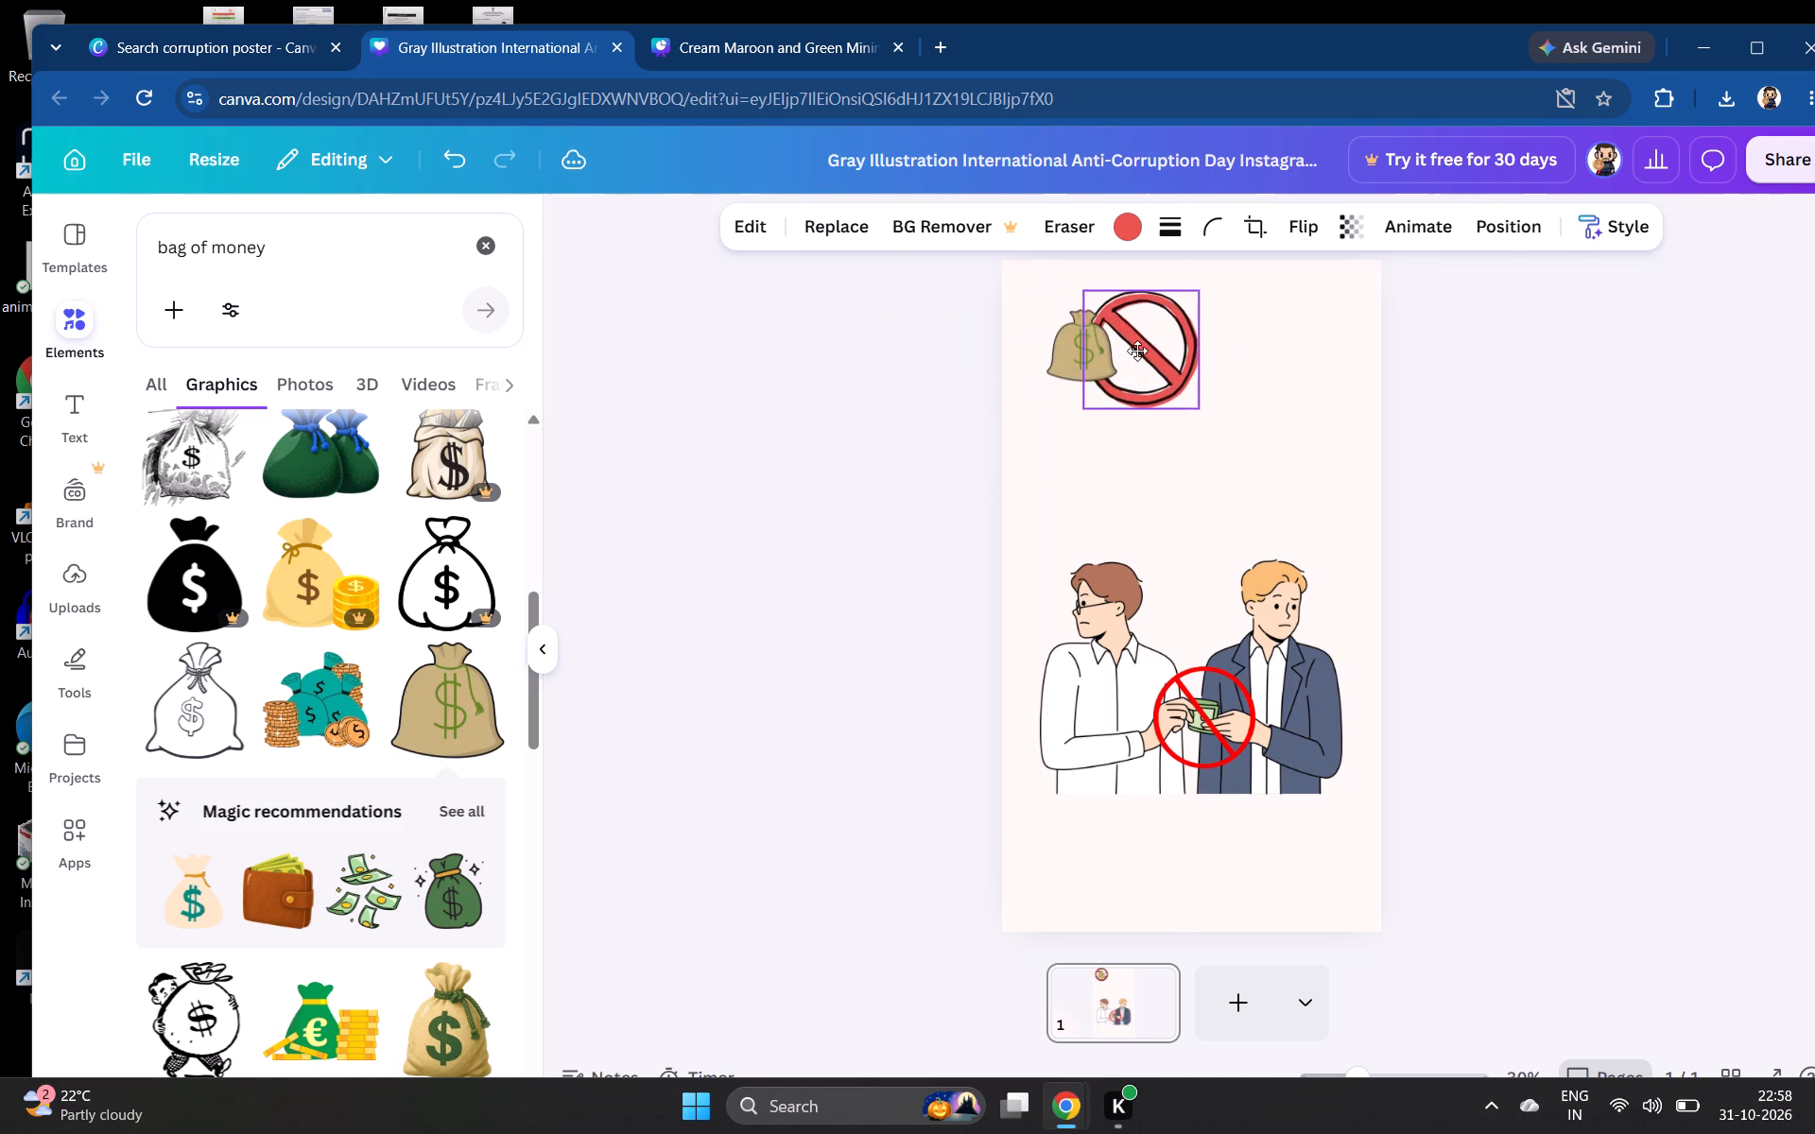
pyautogui.moveTo(1137, 351); pyautogui.dragTo(1083, 351)
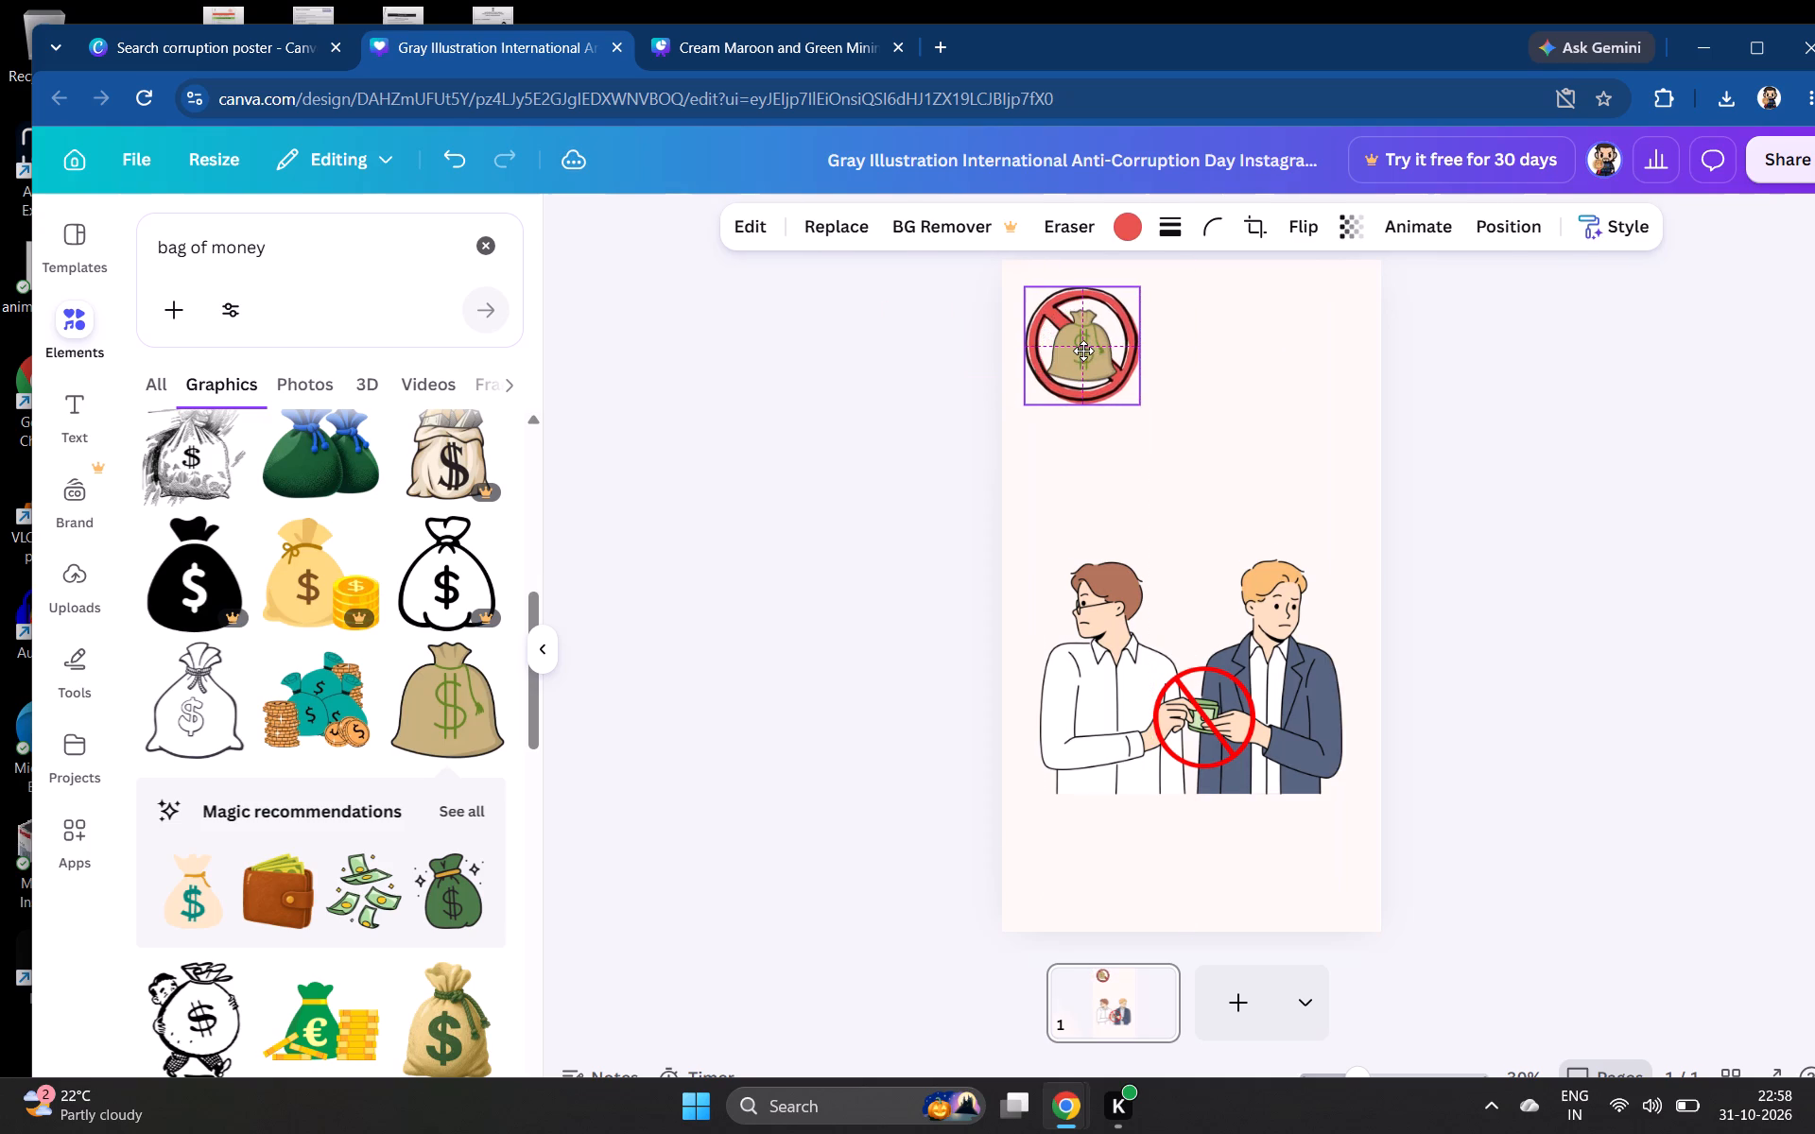
pyautogui.moveTo(1083, 351); pyautogui.dragTo(1184, 352)
pyautogui.moveTo(1085, 343); pyautogui.dragTo(1104, 340)
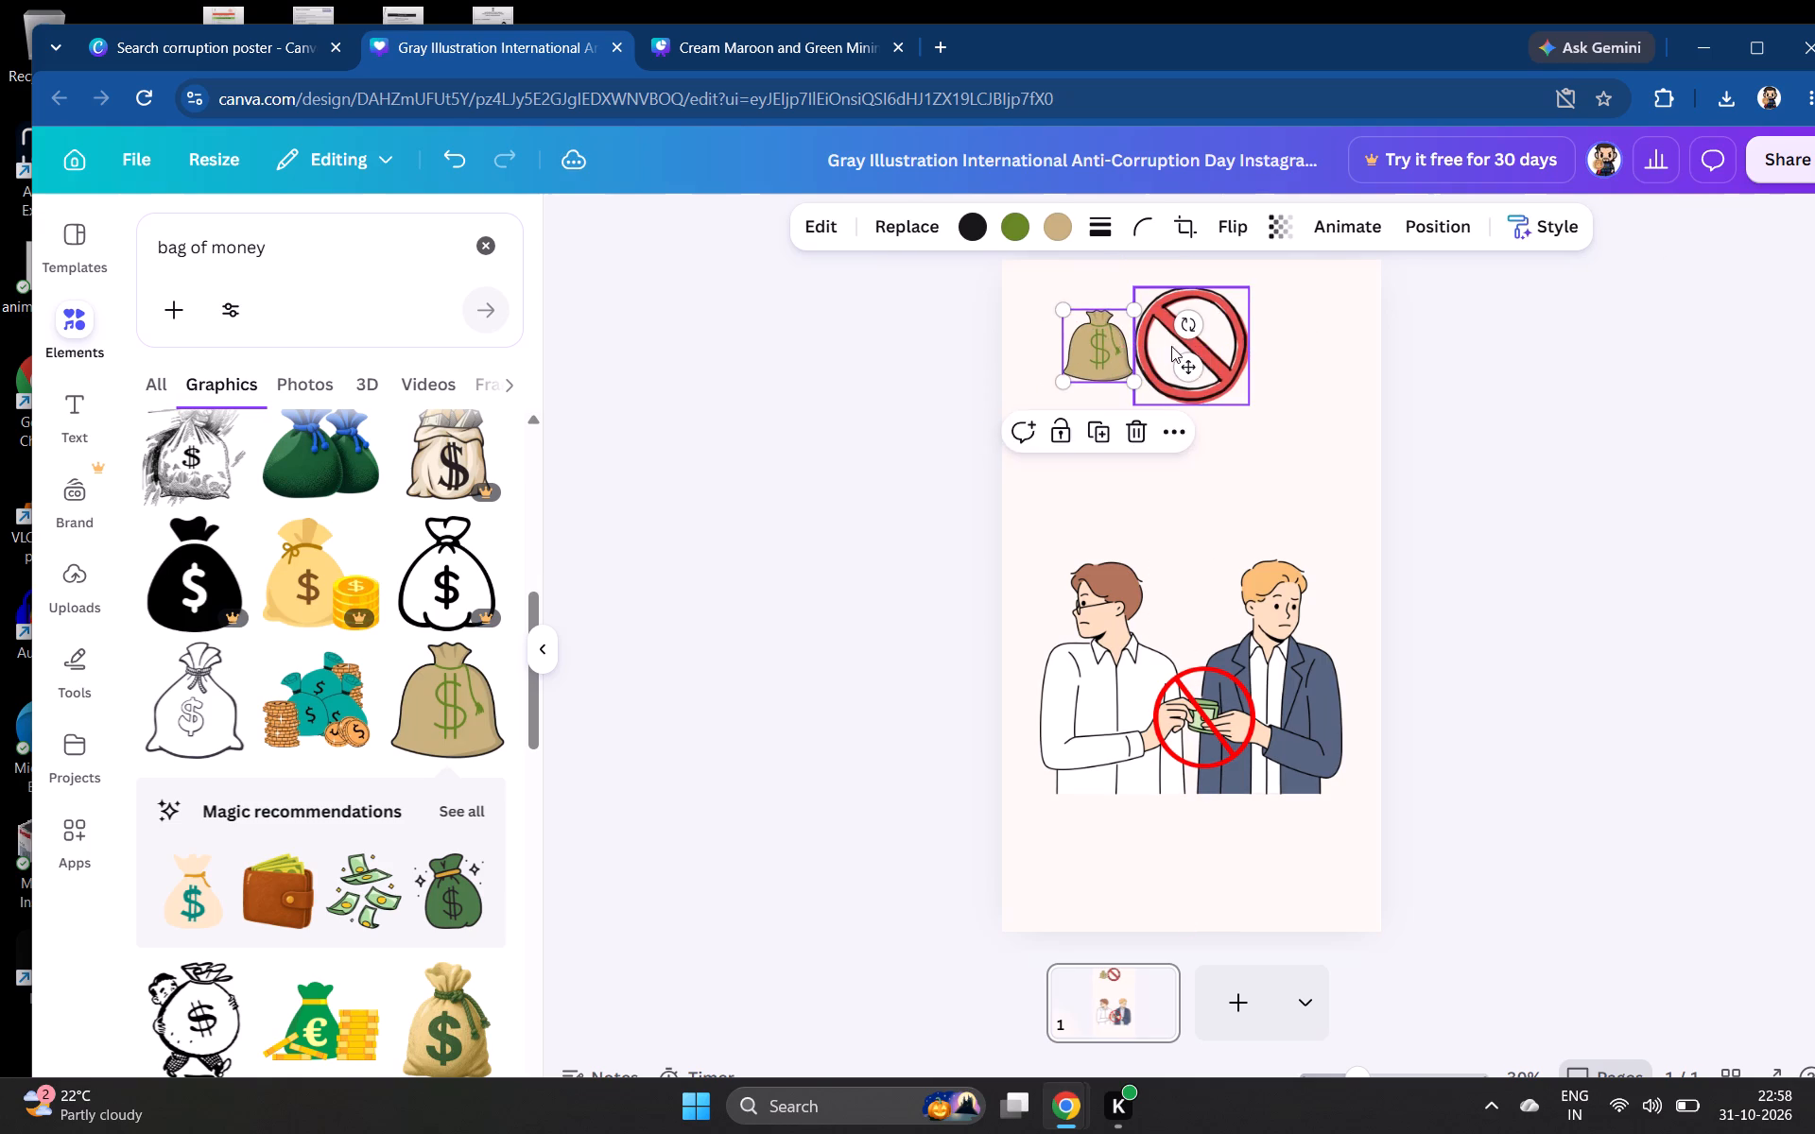
pyautogui.moveTo(1178, 345); pyautogui.dragTo(1204, 352)
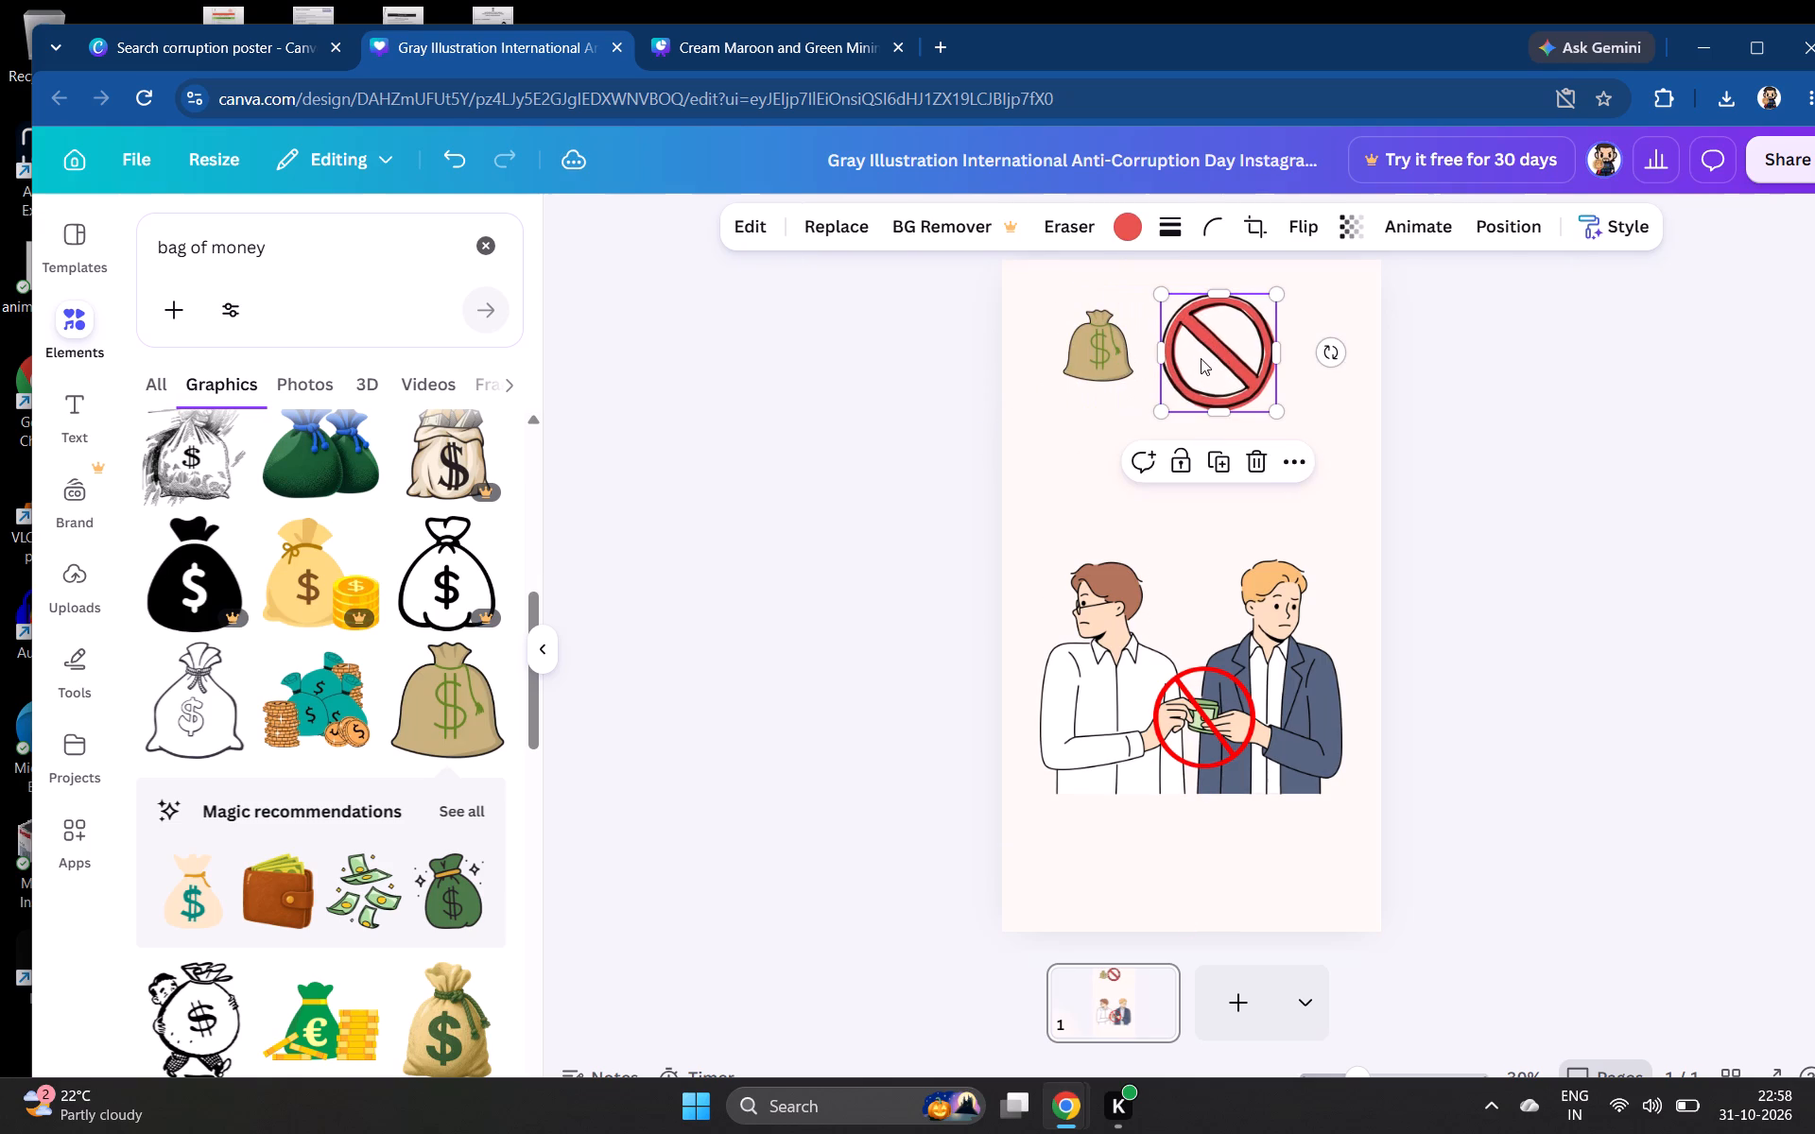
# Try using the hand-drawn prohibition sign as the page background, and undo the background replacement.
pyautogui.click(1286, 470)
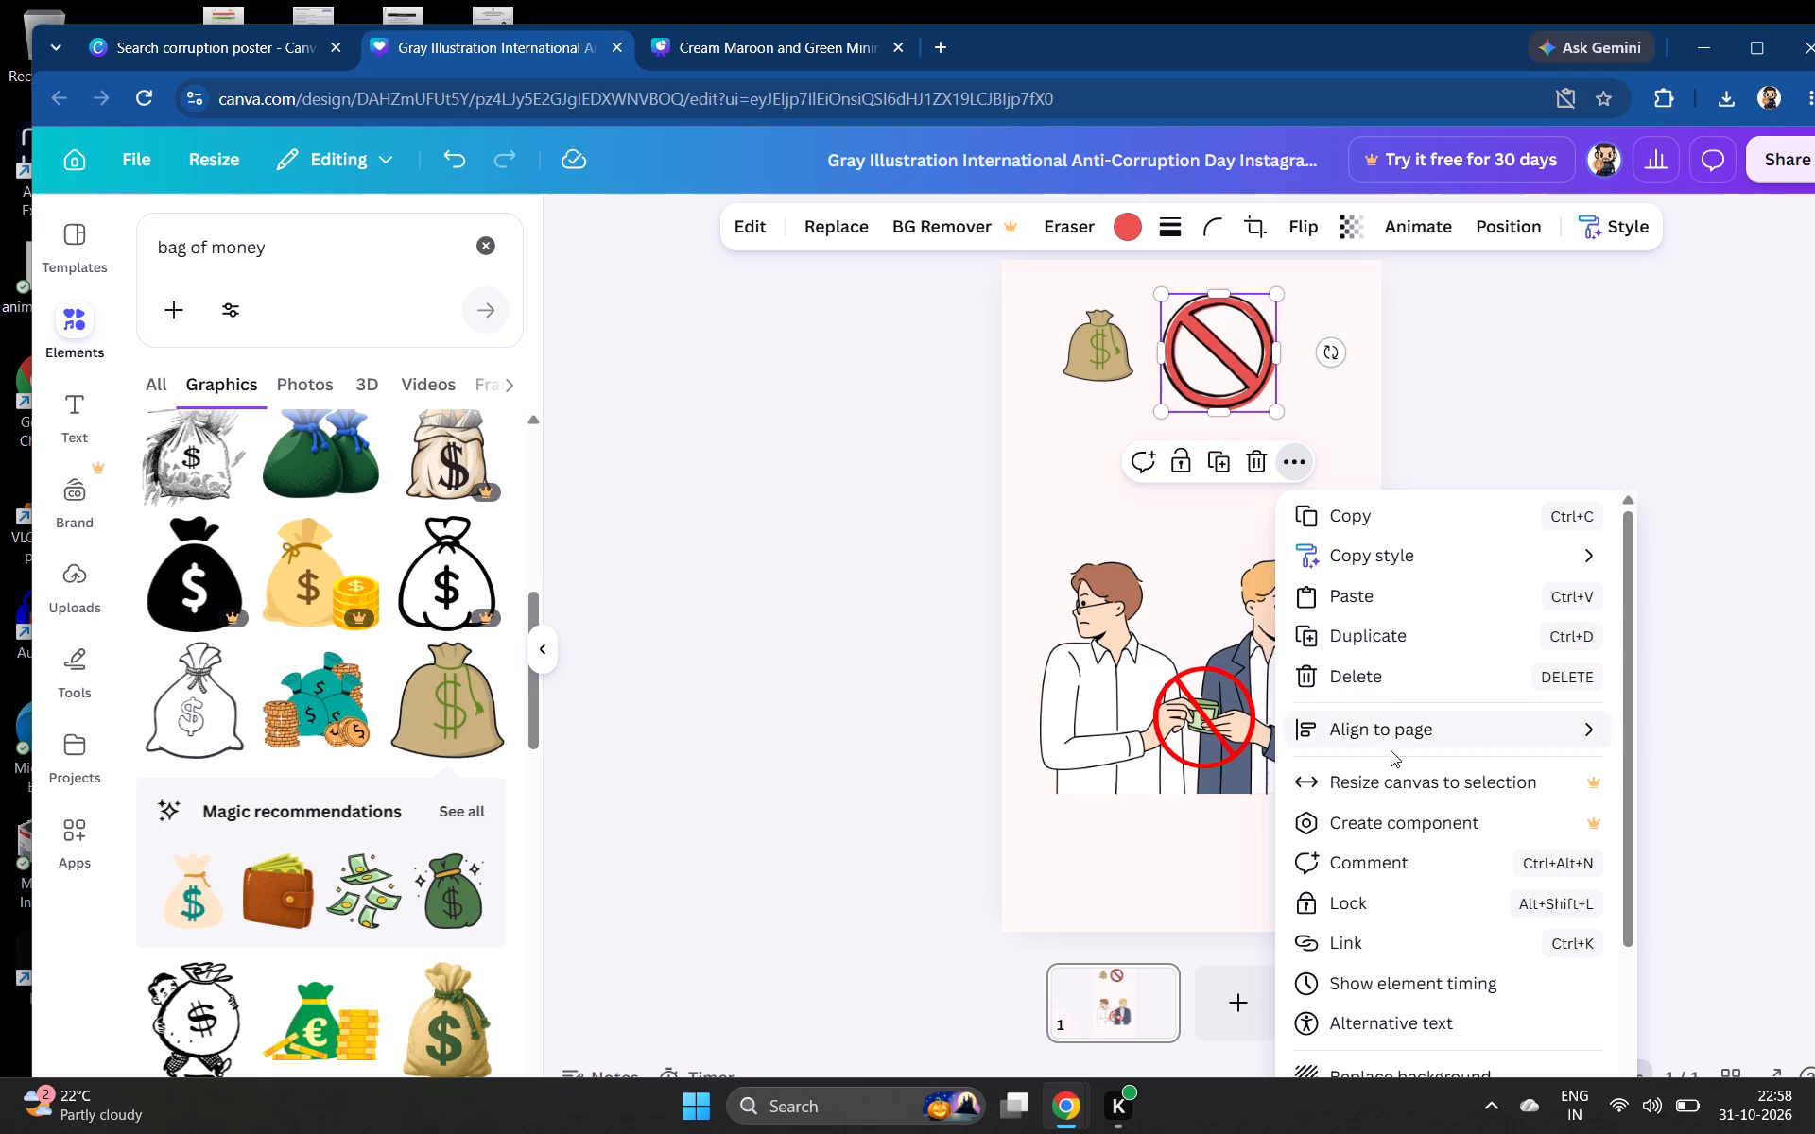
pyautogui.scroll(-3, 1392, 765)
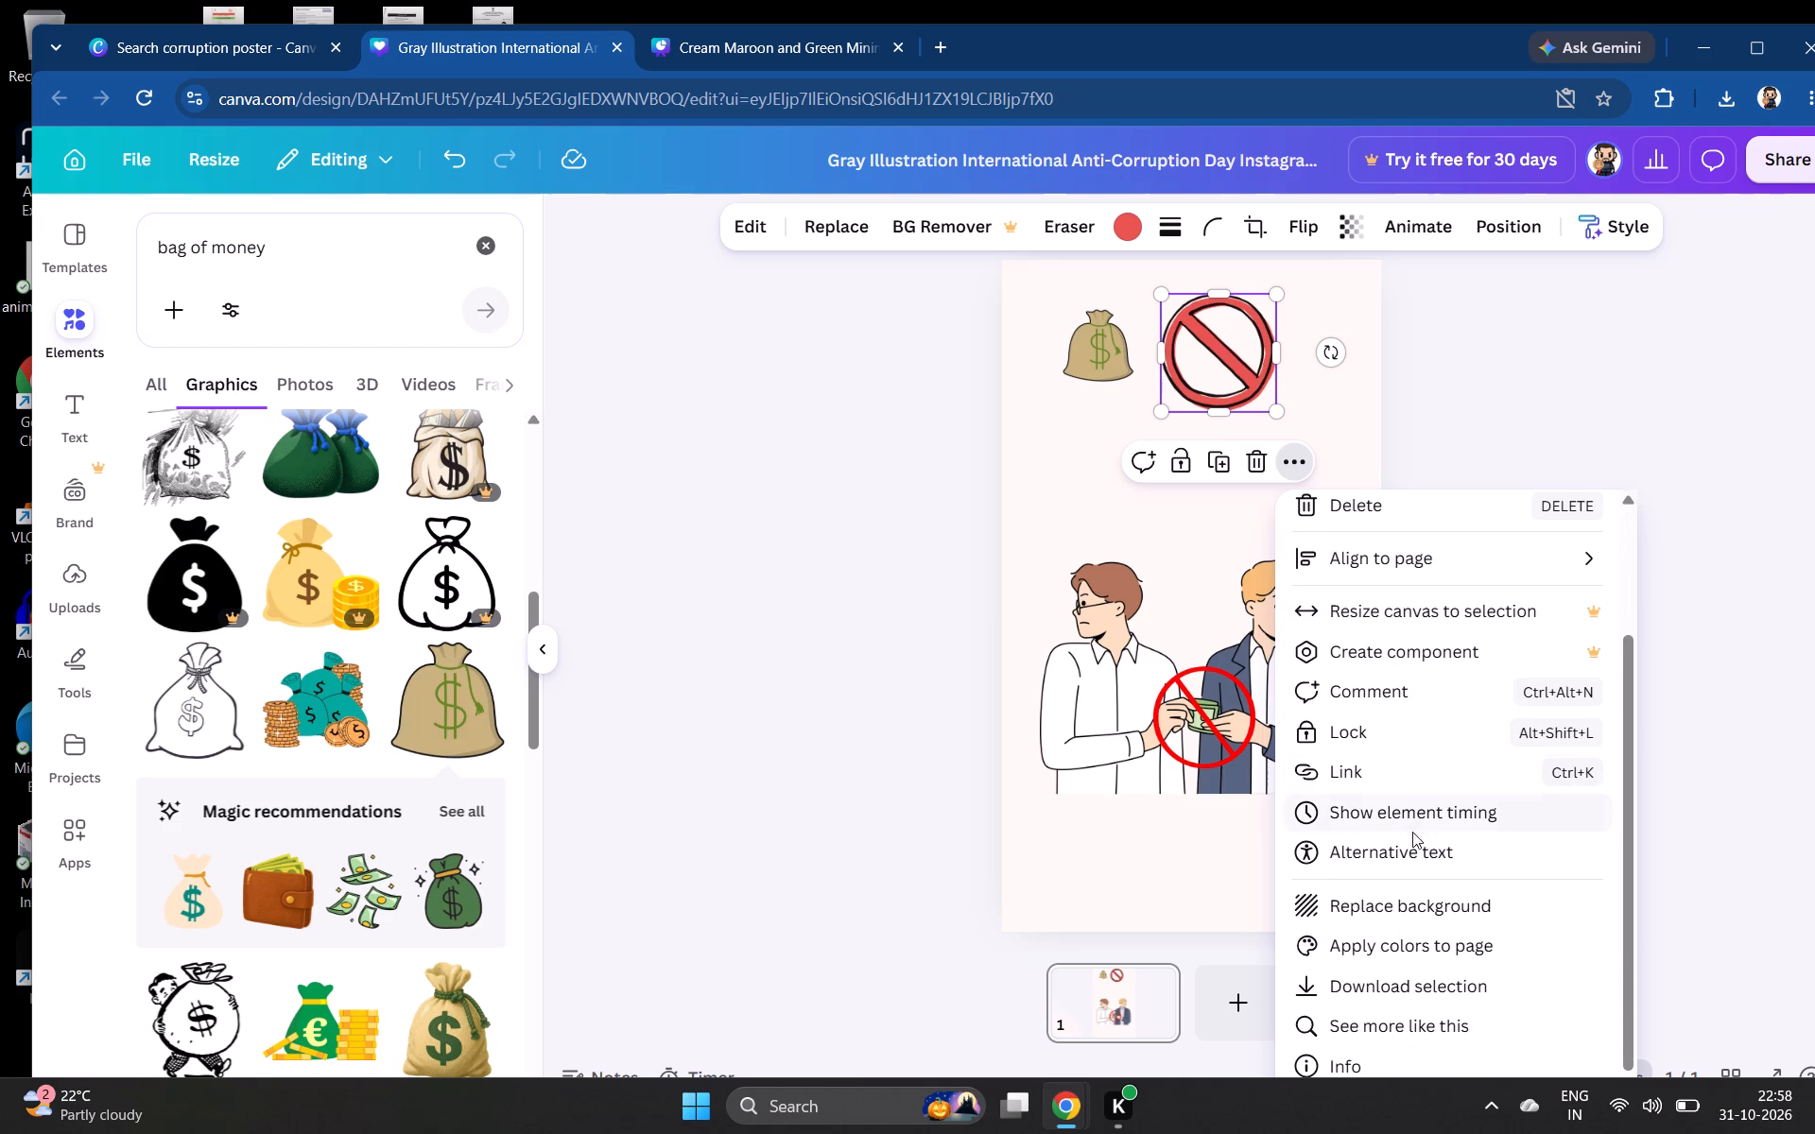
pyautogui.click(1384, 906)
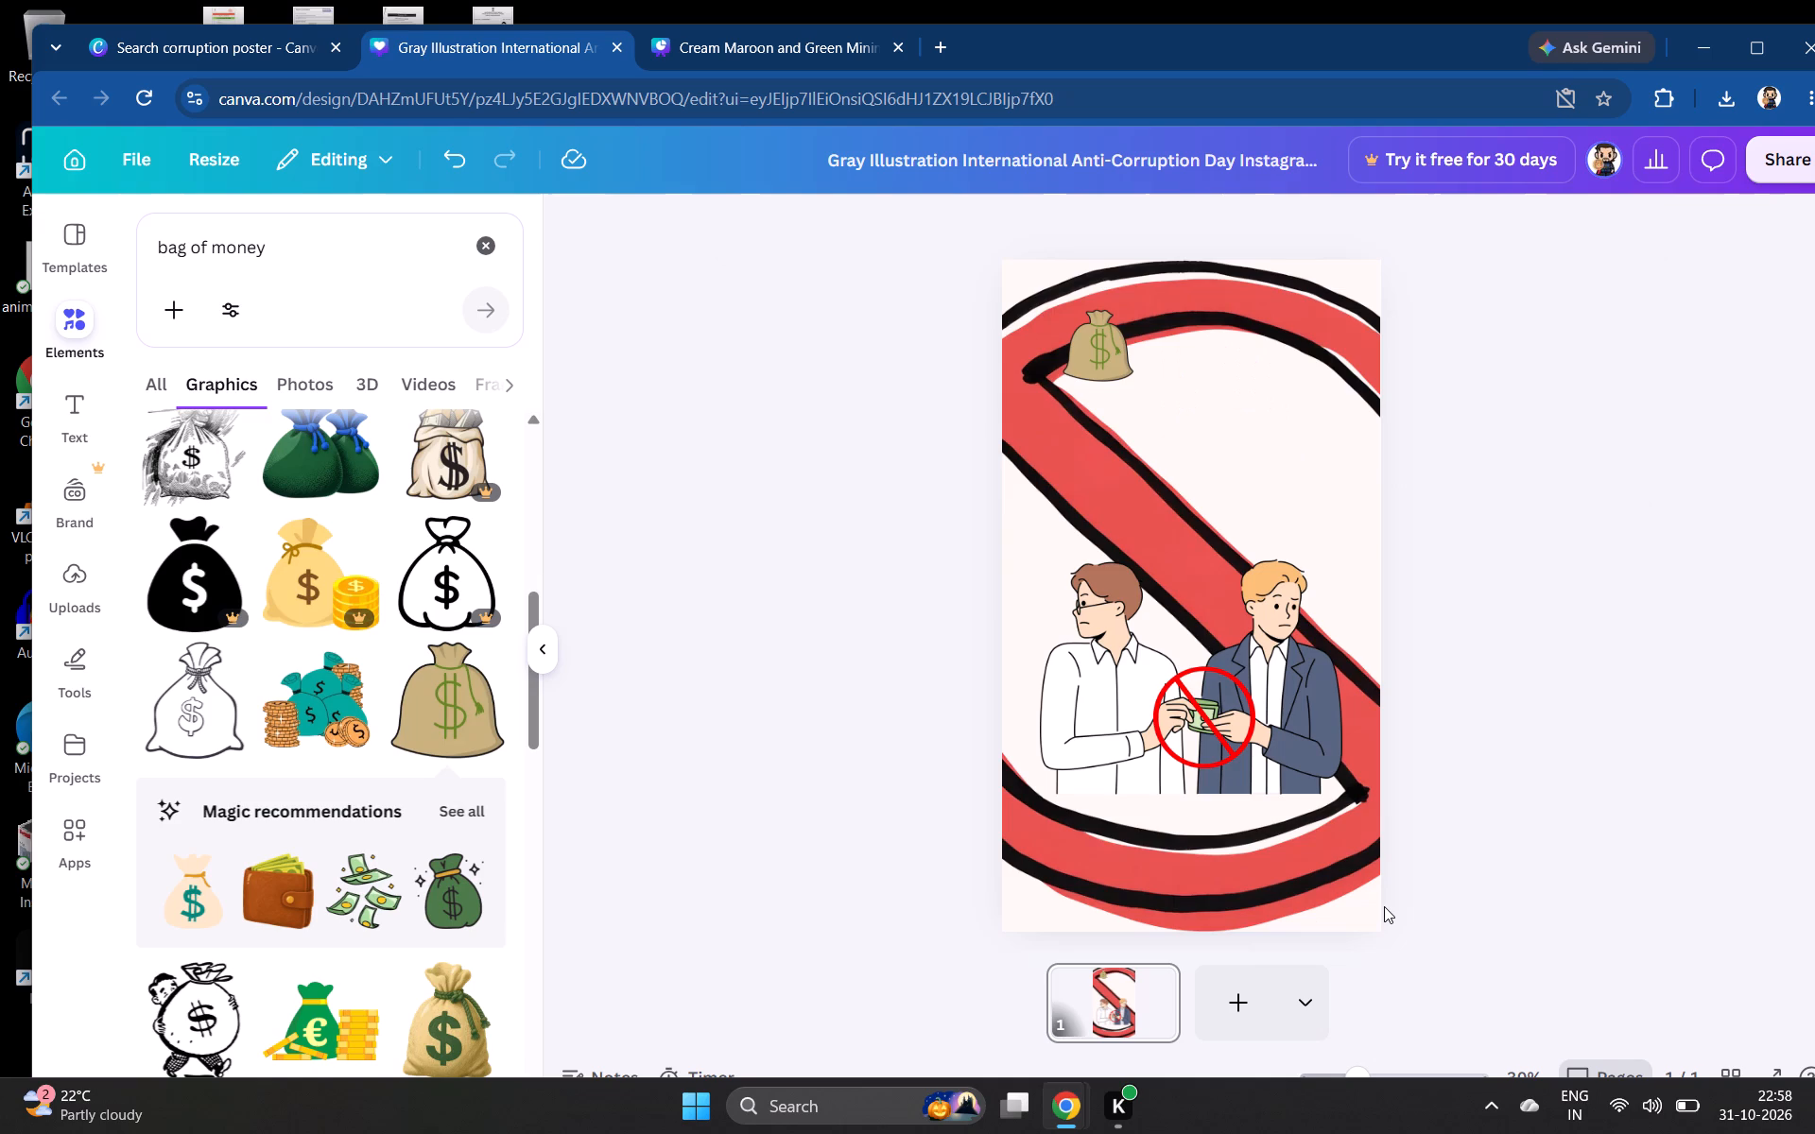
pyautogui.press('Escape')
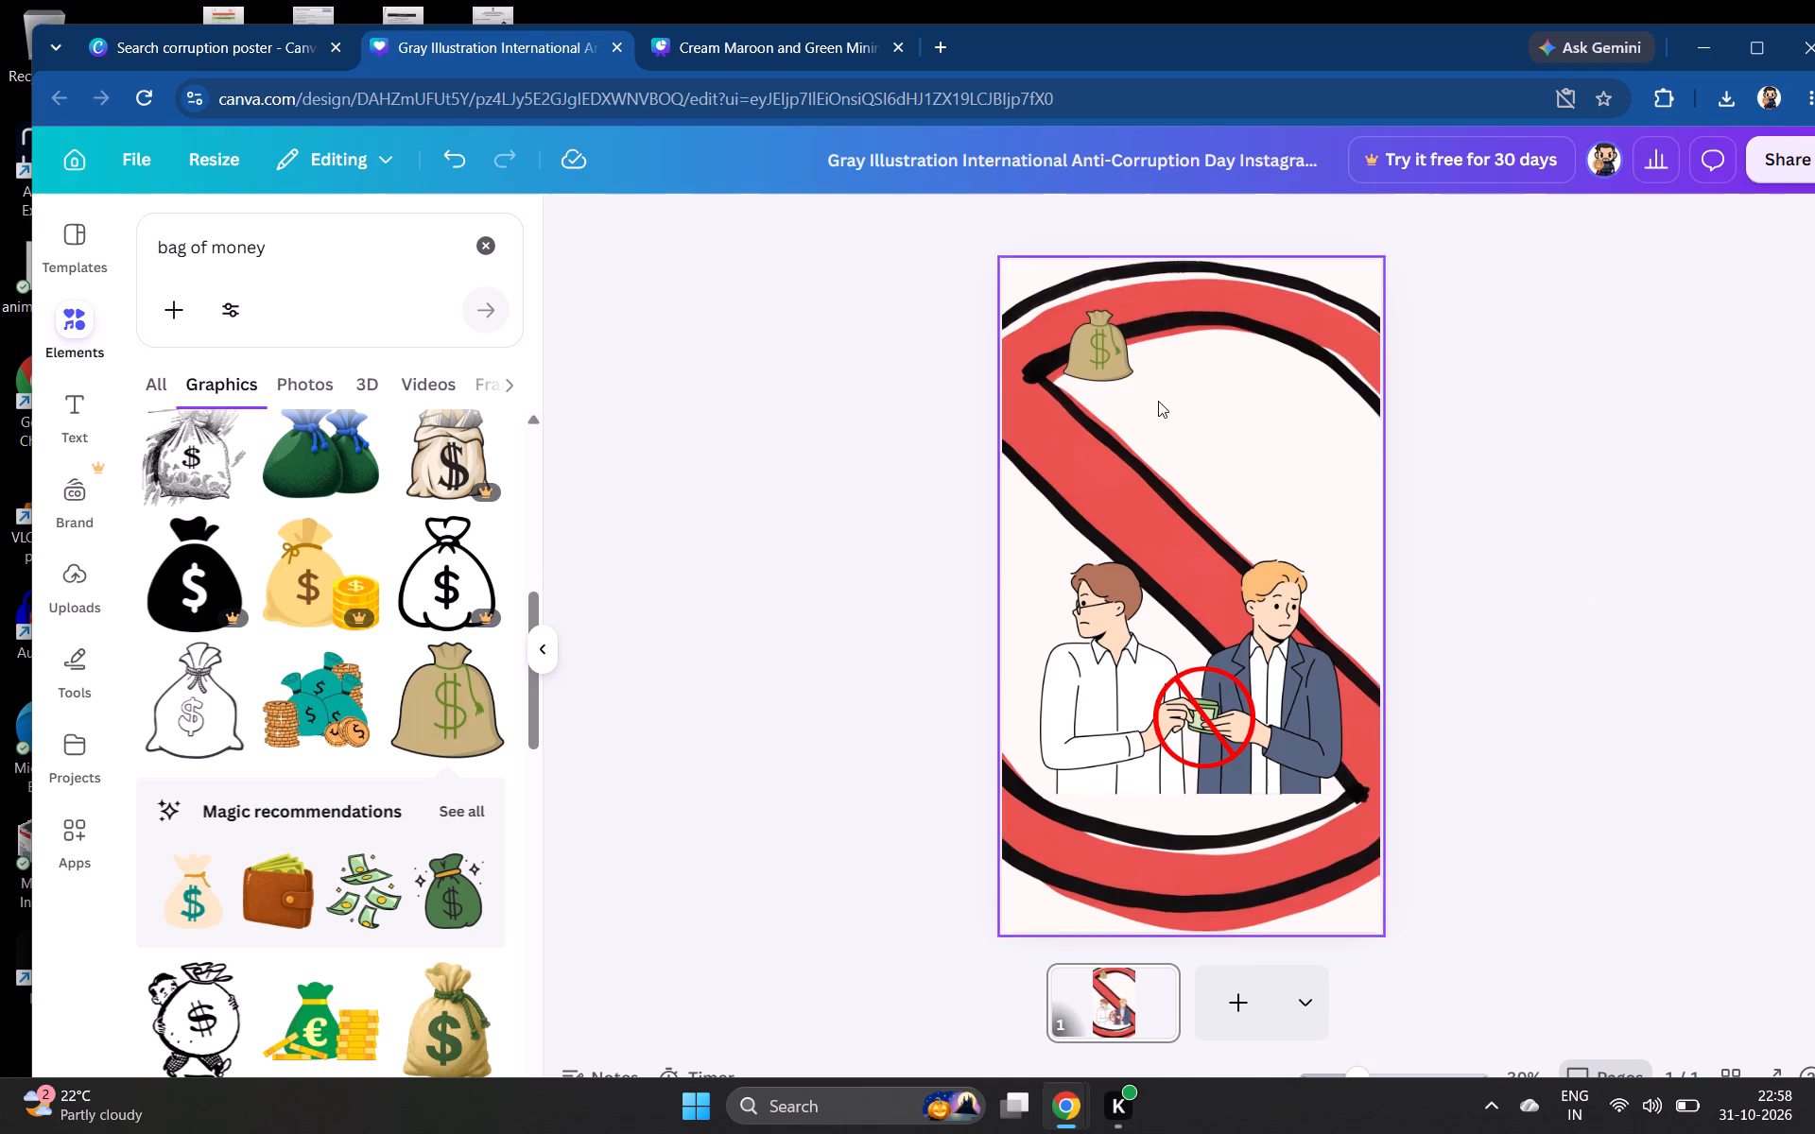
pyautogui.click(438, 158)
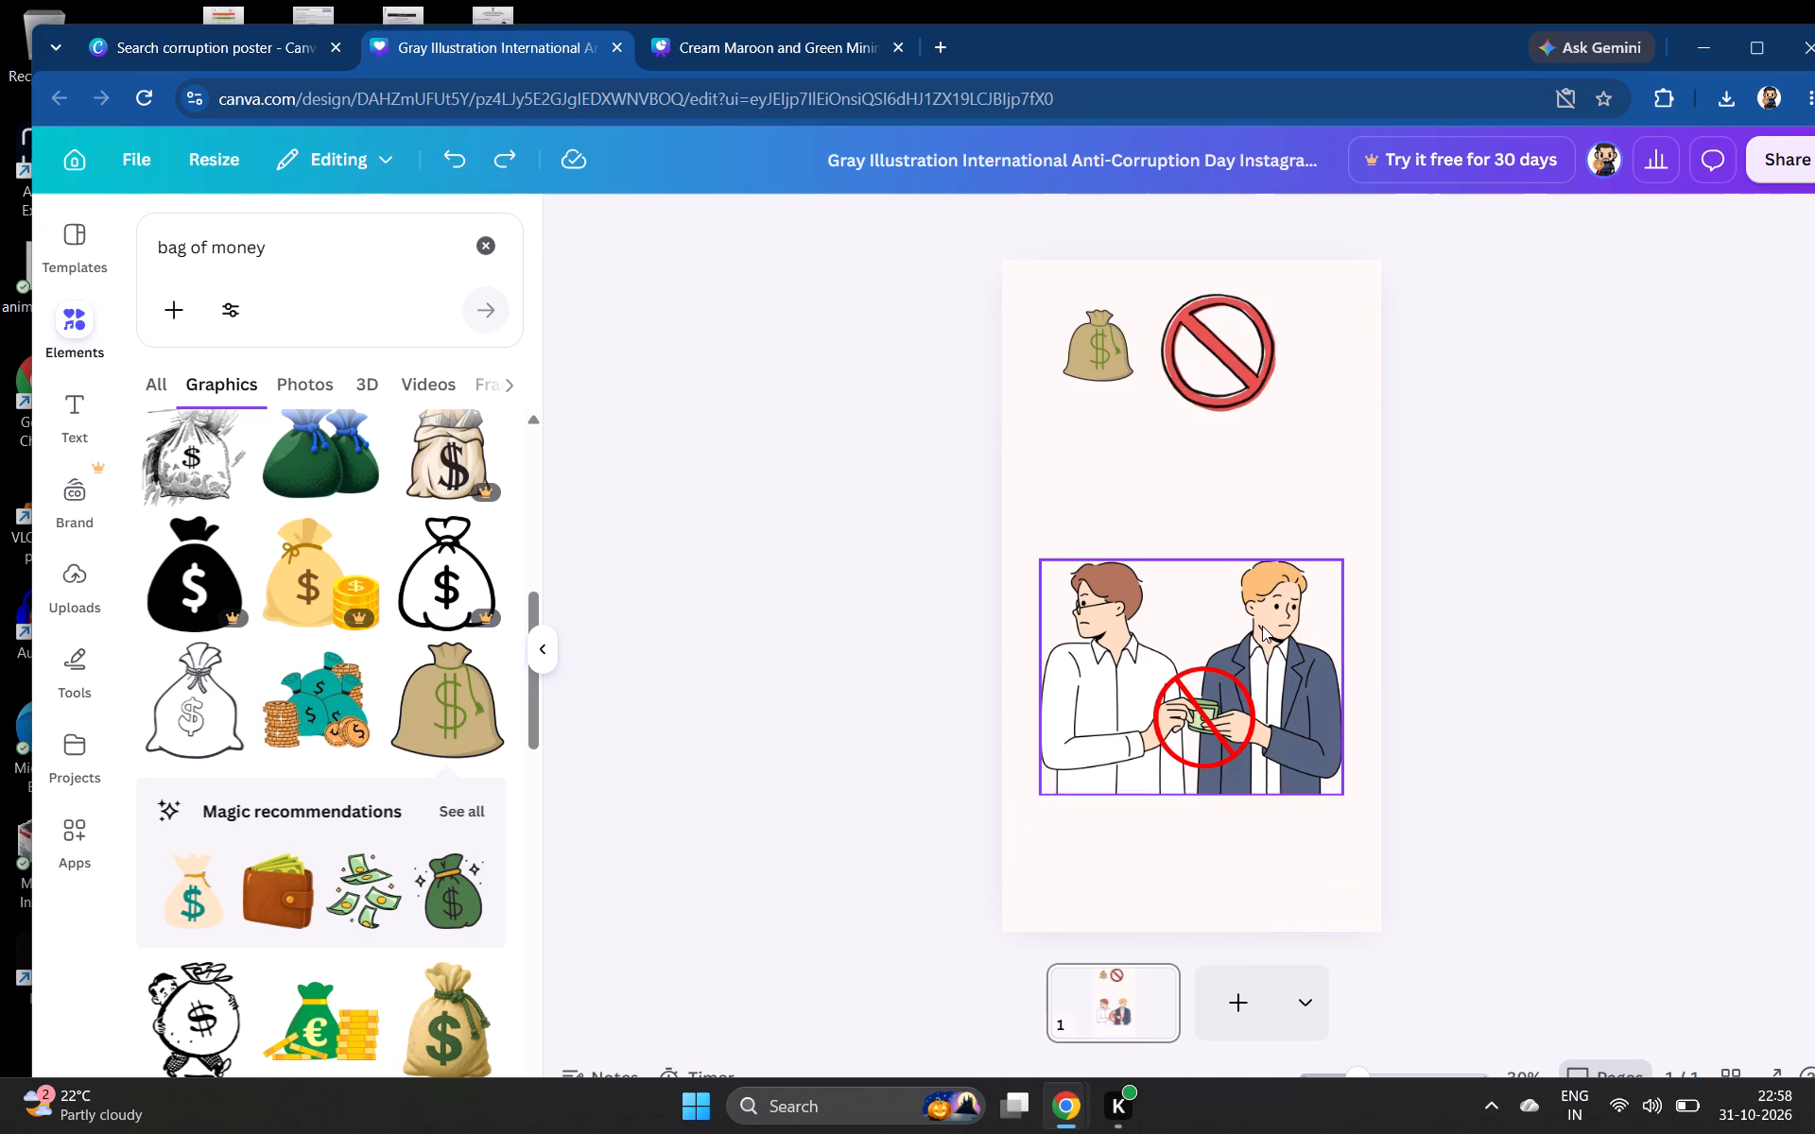
# Place the hand-drawn prohibition sign over the money bag and bring it forward in front of the bag.
pyautogui.moveTo(1211, 364); pyautogui.dragTo(1100, 361)
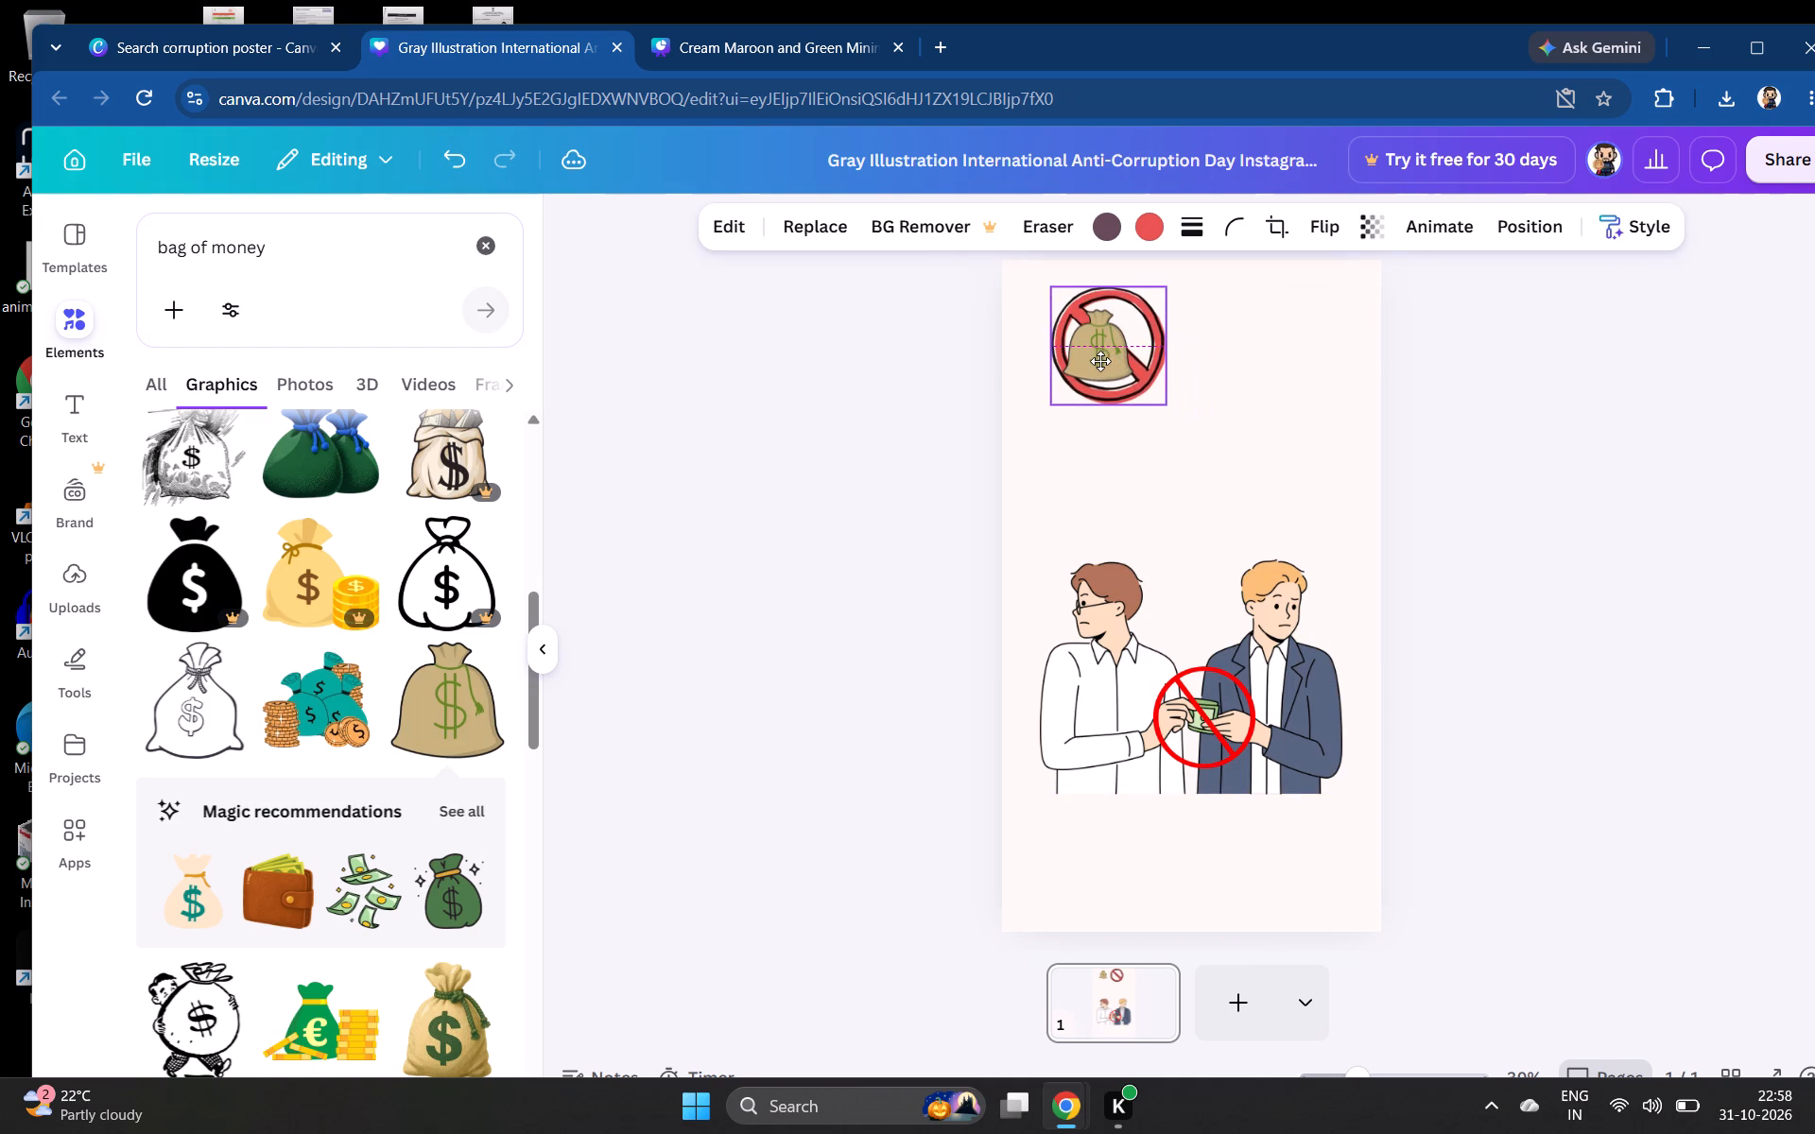
pyautogui.moveTo(1100, 361); pyautogui.dragTo(1089, 376)
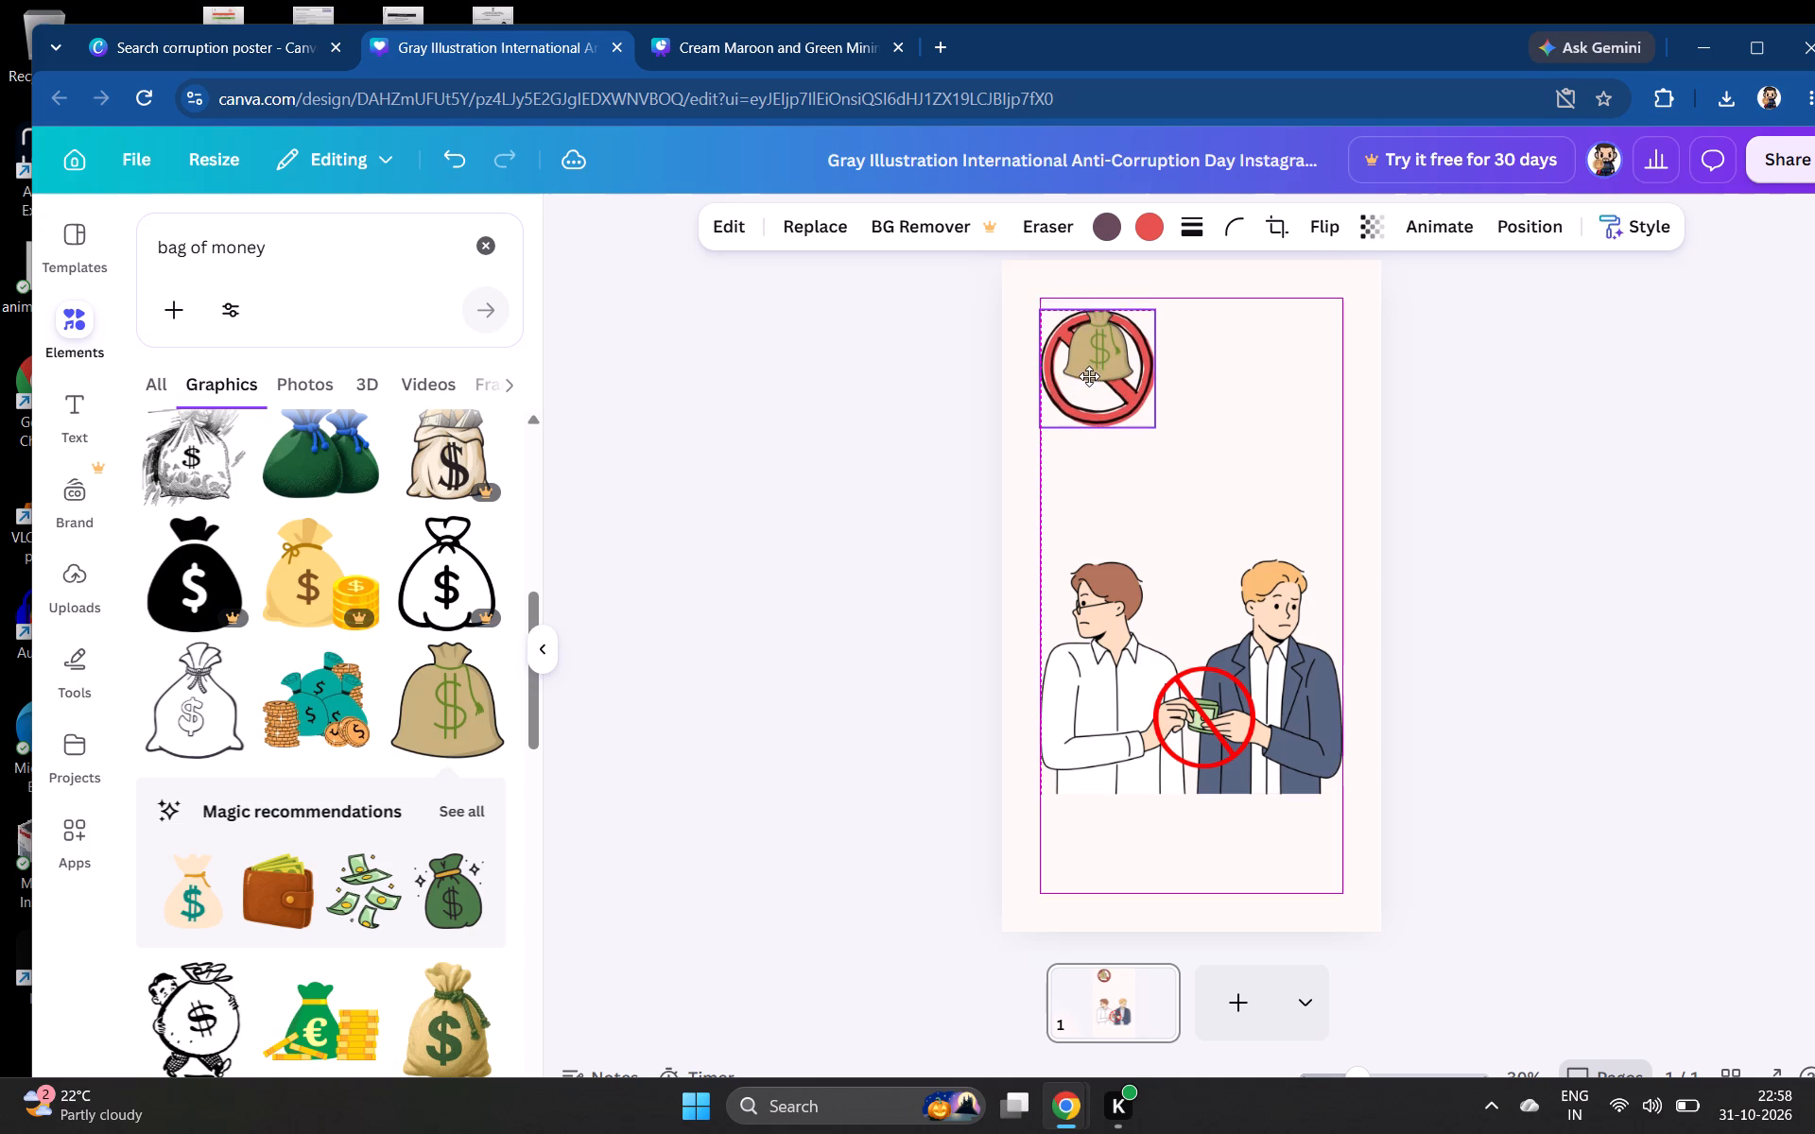
pyautogui.moveTo(1089, 376); pyautogui.dragTo(1099, 369)
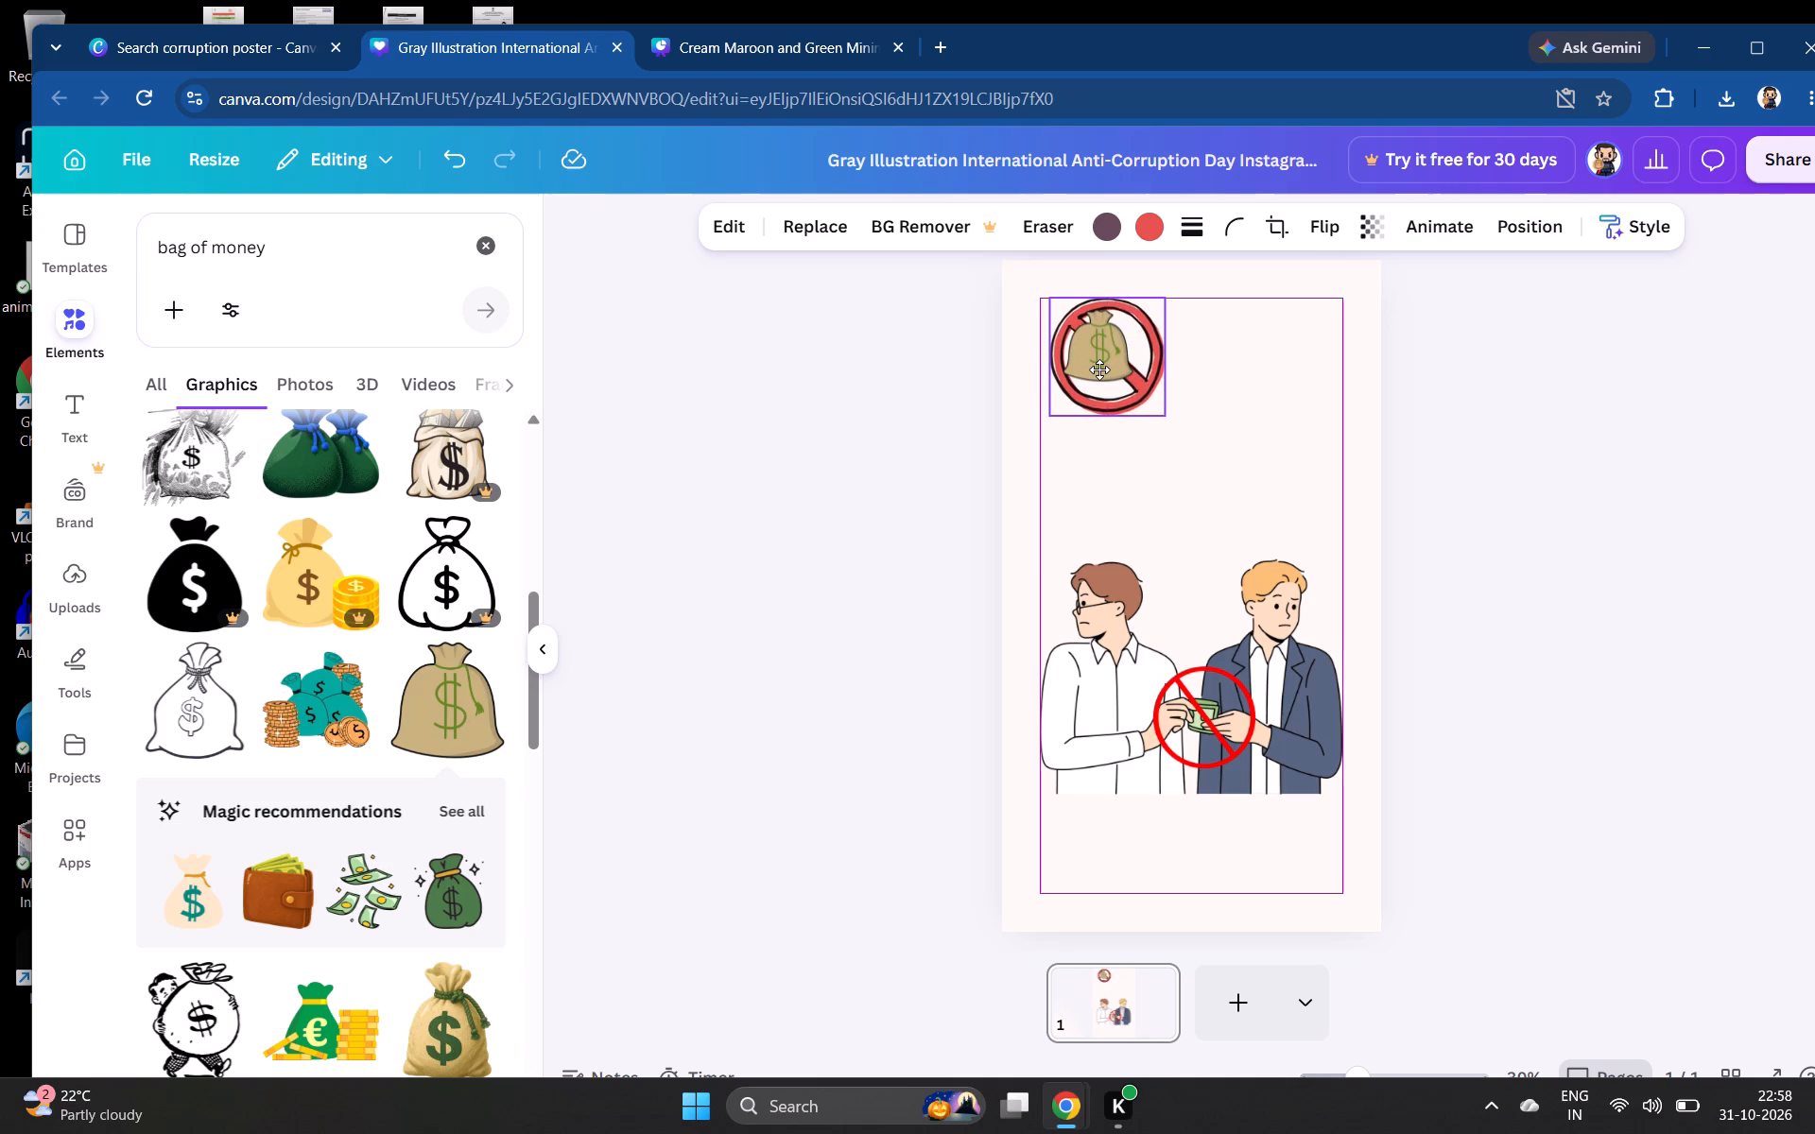
pyautogui.moveTo(1099, 369); pyautogui.dragTo(1102, 369)
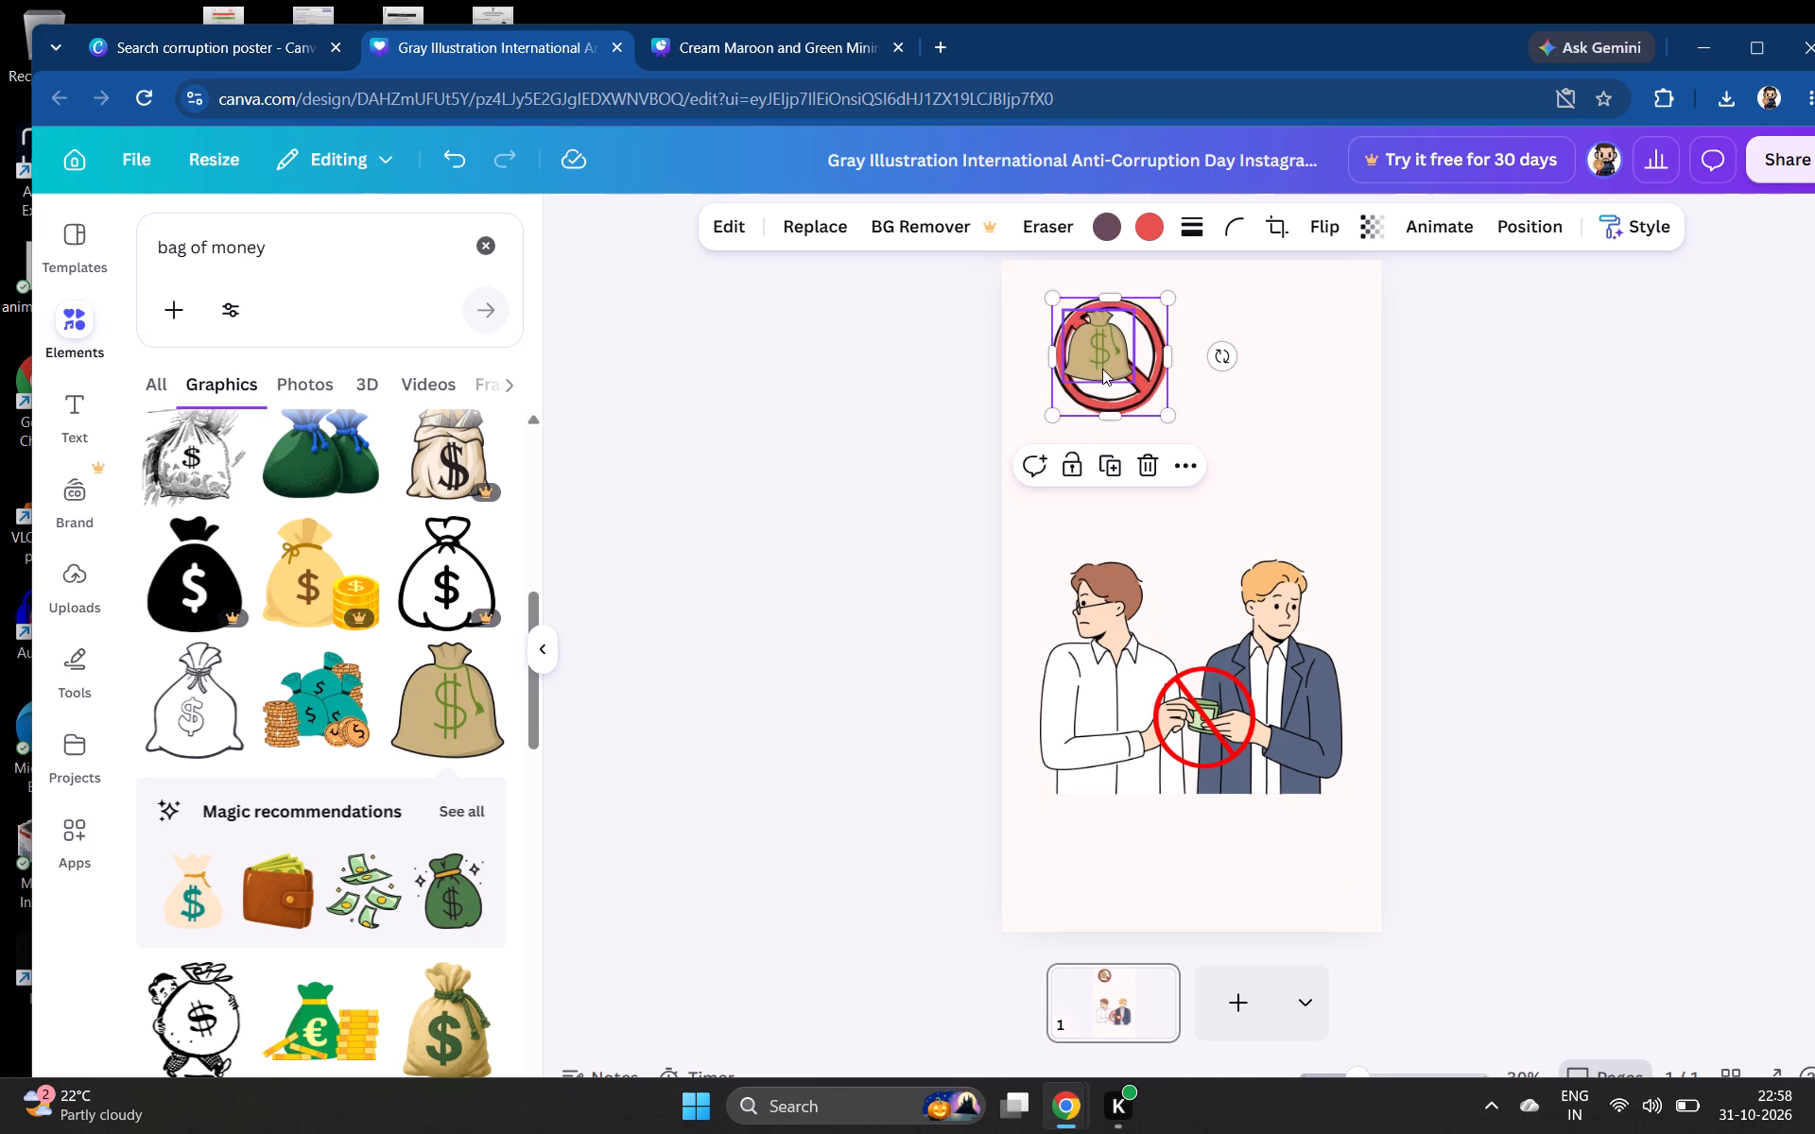
pyautogui.click(811, 229)
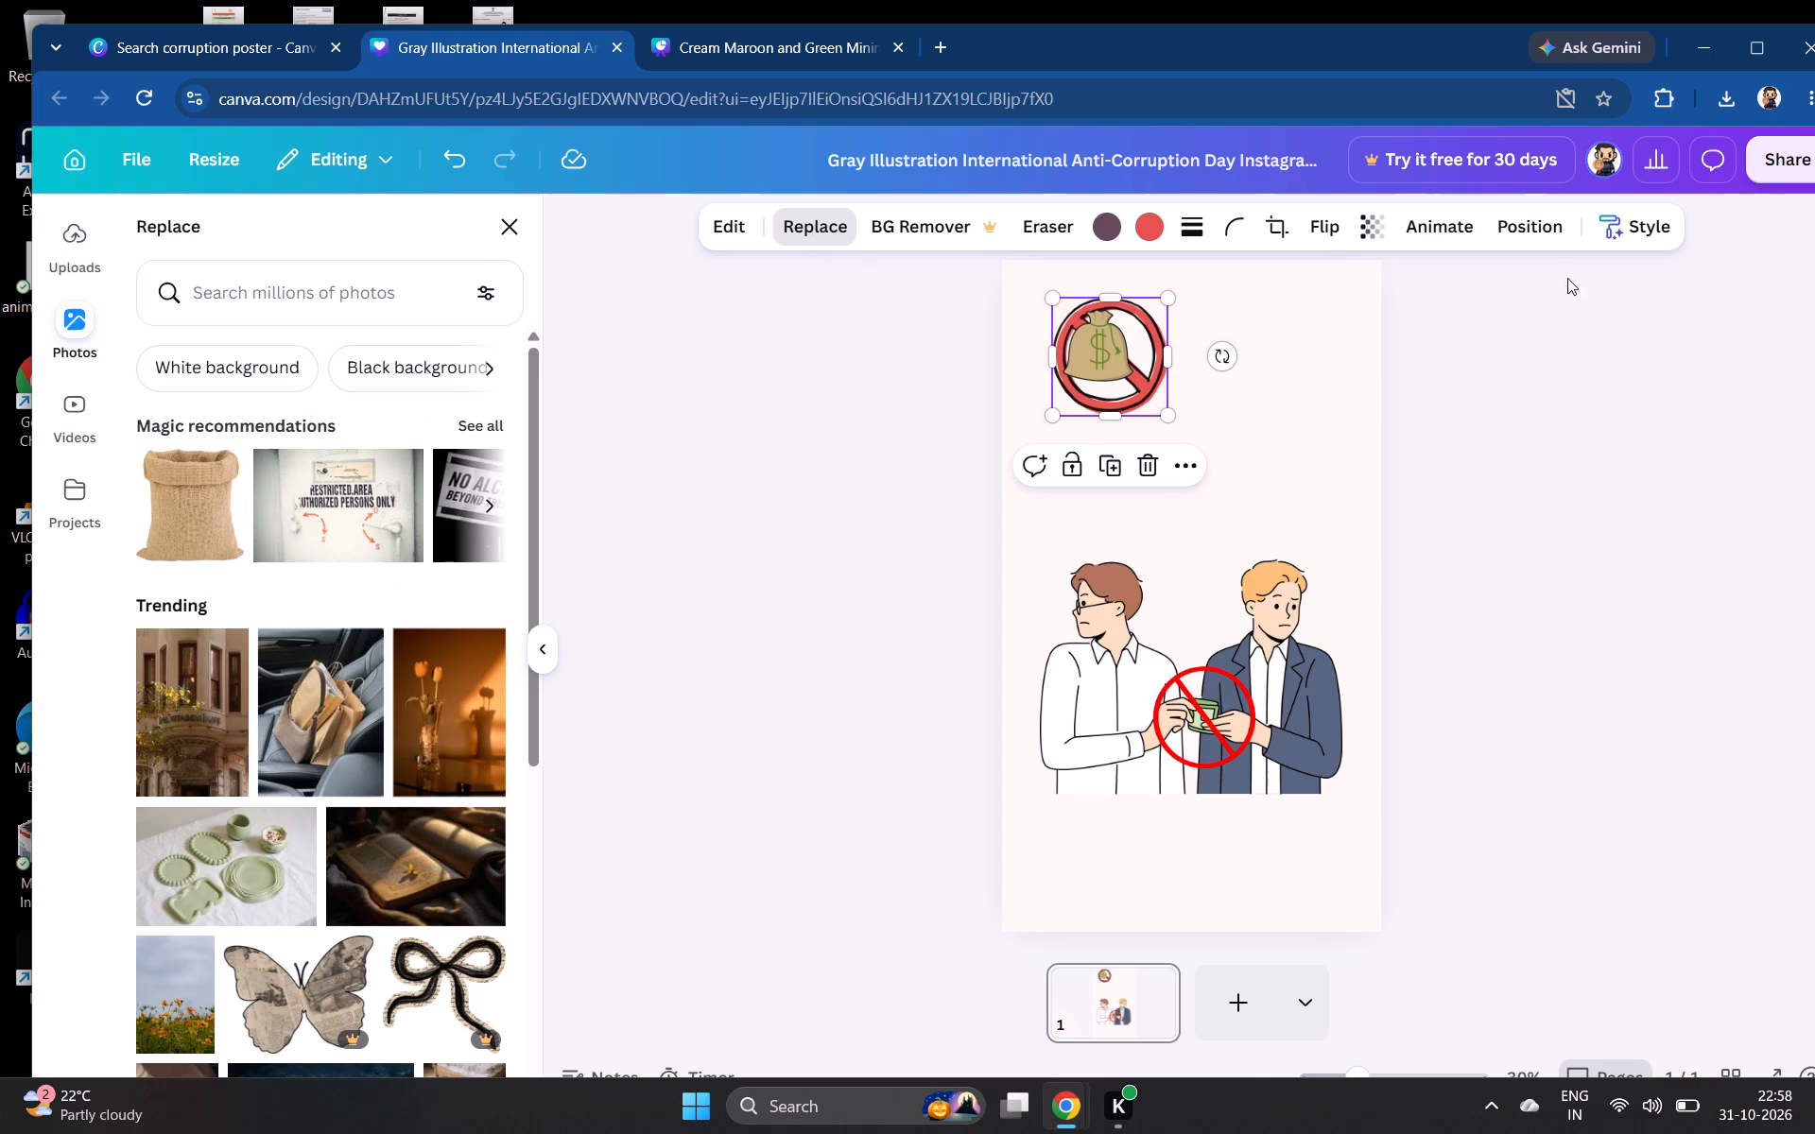
pyautogui.click(1534, 232)
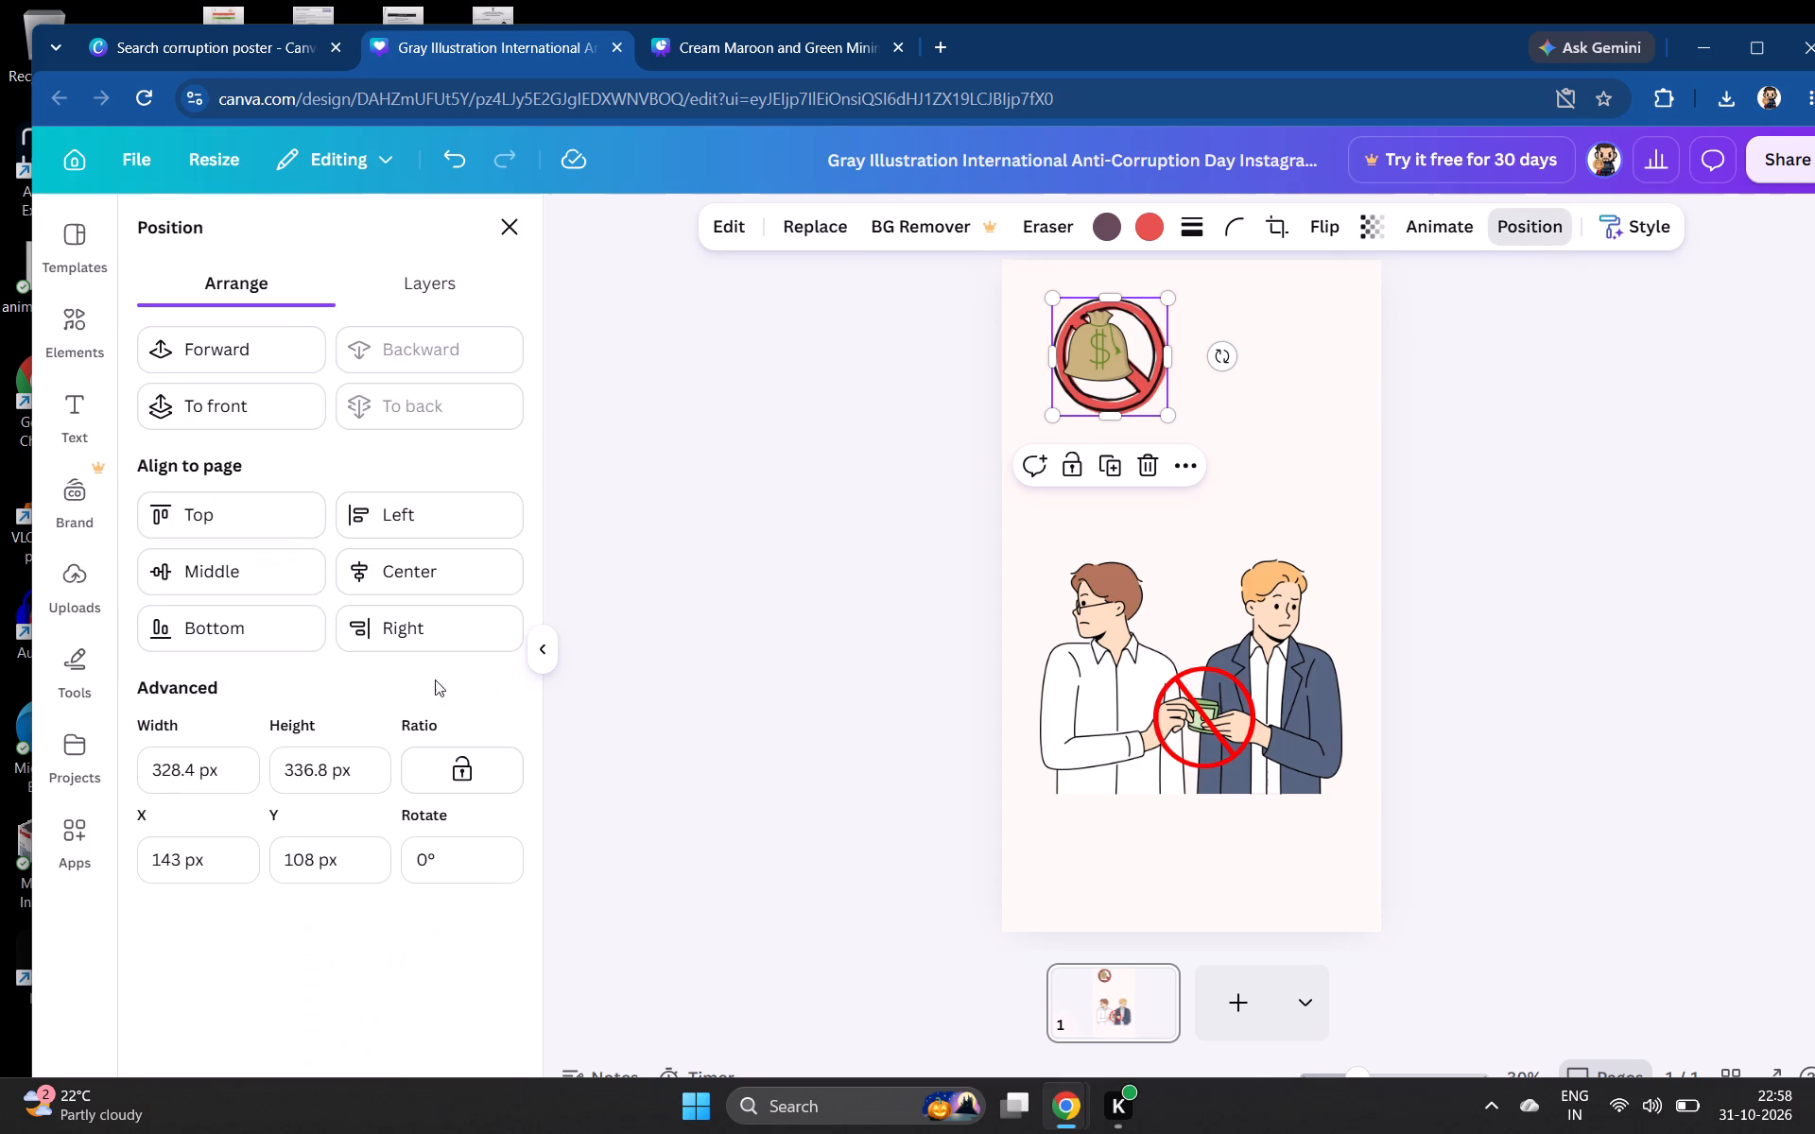
pyautogui.click(268, 346)
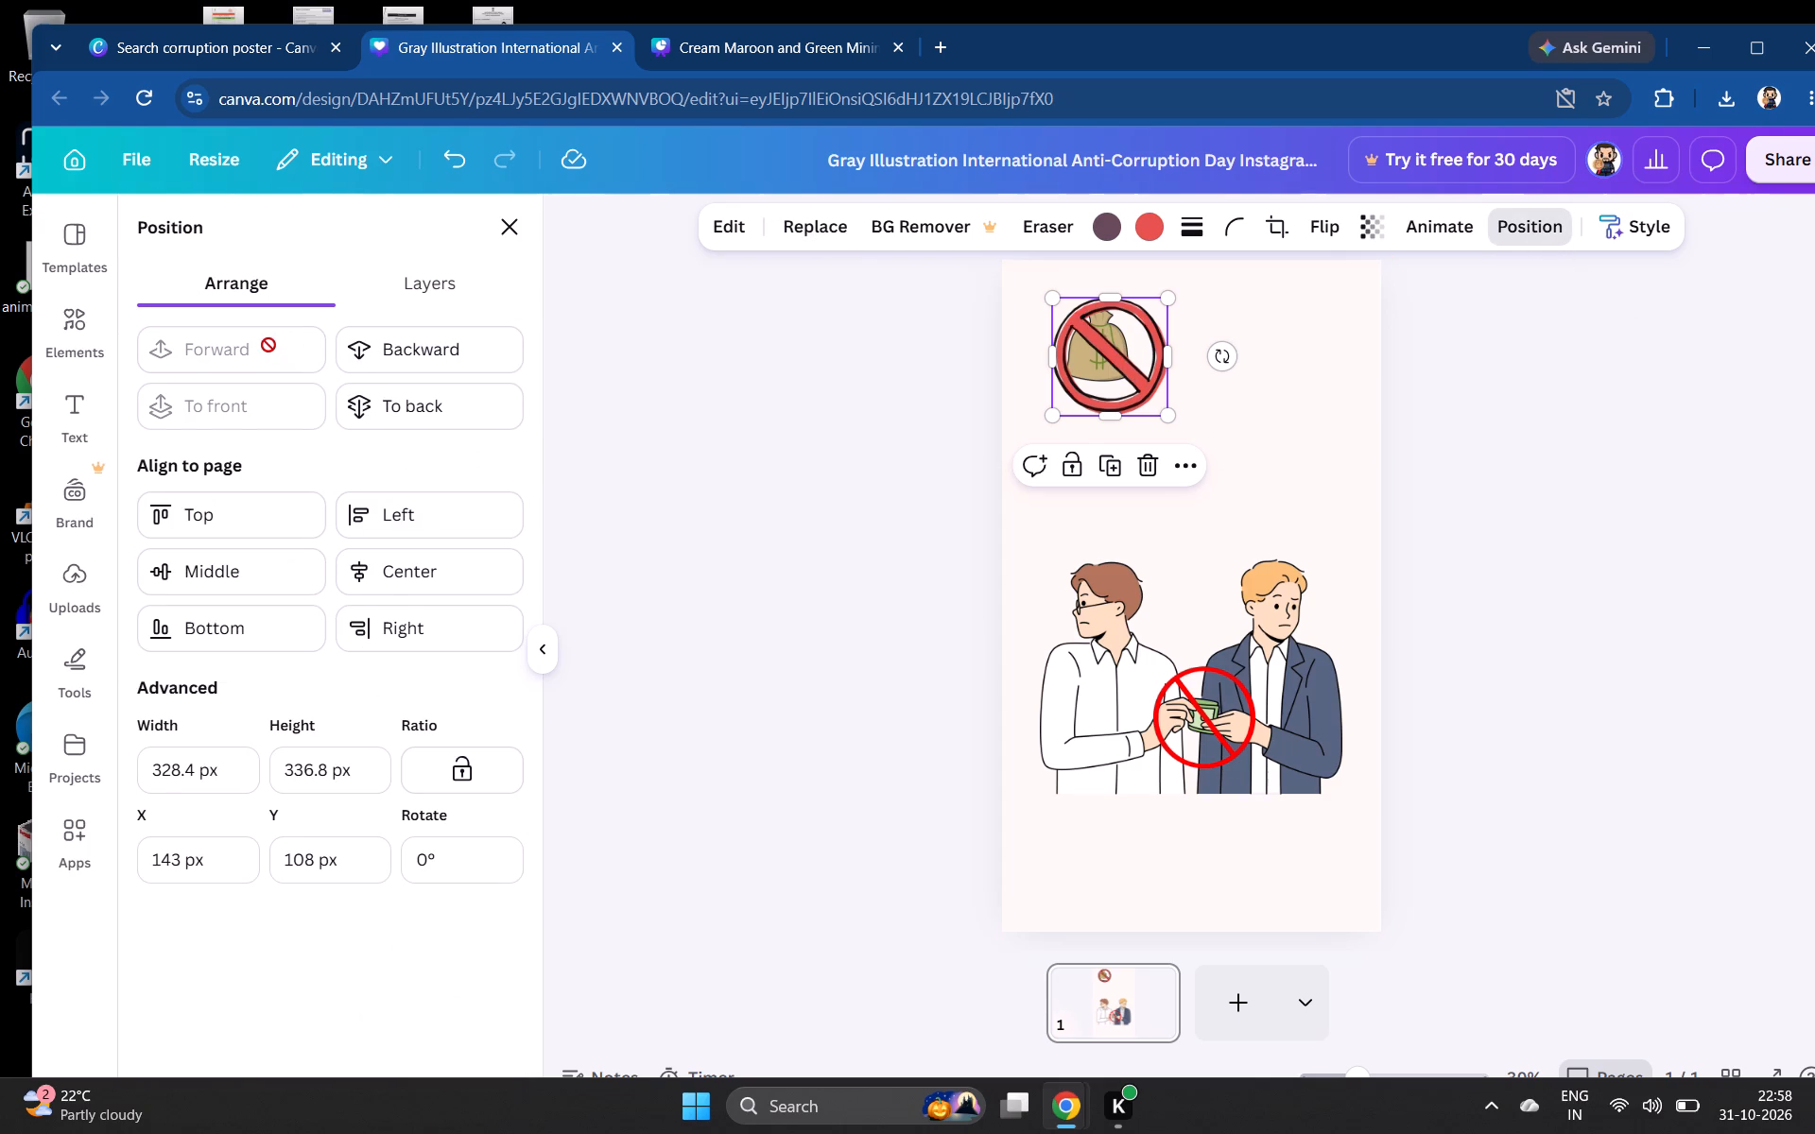
pyautogui.click(1149, 402)
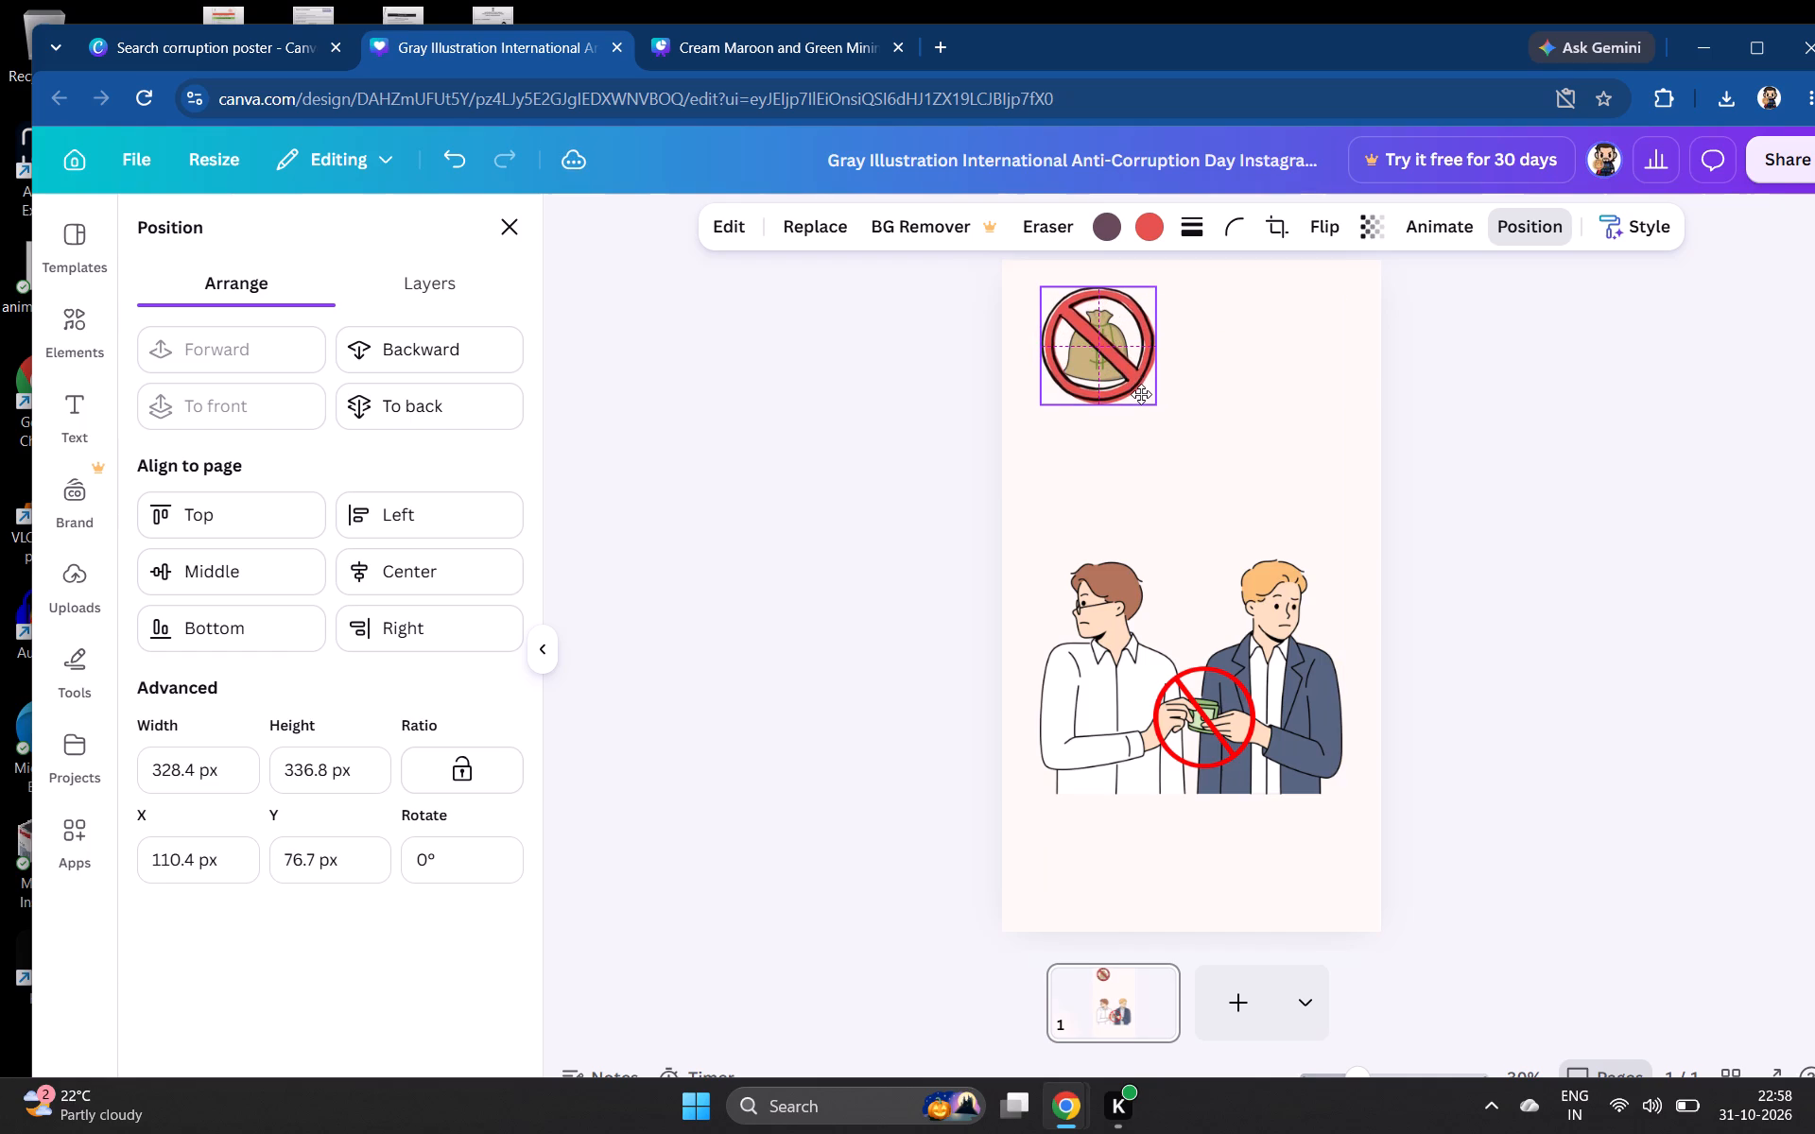
pyautogui.click(1099, 367)
pyautogui.click(1100, 311)
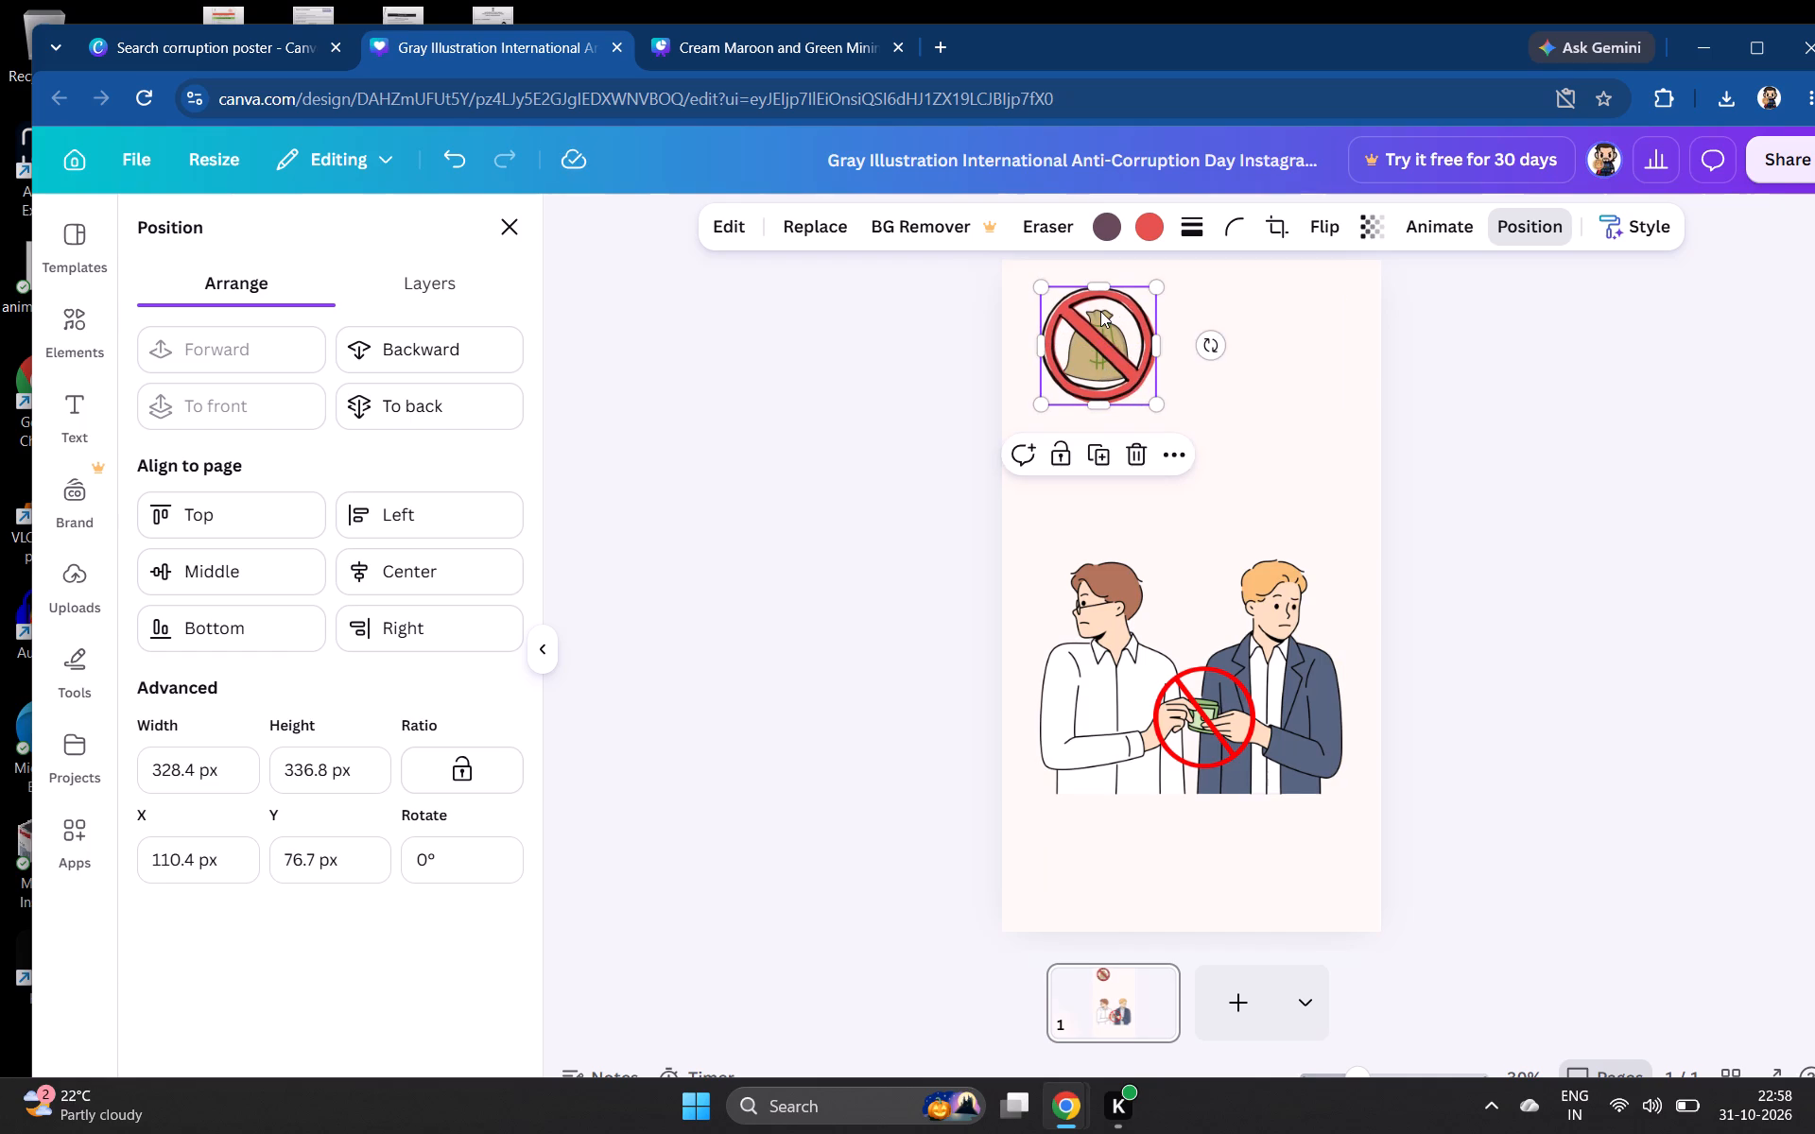
pyautogui.click(1095, 363)
# Move the prohibition sign to the page's horizontal centre above the two men, at about Y 245 px, and centre the money bag behind it.
pyautogui.moveTo(1098, 363); pyautogui.dragTo(1203, 423)
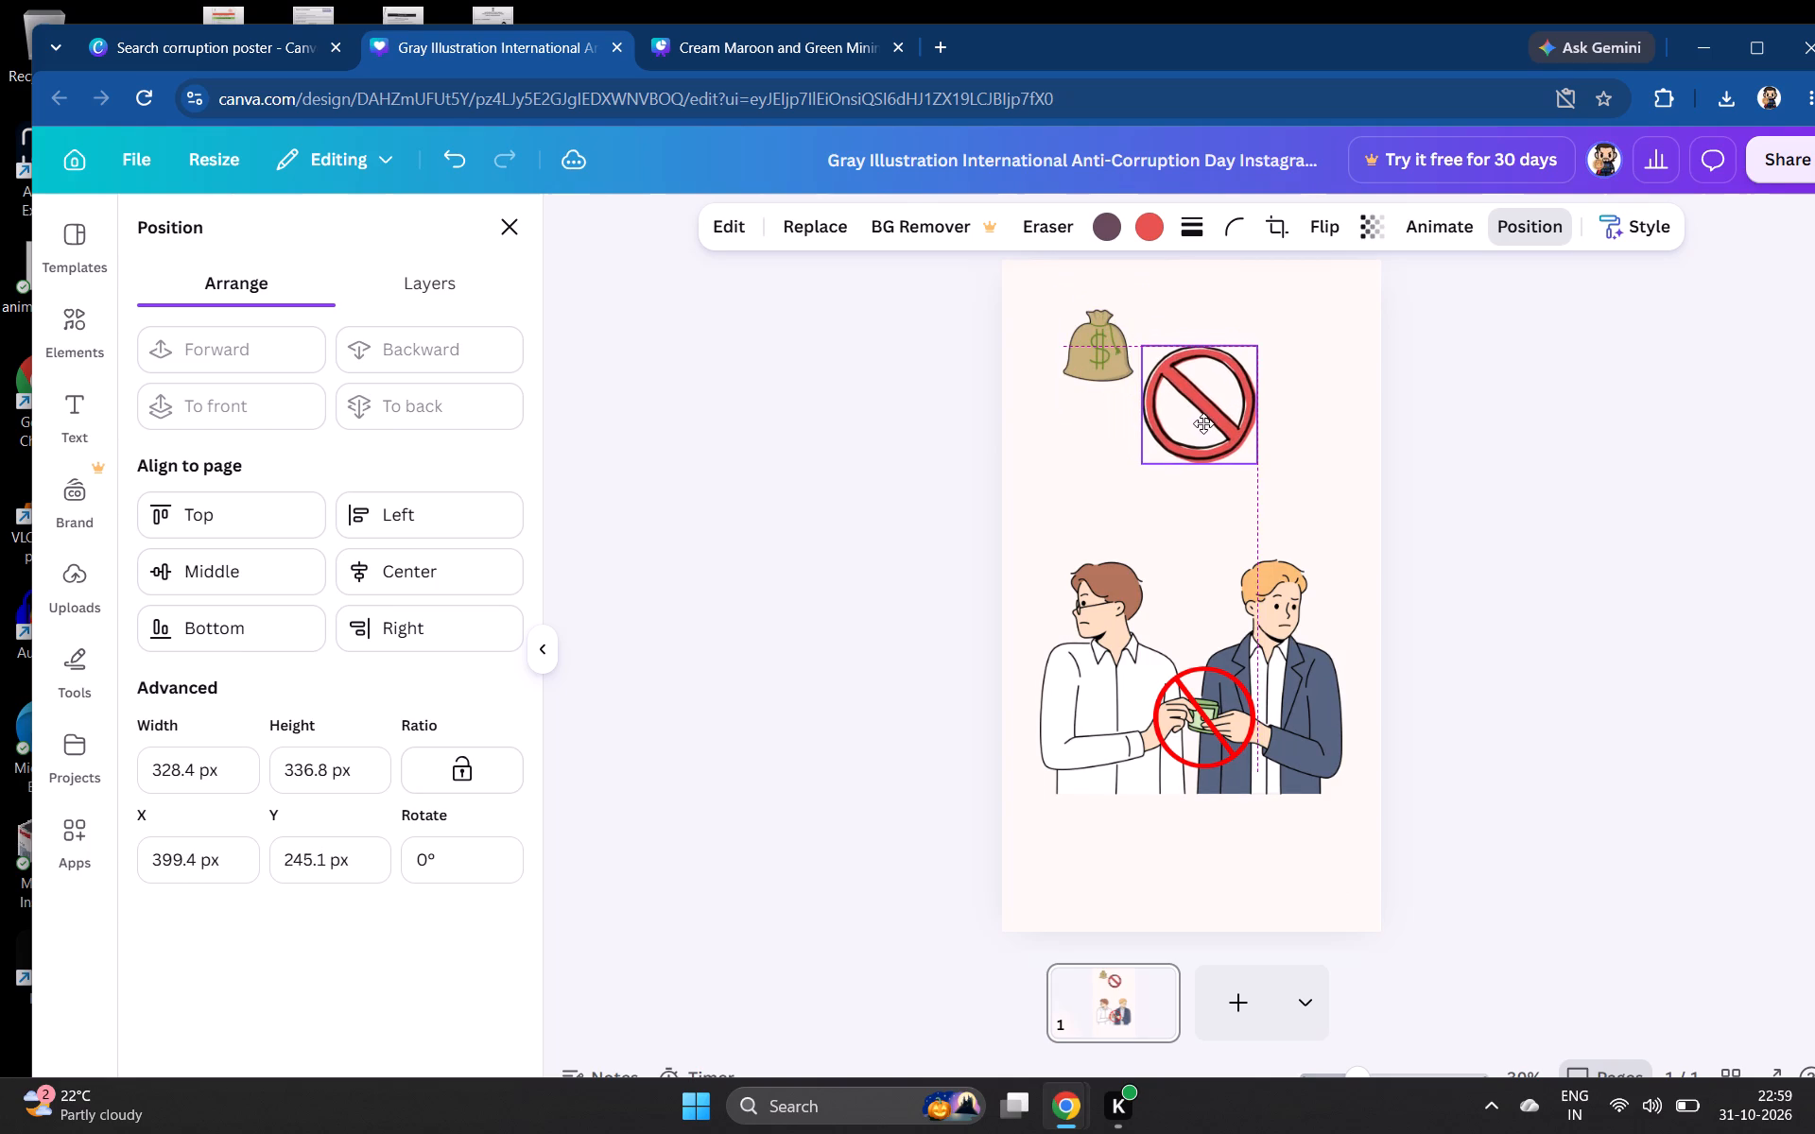
pyautogui.moveTo(1203, 423); pyautogui.dragTo(1189, 417)
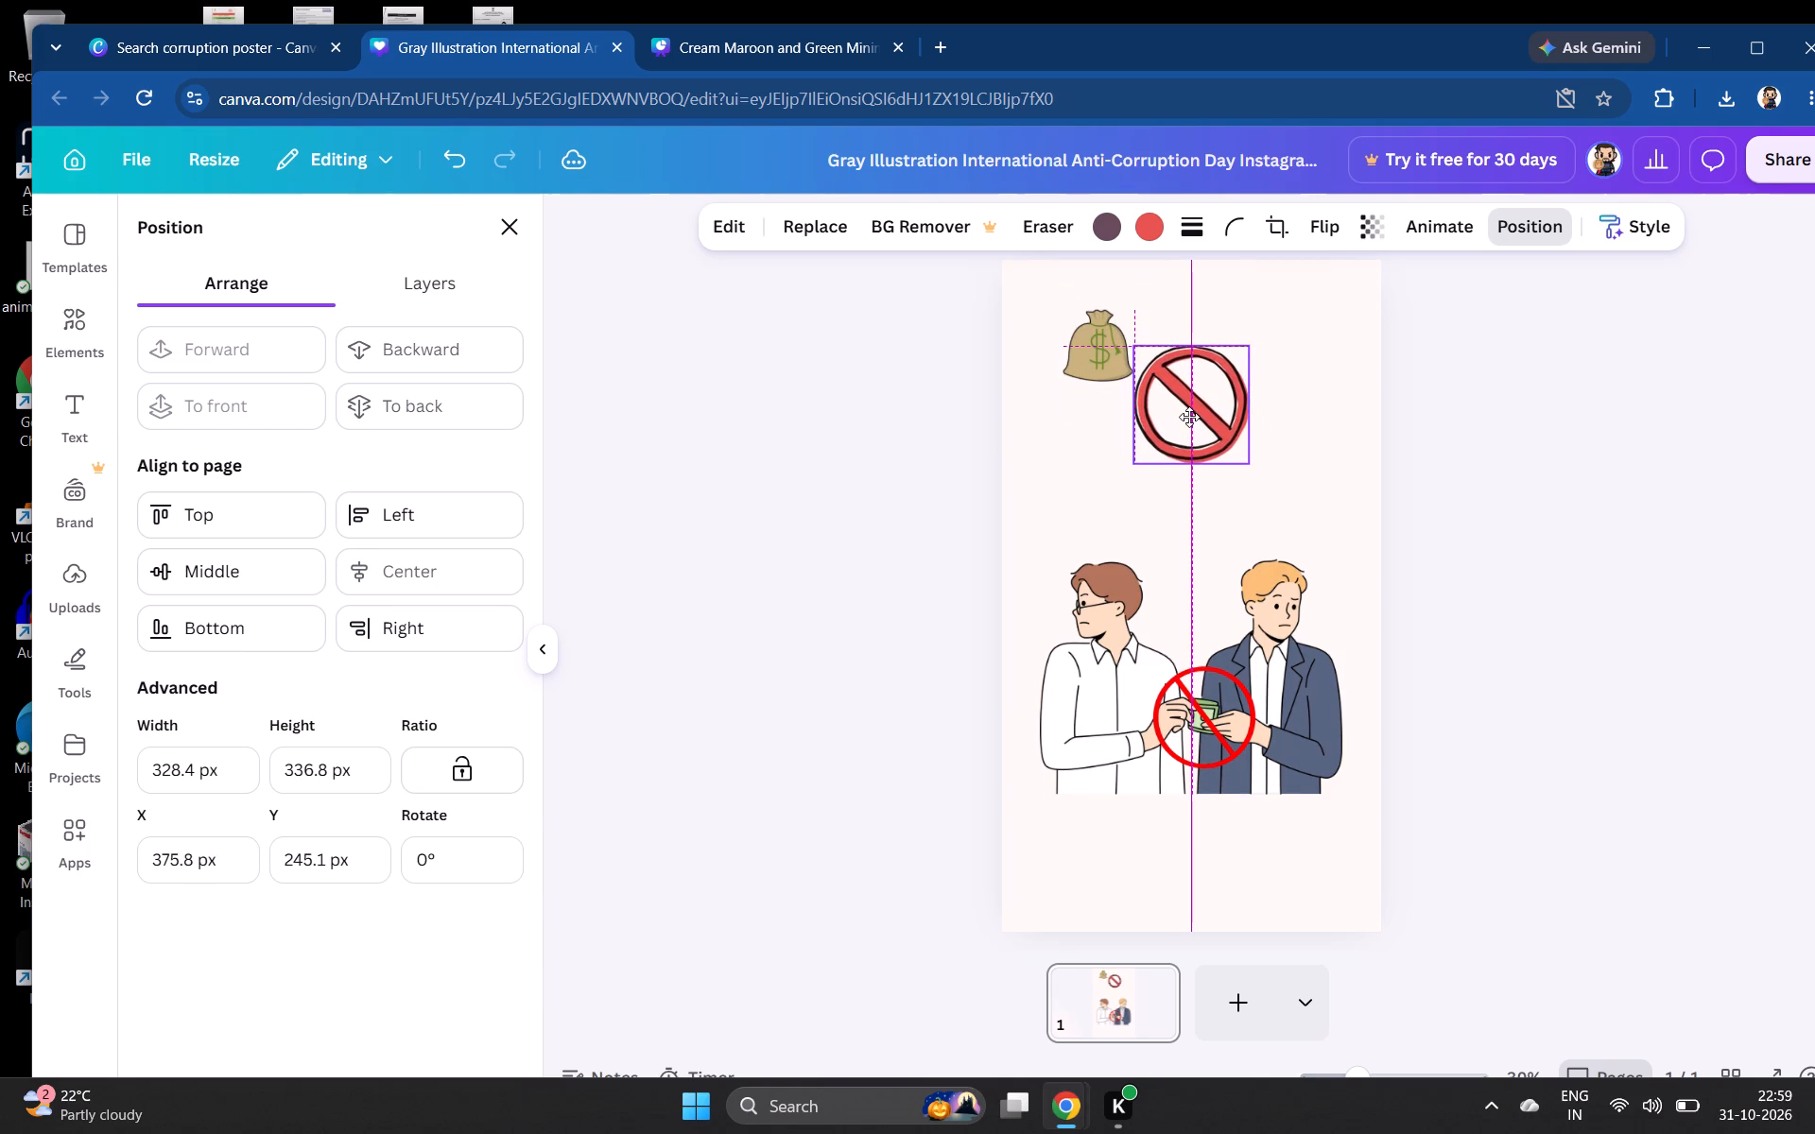
pyautogui.moveTo(1189, 417); pyautogui.dragTo(1190, 418)
pyautogui.moveTo(1101, 346); pyautogui.dragTo(1189, 396)
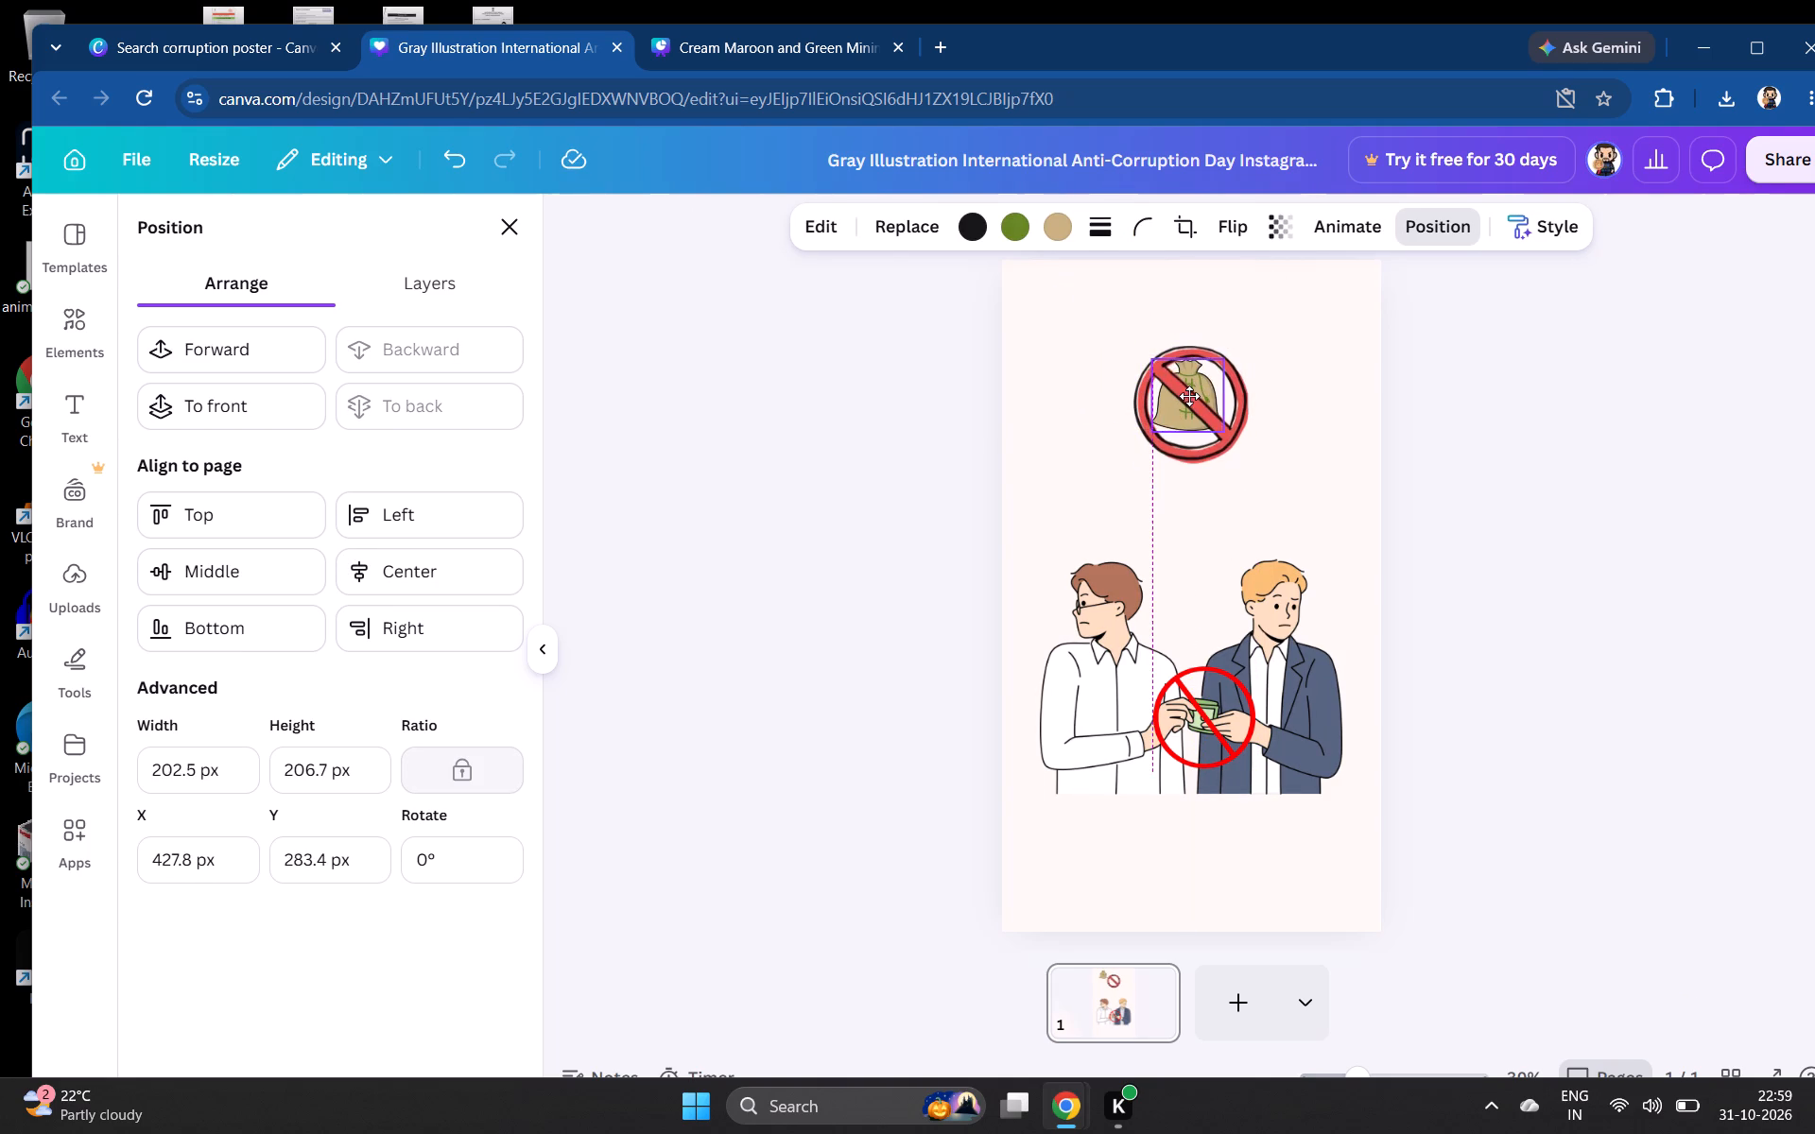
pyautogui.moveTo(1189, 396); pyautogui.dragTo(1195, 395)
pyautogui.click(1195, 413)
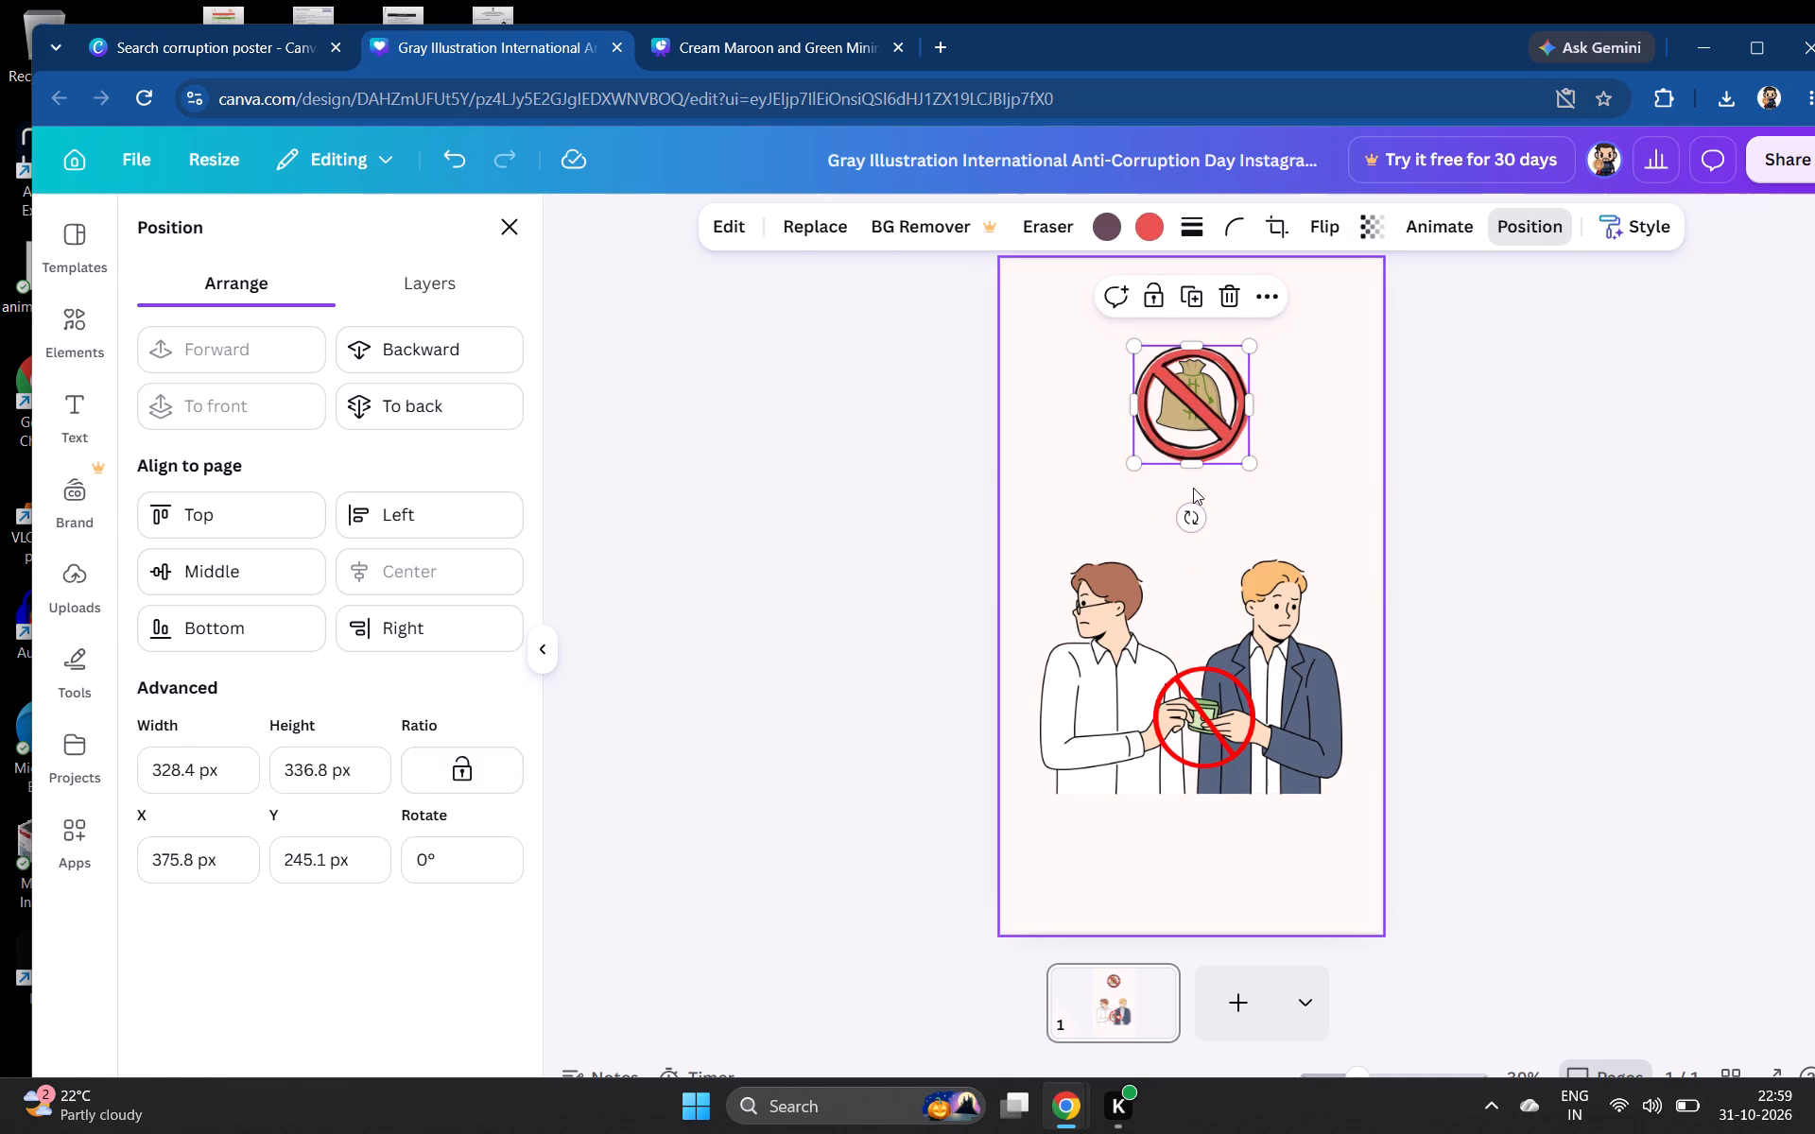
pyautogui.click(1192, 430)
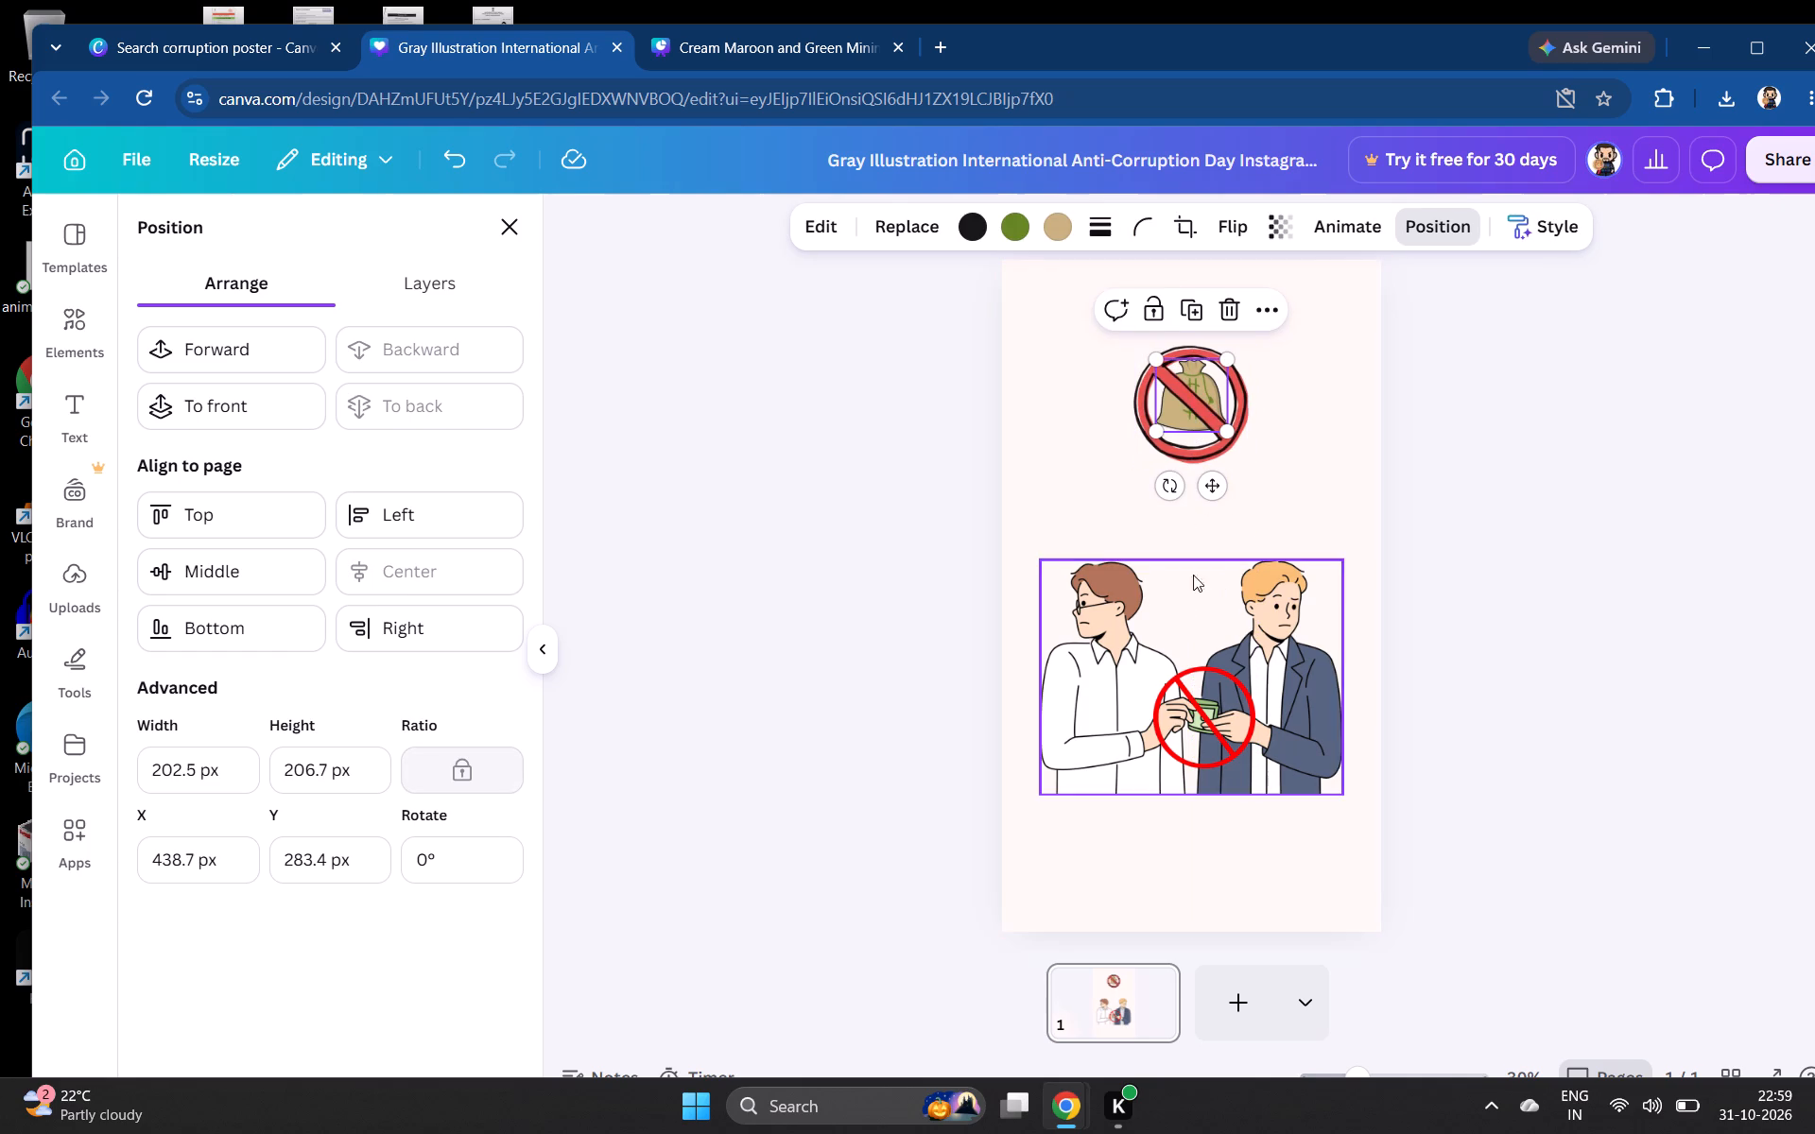
pyautogui.click(1176, 543)
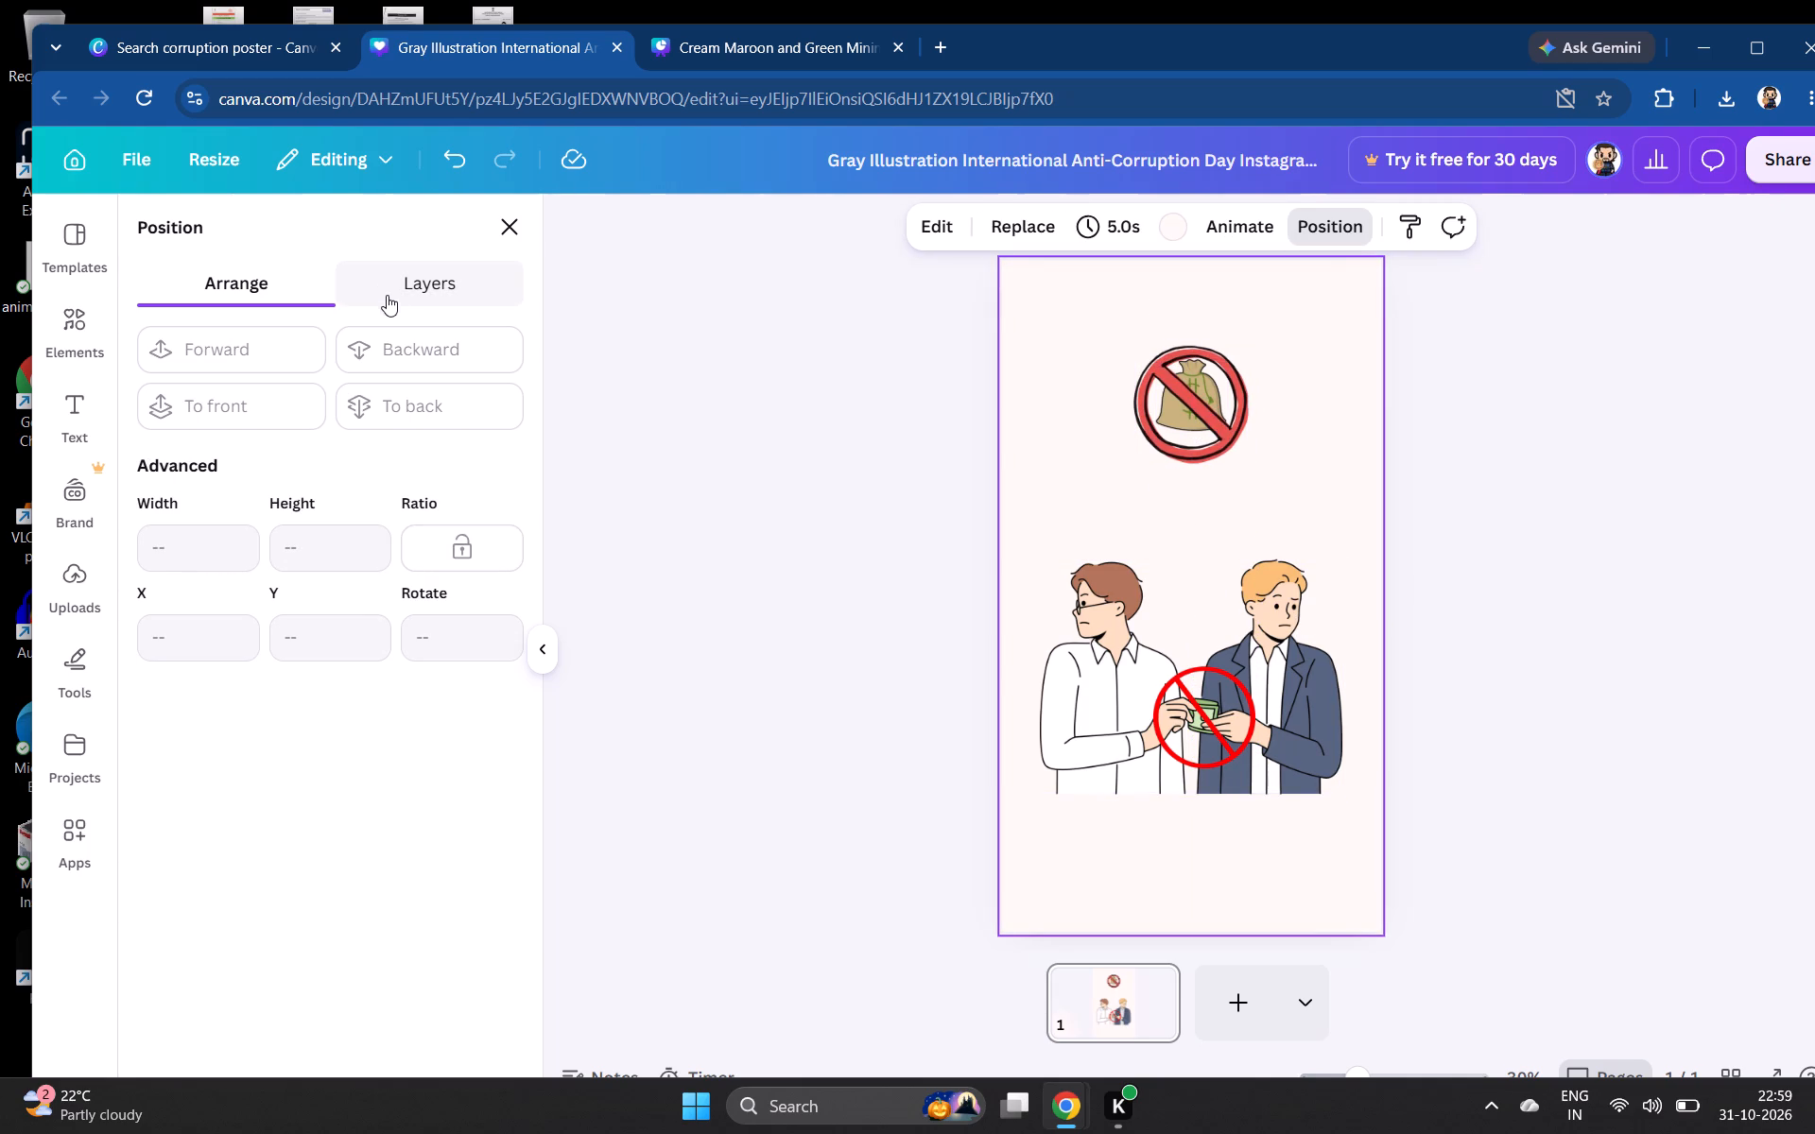
pyautogui.click(413, 297)
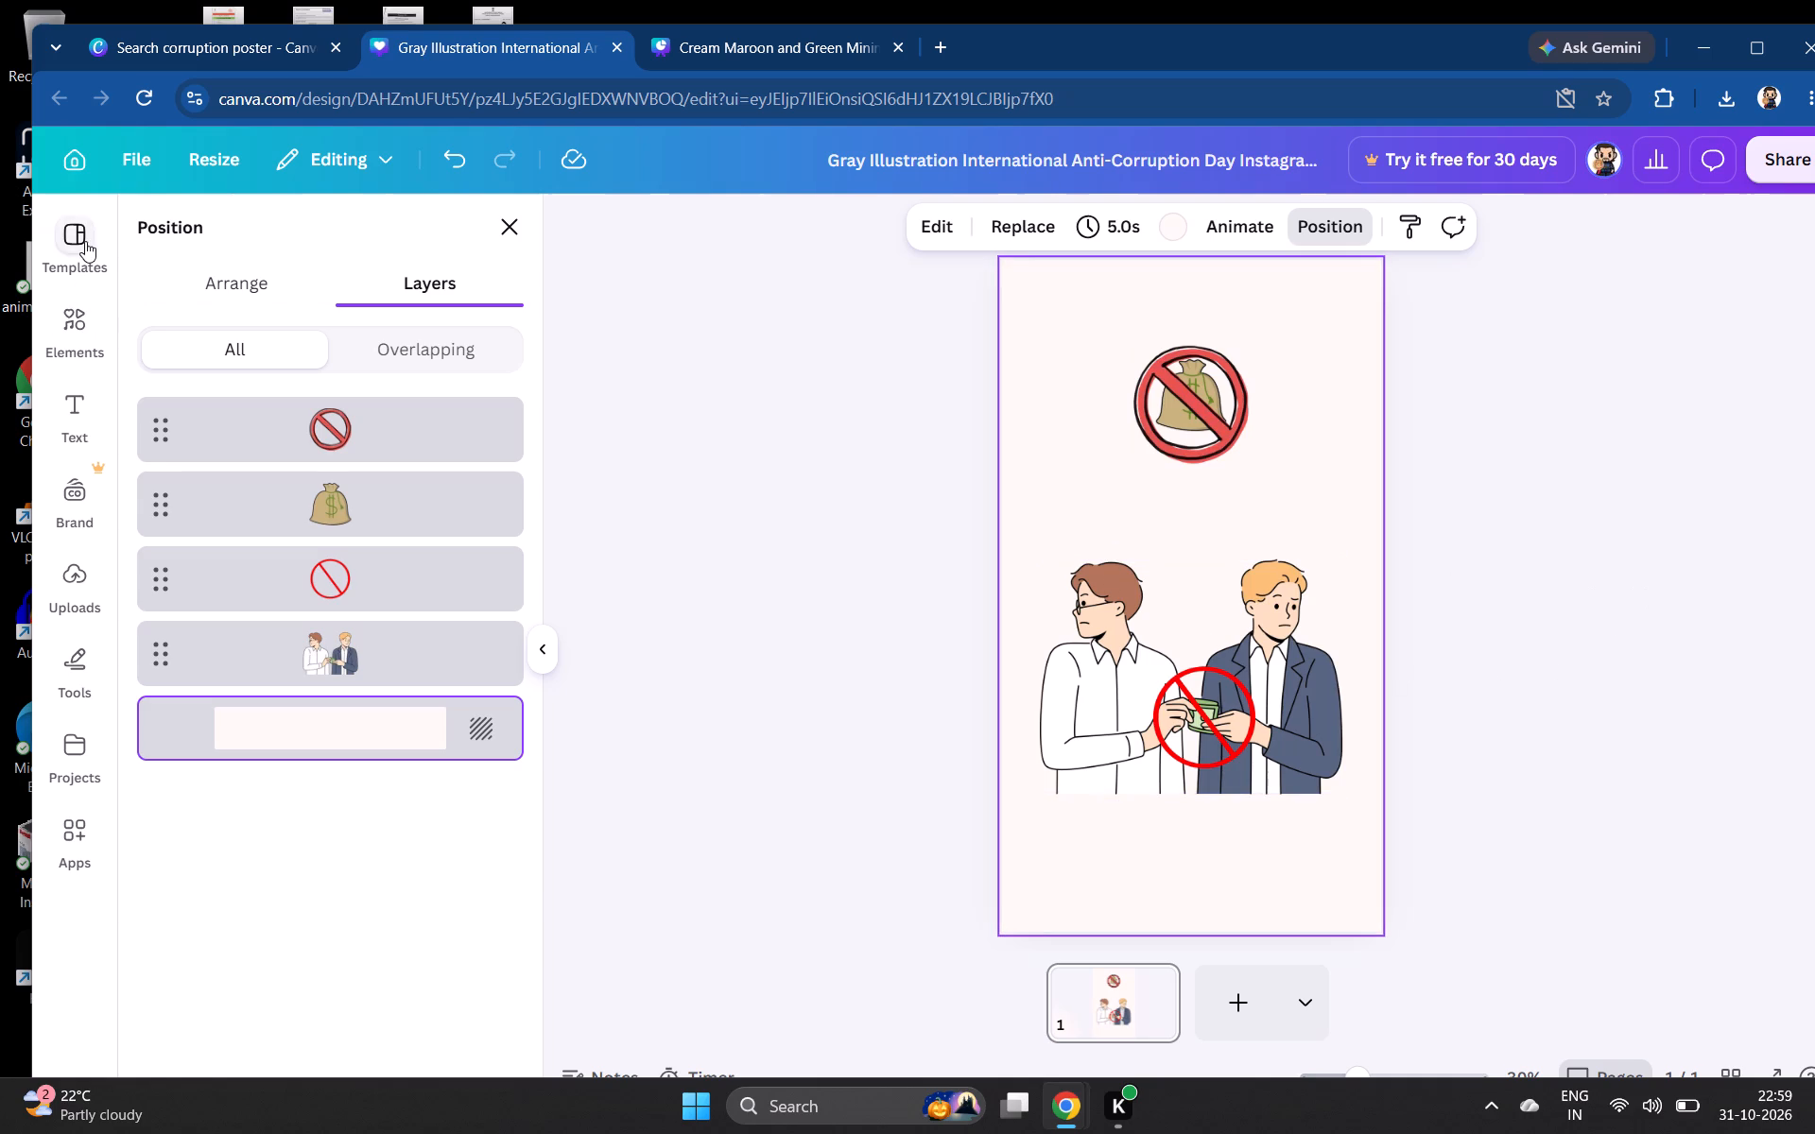
# Browse the font combinations and add the glowing purple "Now Open!" text to the page.
pyautogui.click(85, 410)
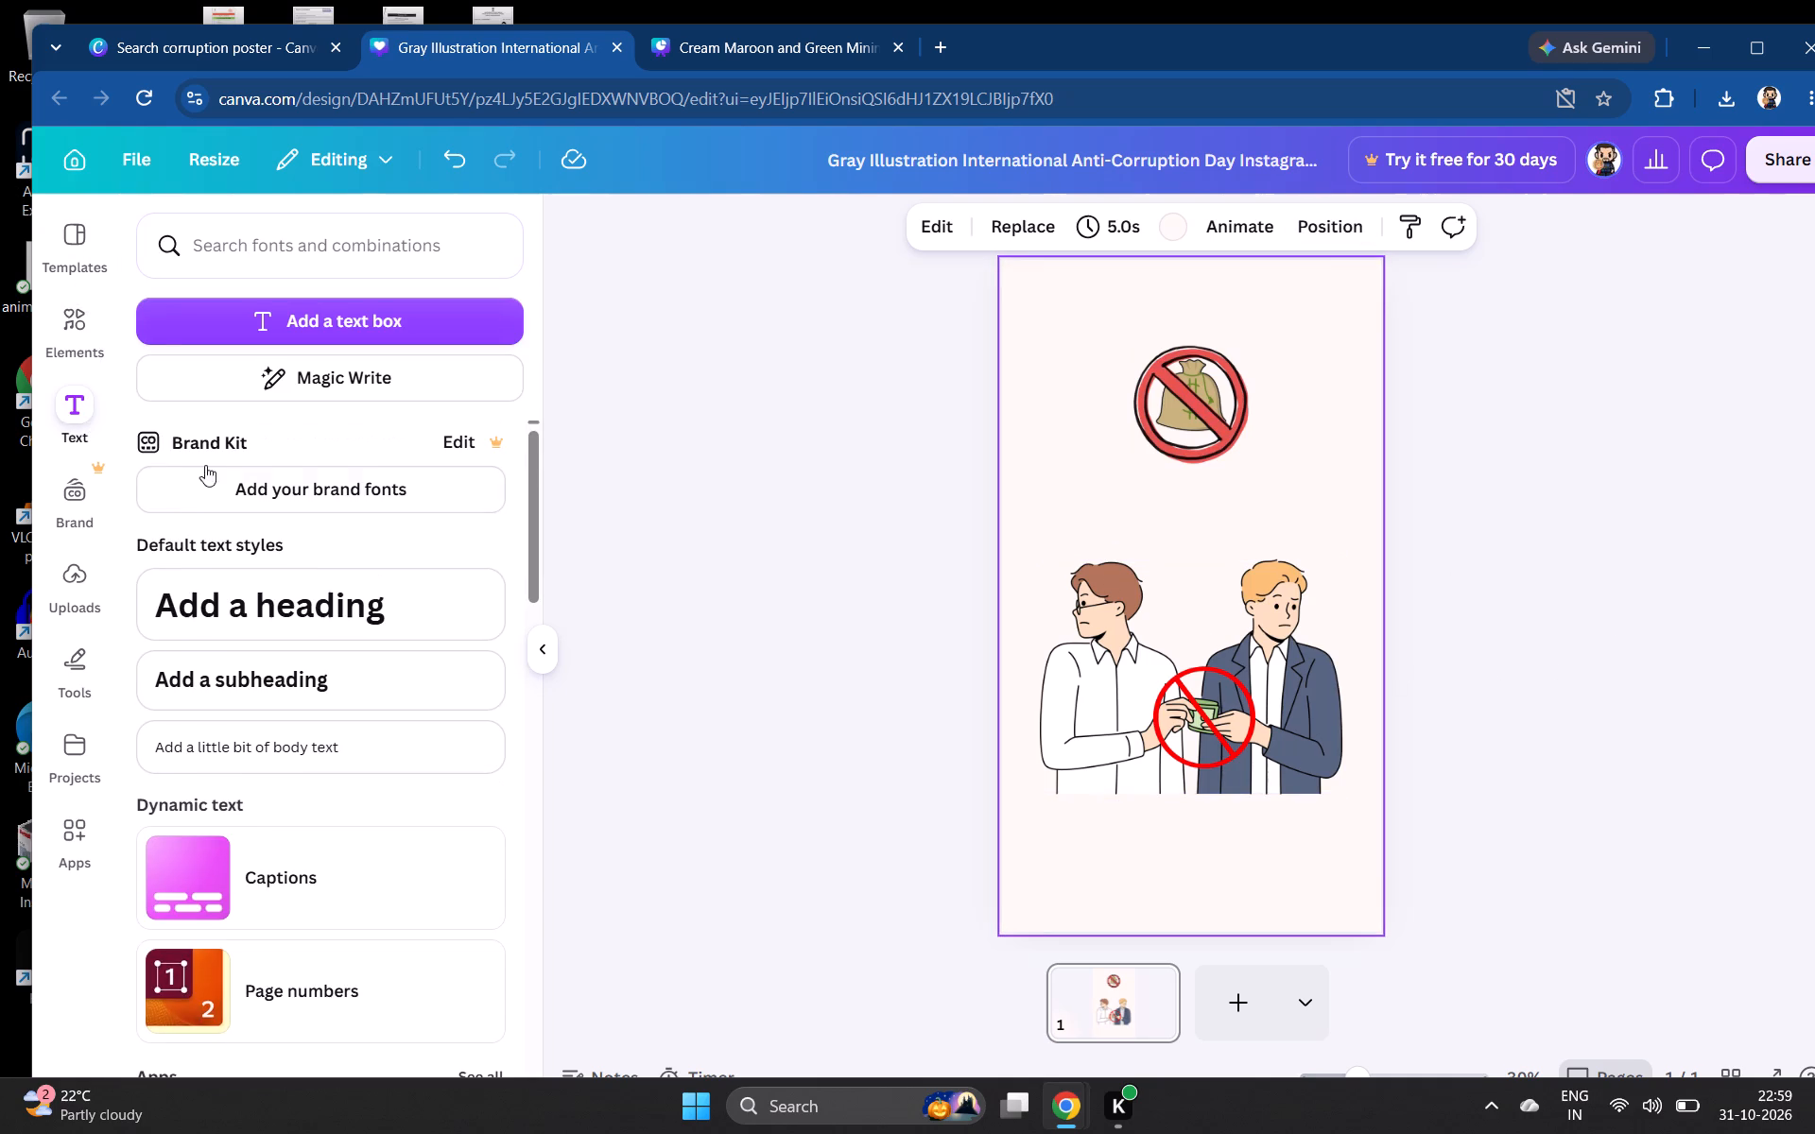
pyautogui.moveTo(538, 646); pyautogui.dragTo(544, 664)
pyautogui.moveTo(544, 664); pyautogui.dragTo(543, 693)
pyautogui.scroll(-4, 365, 756)
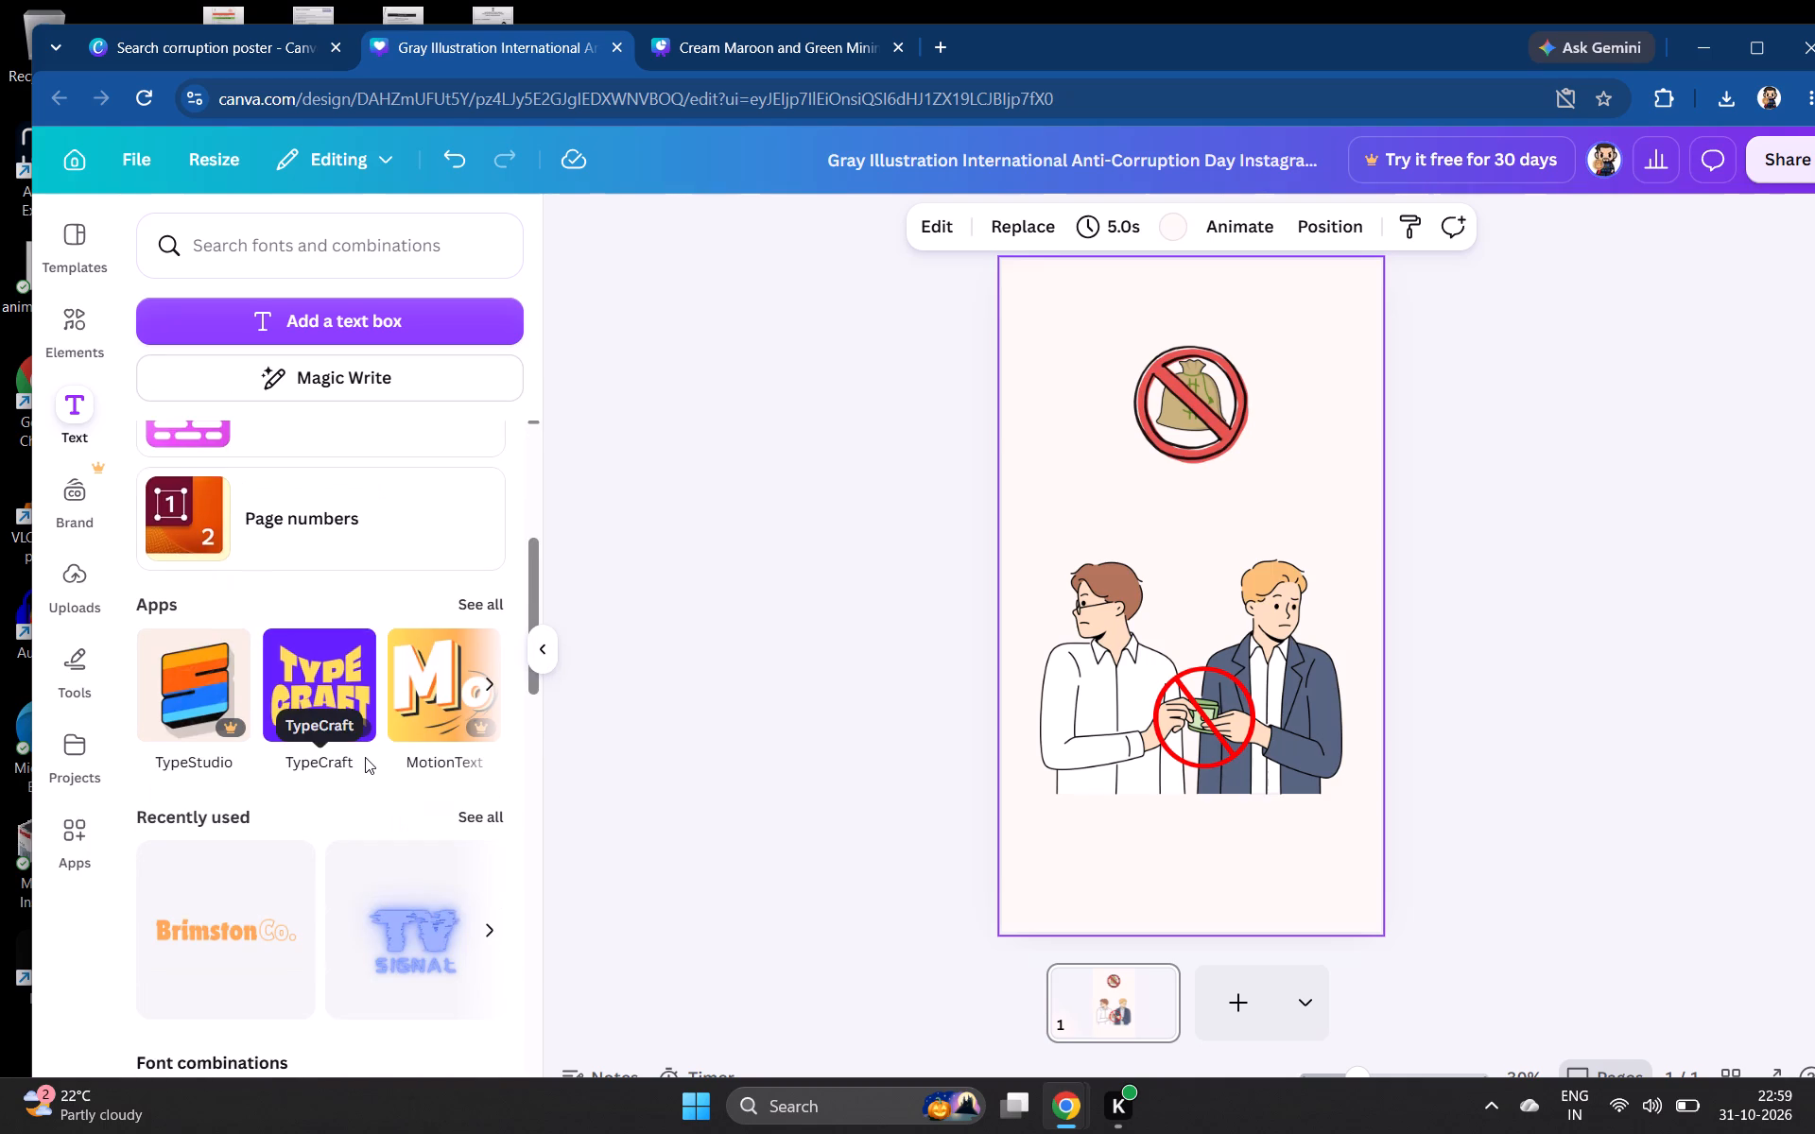
pyautogui.scroll(-4, 365, 757)
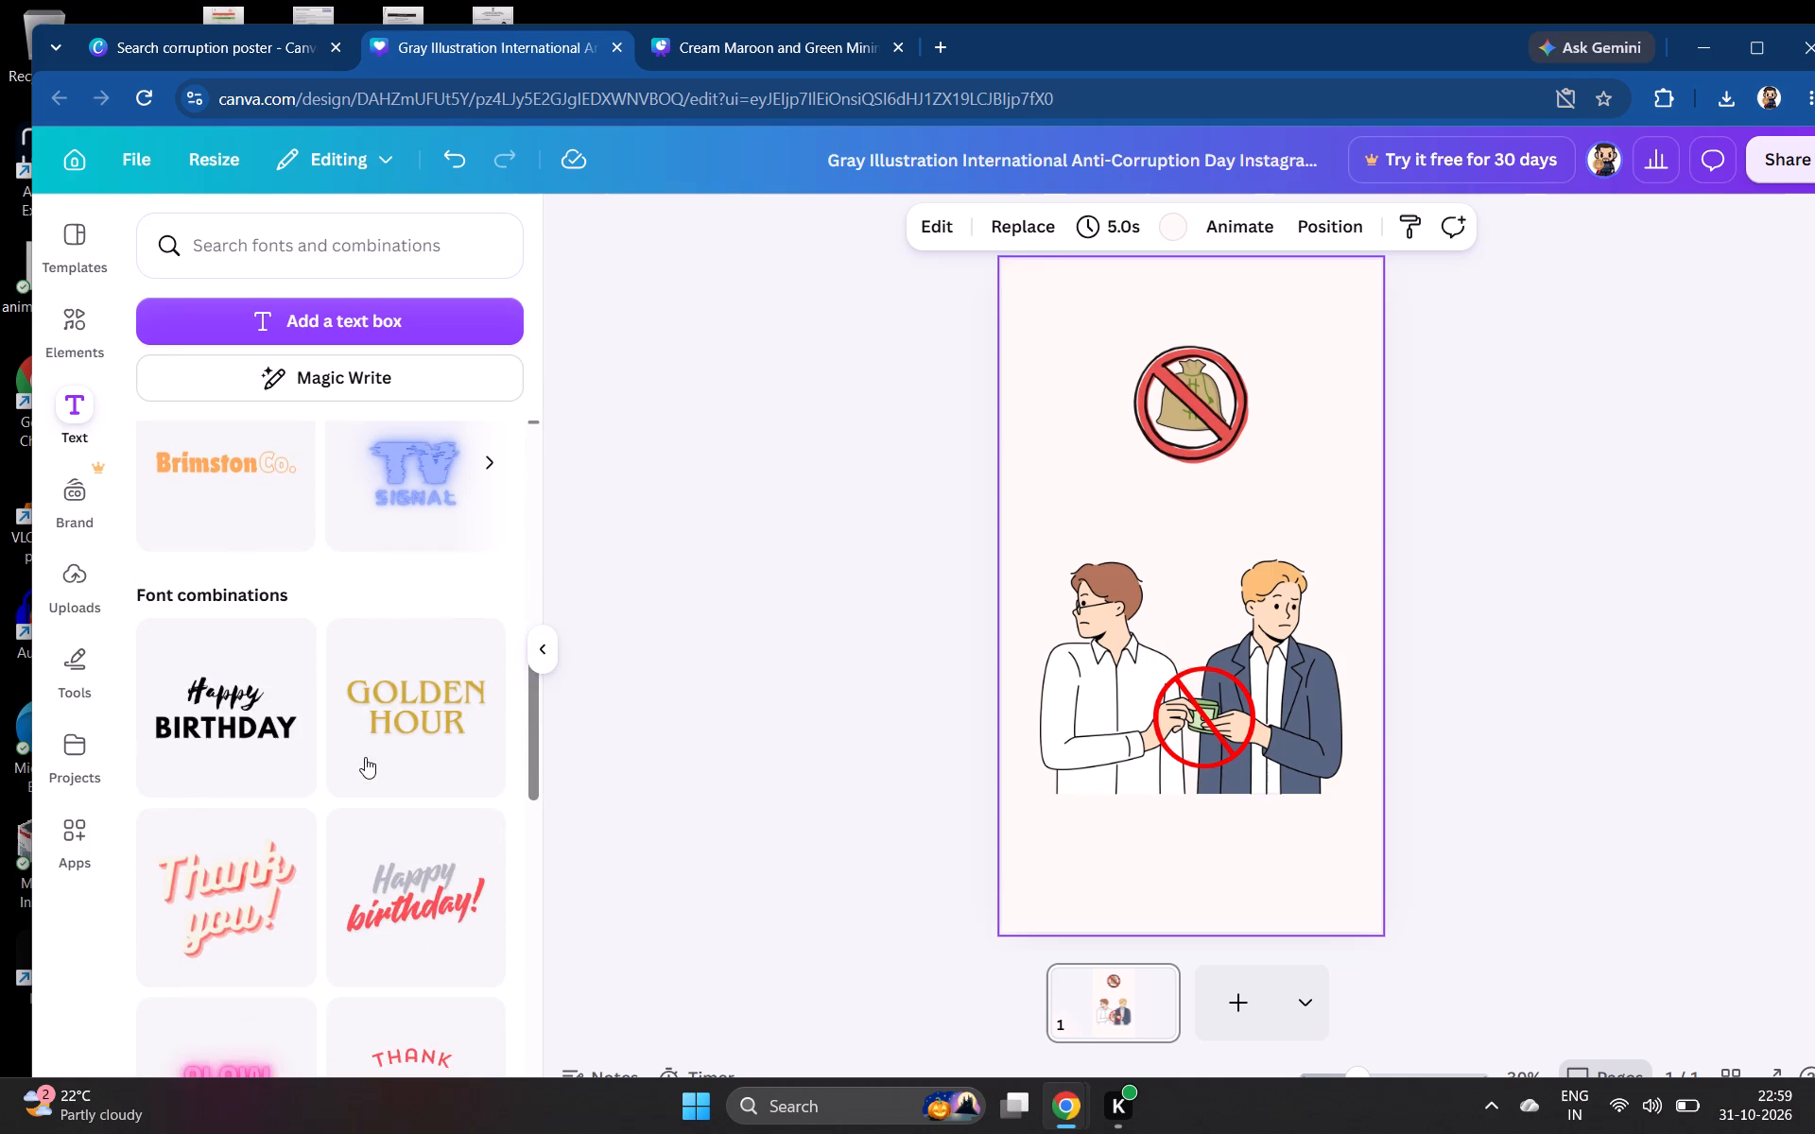
pyautogui.scroll(-2, 365, 757)
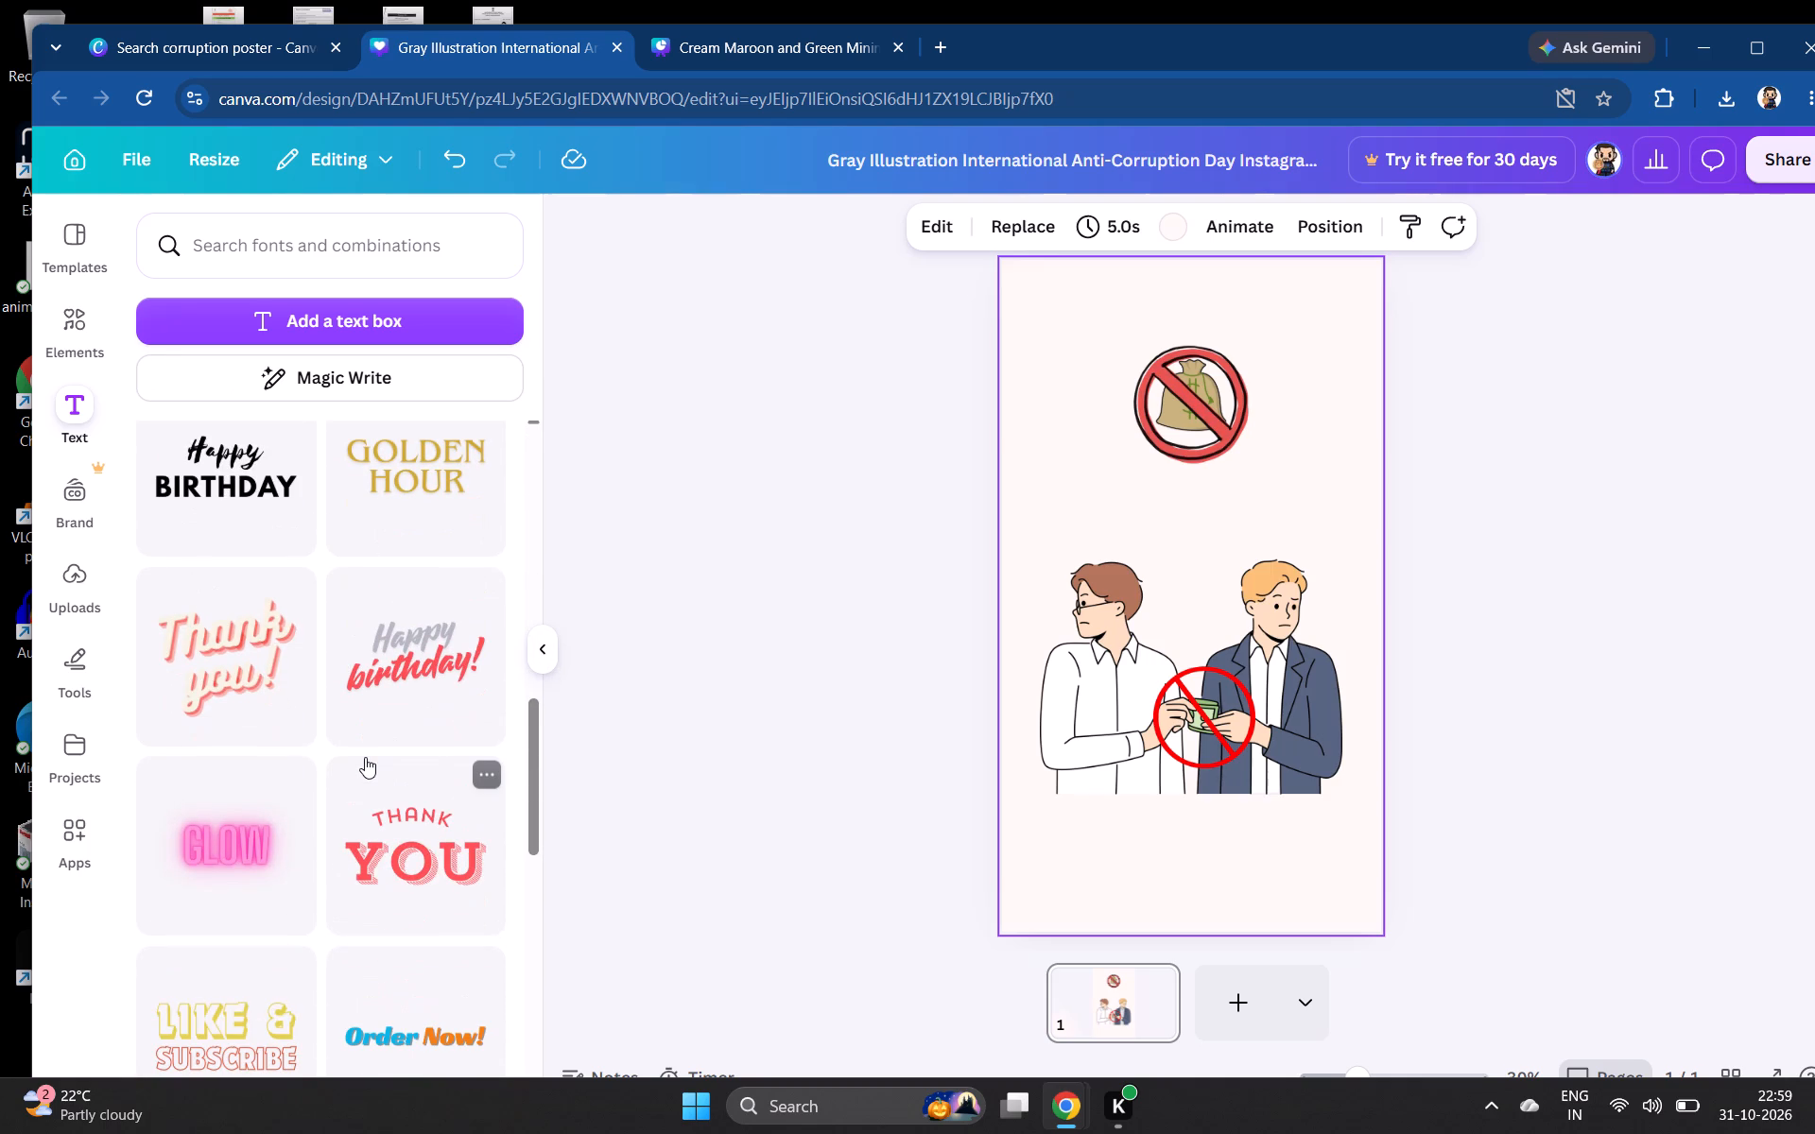
pyautogui.scroll(-7, 365, 757)
pyautogui.scroll(2, 365, 757)
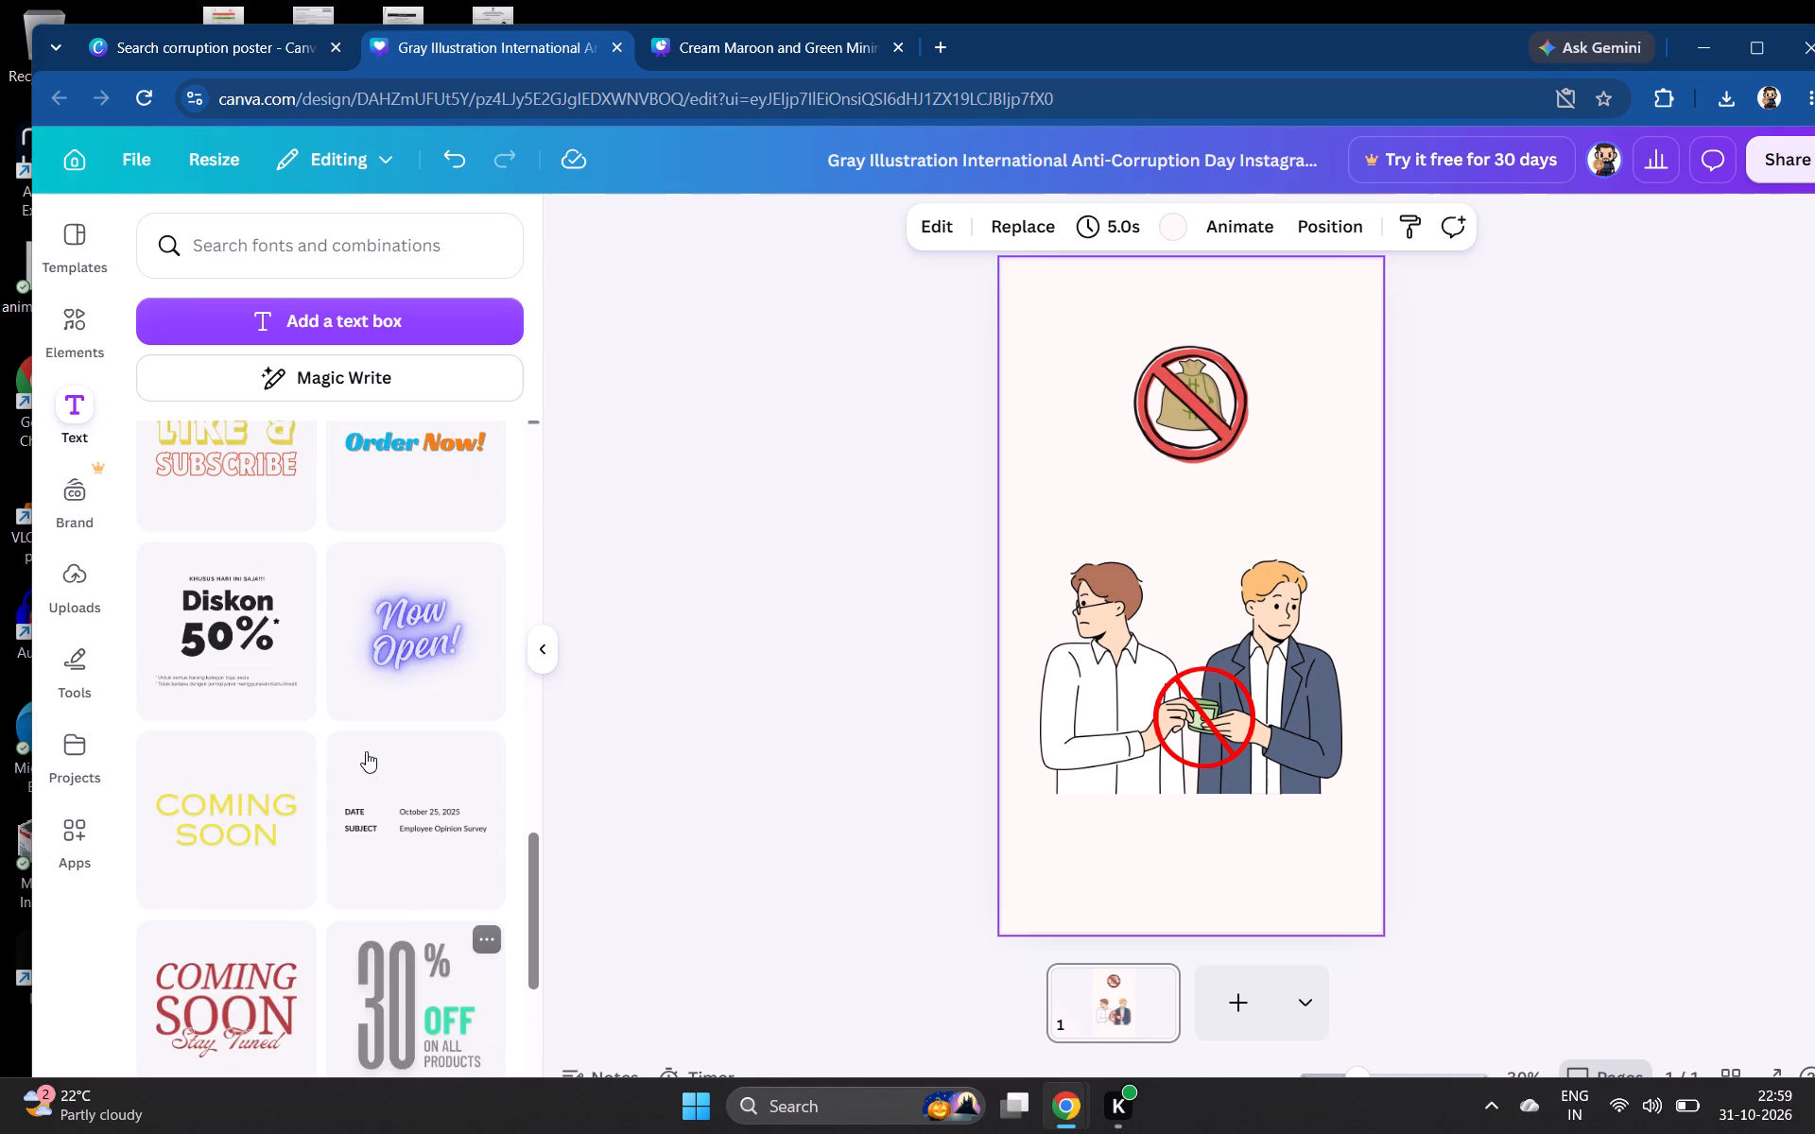
pyautogui.click(409, 595)
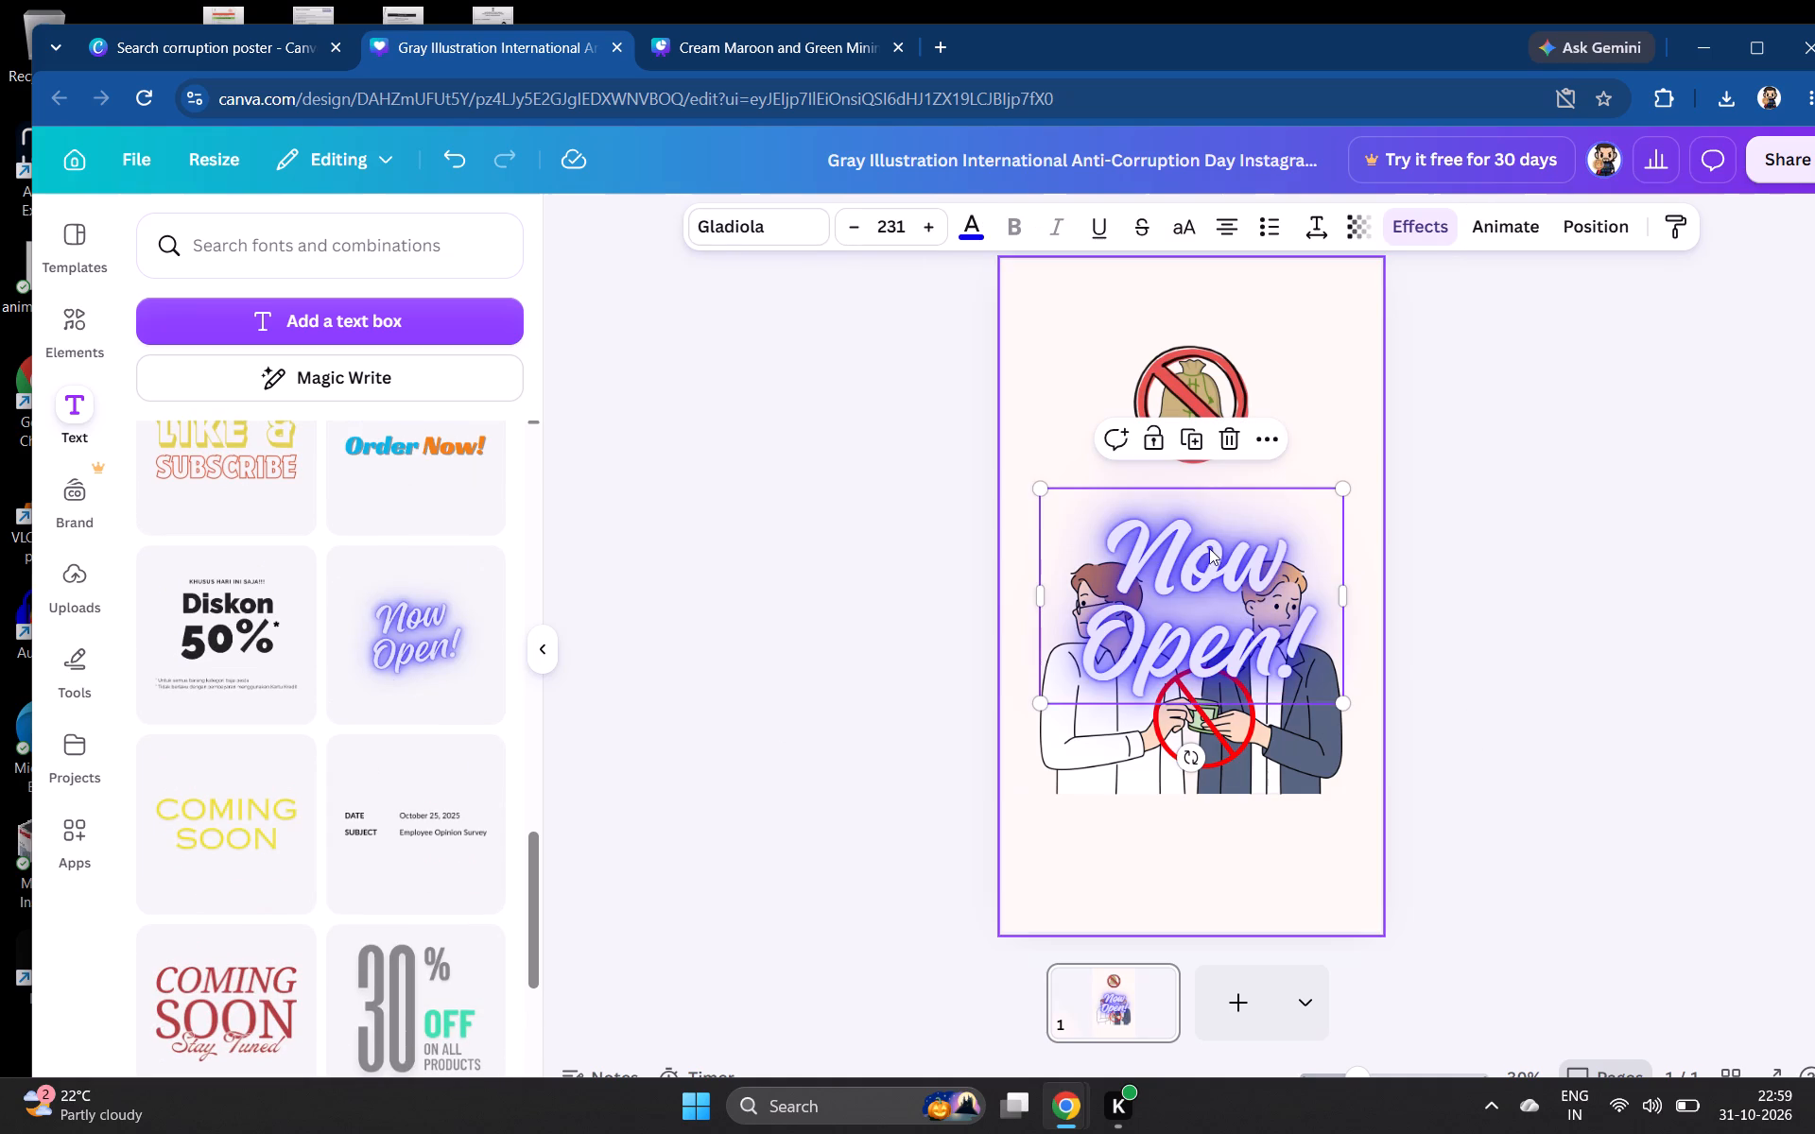
# Replace the "Now Open!" wording of the glowing text with "TIME TO STOP".
pyautogui.click(1188, 544)
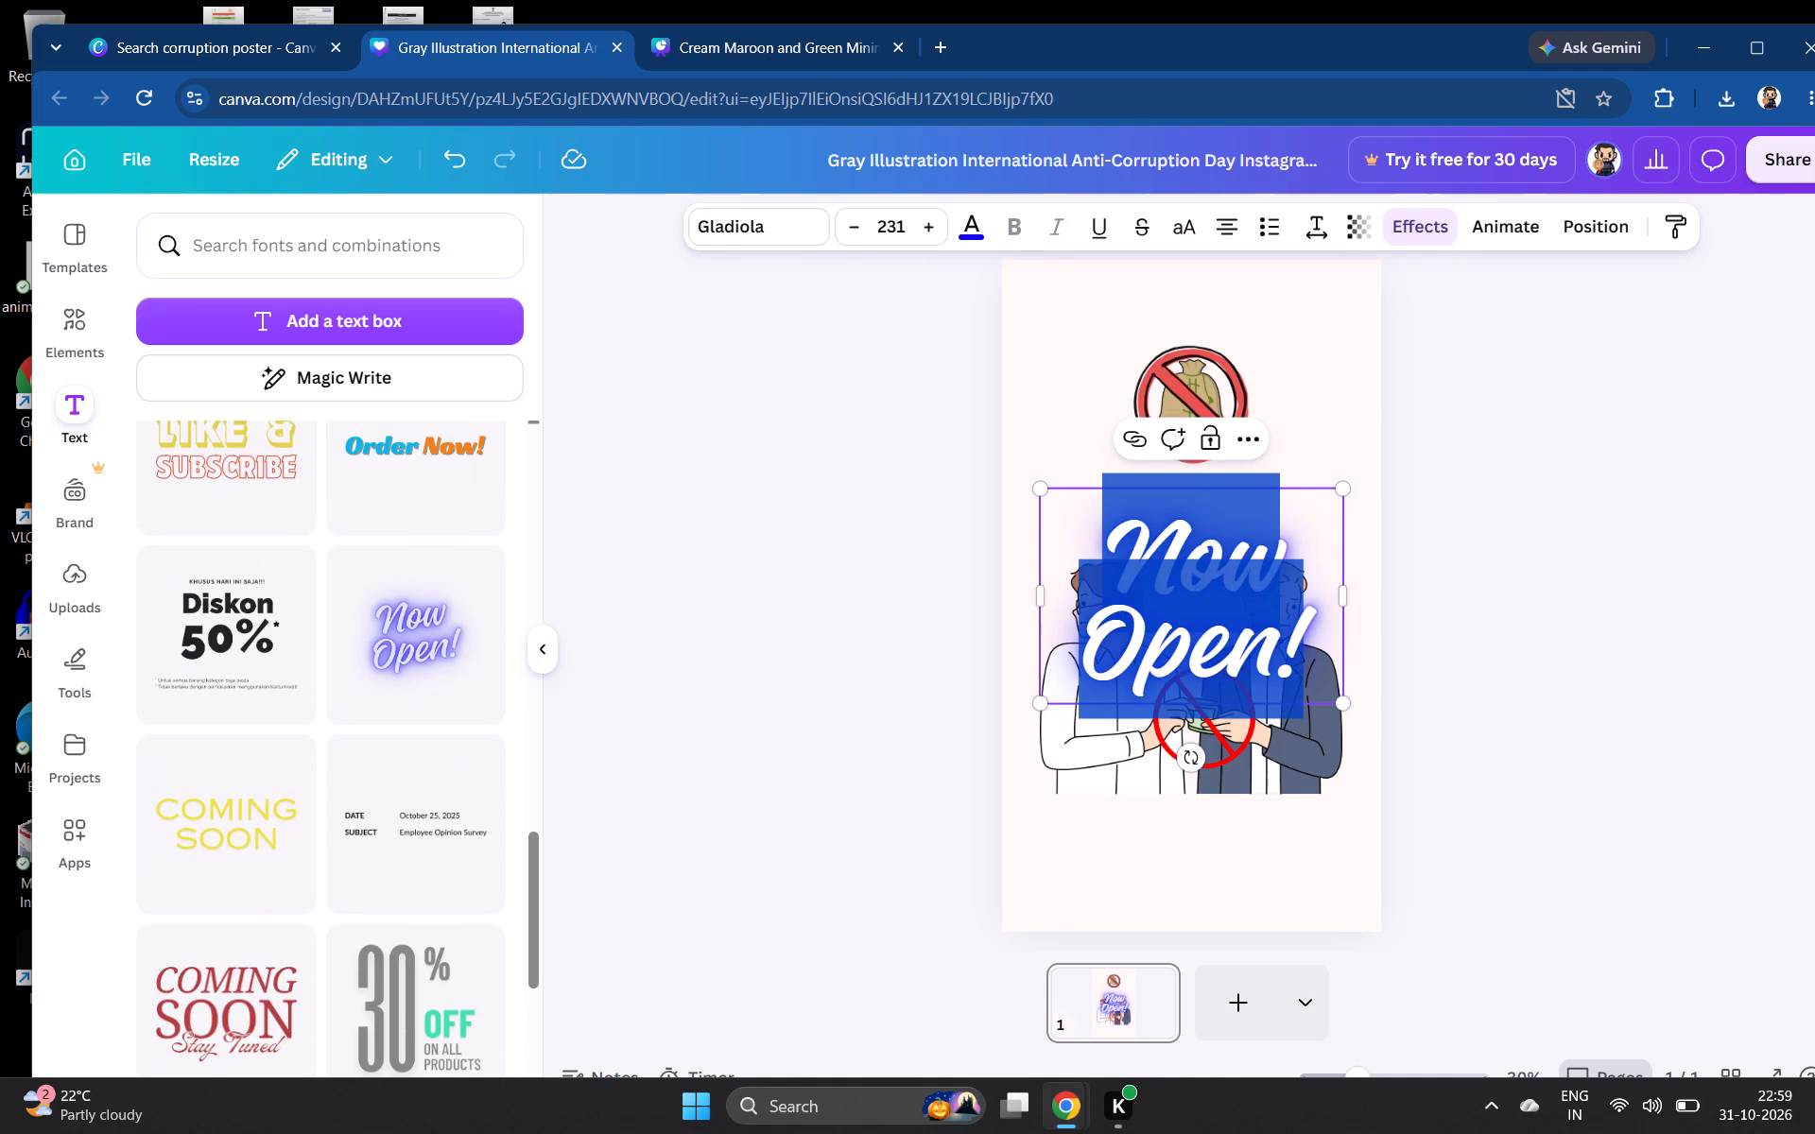
pyautogui.press('BackSpace')
pyautogui.write('TI')
pyautogui.write('ME')
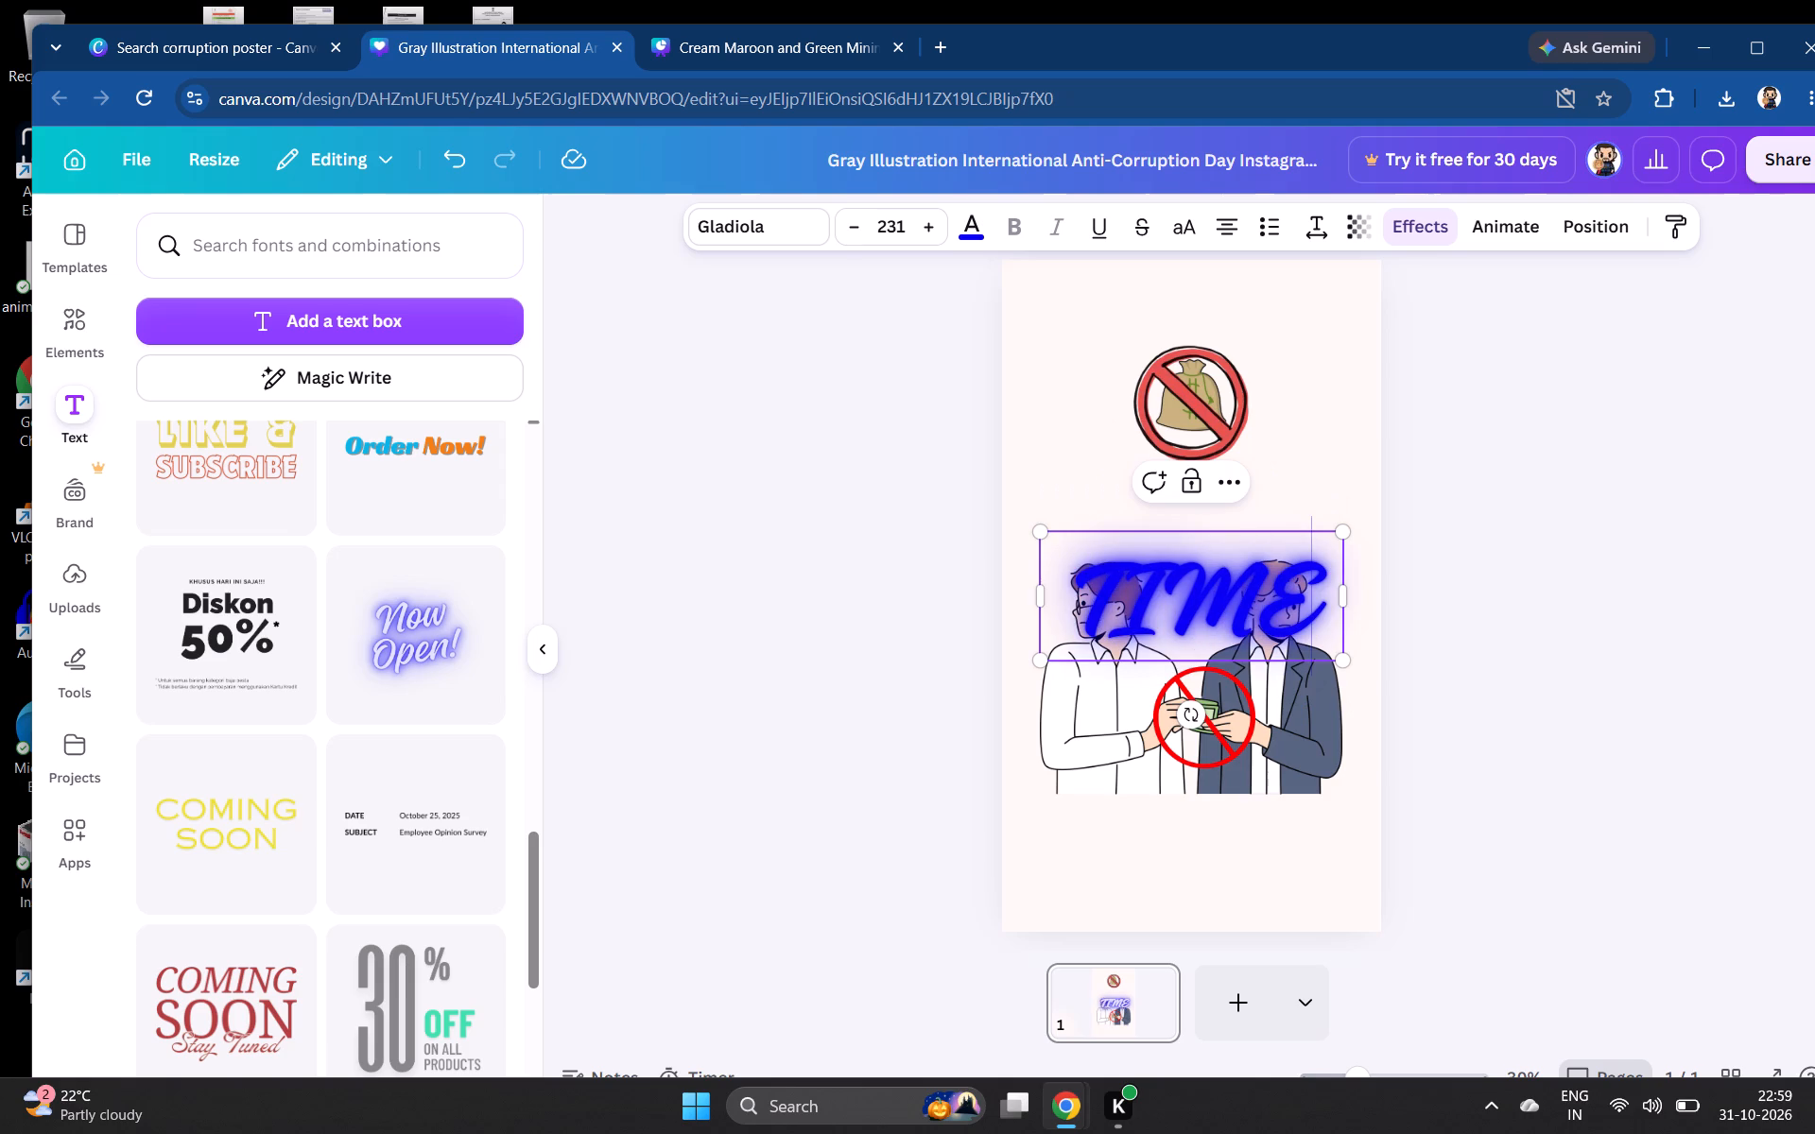
pyautogui.press('space')
pyautogui.write('TO STOP')
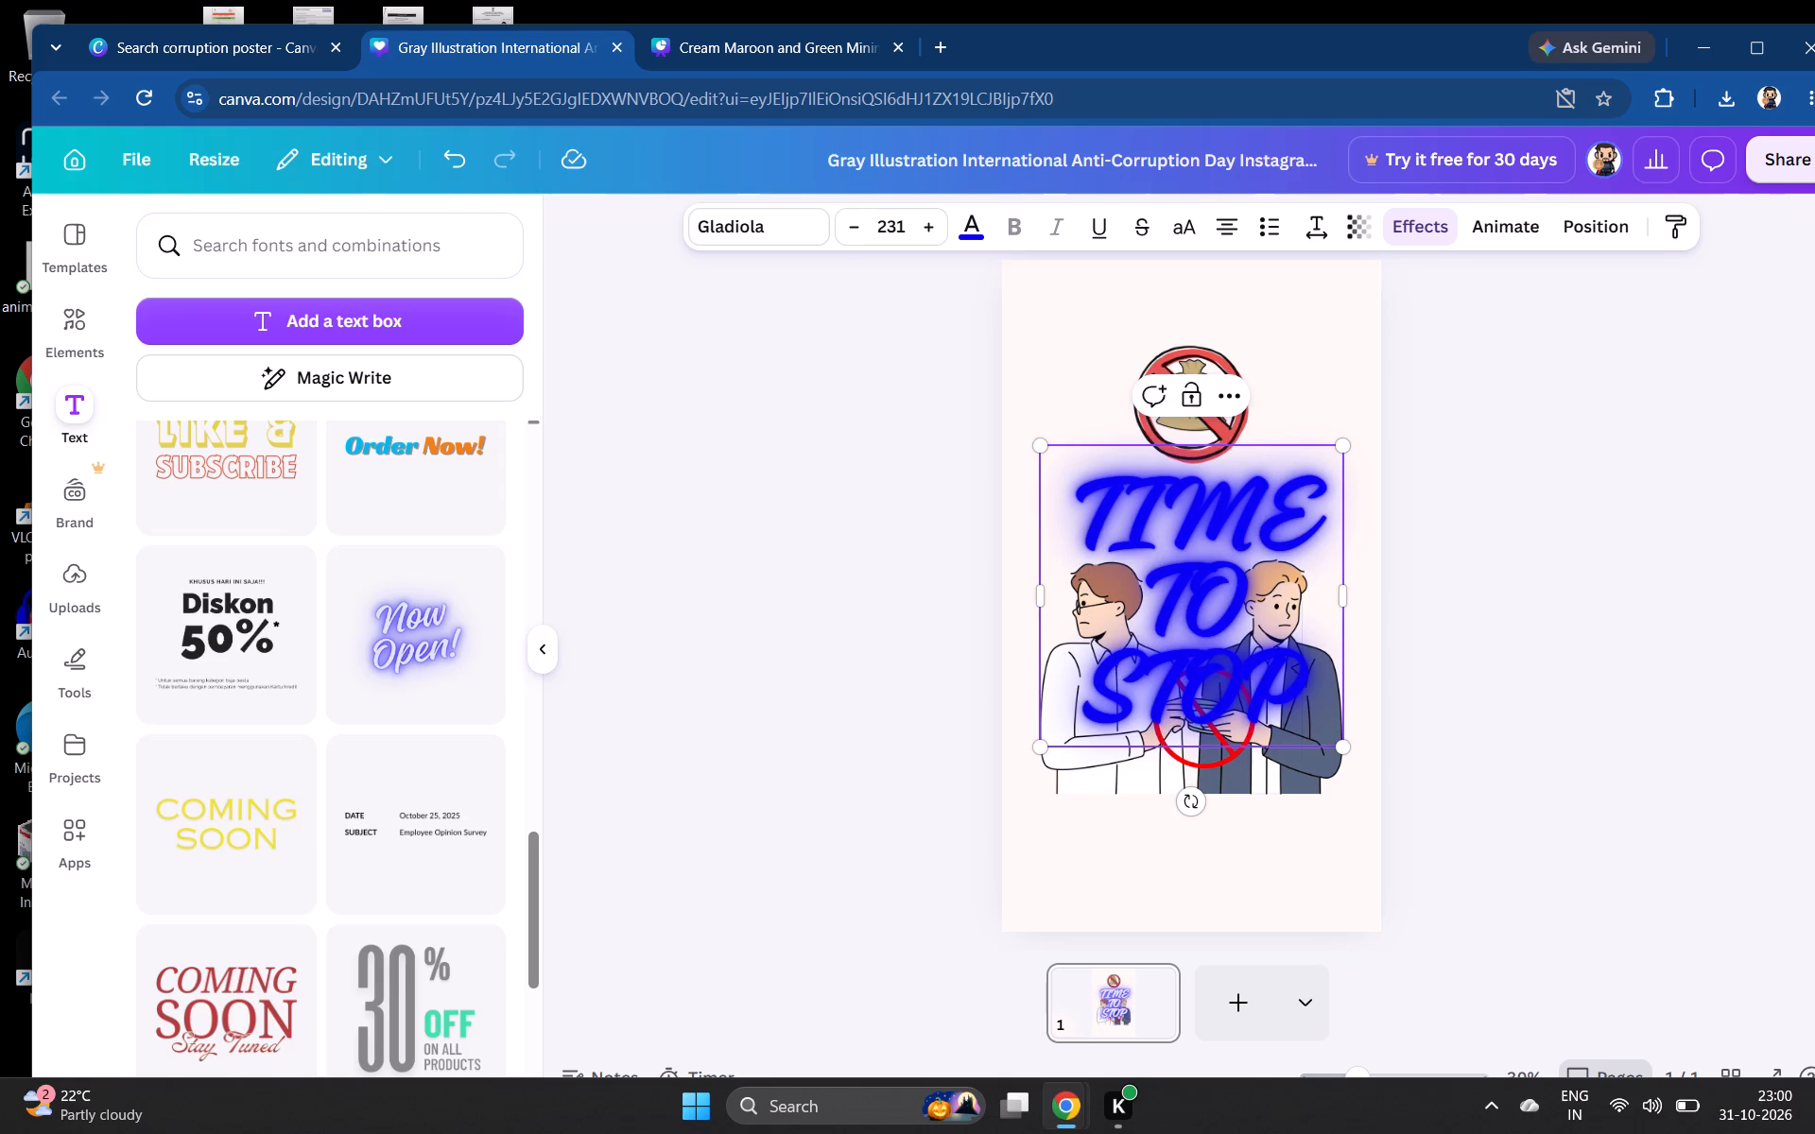
# Recolour all of the "TIME TO STOP" text to the default solid red #ff3131.
pyautogui.click(986, 238)
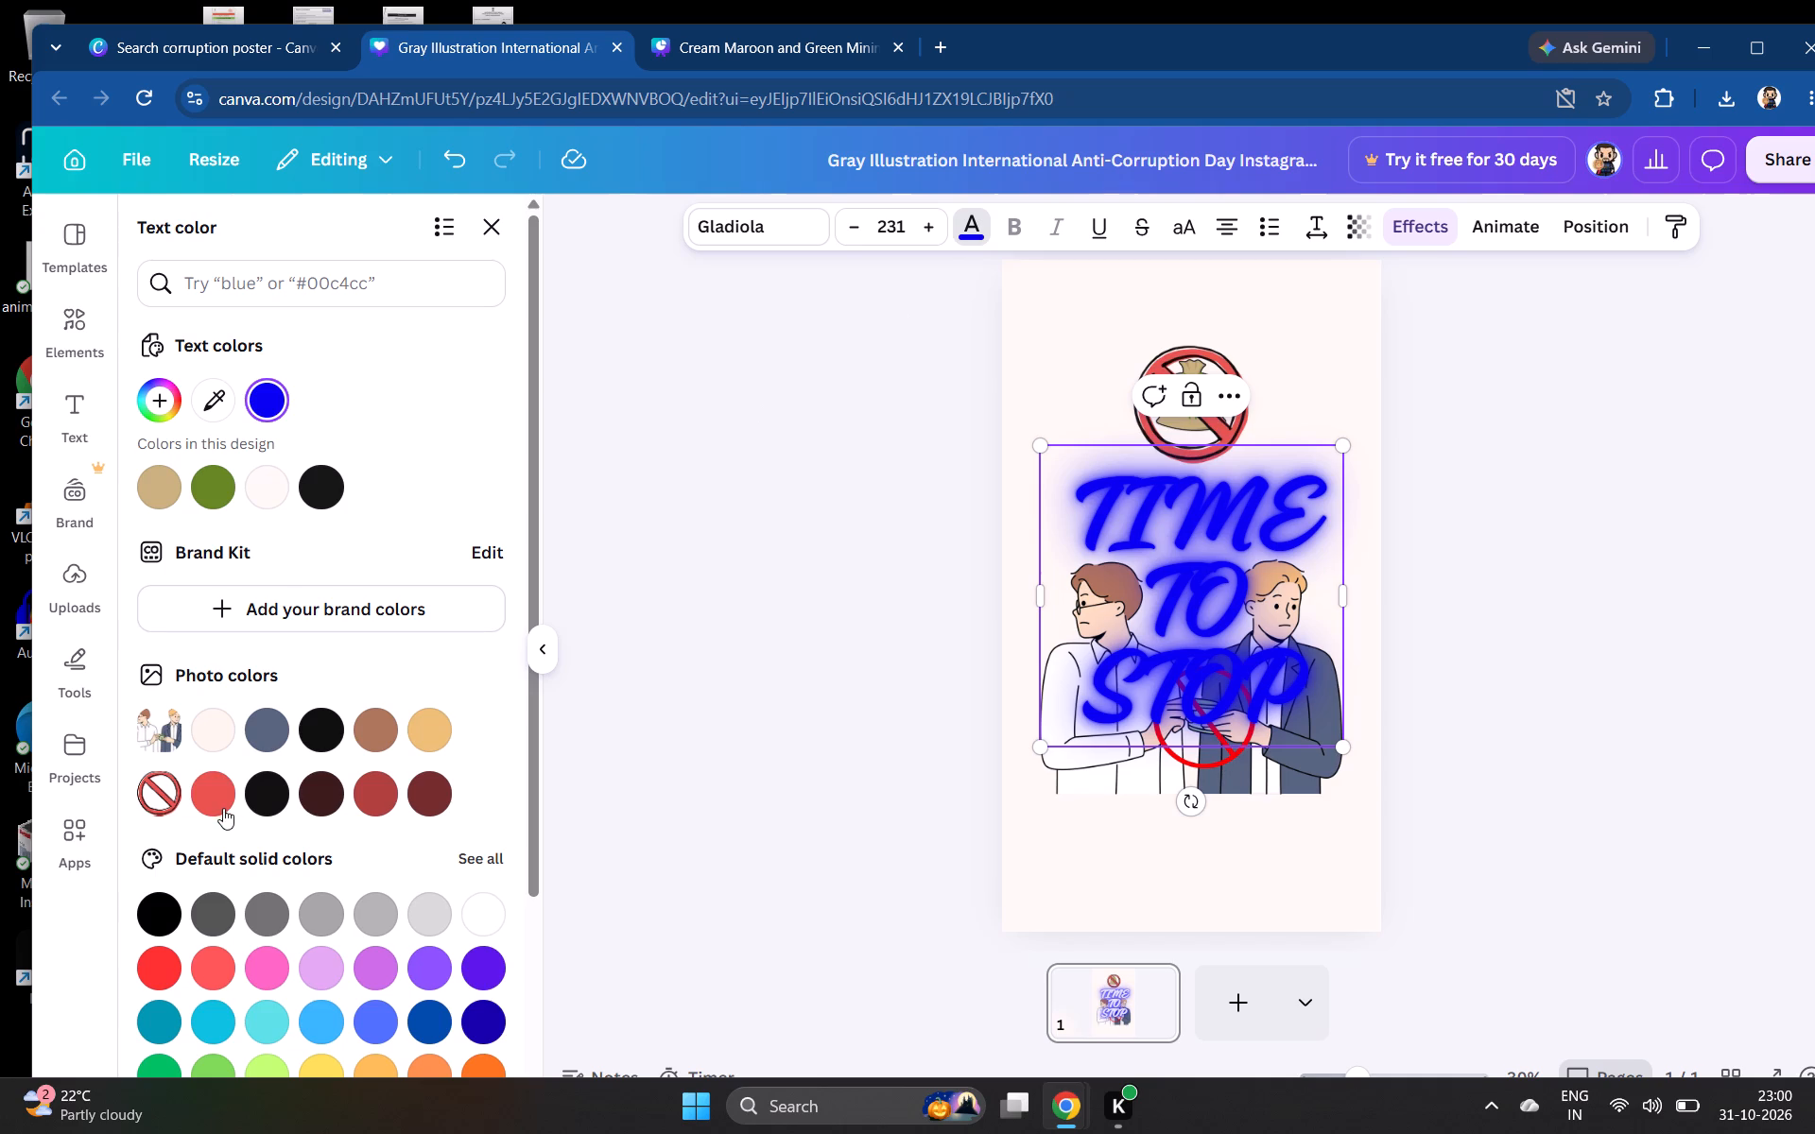
pyautogui.click(218, 801)
pyautogui.click(216, 799)
pyautogui.scroll(-1, 228, 806)
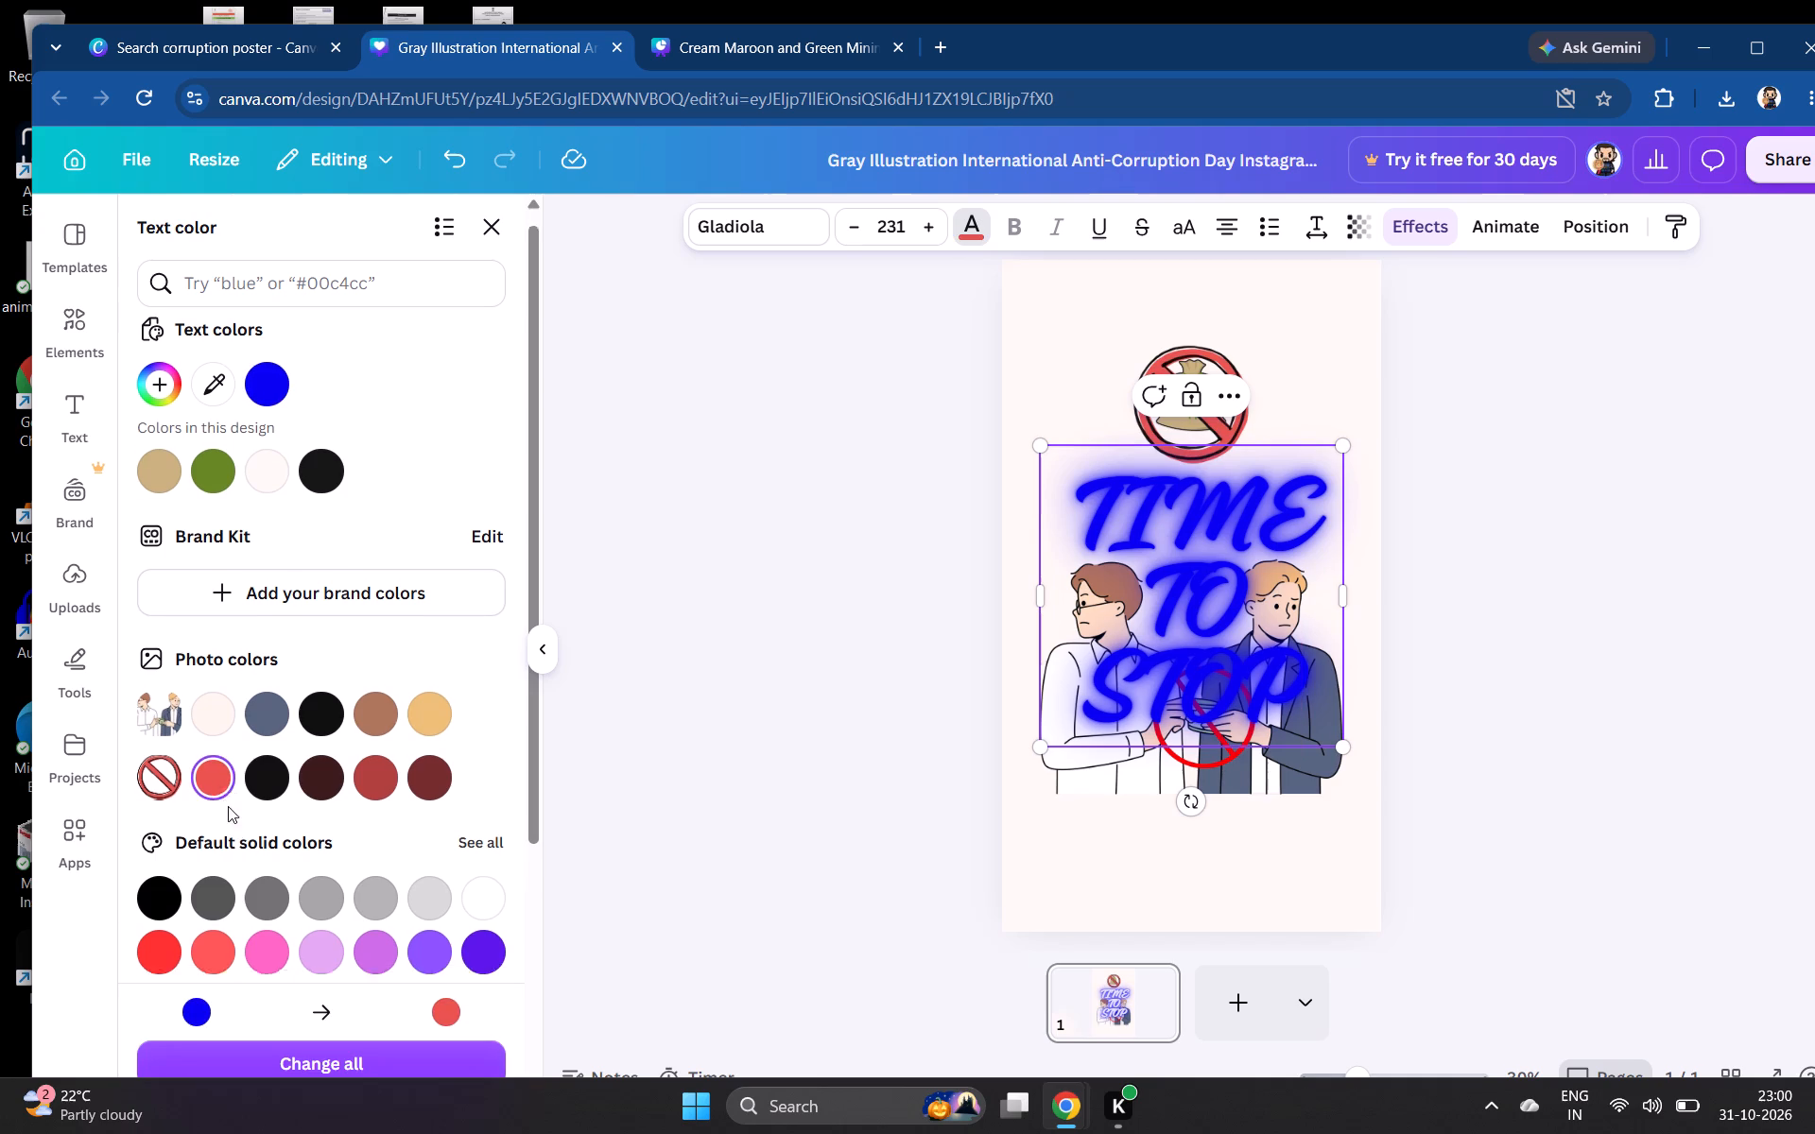
pyautogui.click(156, 841)
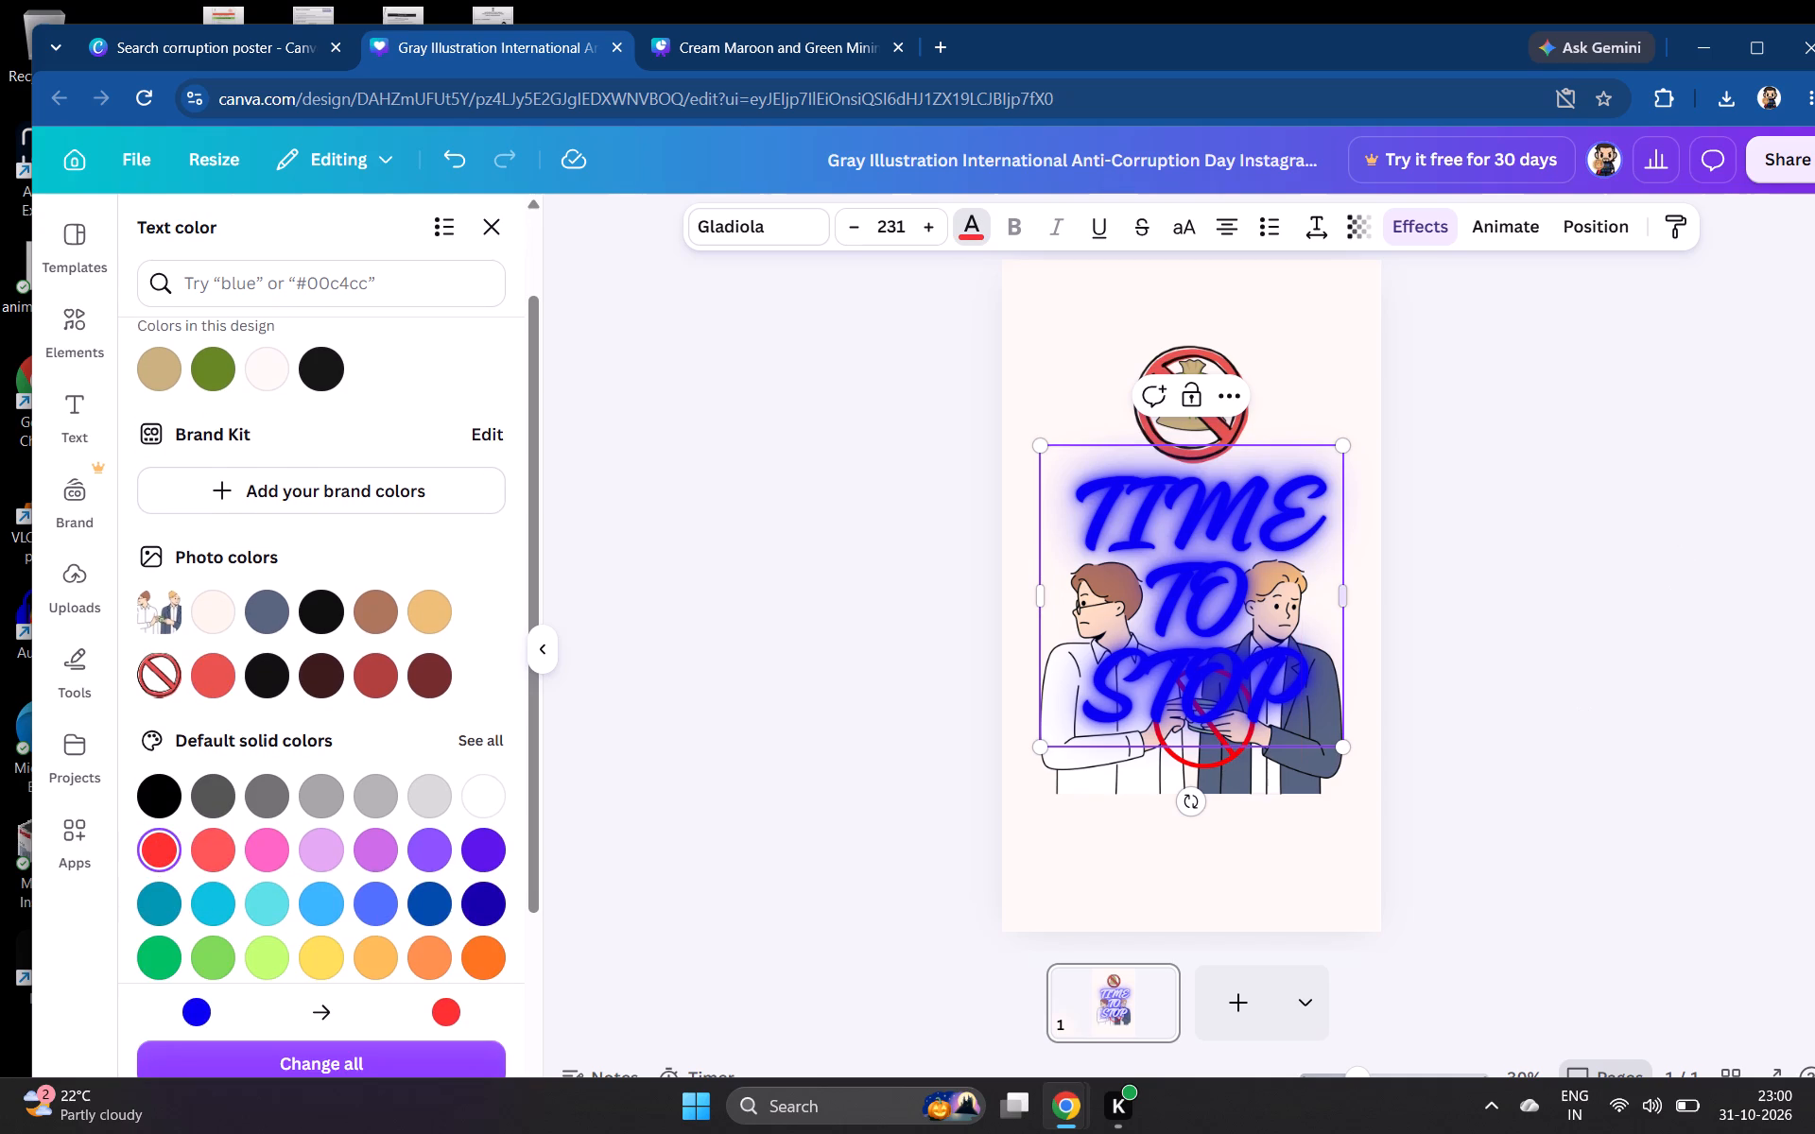
pyautogui.moveTo(1080, 486); pyautogui.dragTo(1292, 700)
pyautogui.click(155, 856)
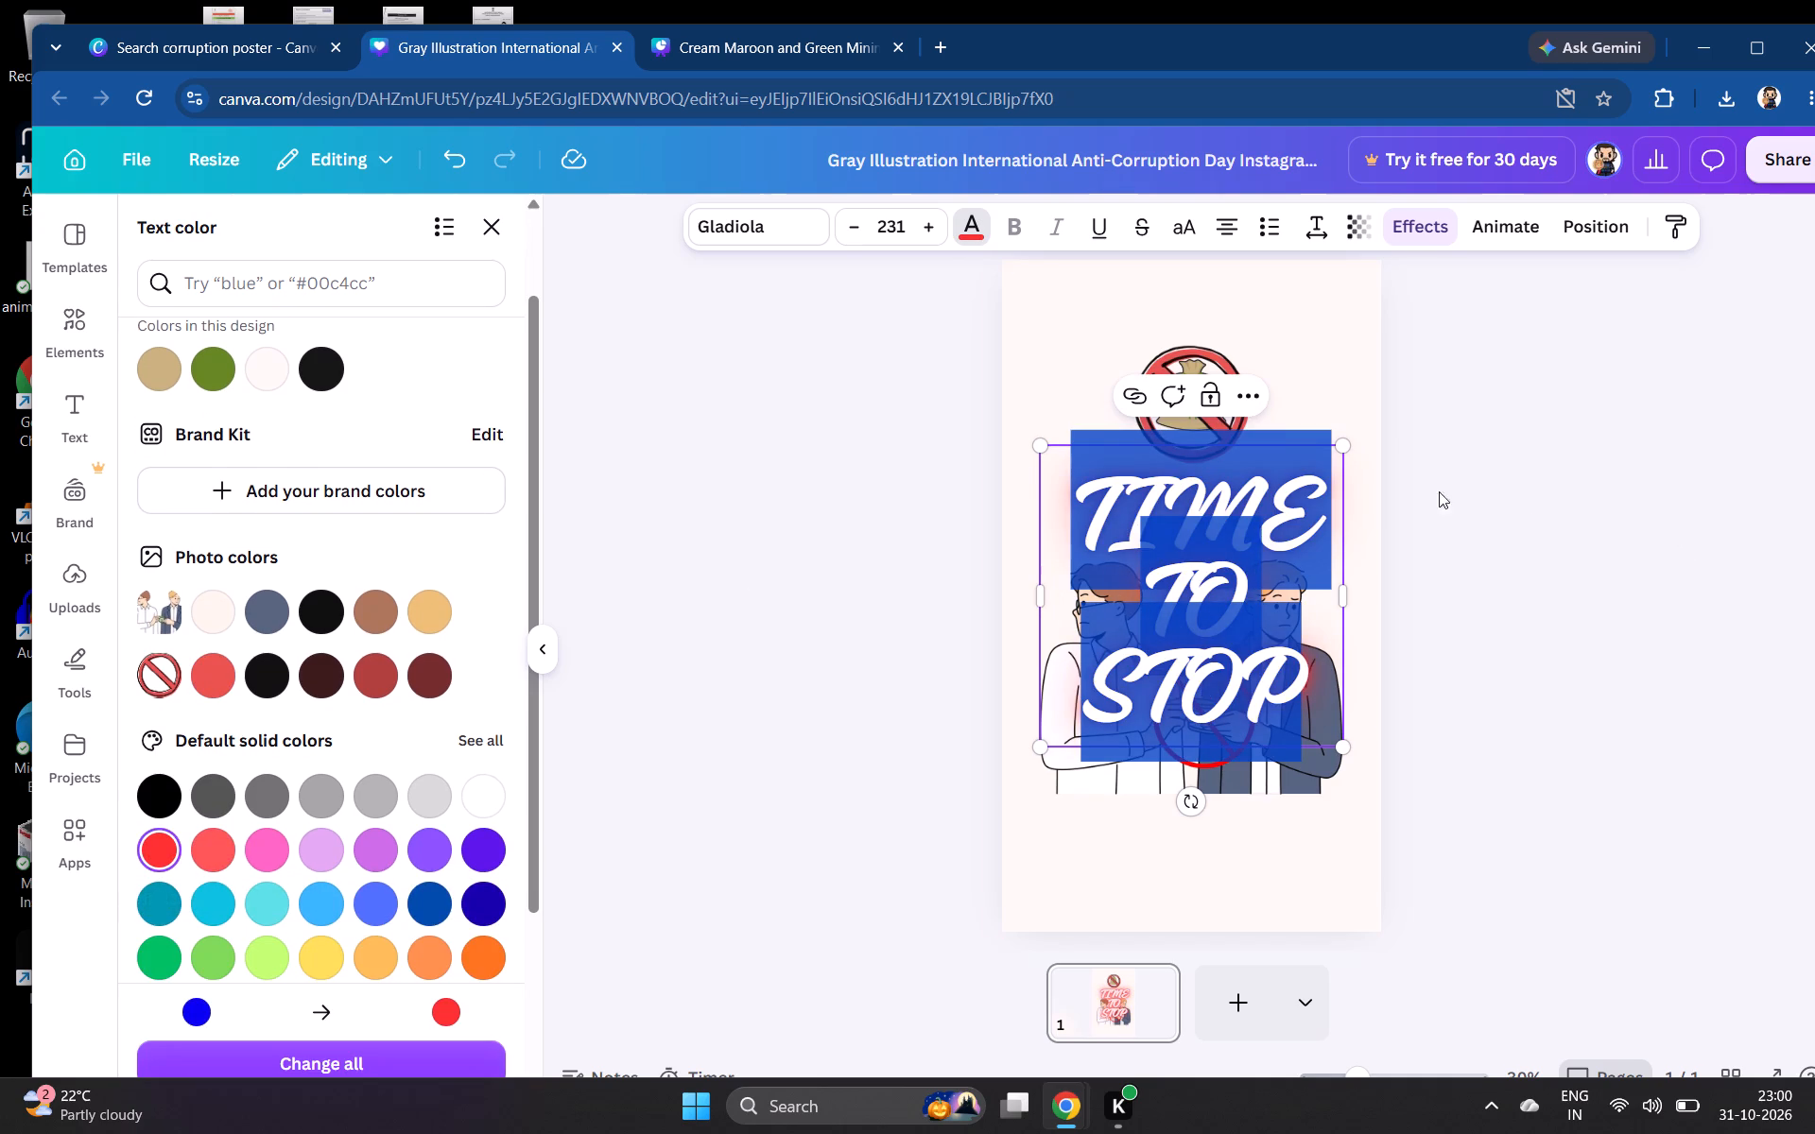
pyautogui.click(1044, 366)
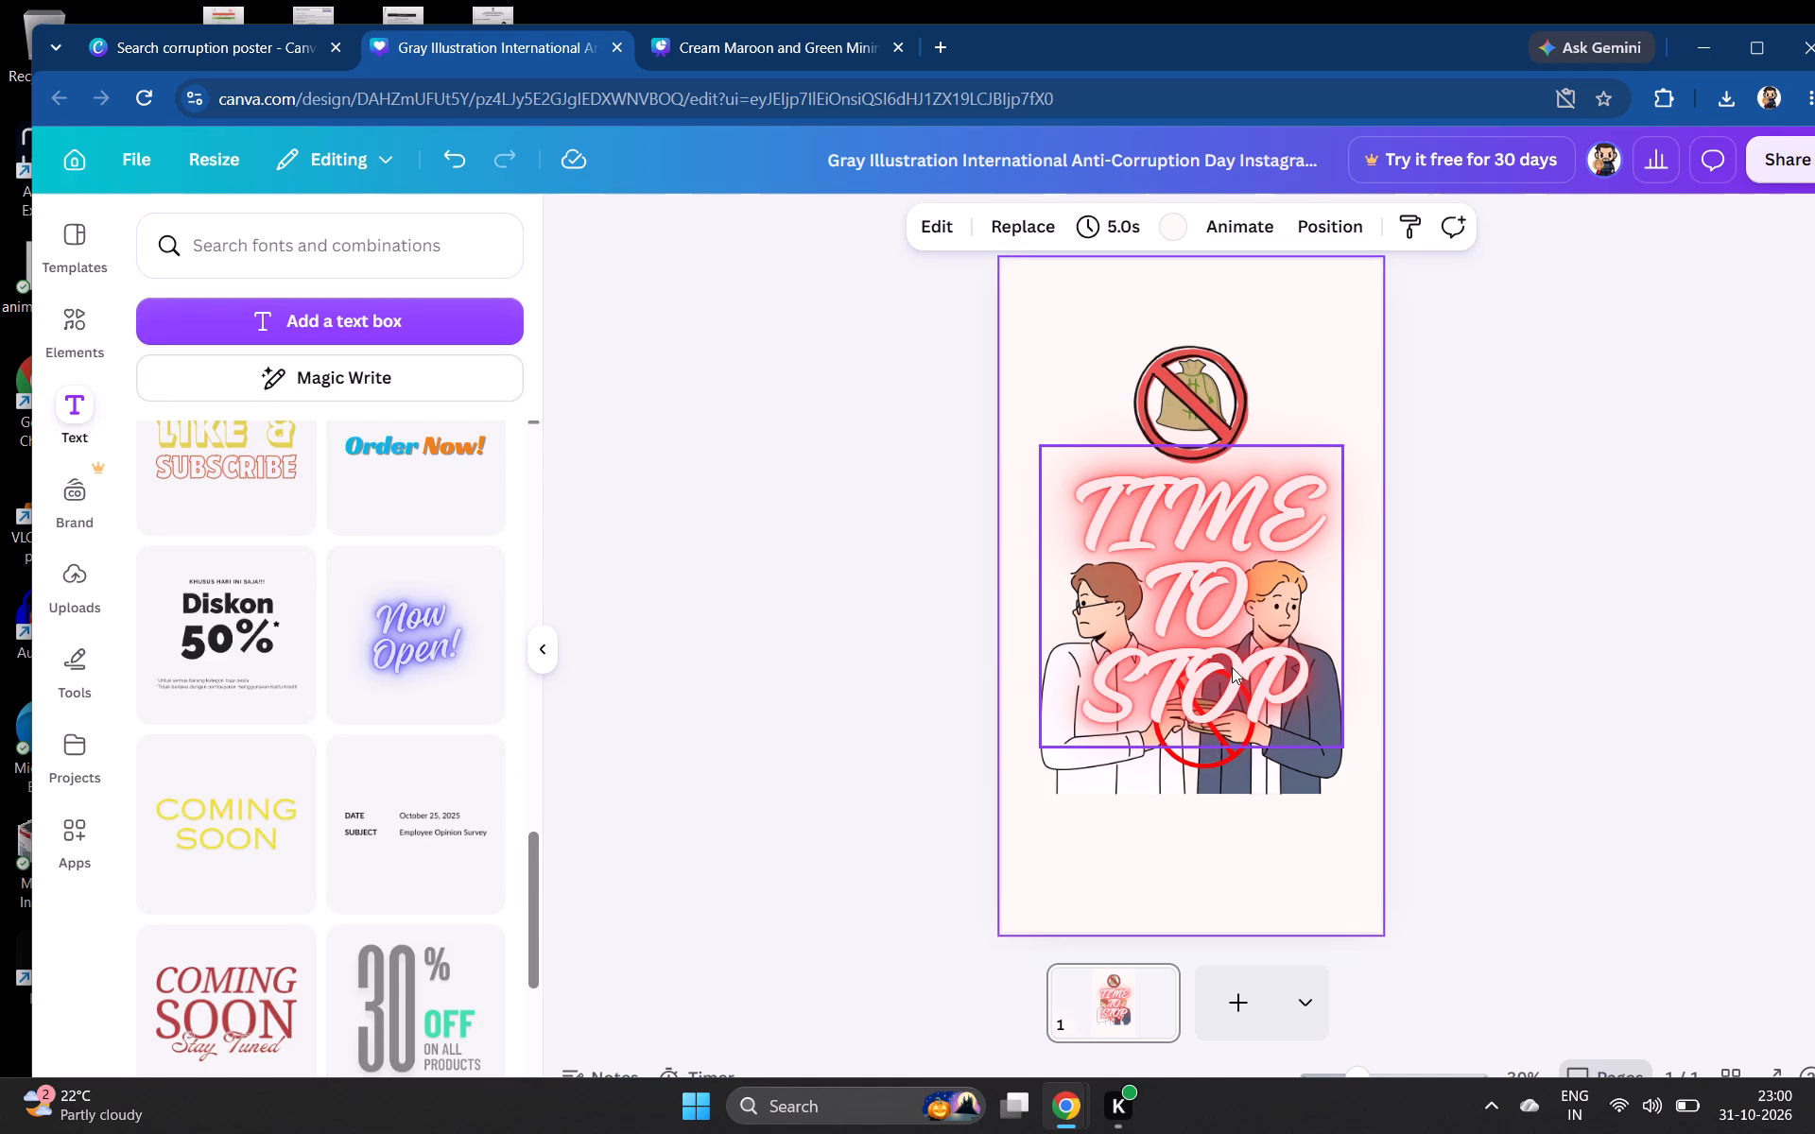
# Shrink the "TIME TO STOP" text to font size 93.2 and move it to the page's upper-left corner.
pyautogui.click(1271, 687)
pyautogui.moveTo(1338, 744); pyautogui.dragTo(1282, 631)
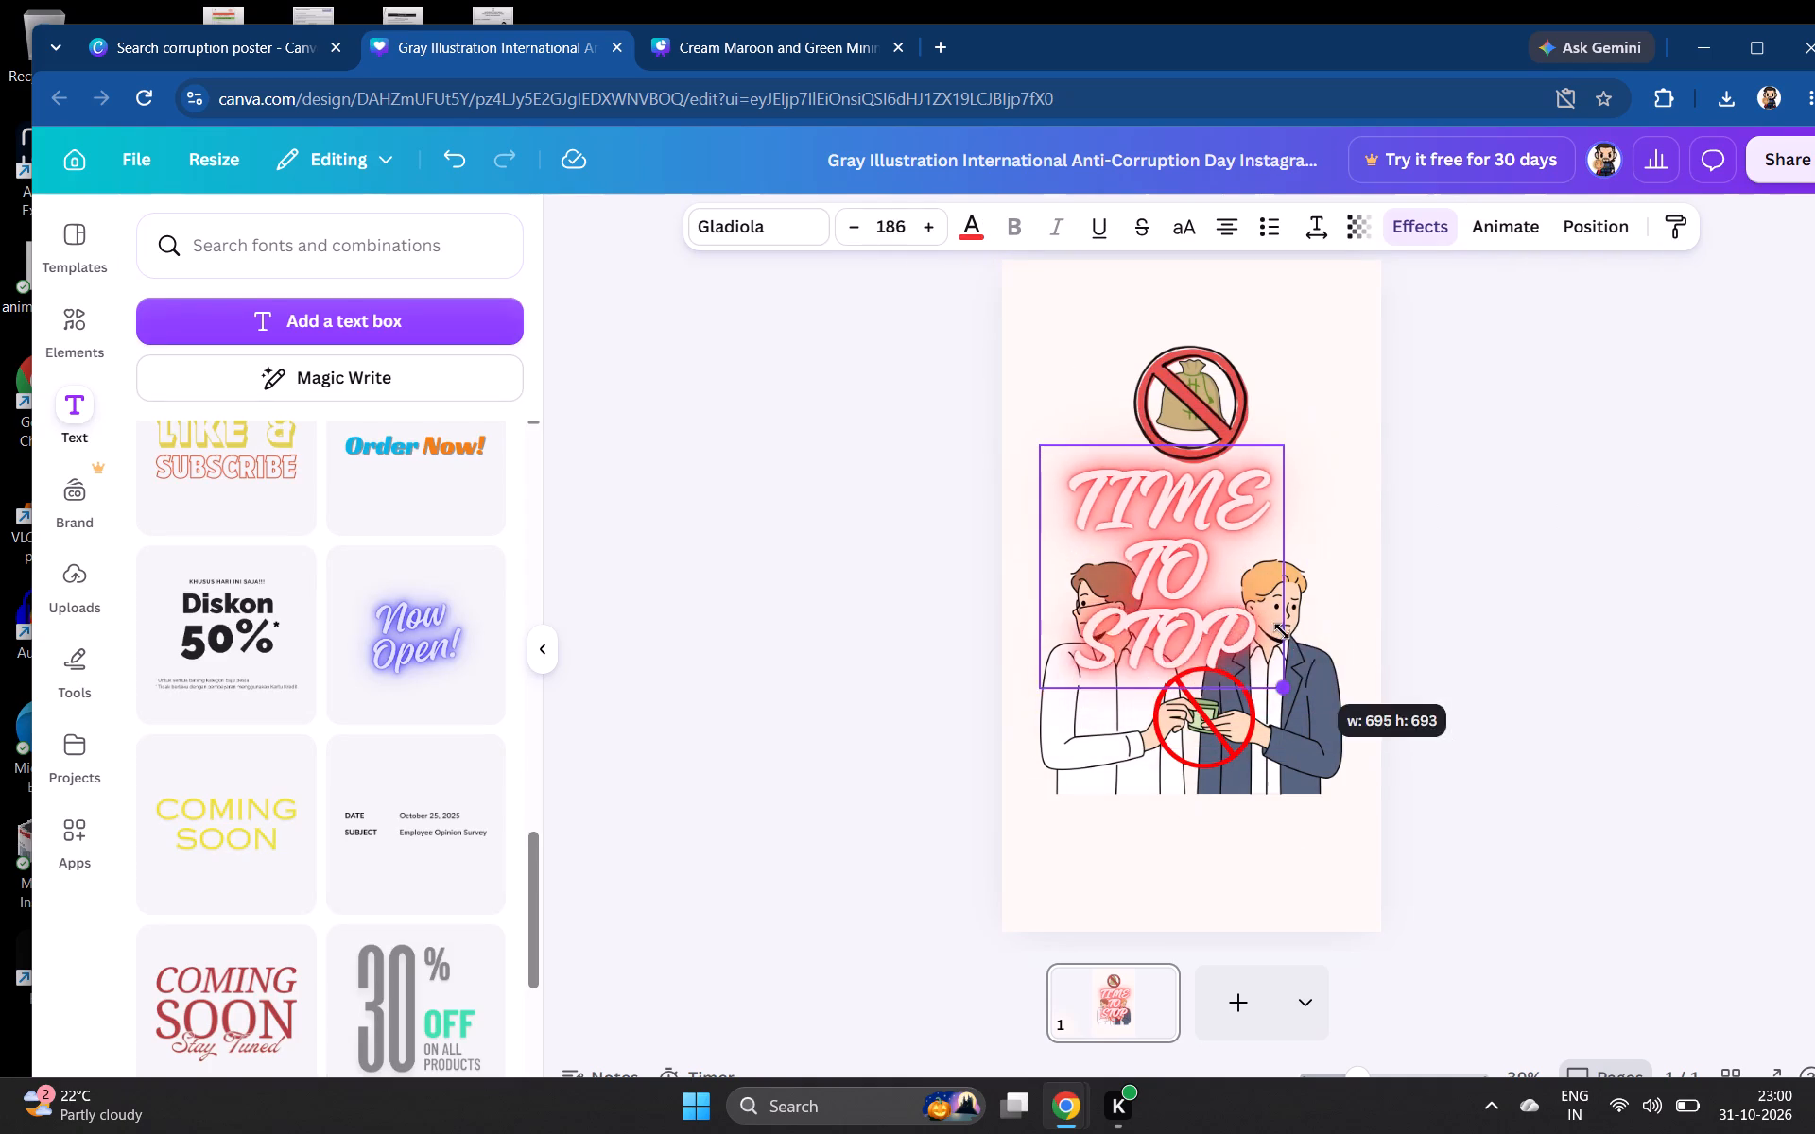
pyautogui.moveTo(1282, 631); pyautogui.dragTo(1181, 539)
pyautogui.moveTo(1125, 487); pyautogui.dragTo(1144, 351)
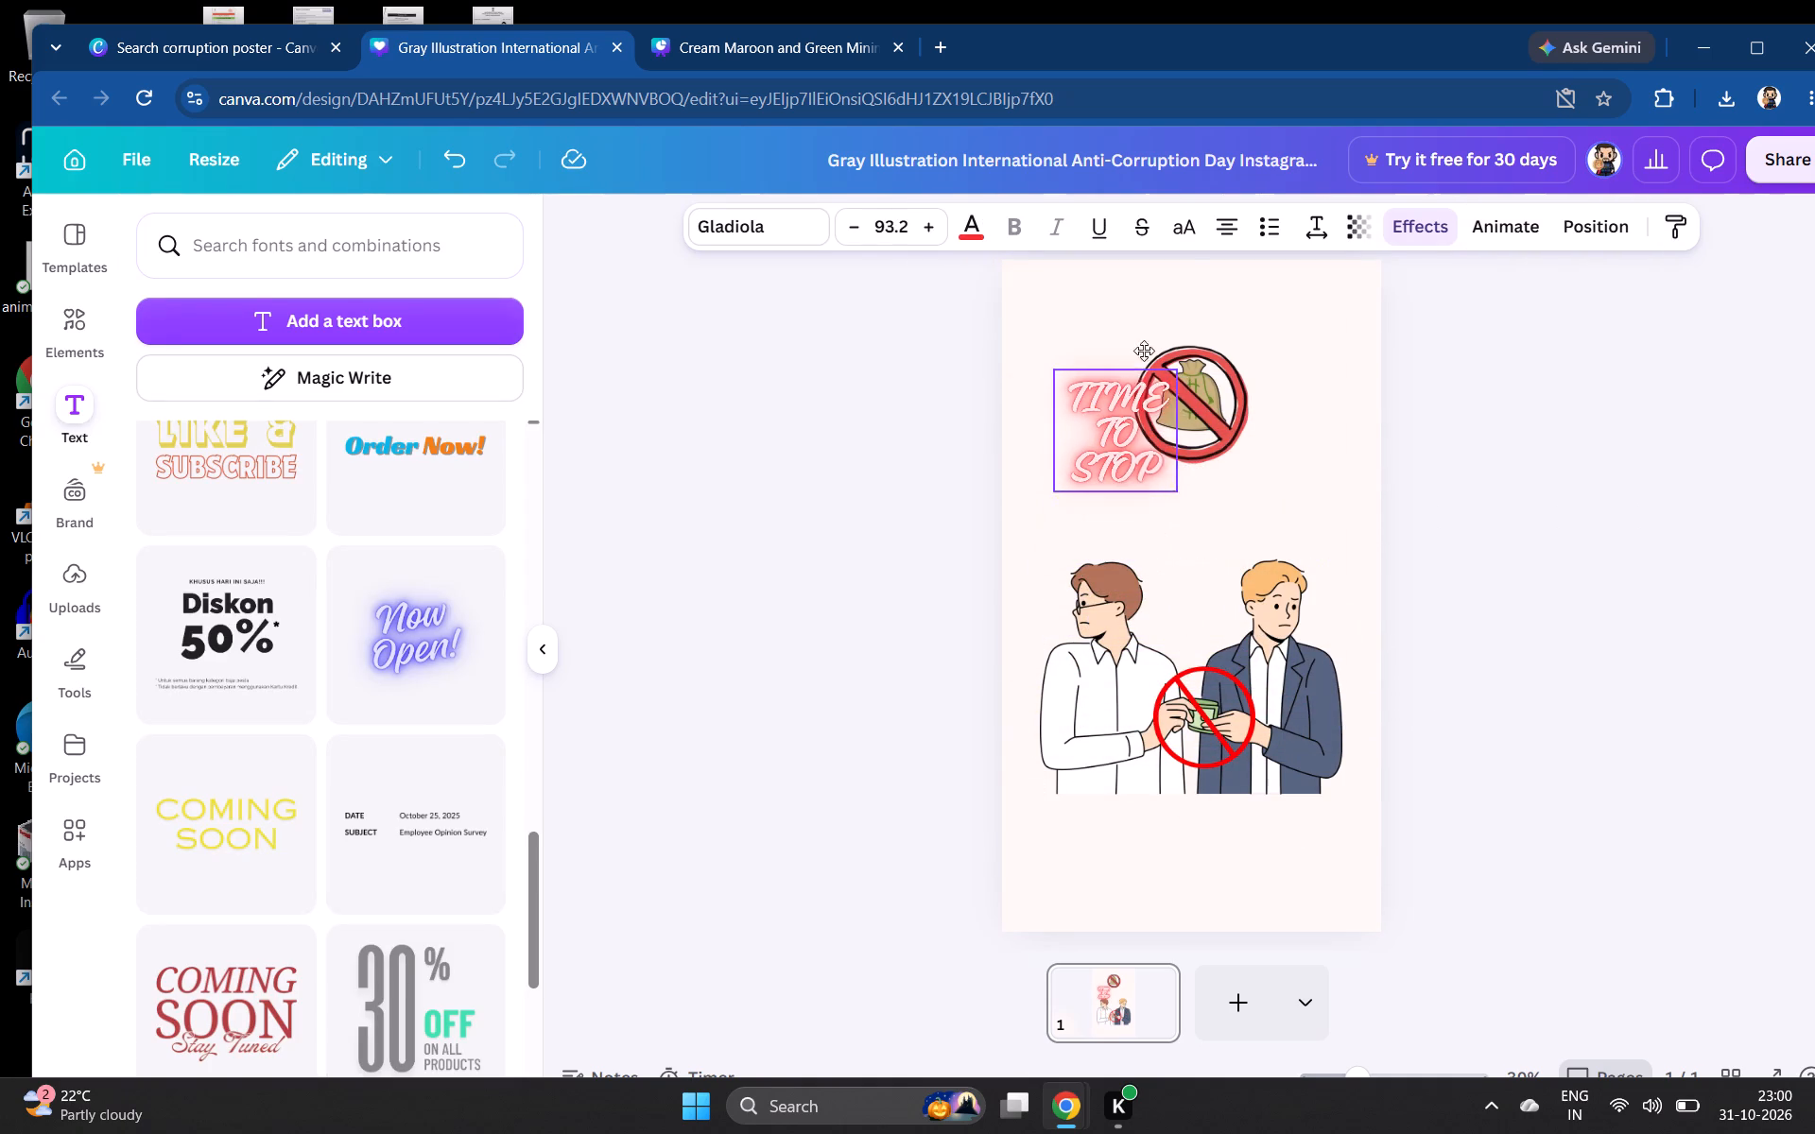
pyautogui.moveTo(1144, 351); pyautogui.dragTo(1096, 326)
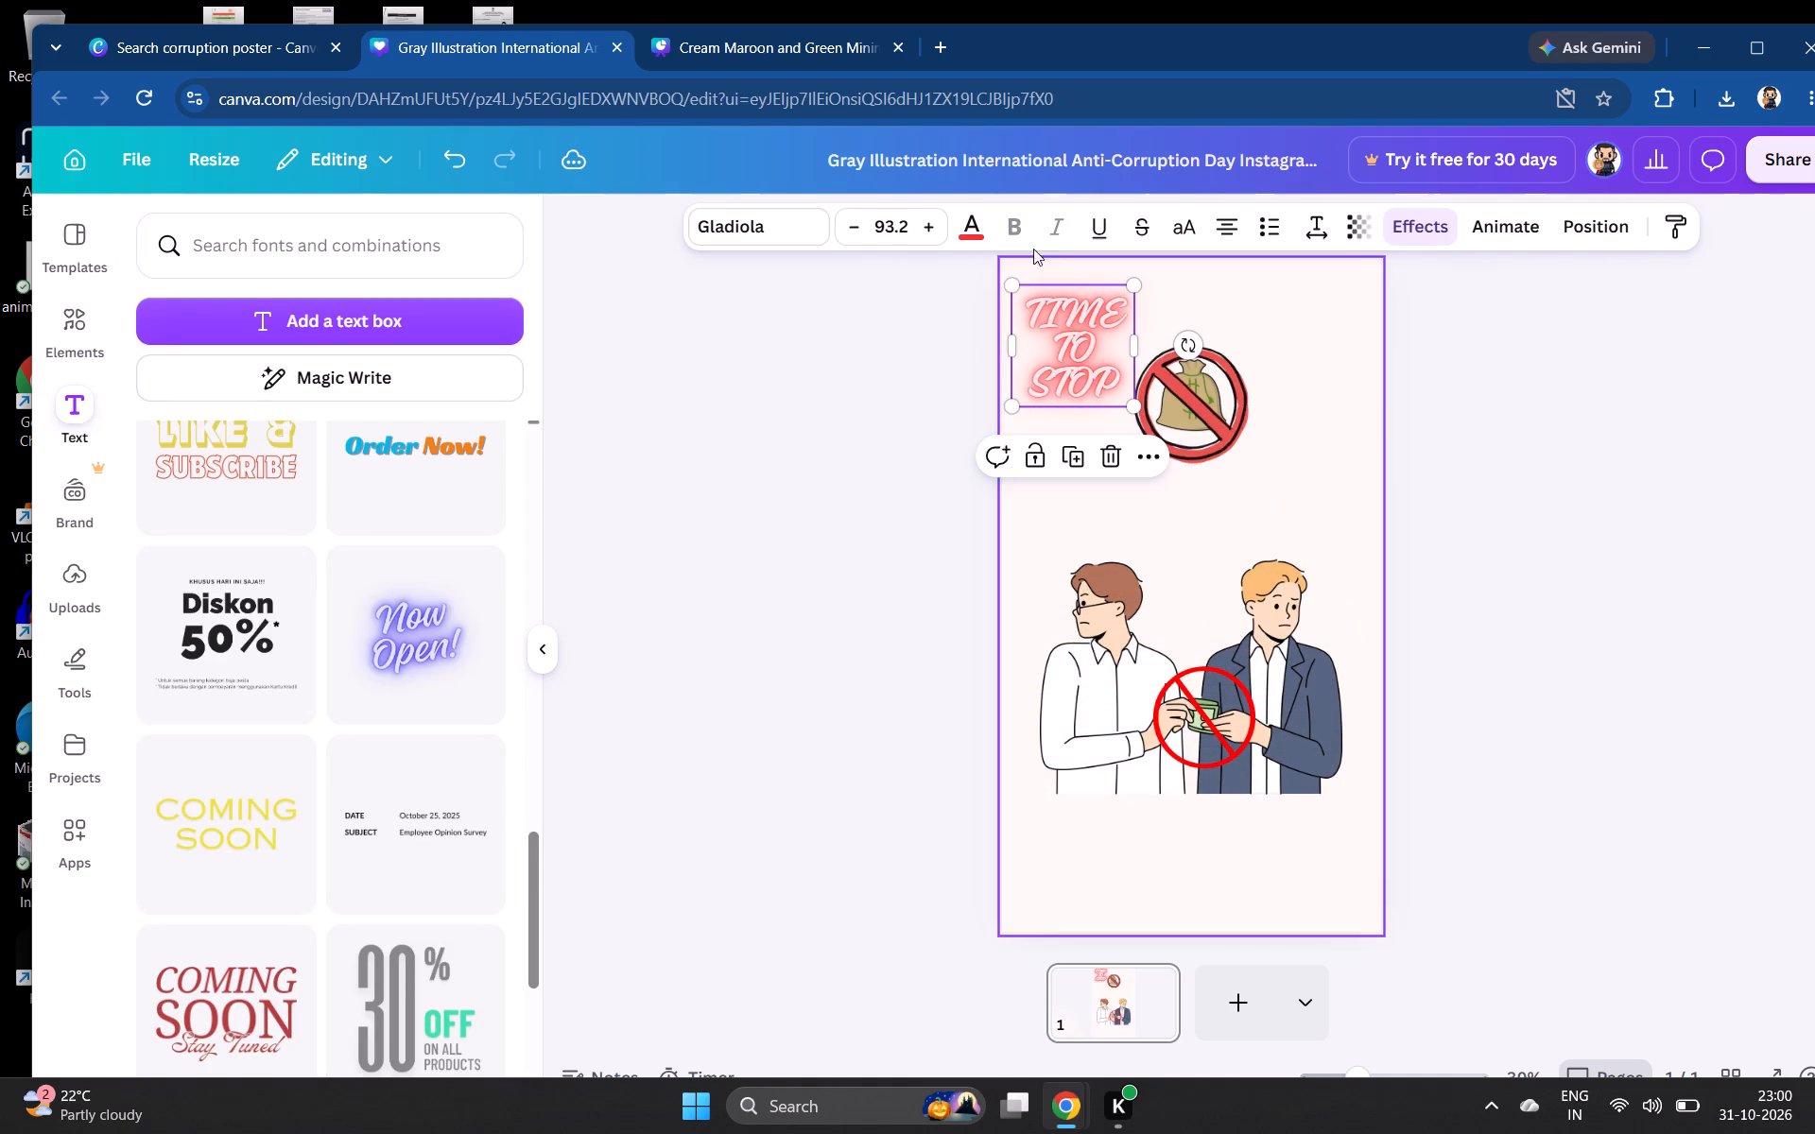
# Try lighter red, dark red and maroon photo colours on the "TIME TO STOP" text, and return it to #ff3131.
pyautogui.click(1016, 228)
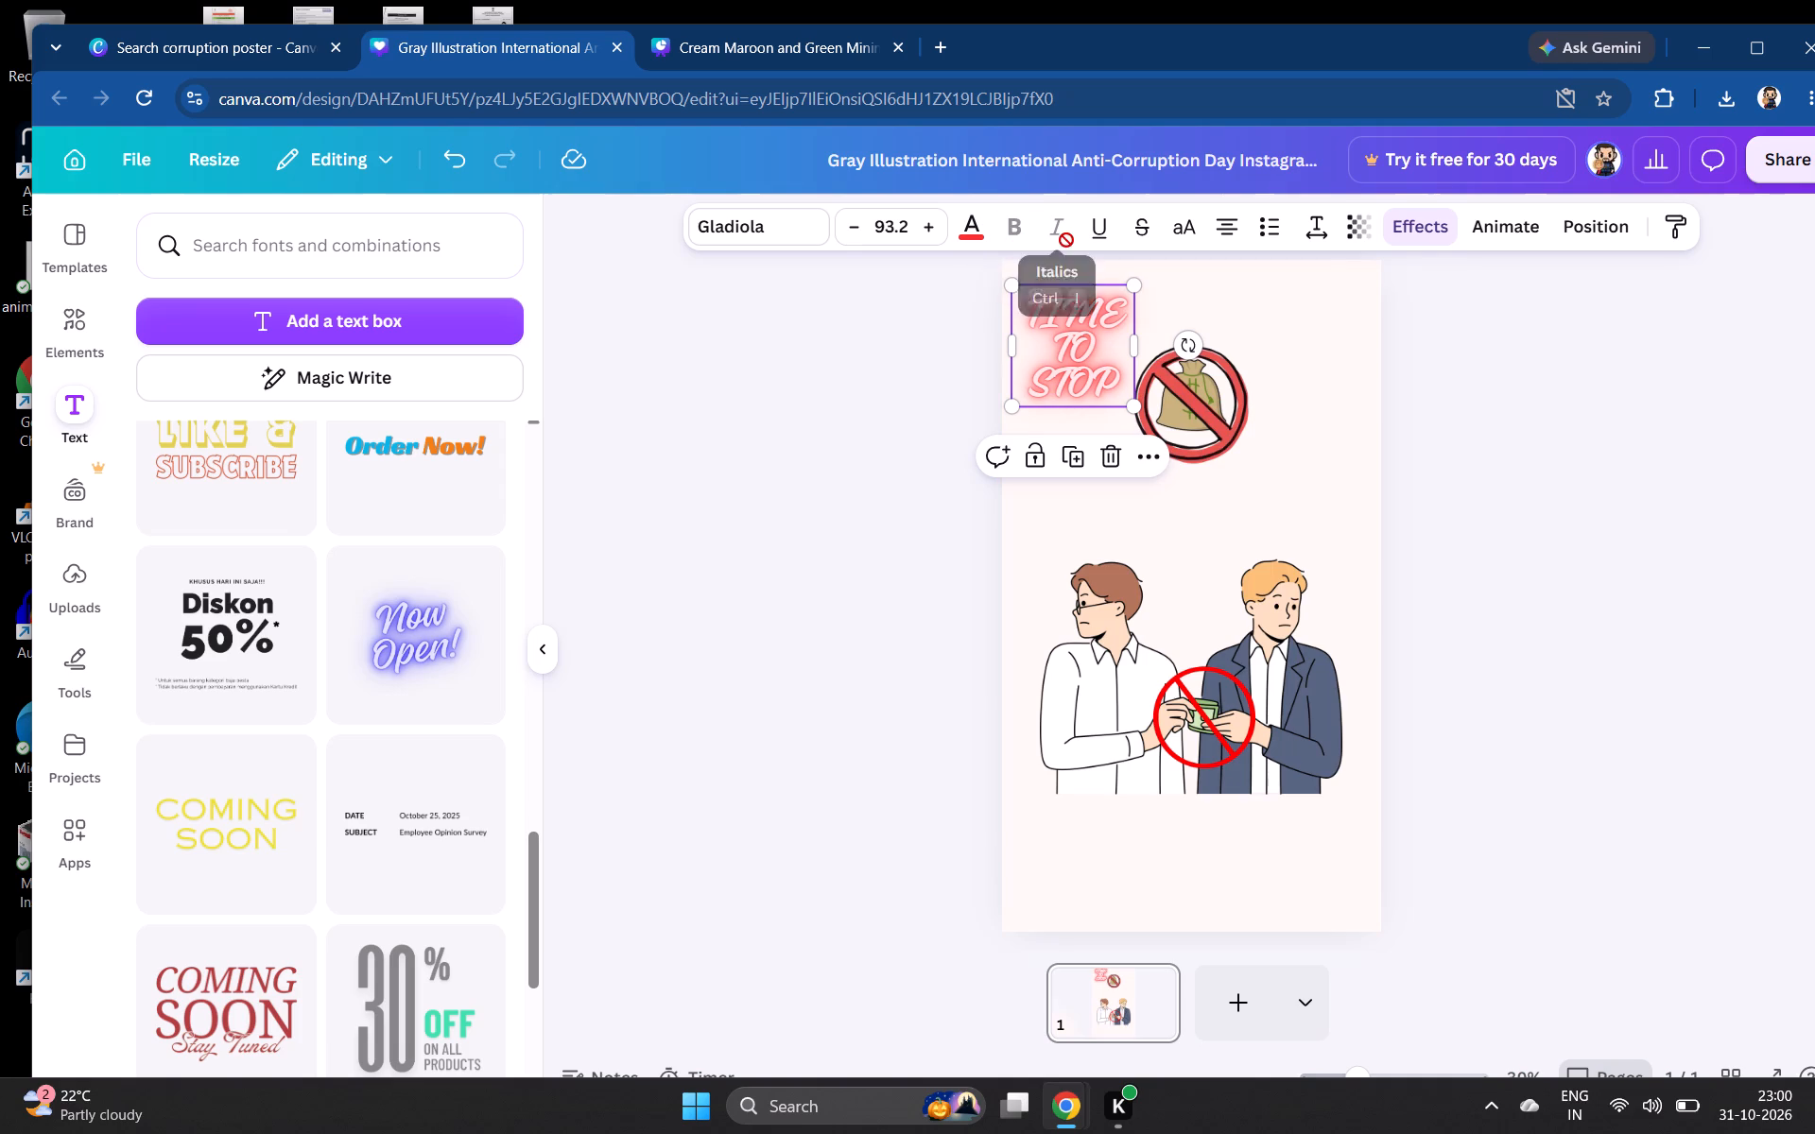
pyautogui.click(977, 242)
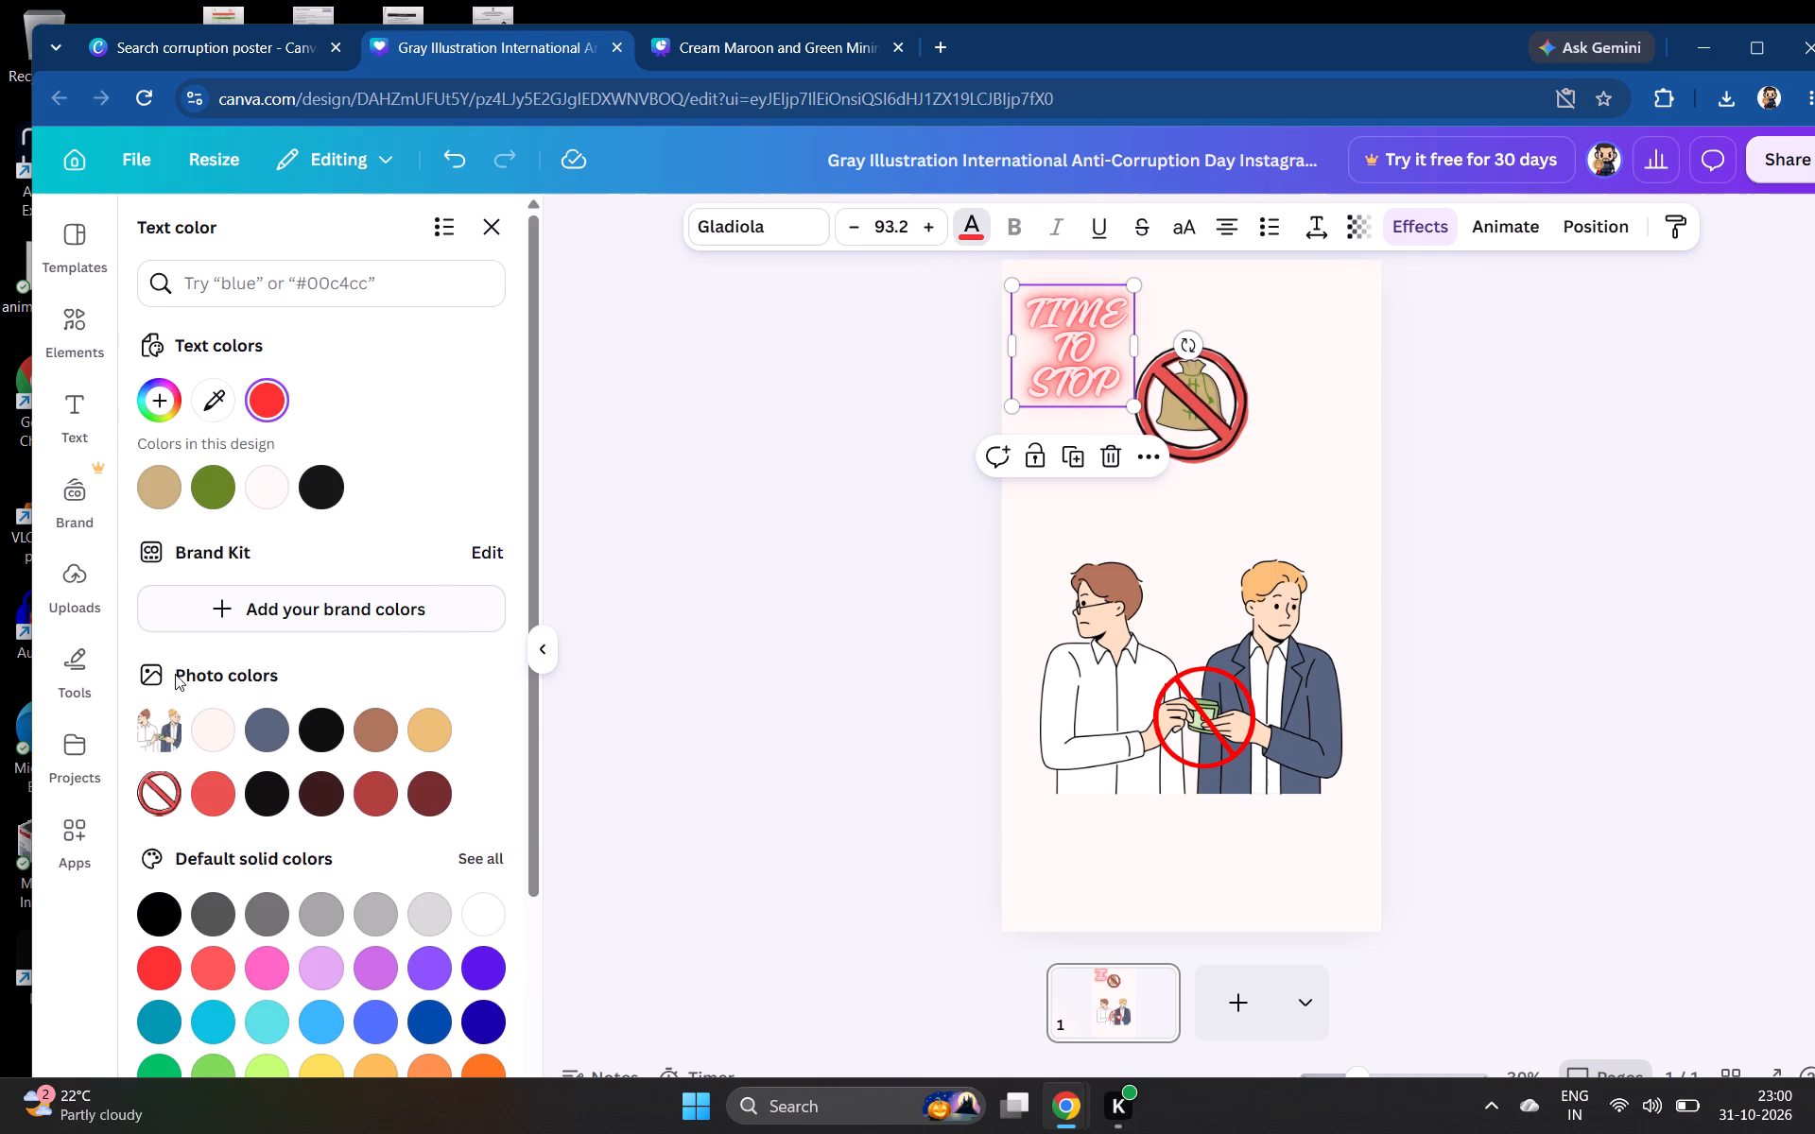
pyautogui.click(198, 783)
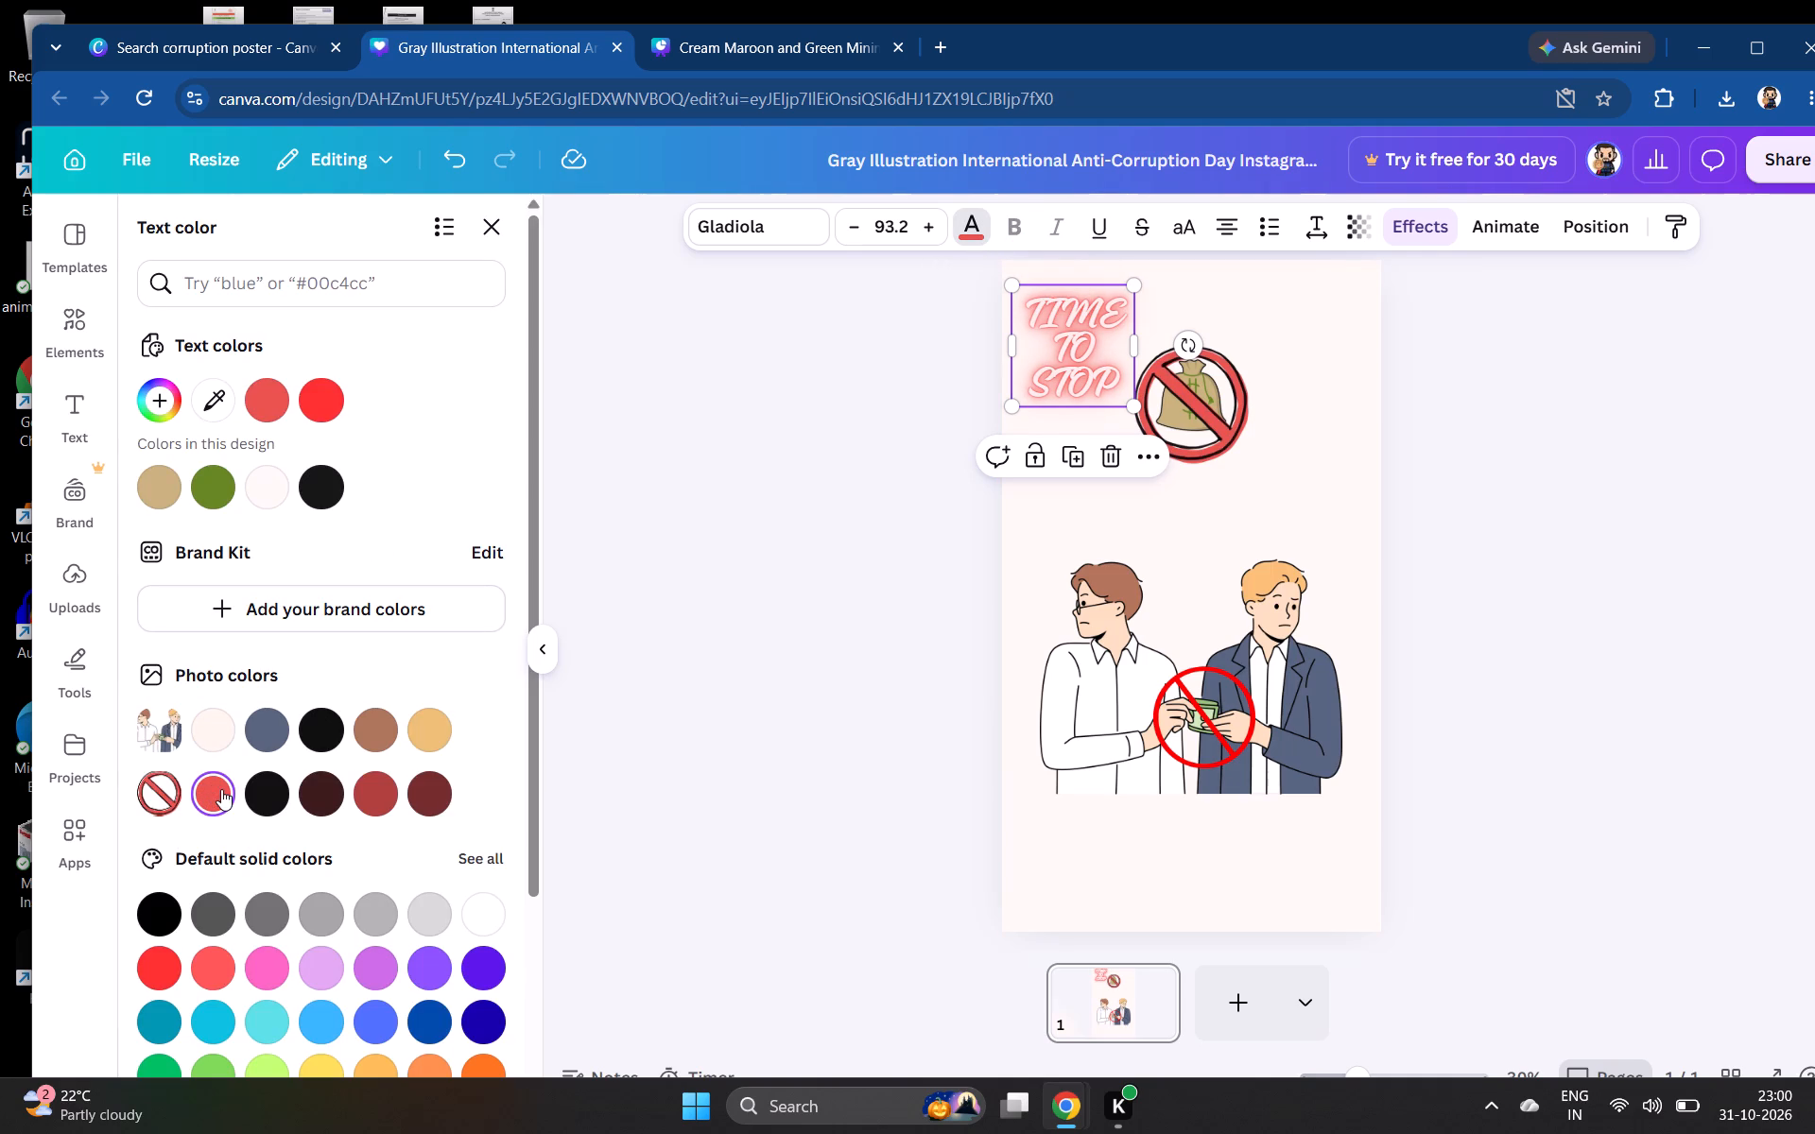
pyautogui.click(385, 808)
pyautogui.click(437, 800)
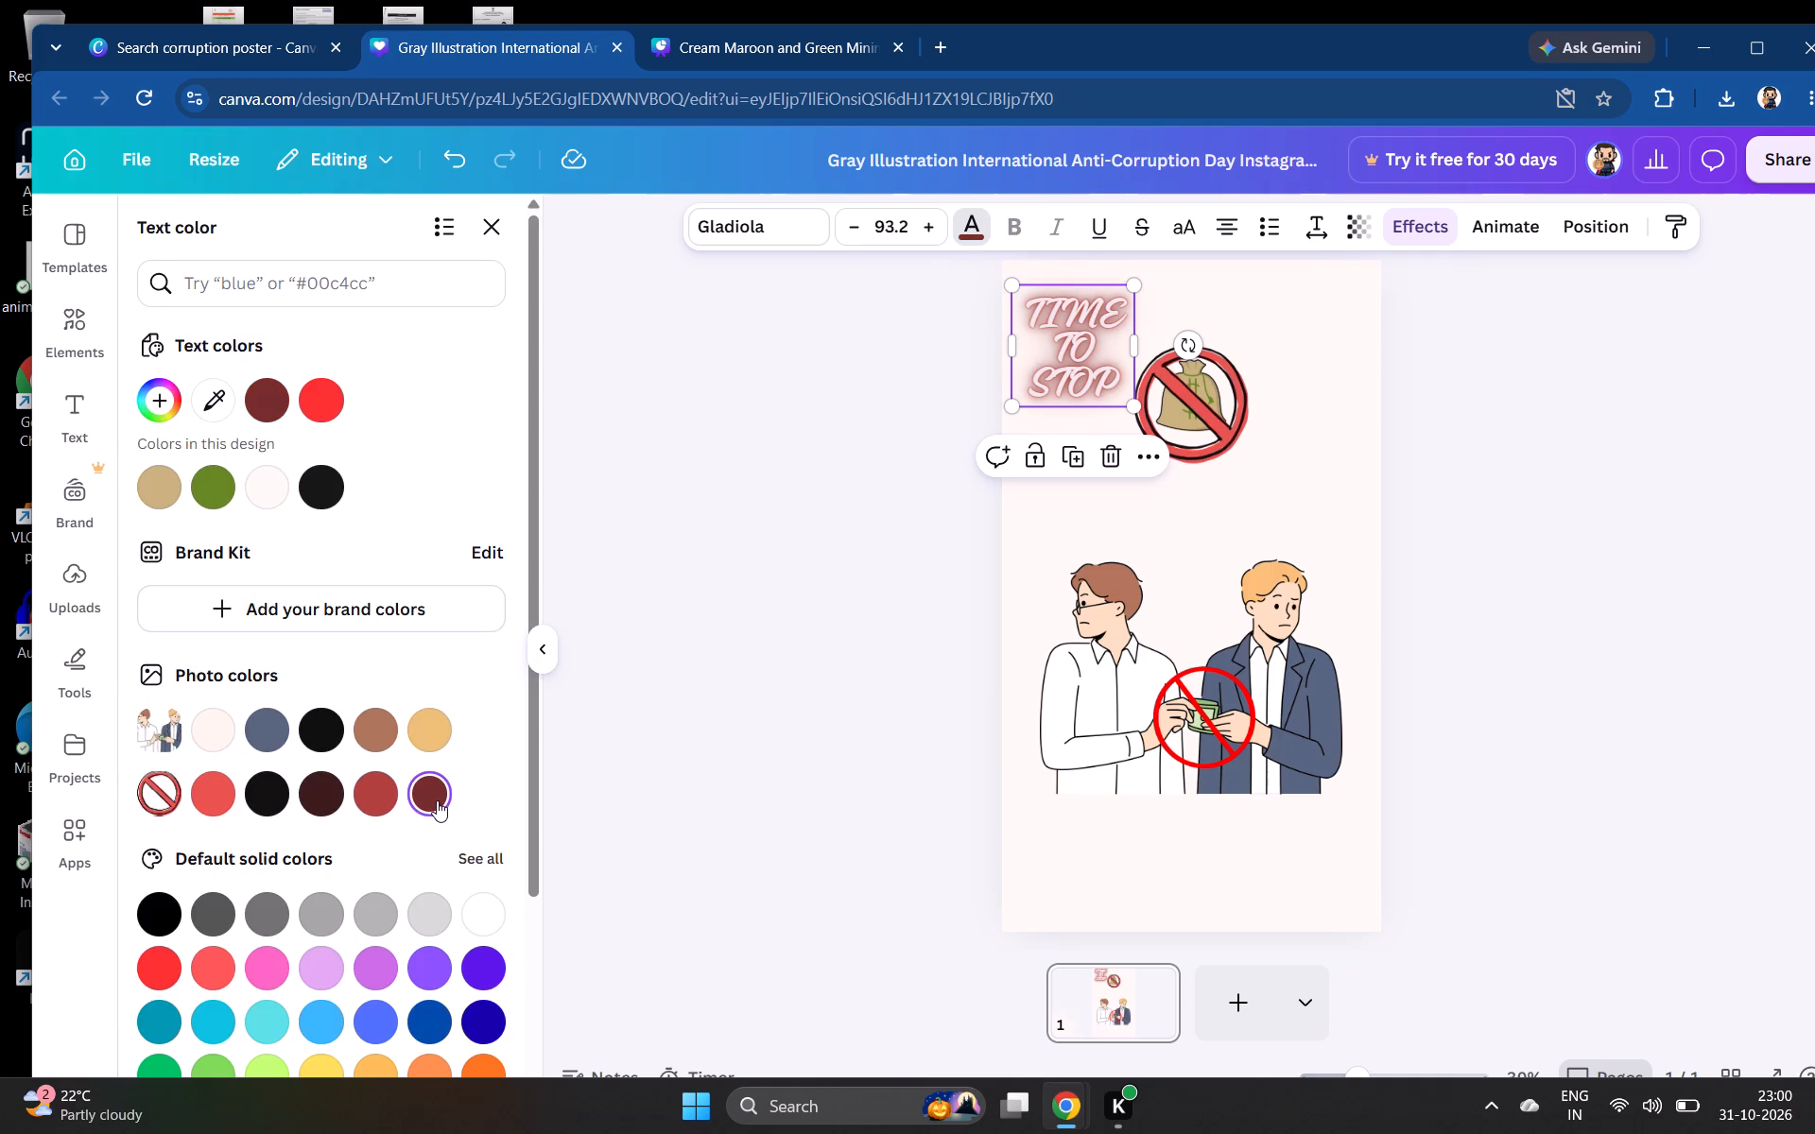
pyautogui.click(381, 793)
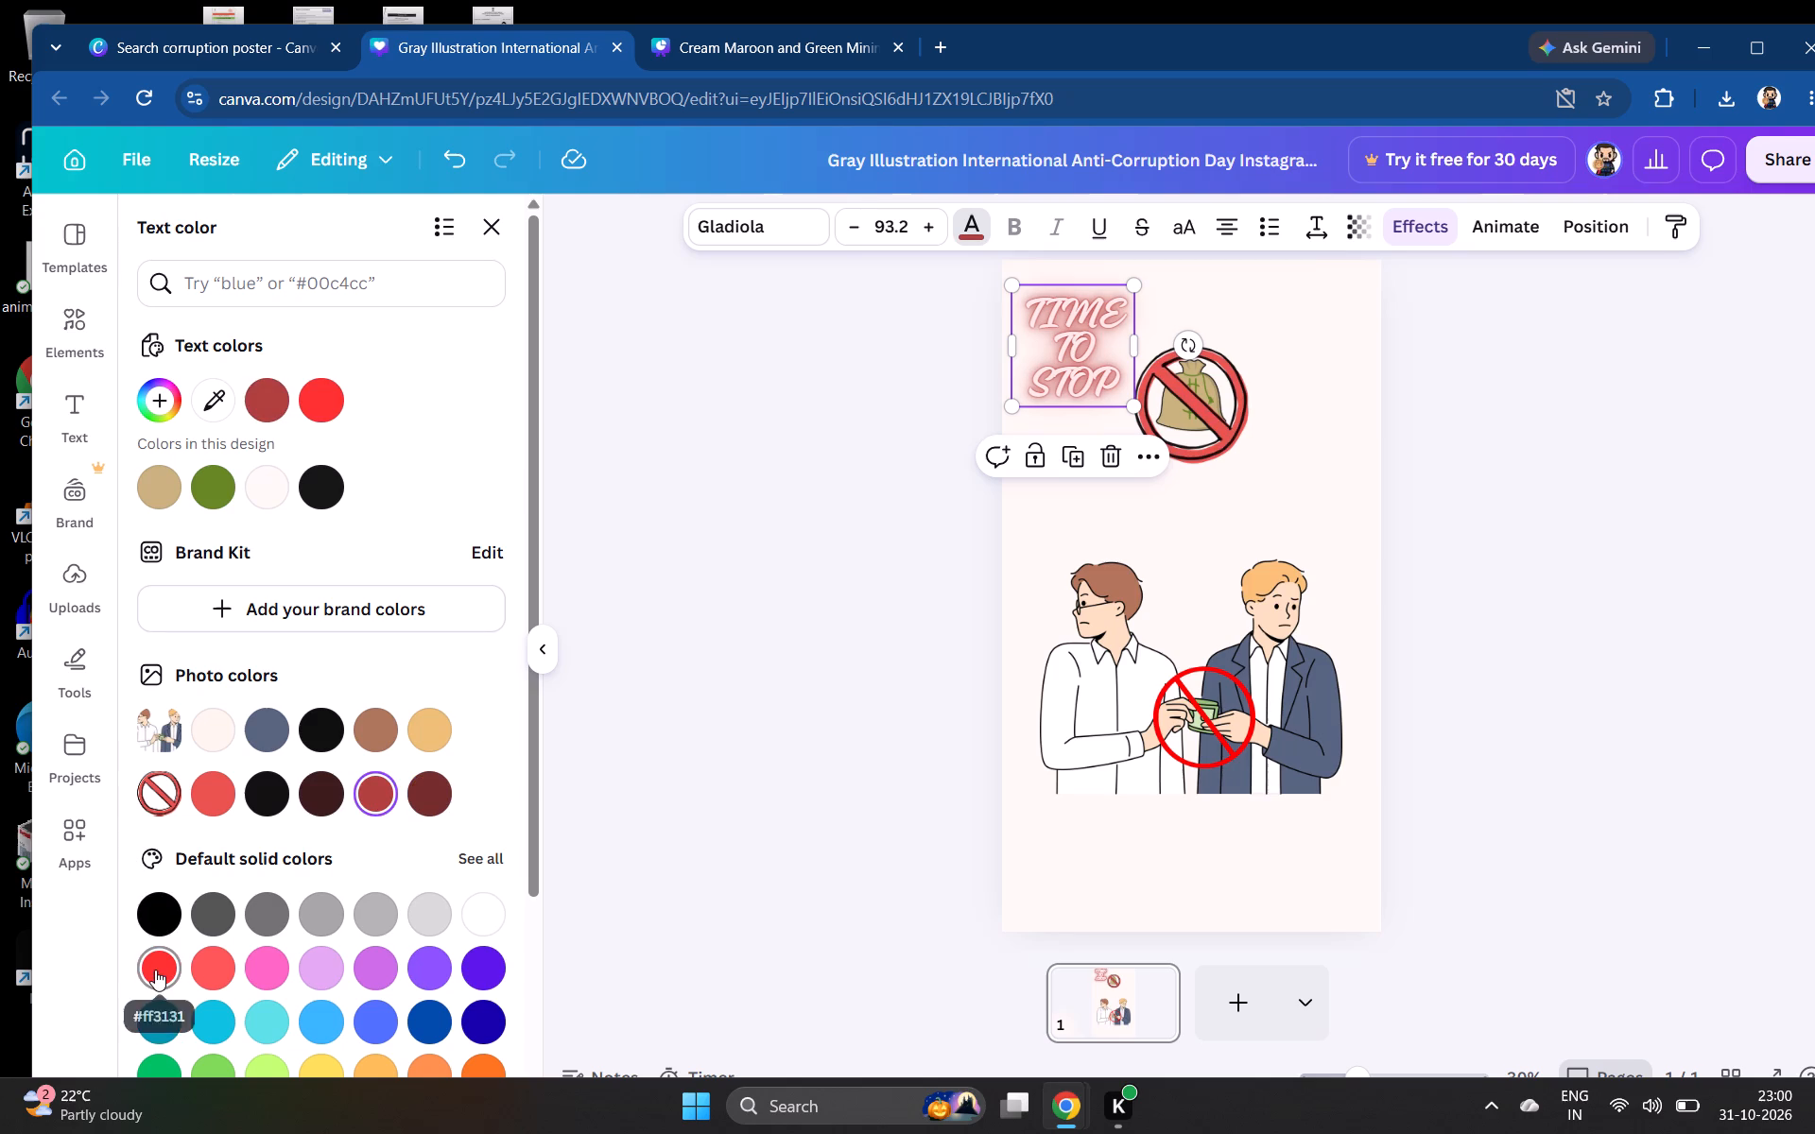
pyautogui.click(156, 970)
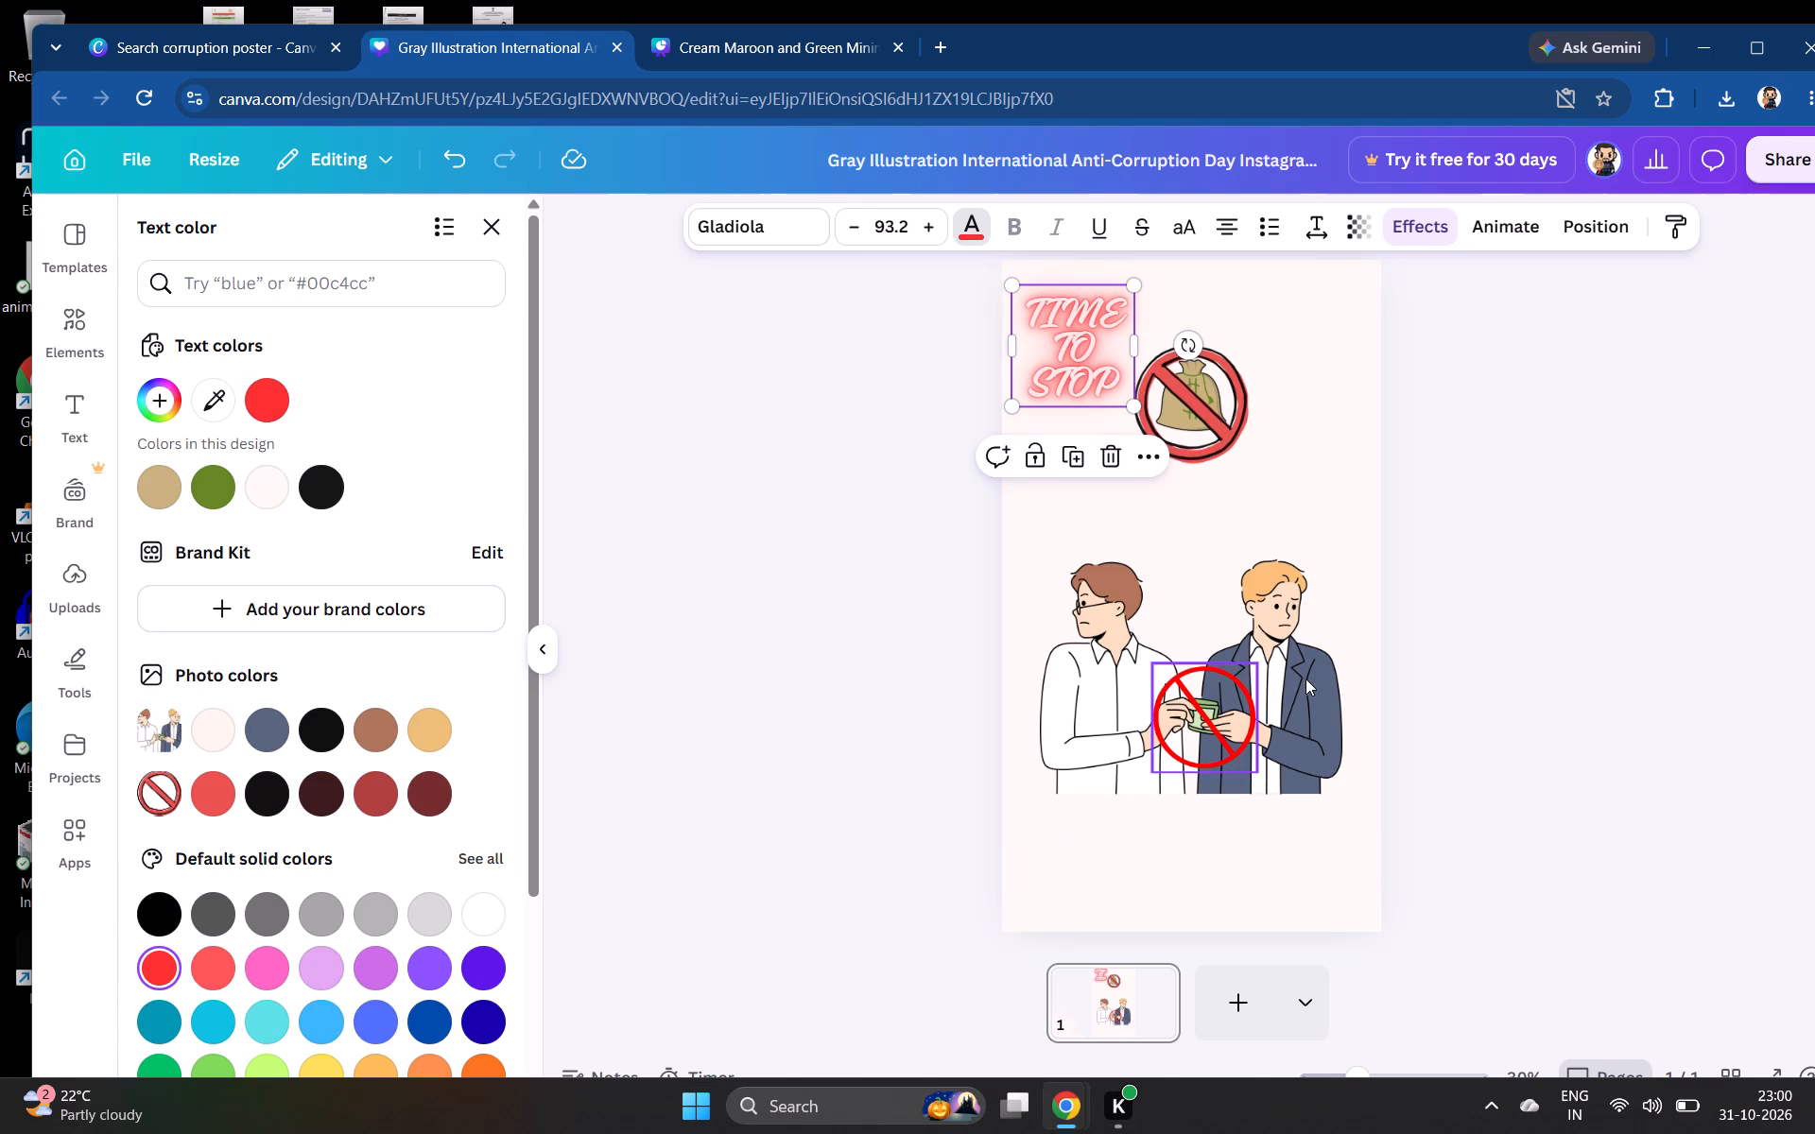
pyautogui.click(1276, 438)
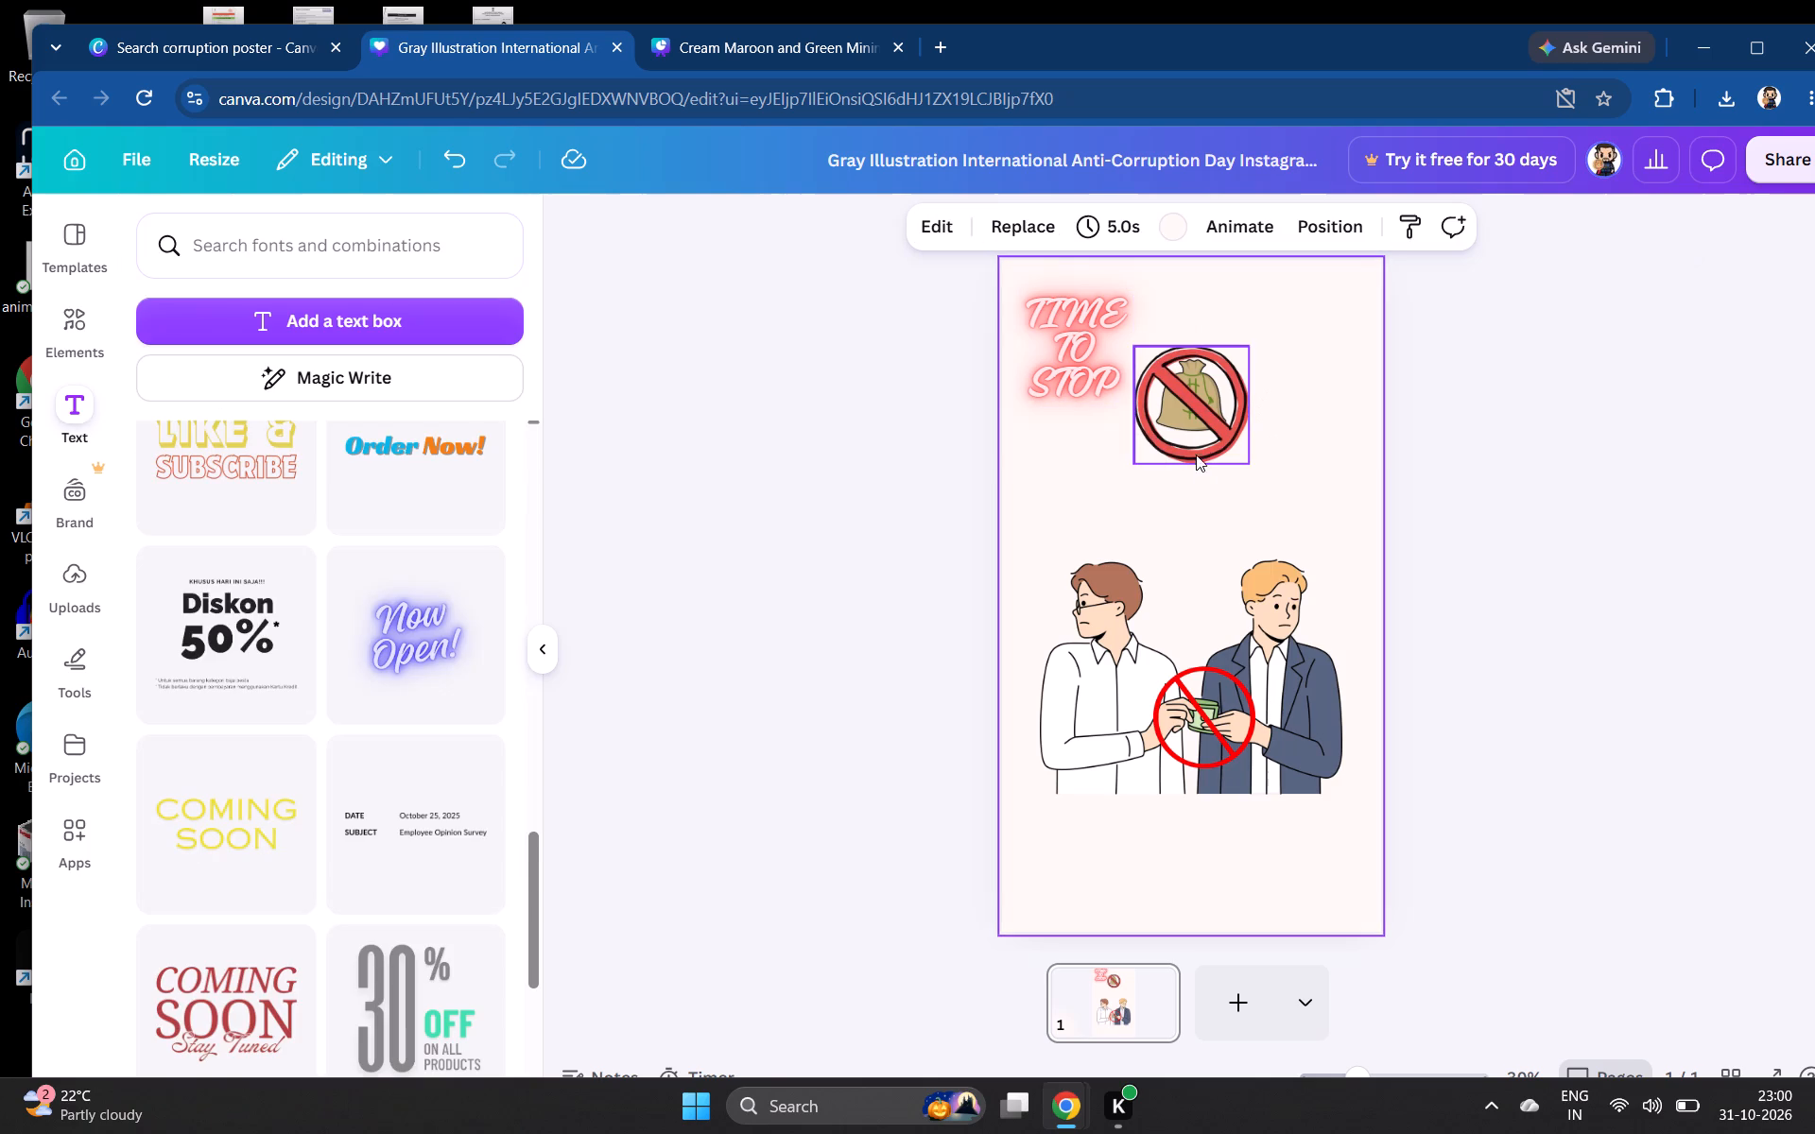
# Move the prohibition sign down the page's vertical centre line to just above the two men, and centre the money bag behind it.
pyautogui.moveTo(1193, 417); pyautogui.dragTo(1194, 455)
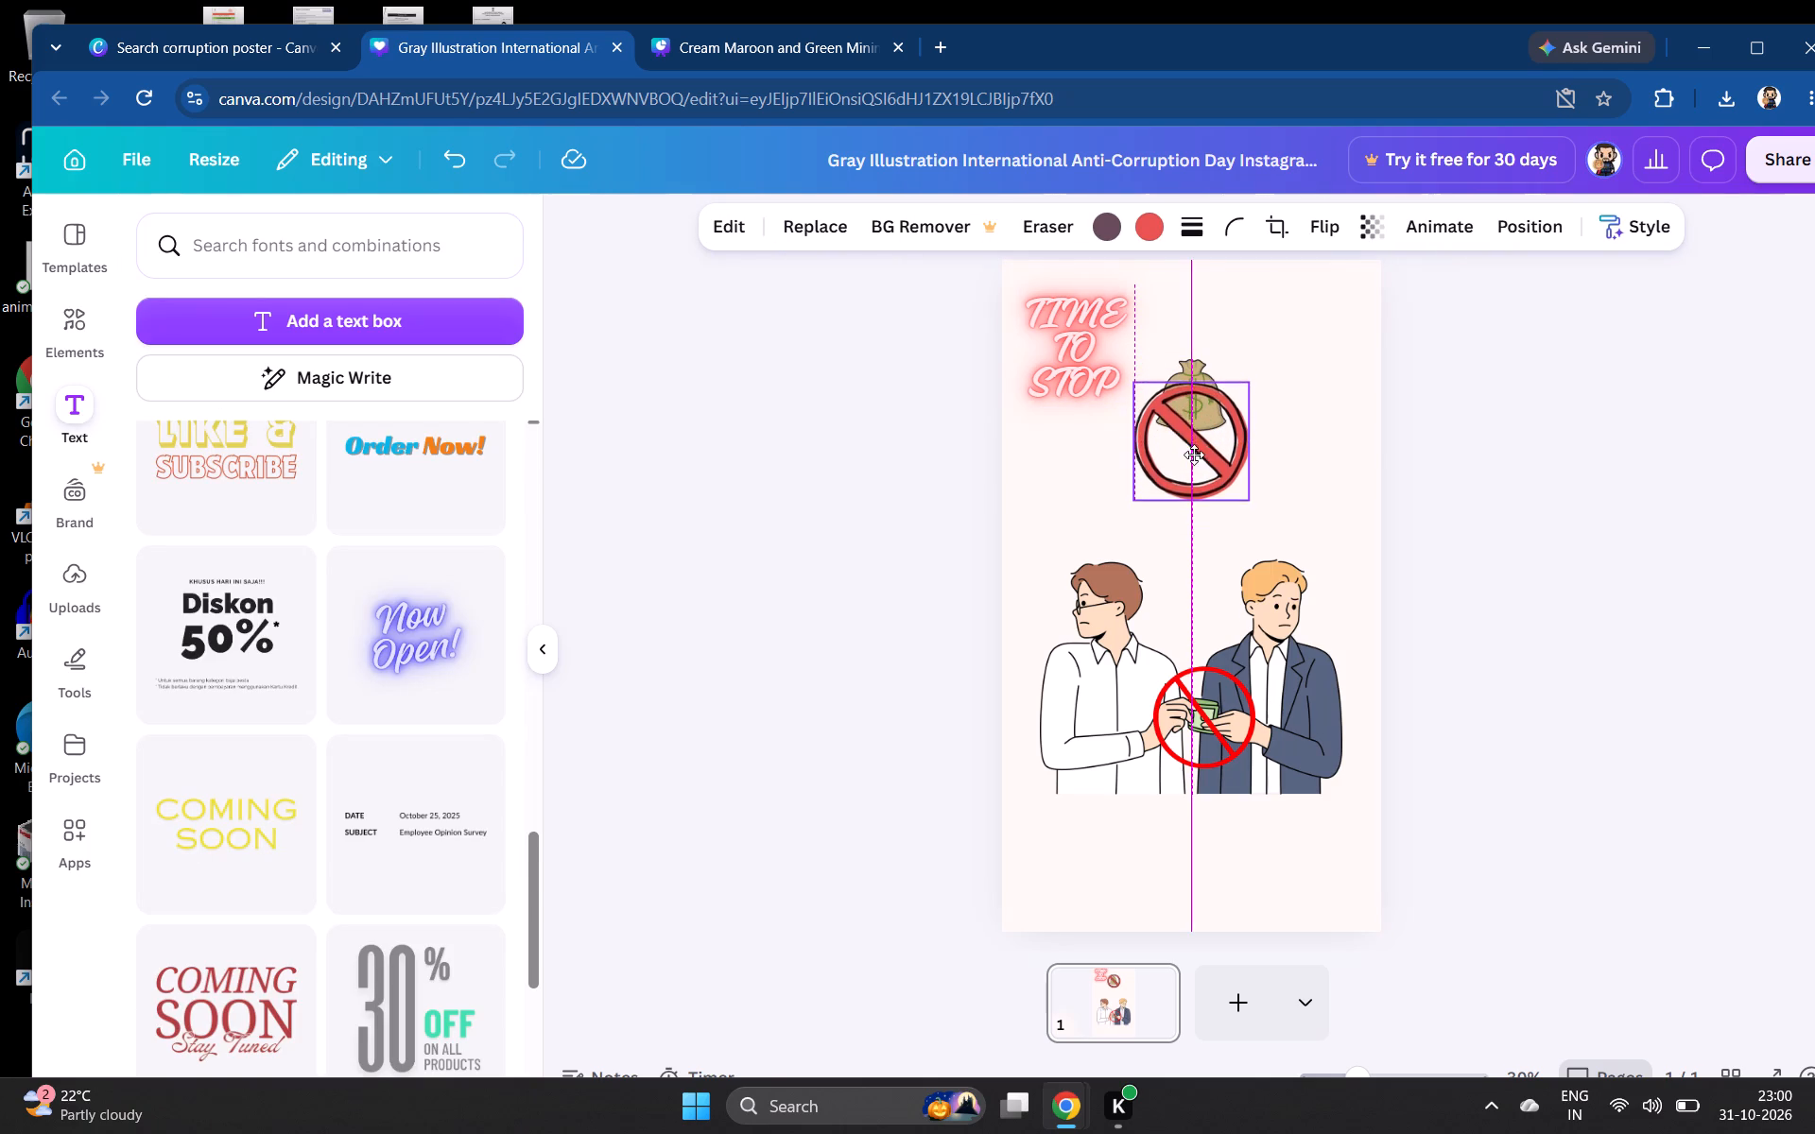
pyautogui.moveTo(1194, 455); pyautogui.dragTo(1188, 483)
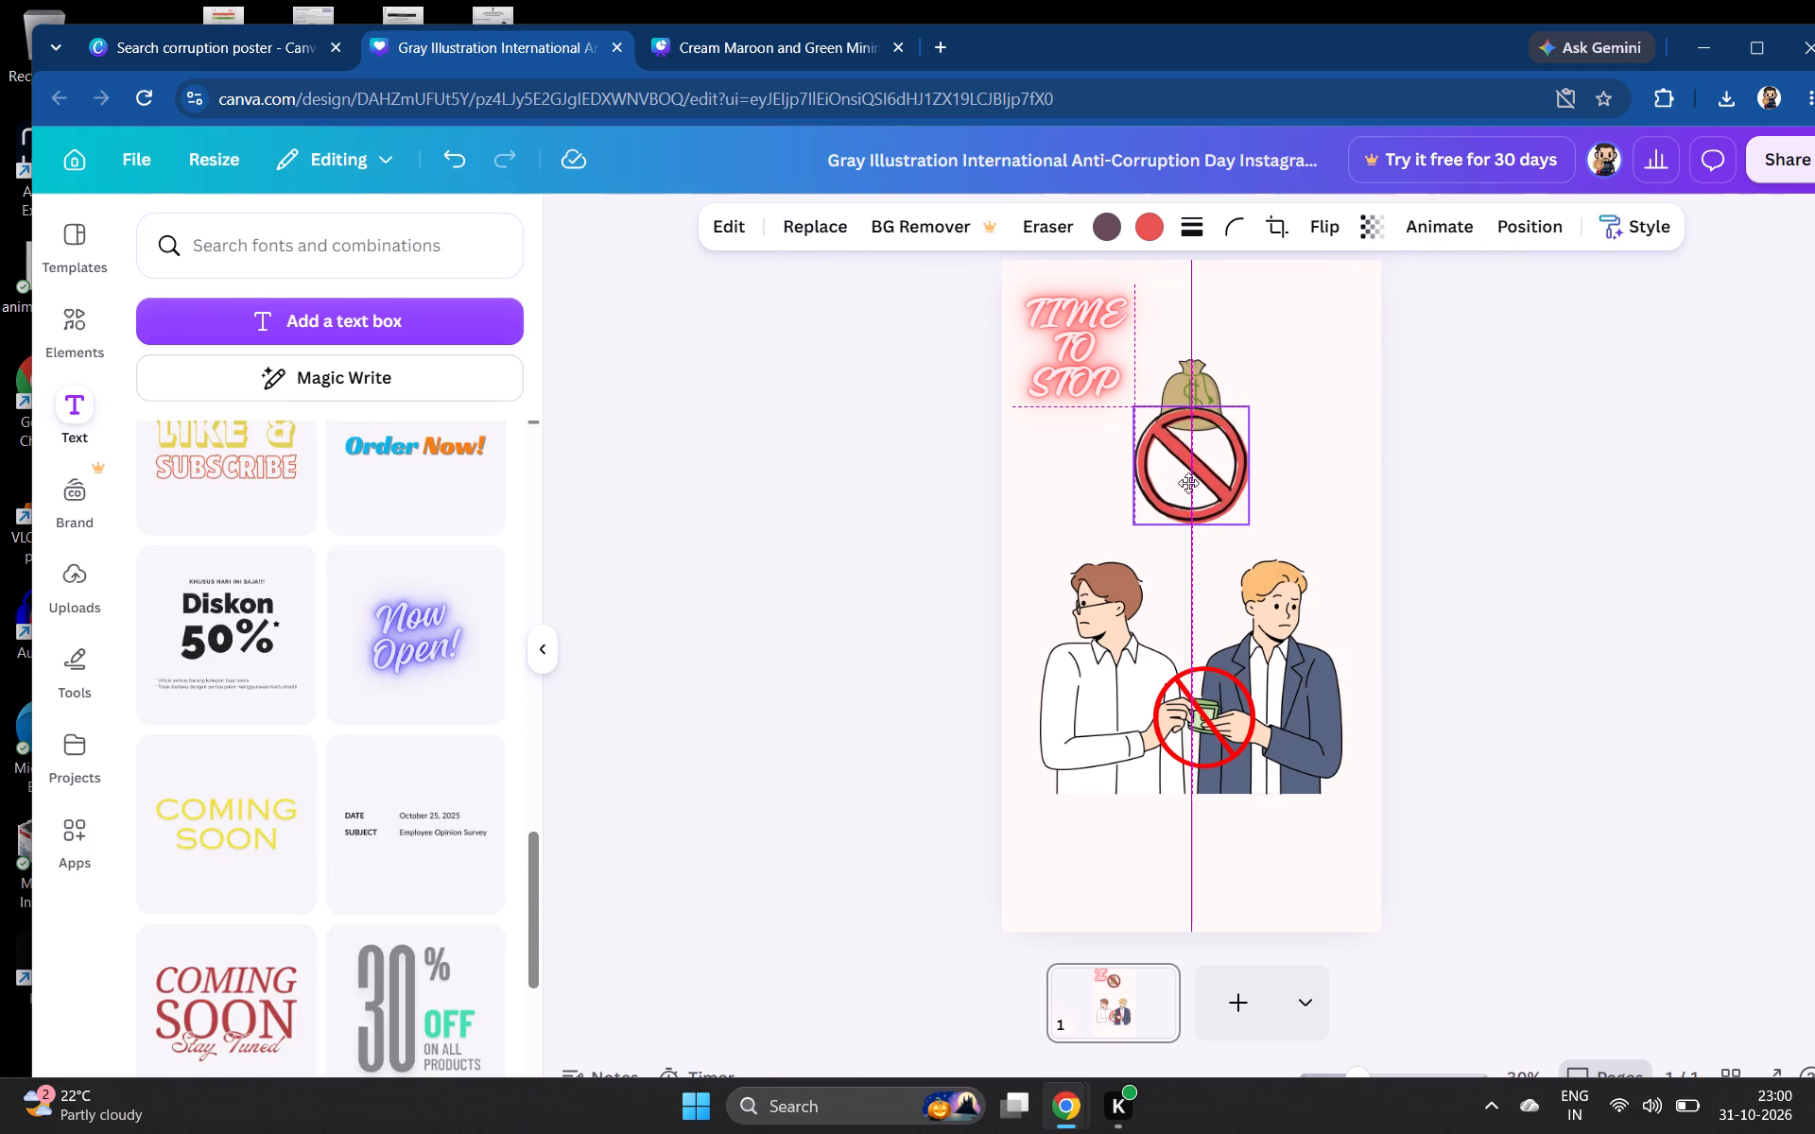
pyautogui.moveTo(1188, 483); pyautogui.dragTo(1185, 488)
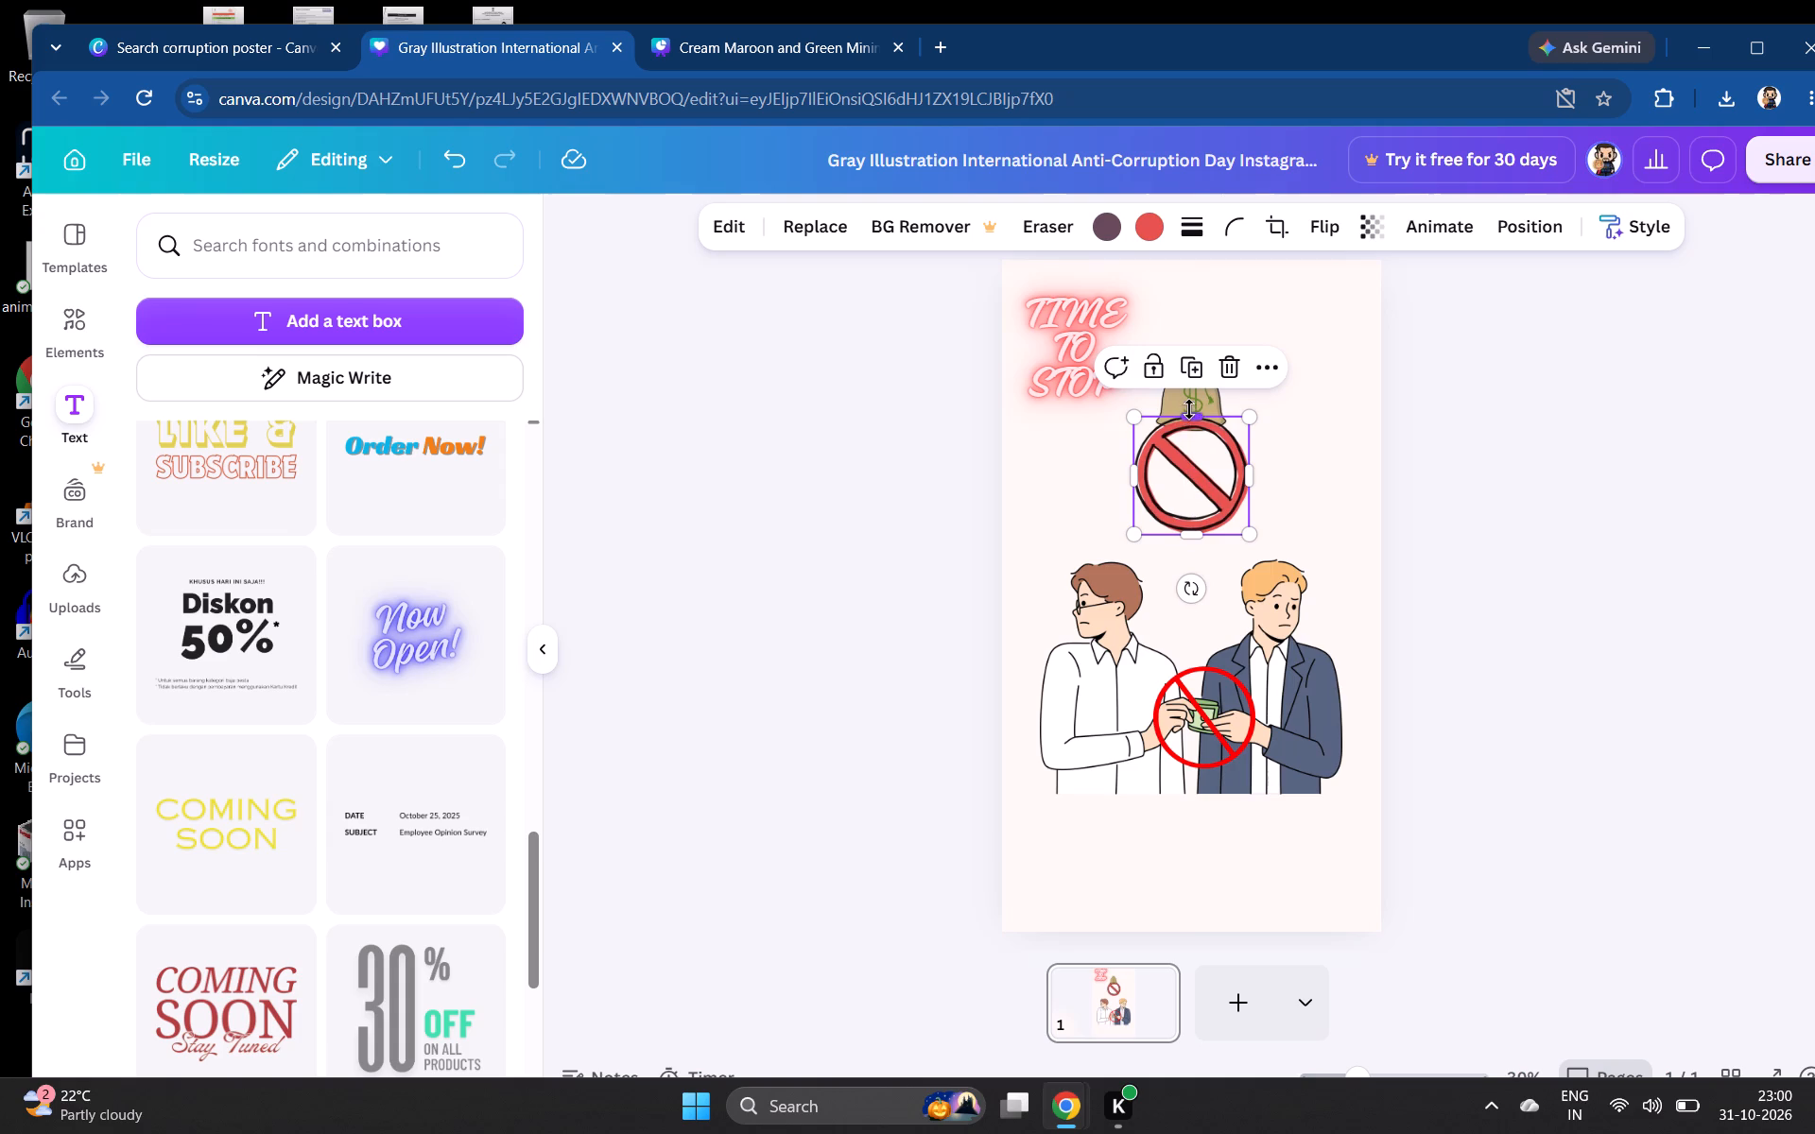
pyautogui.moveTo(1219, 399); pyautogui.dragTo(1218, 437)
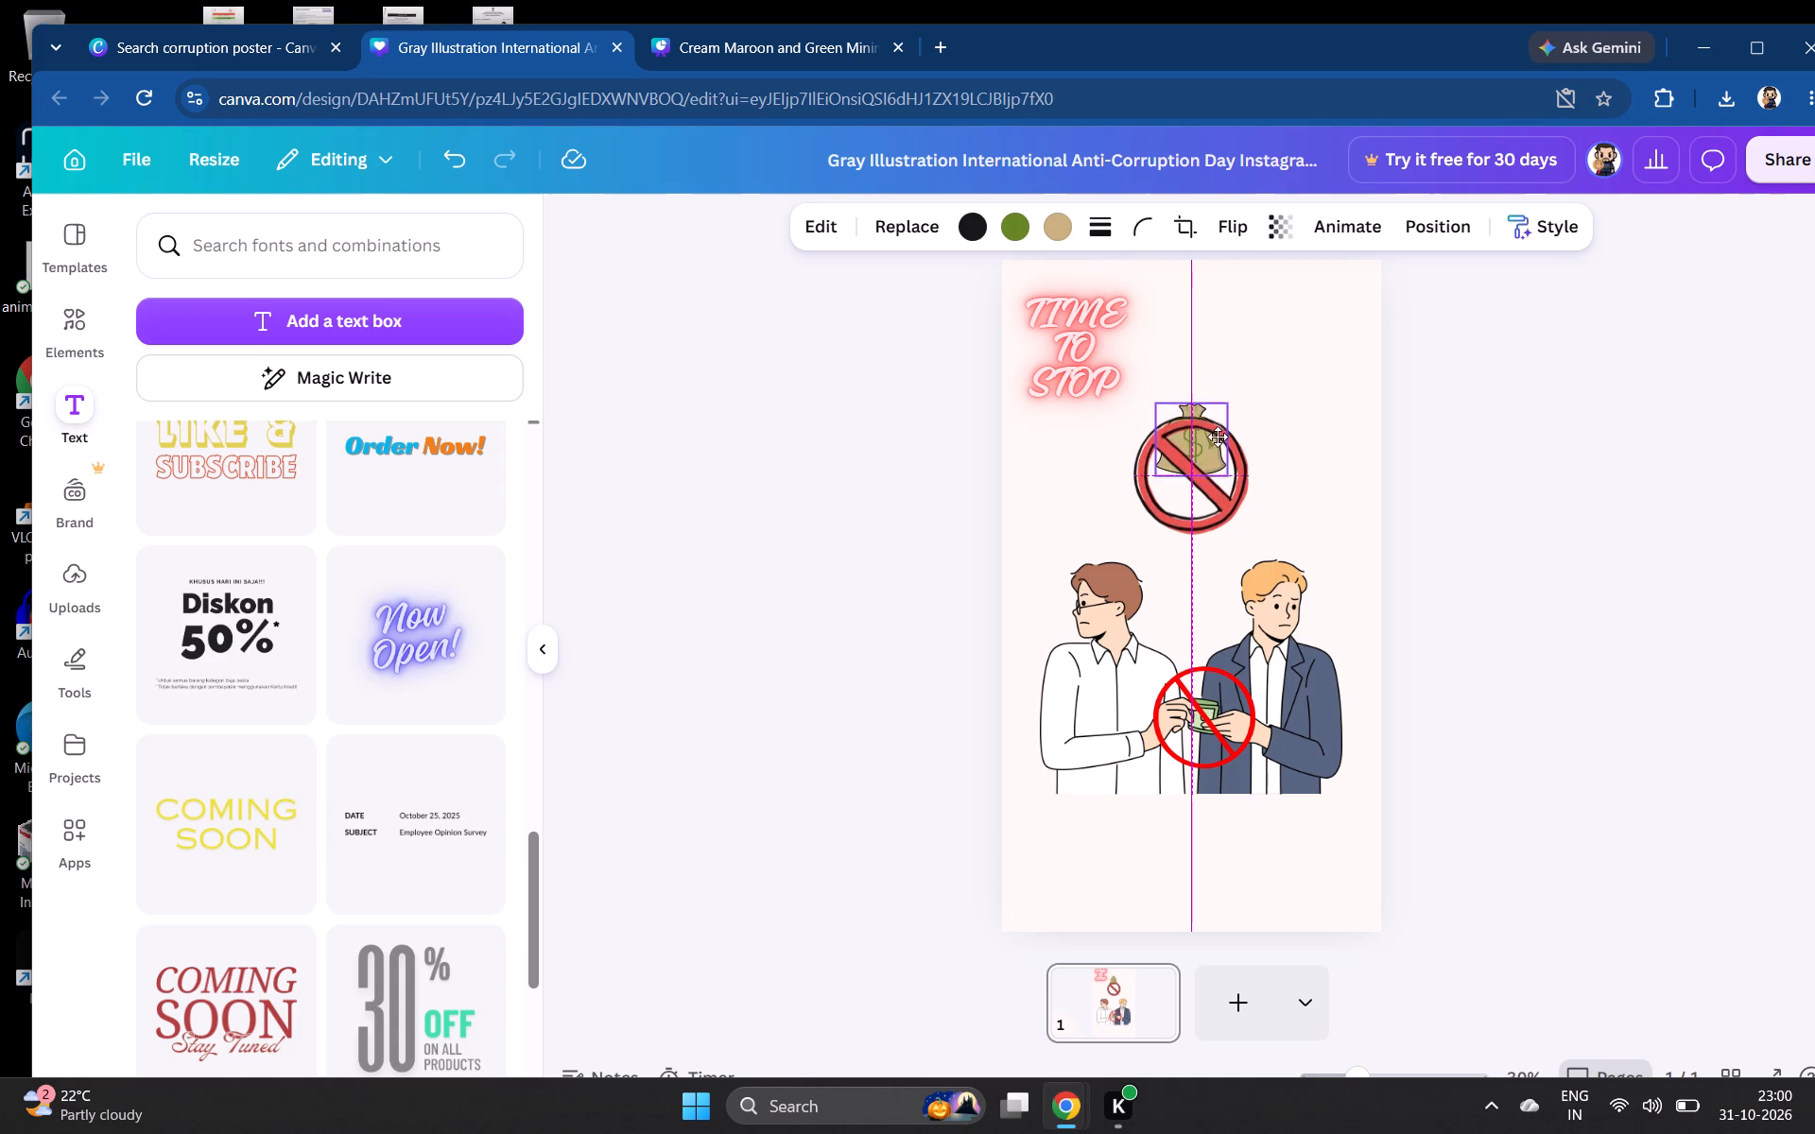
pyautogui.moveTo(1218, 437); pyautogui.dragTo(1219, 469)
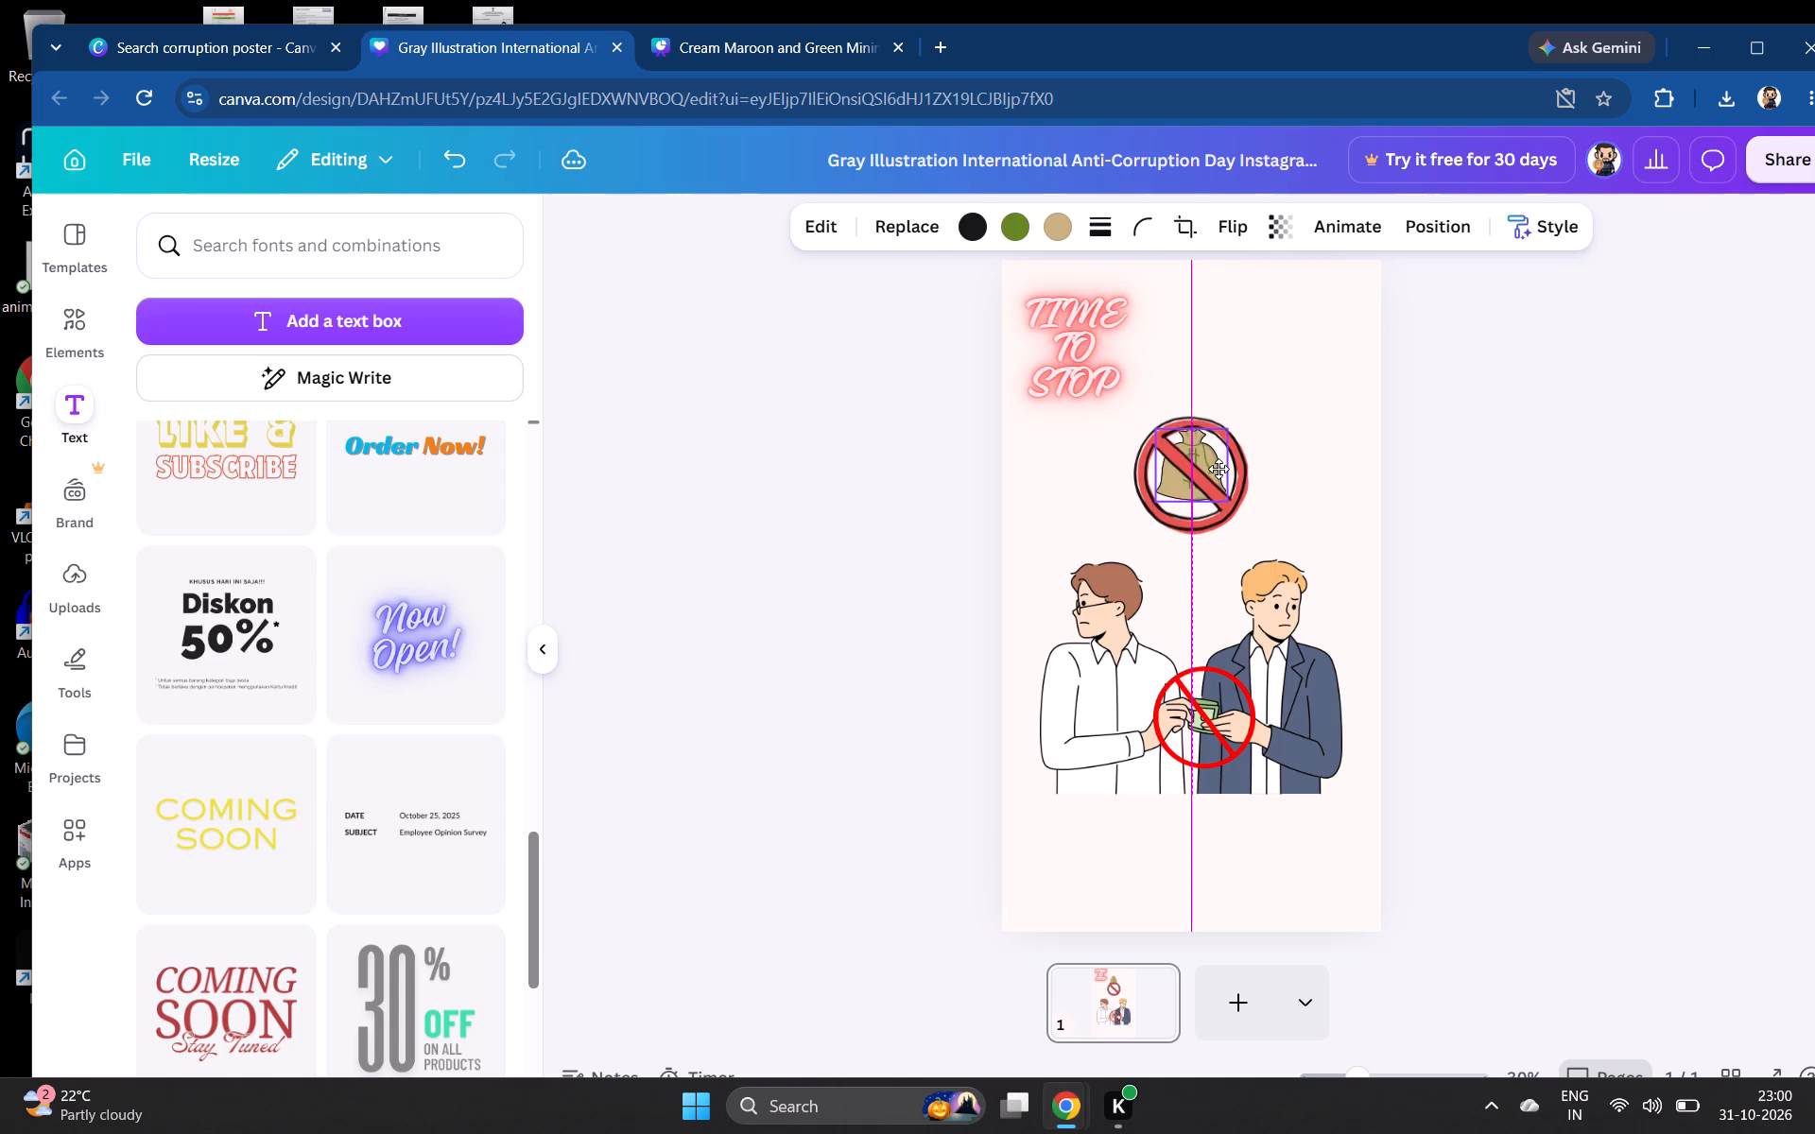
pyautogui.moveTo(1219, 469); pyautogui.dragTo(1217, 471)
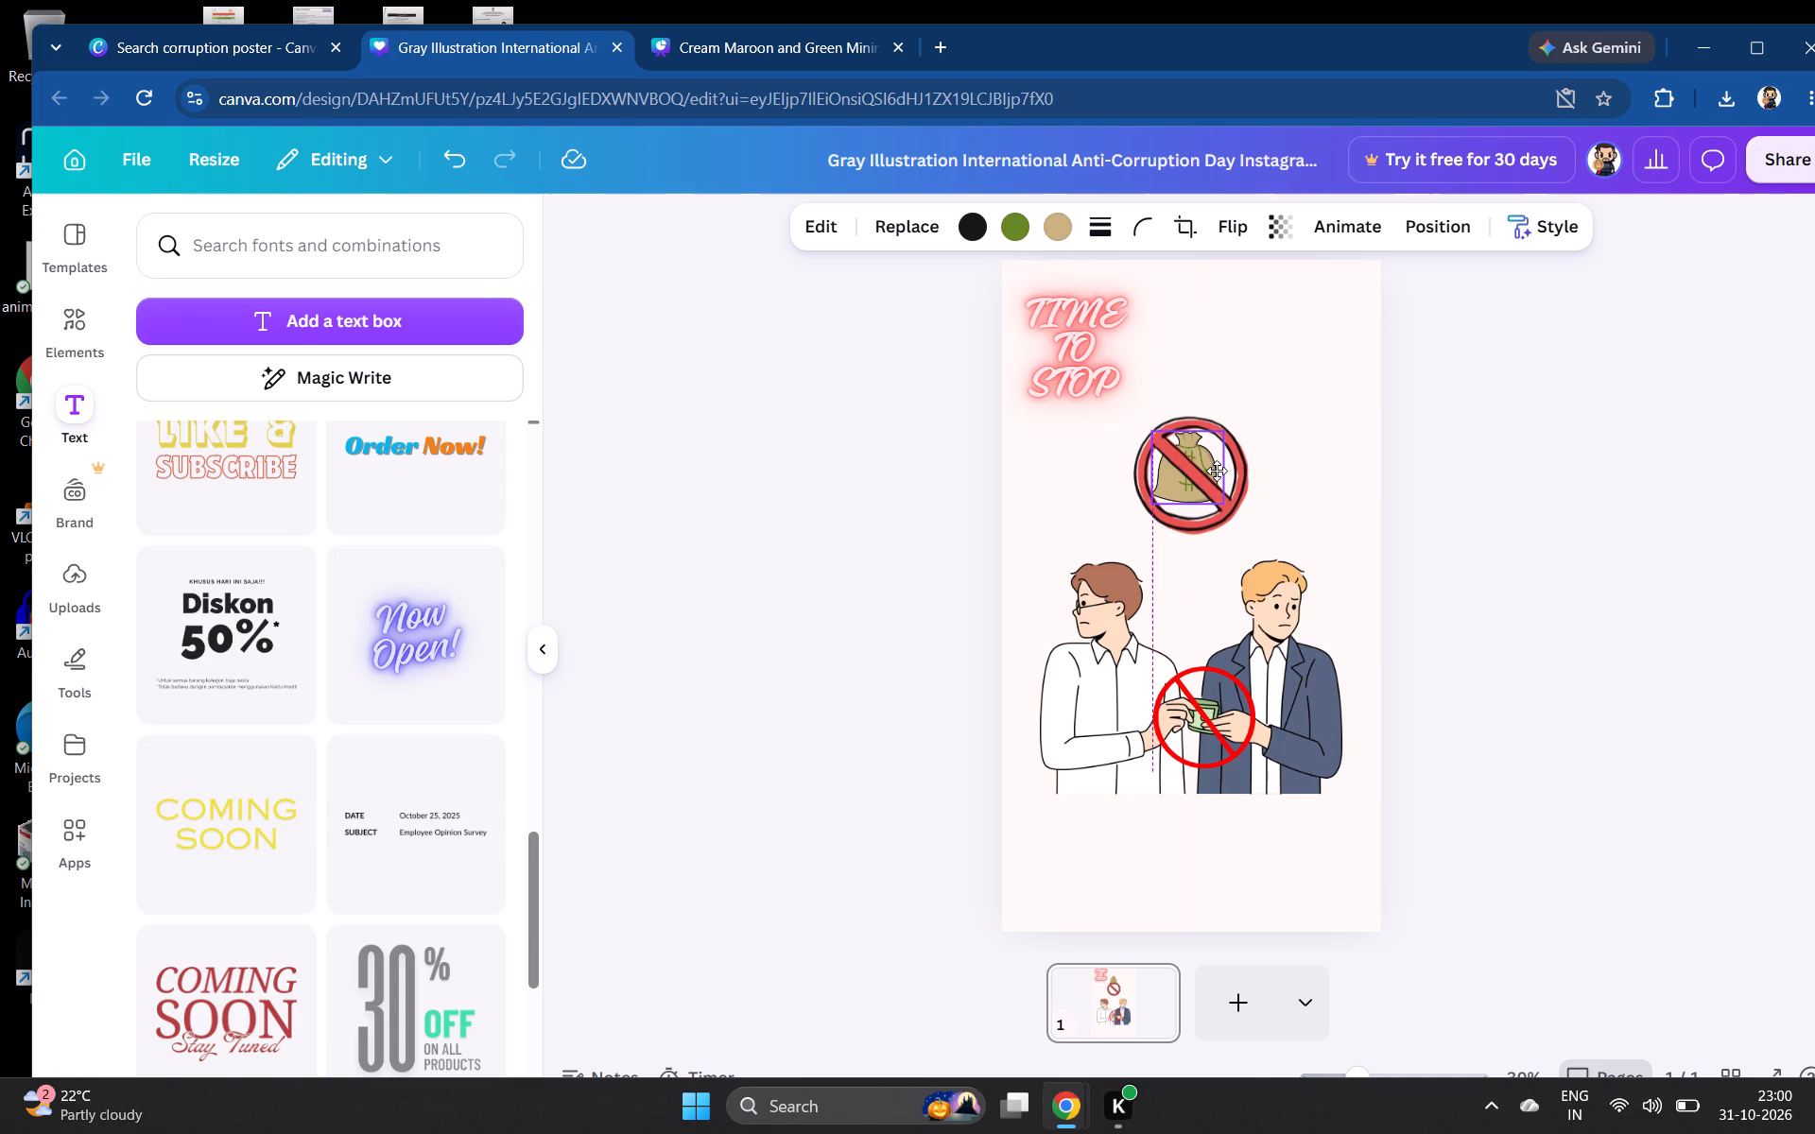
pyautogui.moveTo(1217, 471); pyautogui.dragTo(1219, 471)
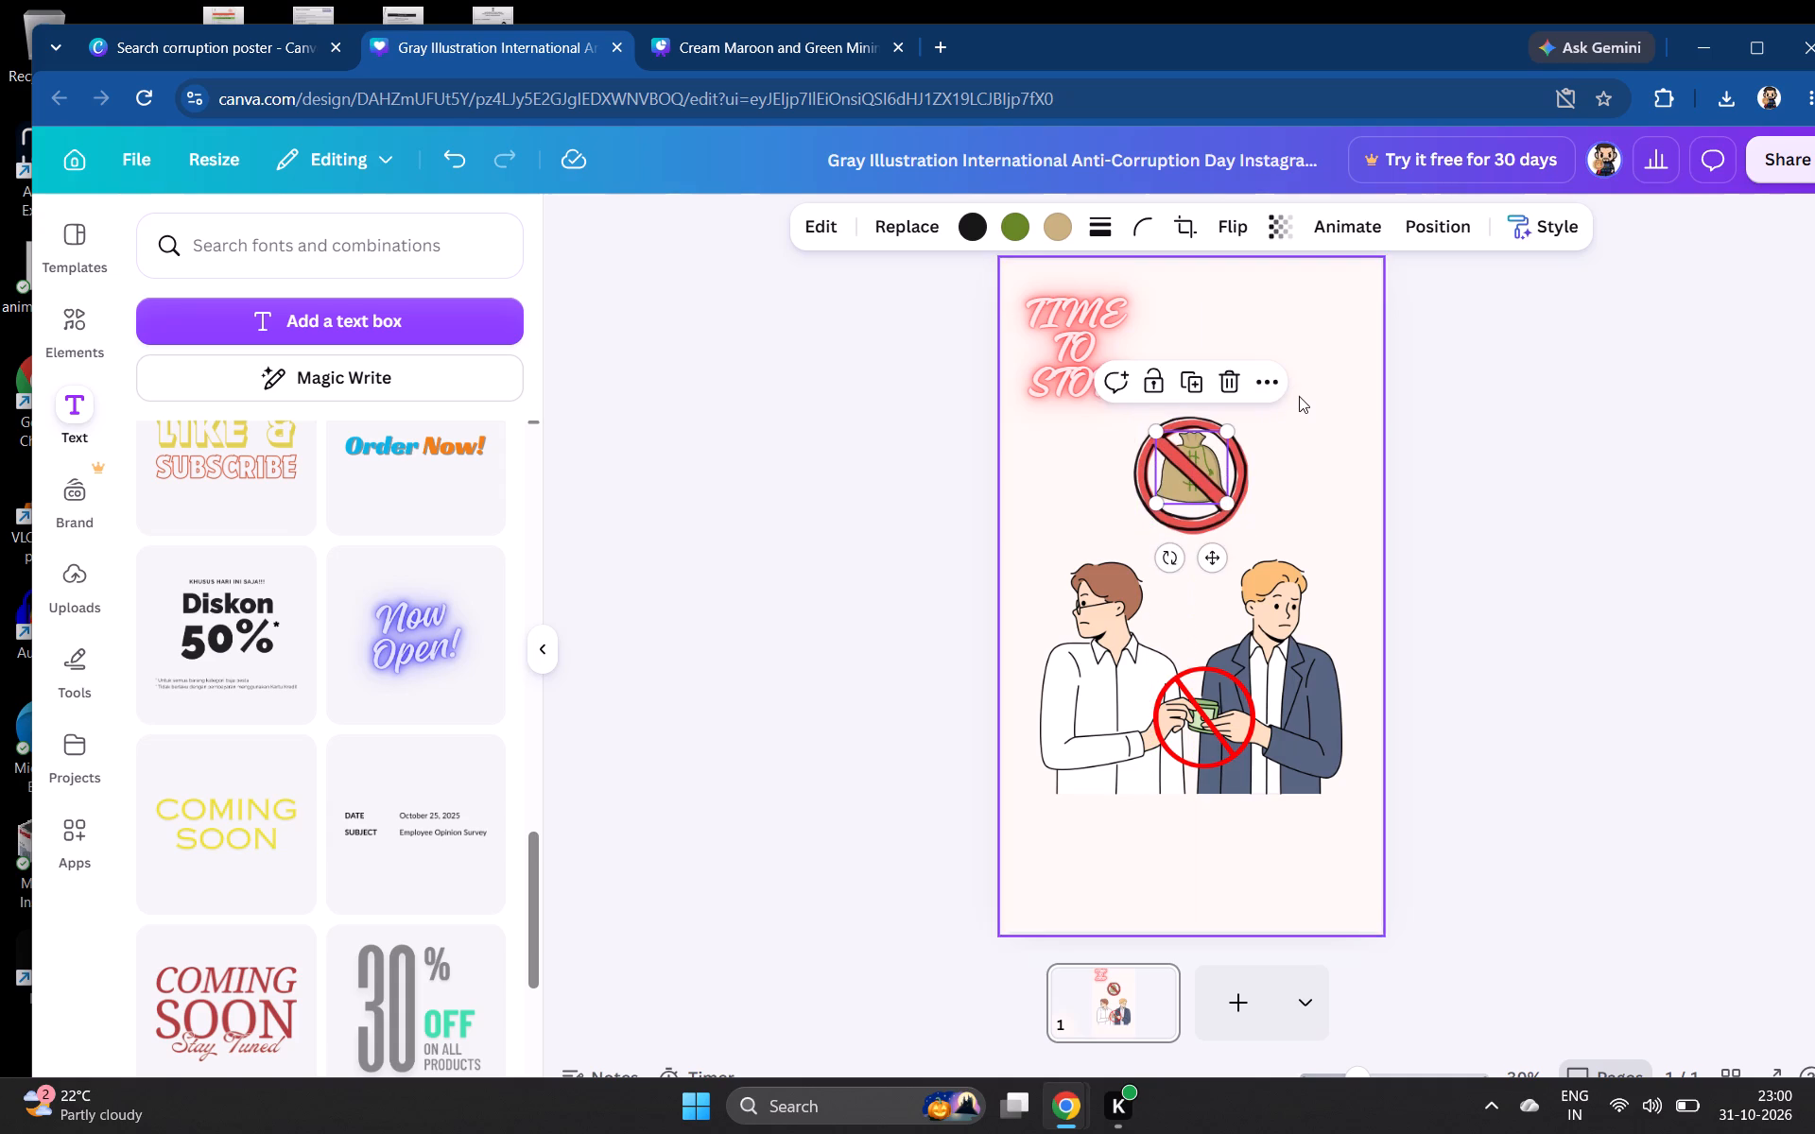
pyautogui.click(1300, 396)
# Shift the "TIME TO STOP" text slightly toward the page centre and shorten it to just "TIME".
pyautogui.moveTo(1073, 339); pyautogui.dragTo(1107, 337)
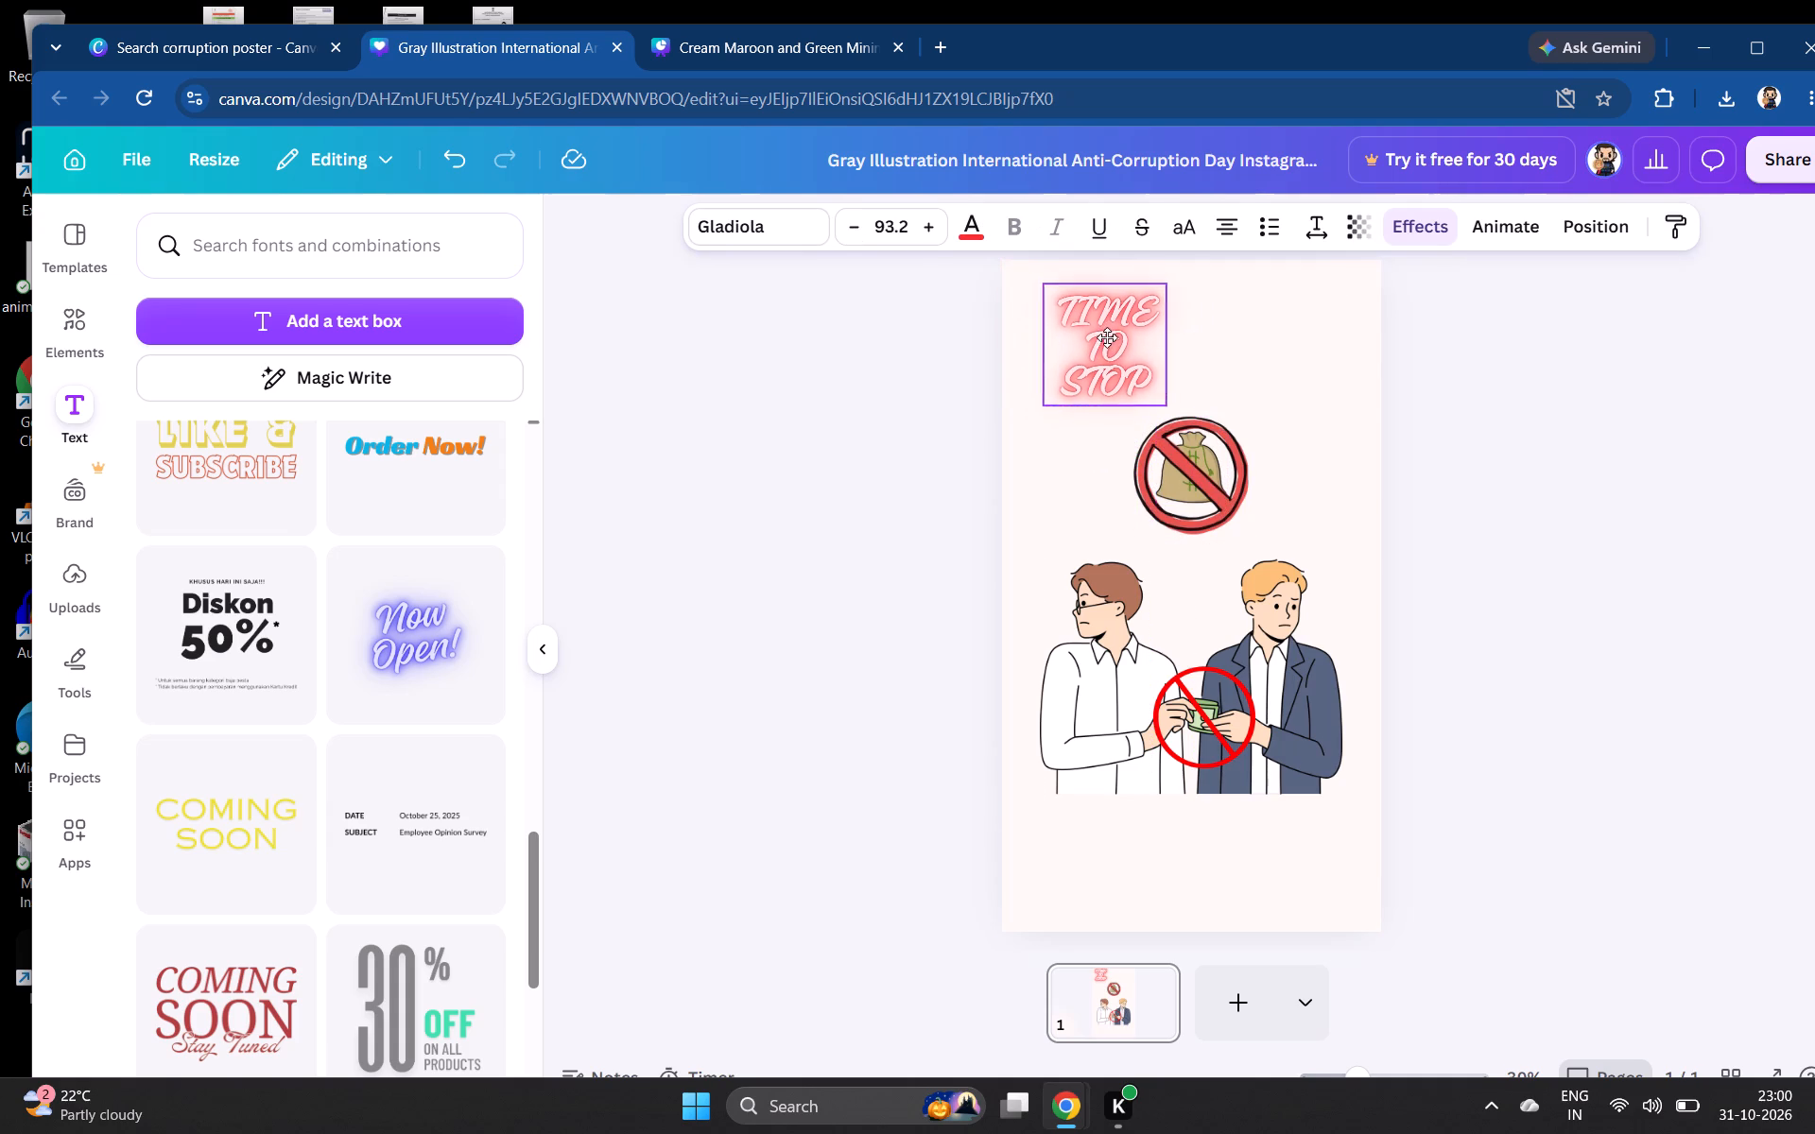
pyautogui.moveTo(1107, 337); pyautogui.dragTo(1100, 336)
pyautogui.click(1121, 336)
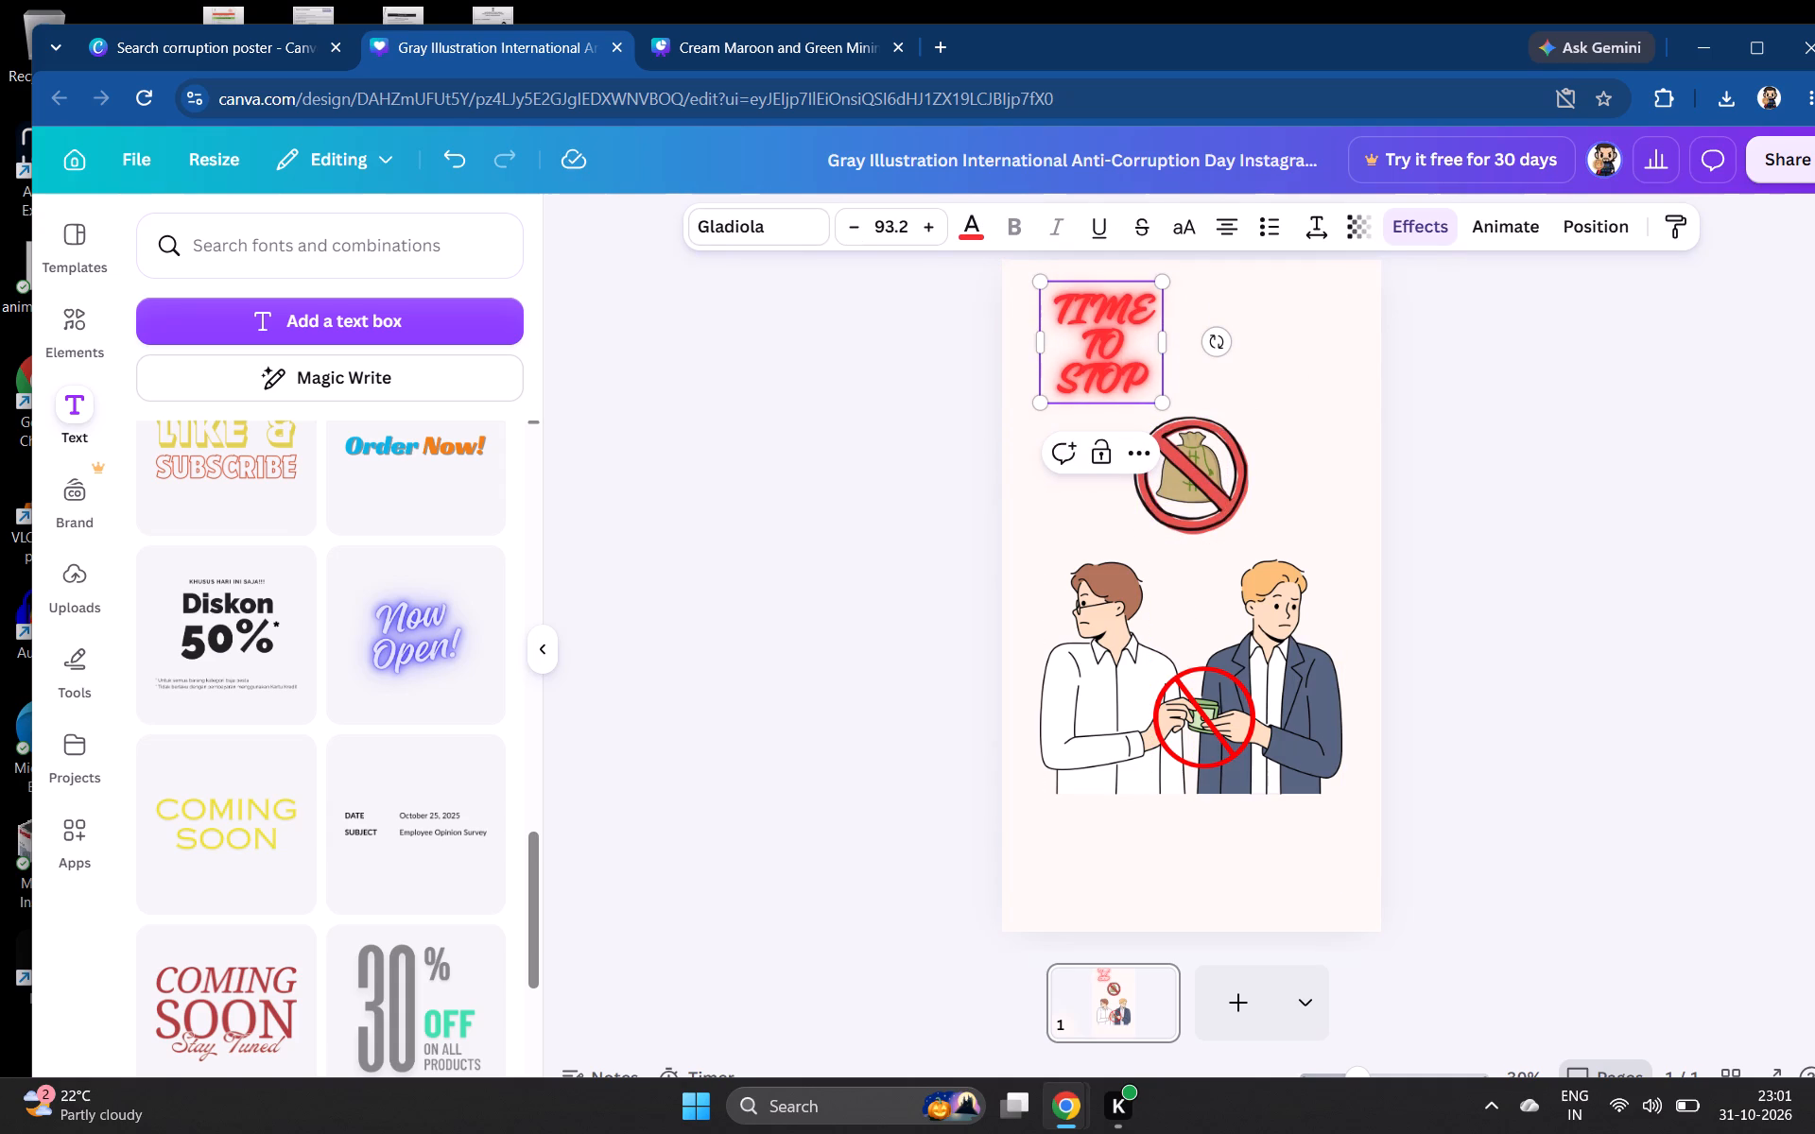
pyautogui.click(1149, 381)
pyautogui.press('BackSpace')
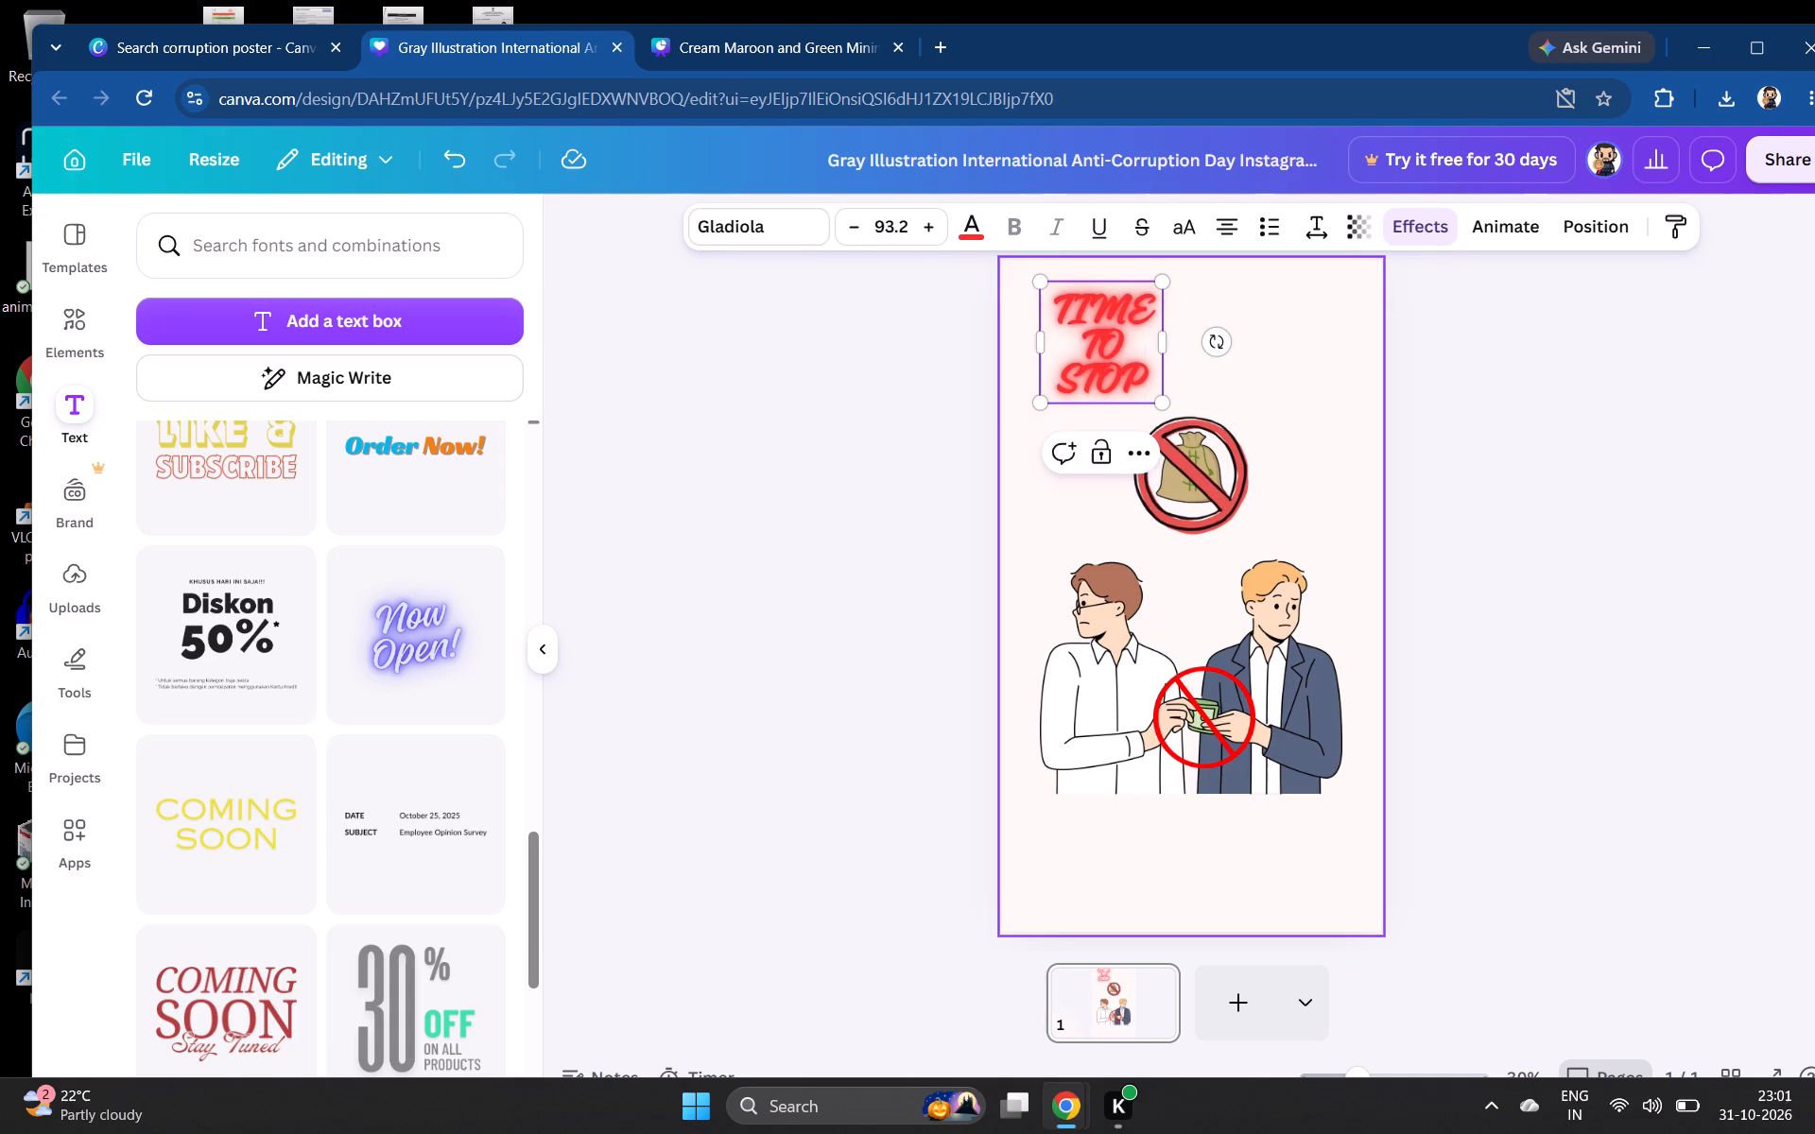
pyautogui.press('BackSpace')
pyautogui.press('BackSpace')
pyautogui.press('BackSpace')
pyautogui.press('BackSpace')
pyautogui.press('BackSpace')
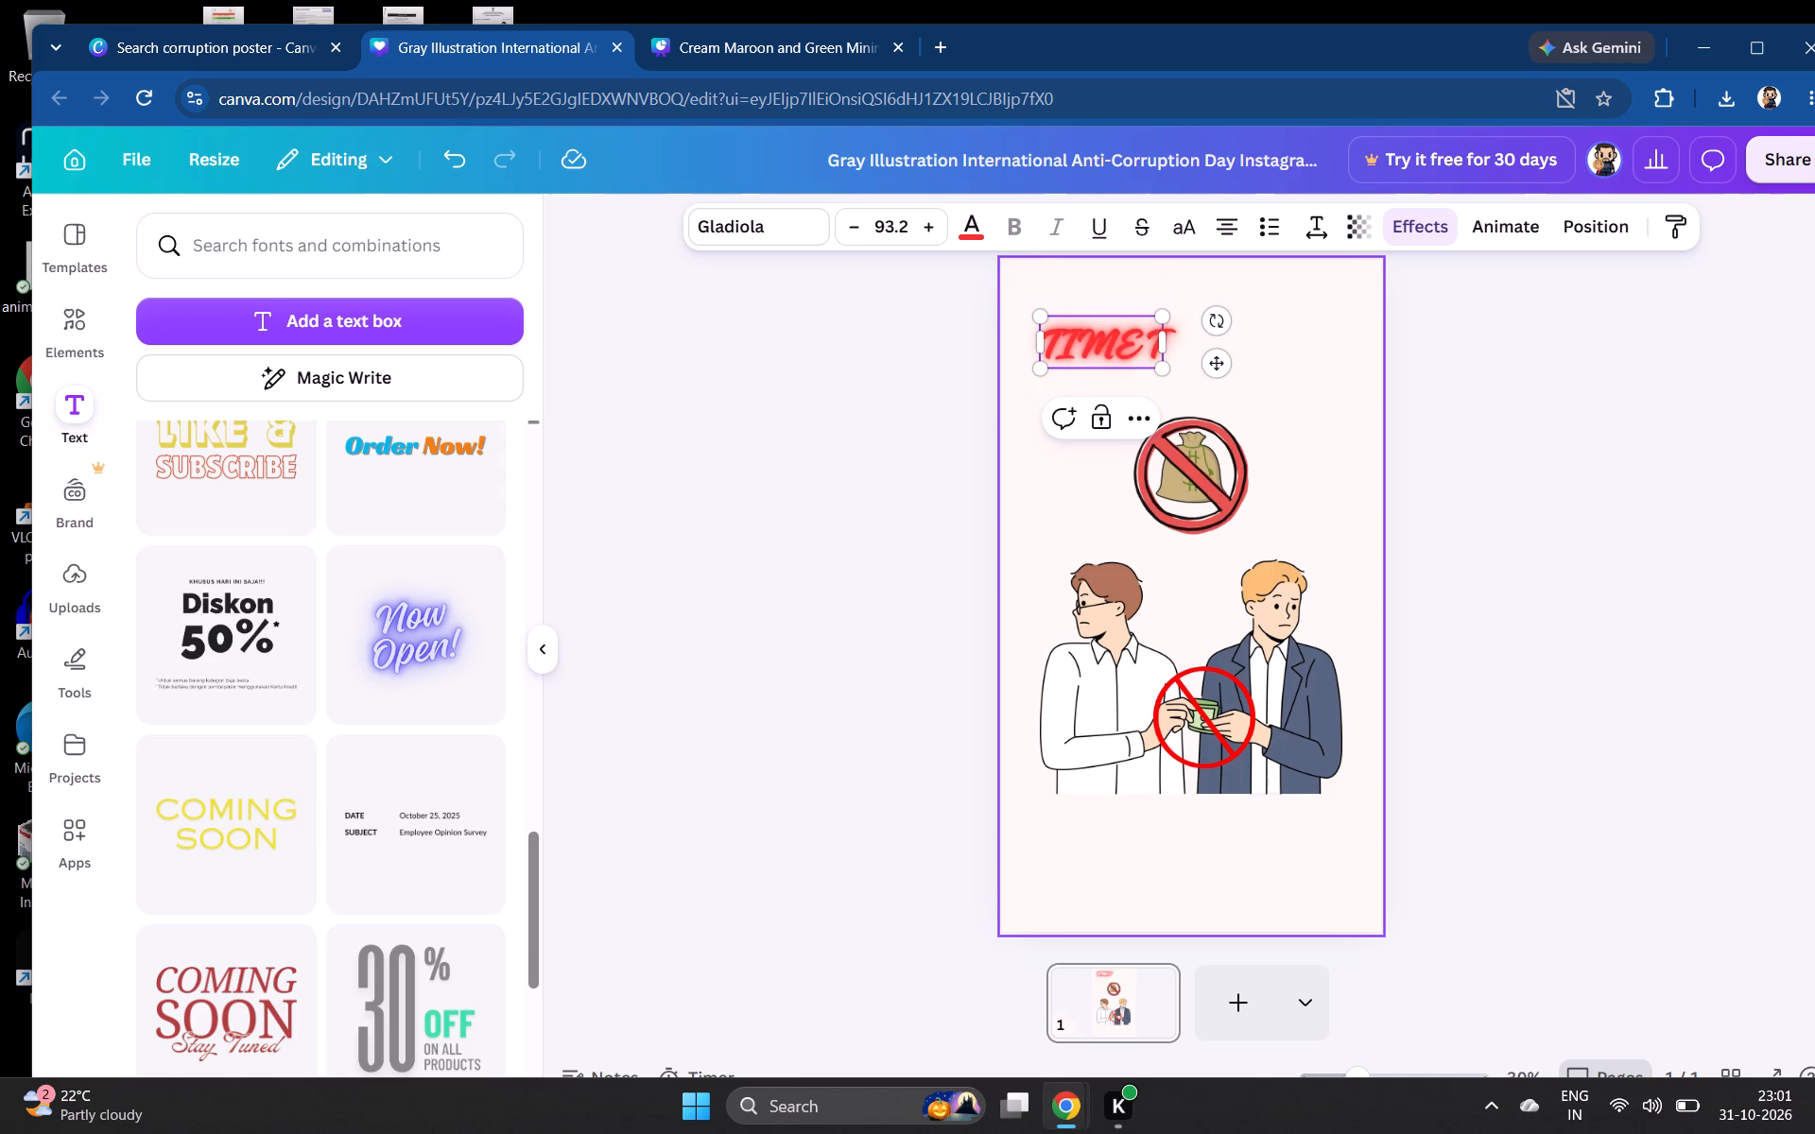
pyautogui.press('BackSpace')
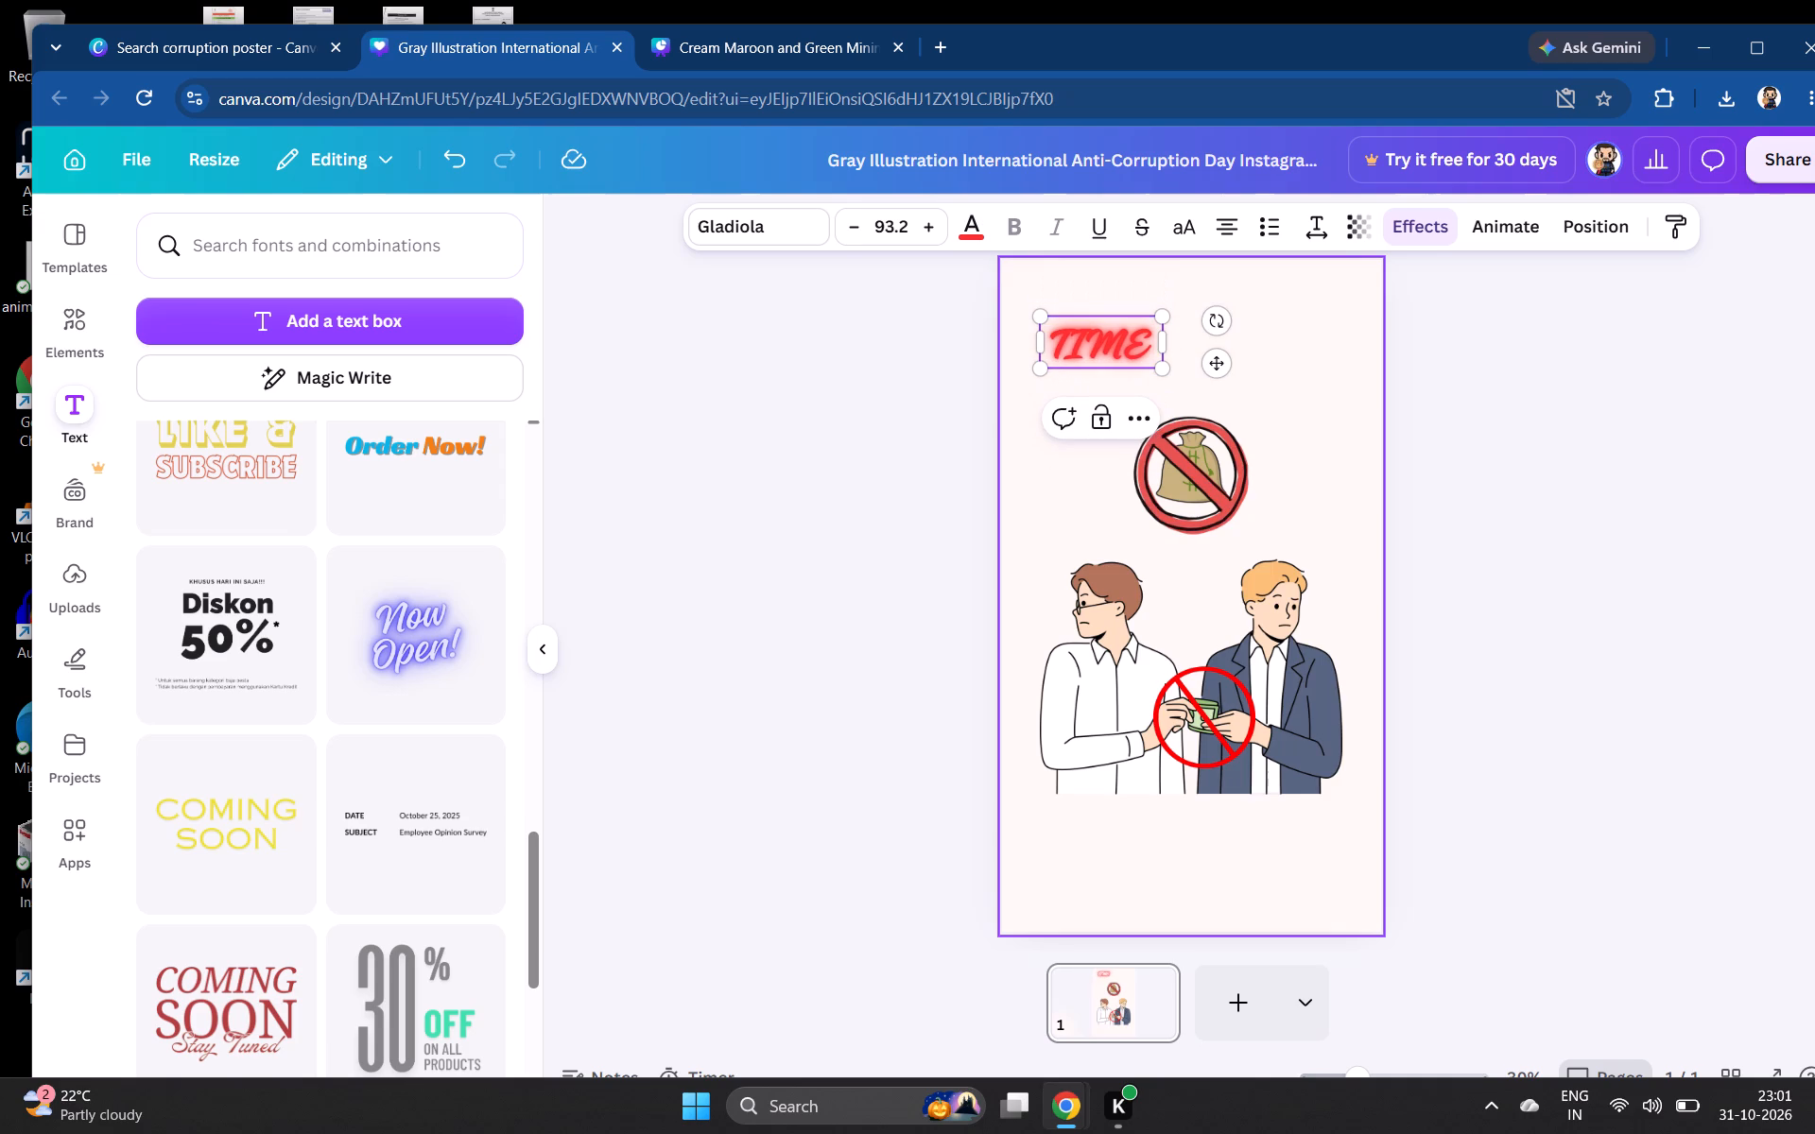
pyautogui.press('space')
pyautogui.press('t')
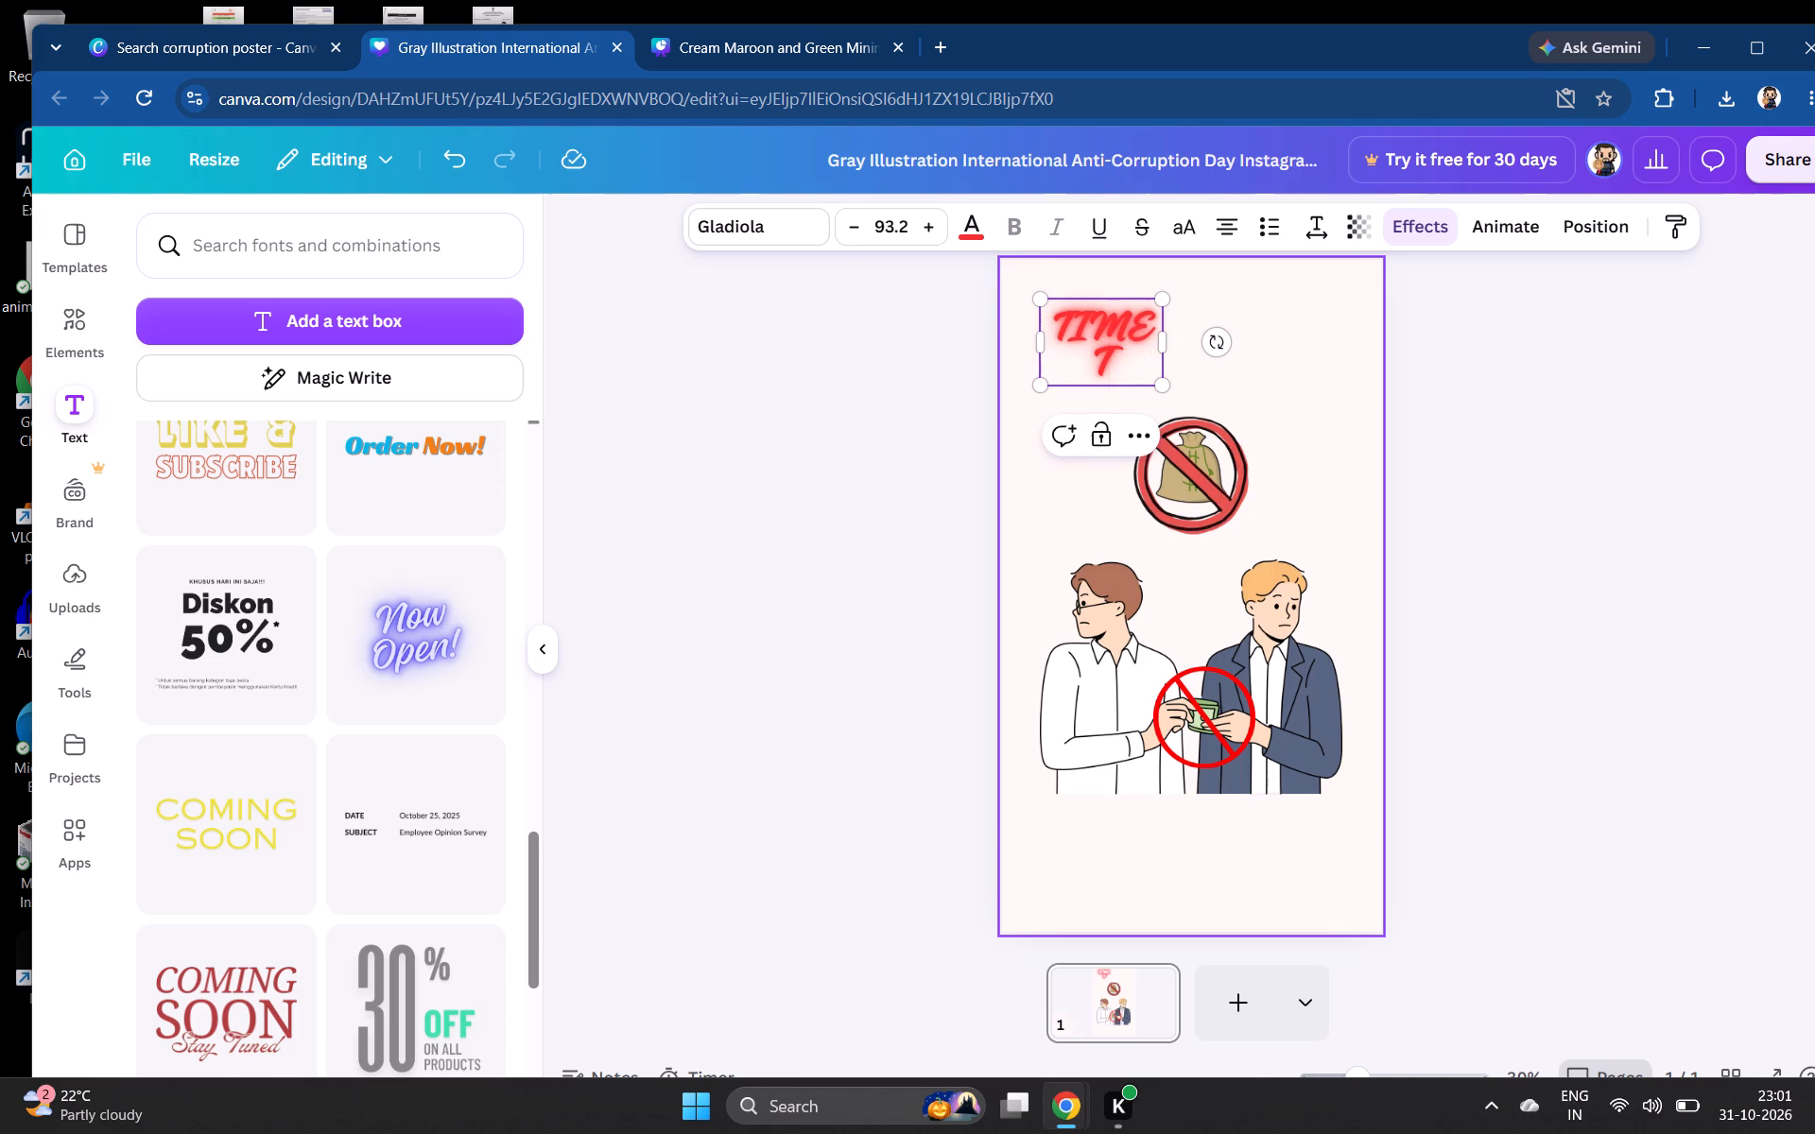
pyautogui.press('BackSpace')
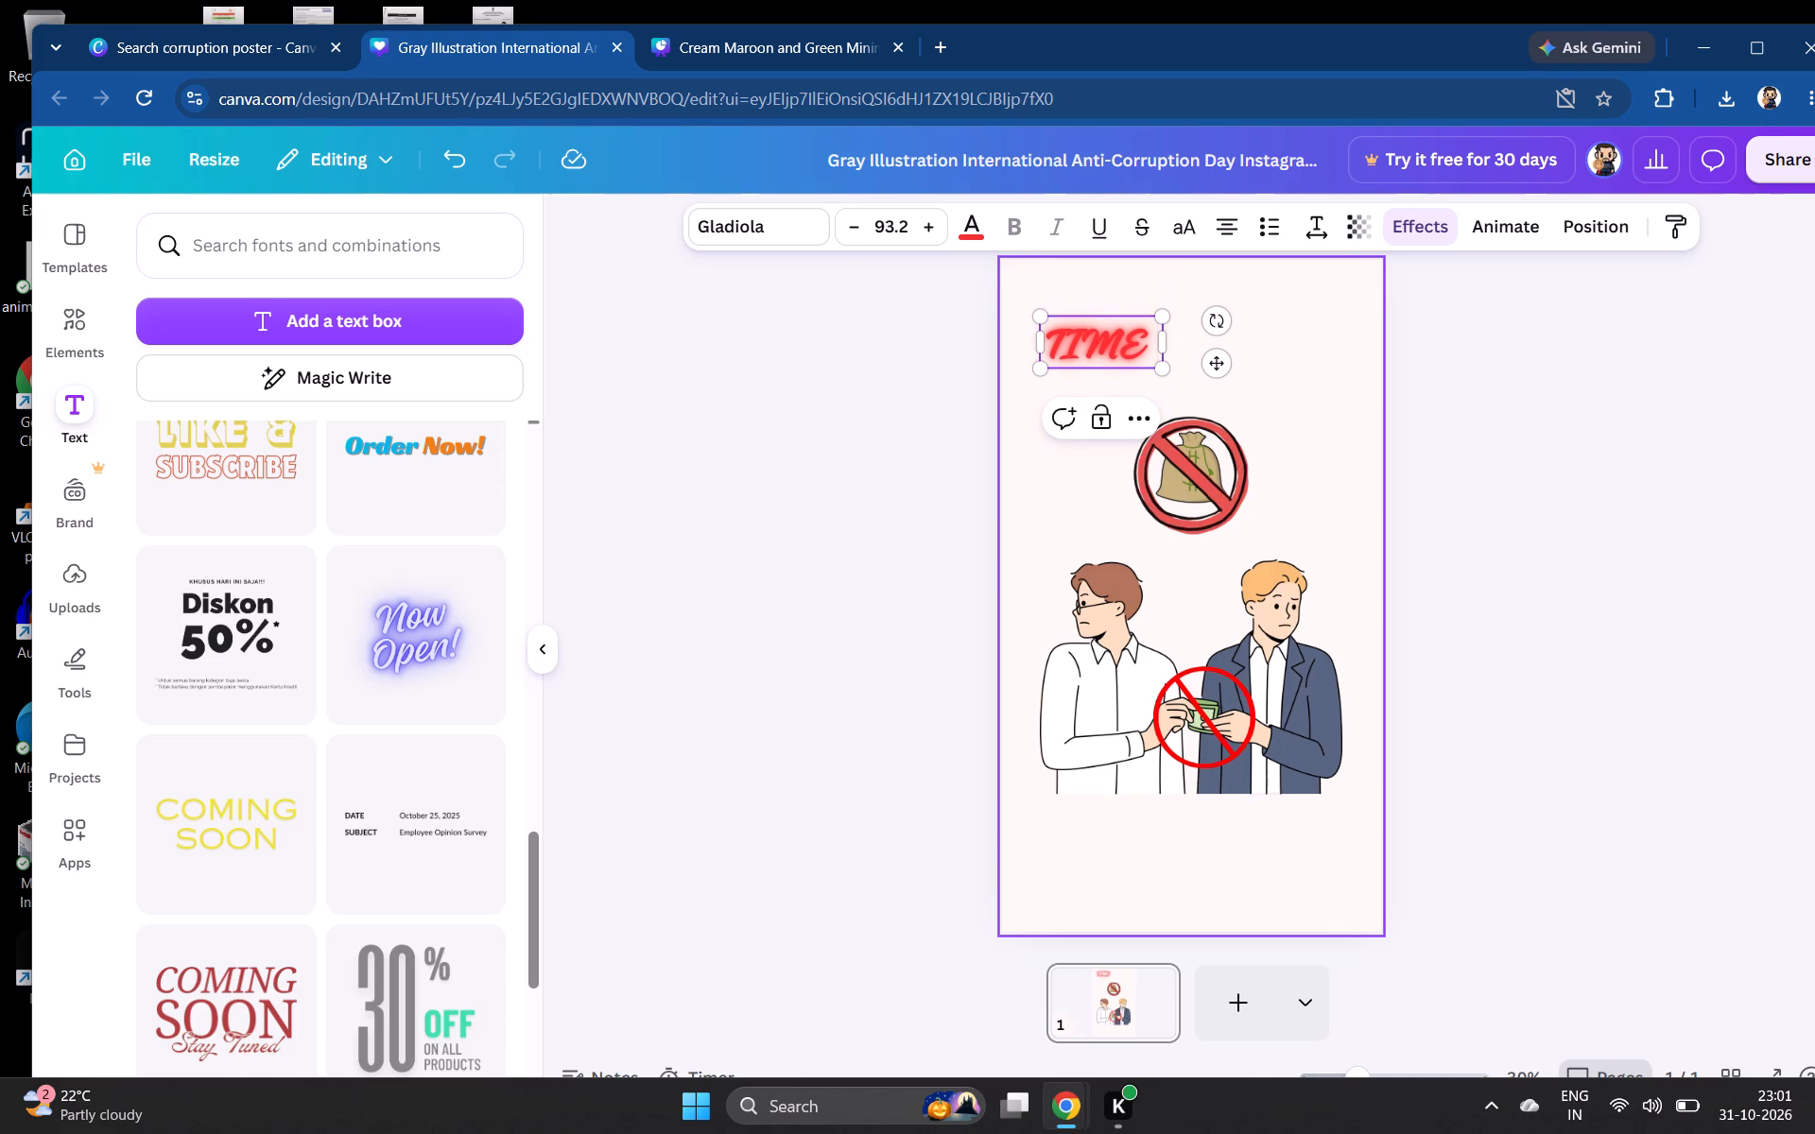
# Move the "TIME" text back toward the page's upper-left corner, near the left edge.
pyautogui.moveTo(1082, 348); pyautogui.dragTo(1073, 339)
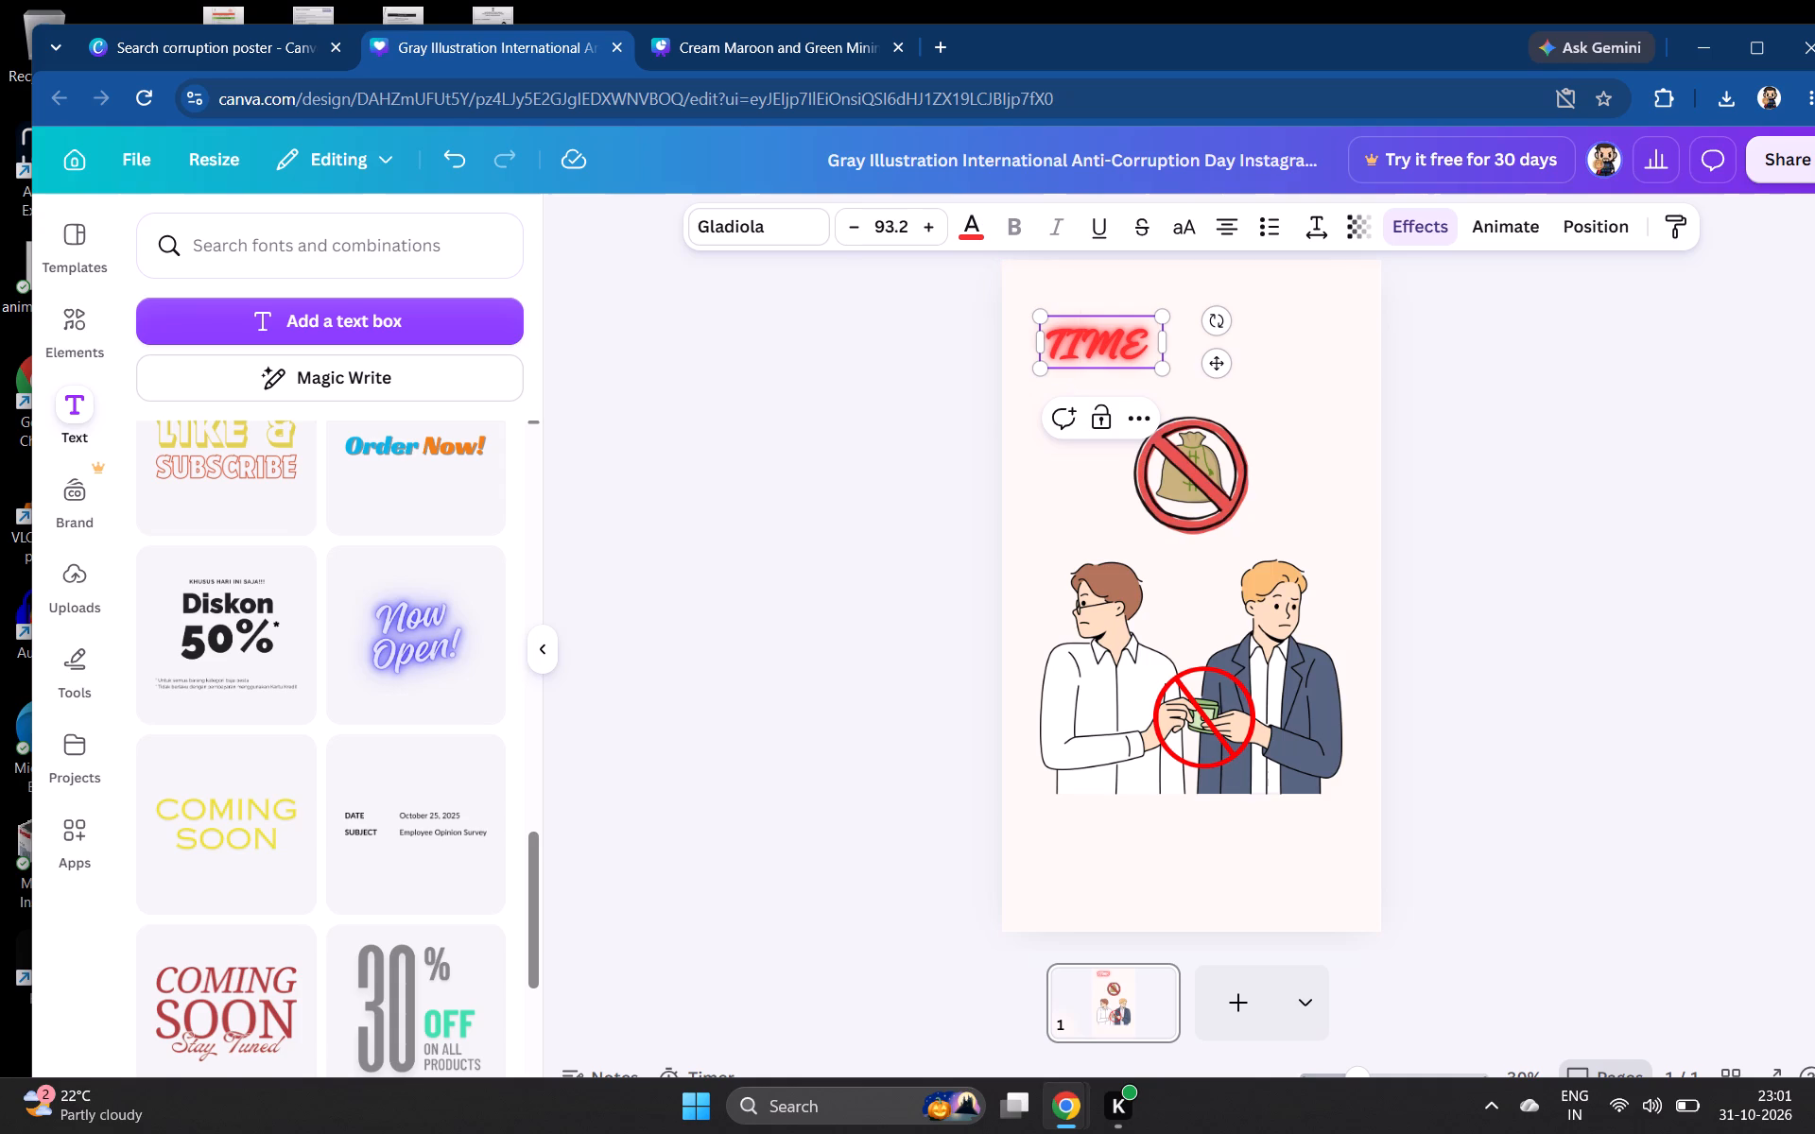
pyautogui.click(1176, 397)
pyautogui.moveTo(1084, 337); pyautogui.dragTo(1065, 327)
pyautogui.click(1058, 470)
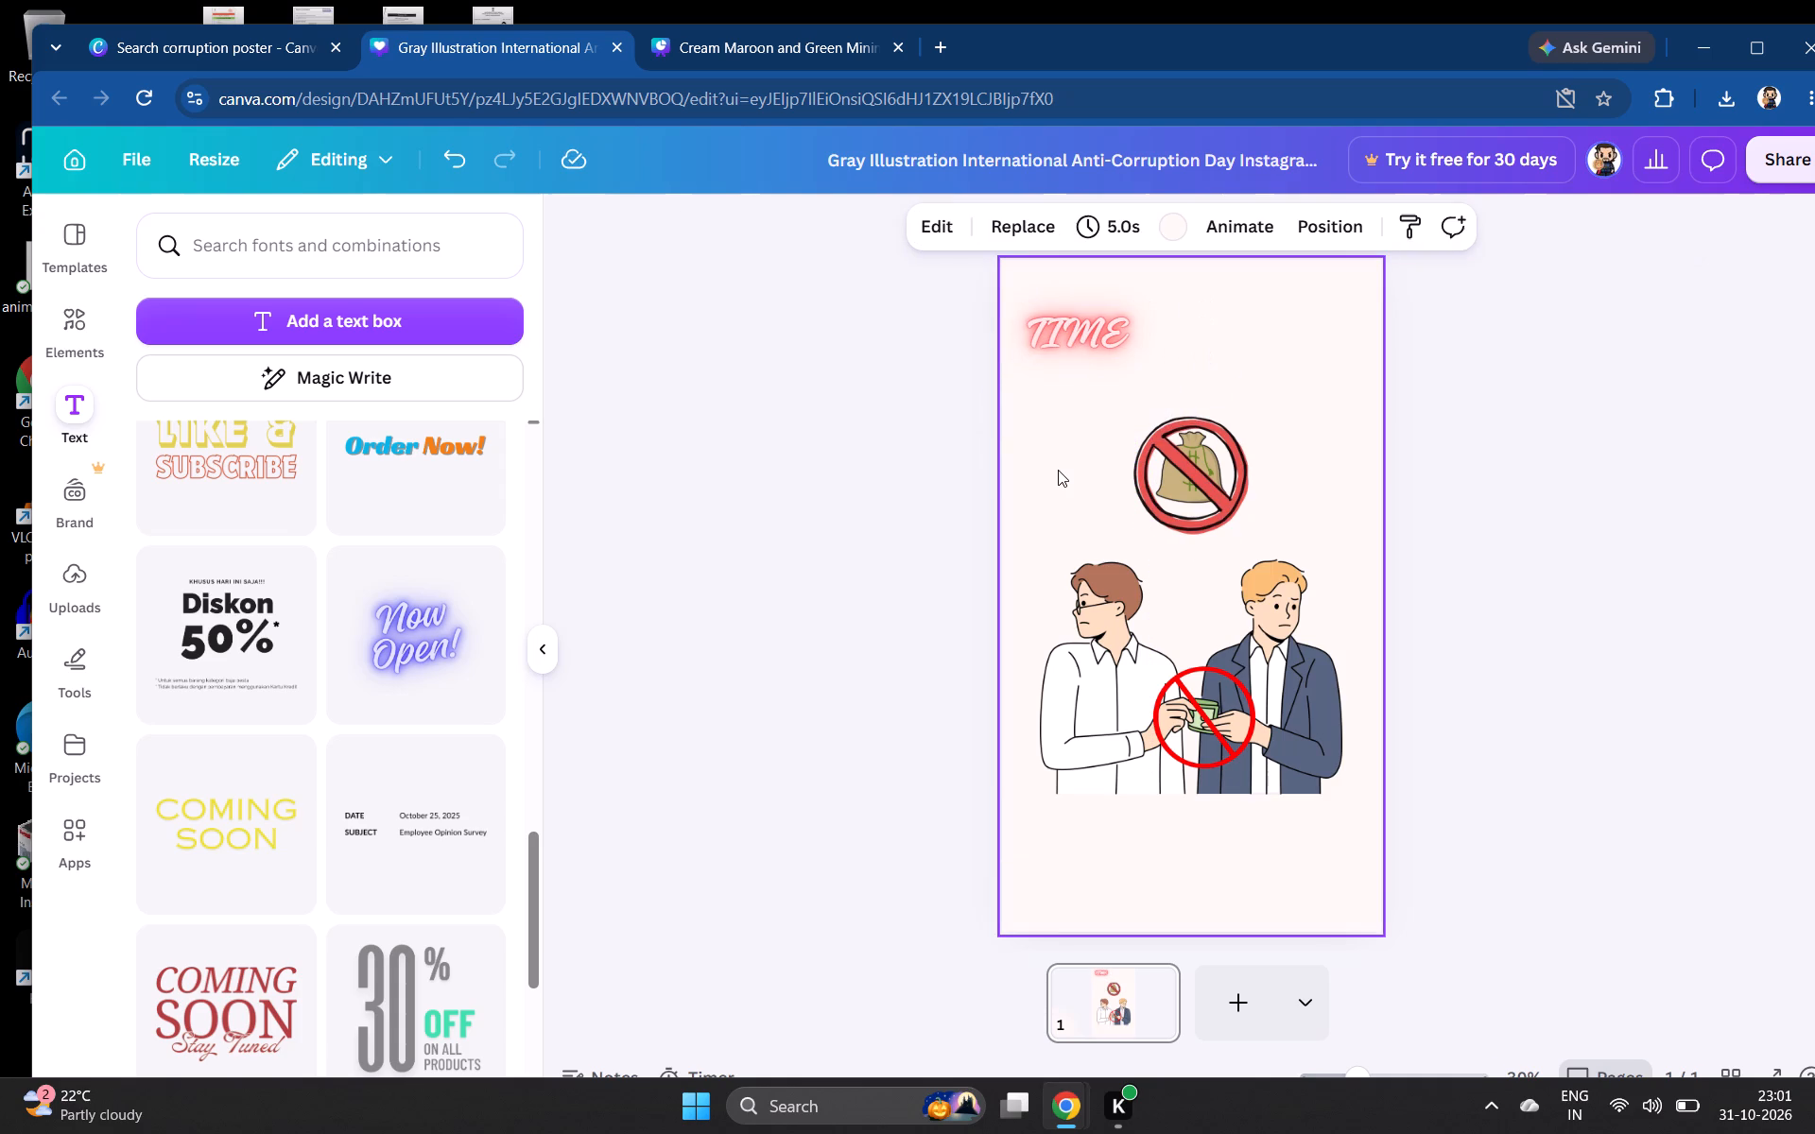